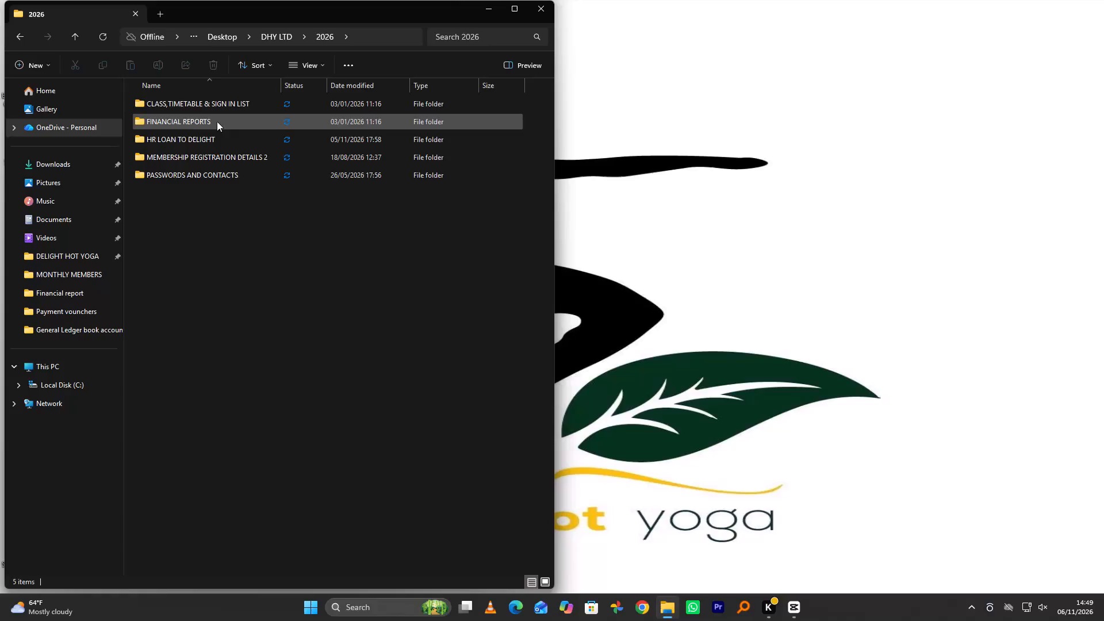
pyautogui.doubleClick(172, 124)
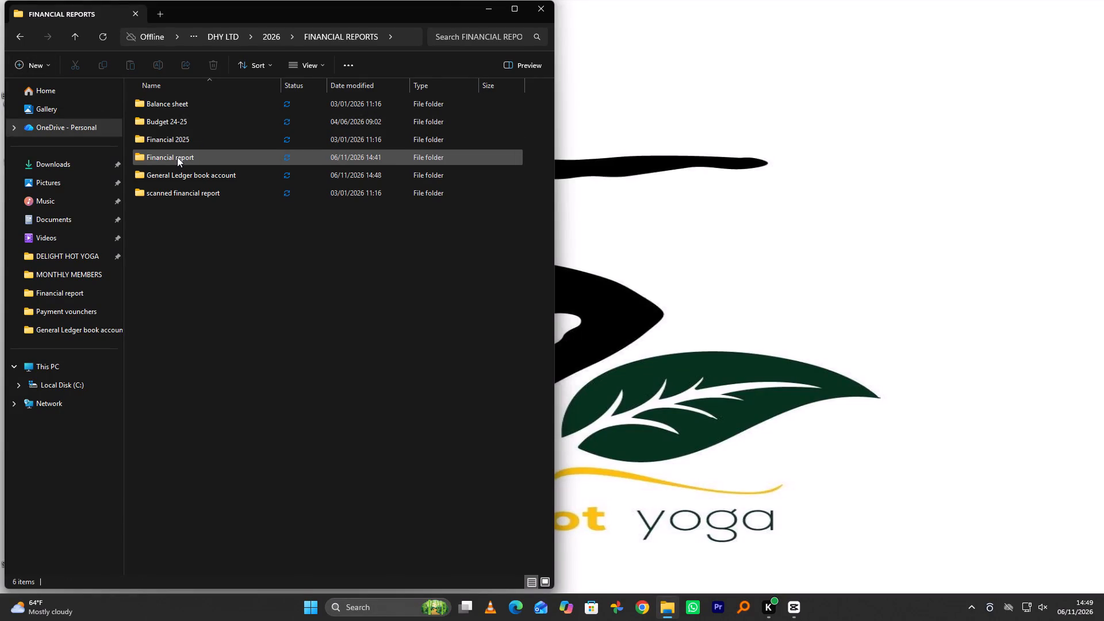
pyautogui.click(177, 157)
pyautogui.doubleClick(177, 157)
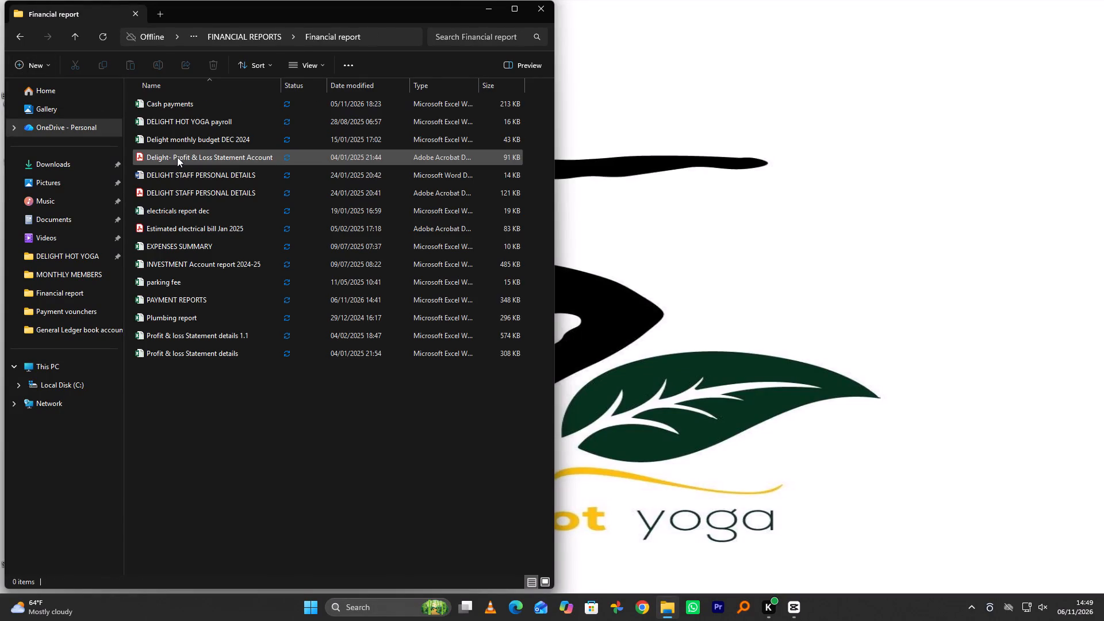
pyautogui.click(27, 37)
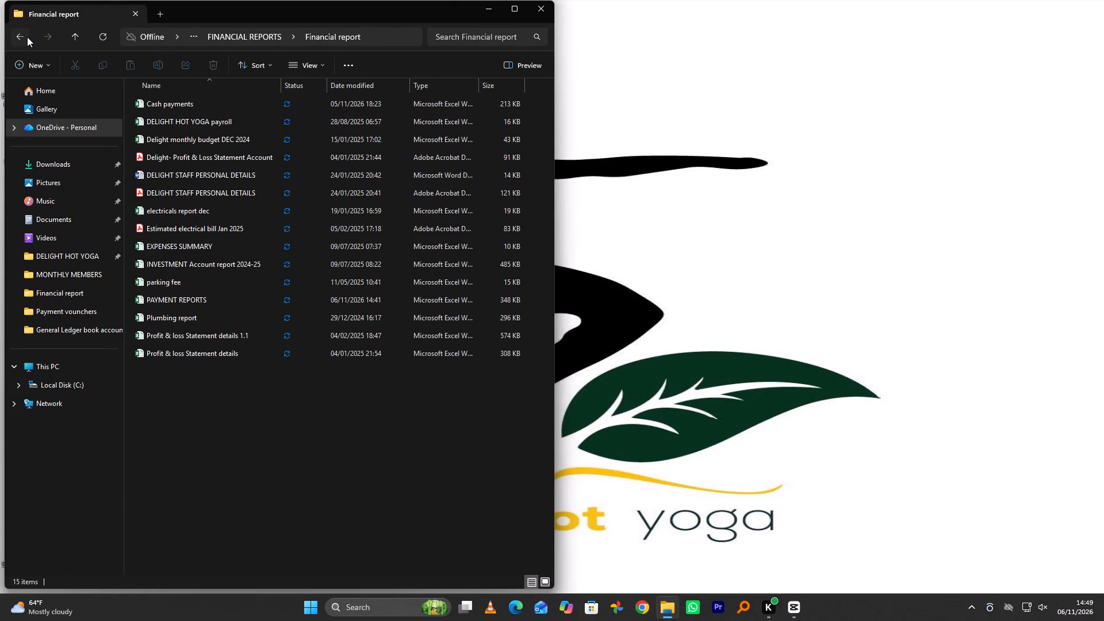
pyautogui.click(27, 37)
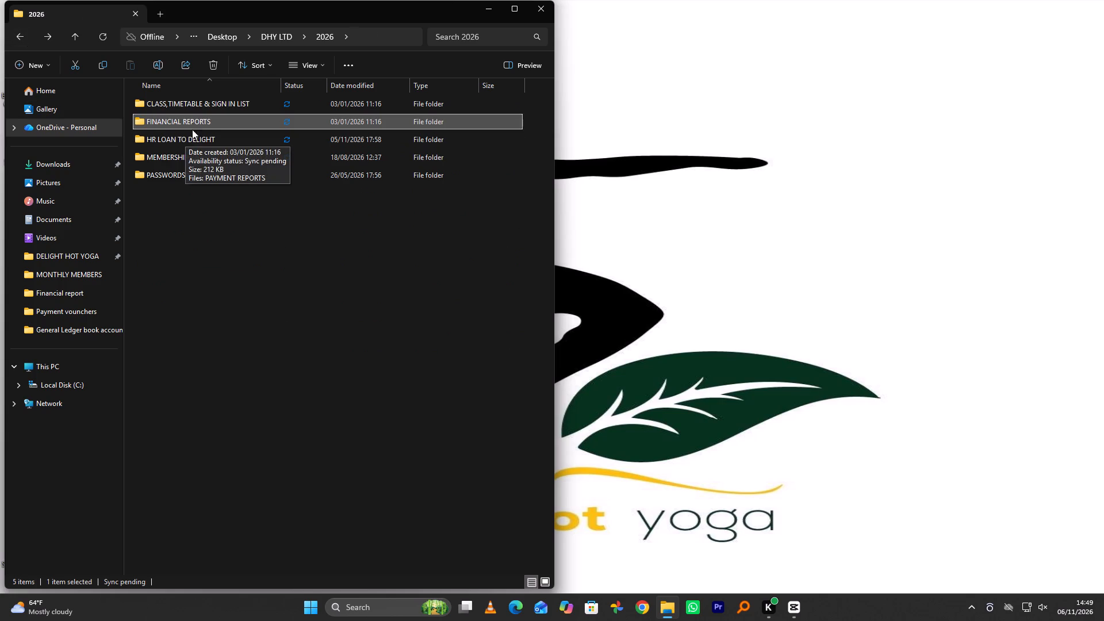
# Open the May 2025 workbook from FINANCIAL REPORTS > Financial 2025 > Payment vounchers and dismiss the circular reference warning.
pyautogui.doubleClick(200, 125)
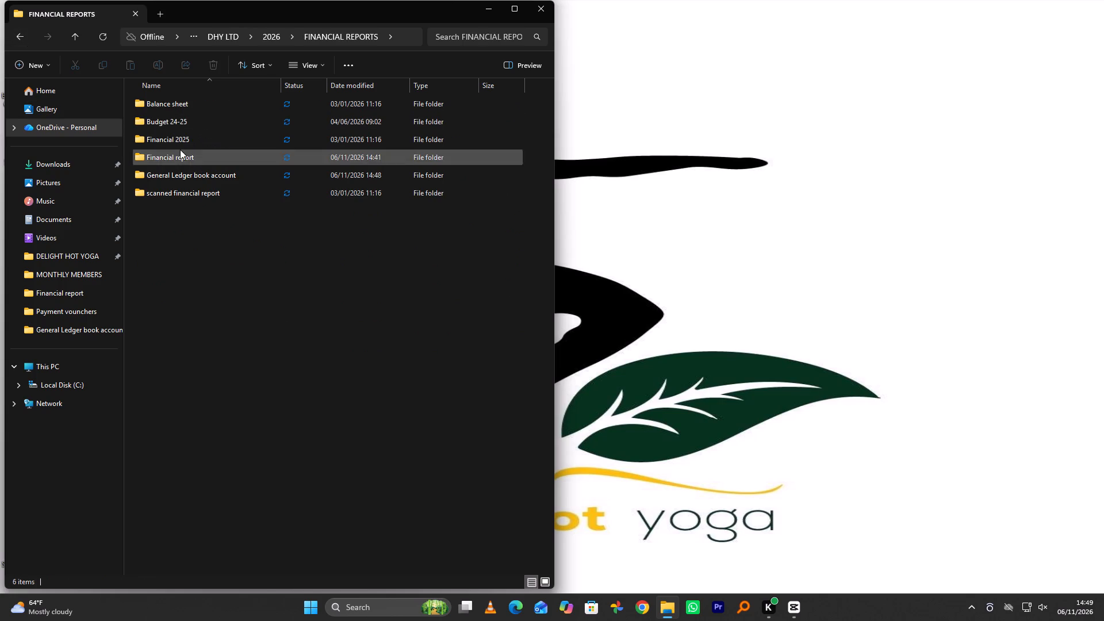
pyautogui.click(187, 143)
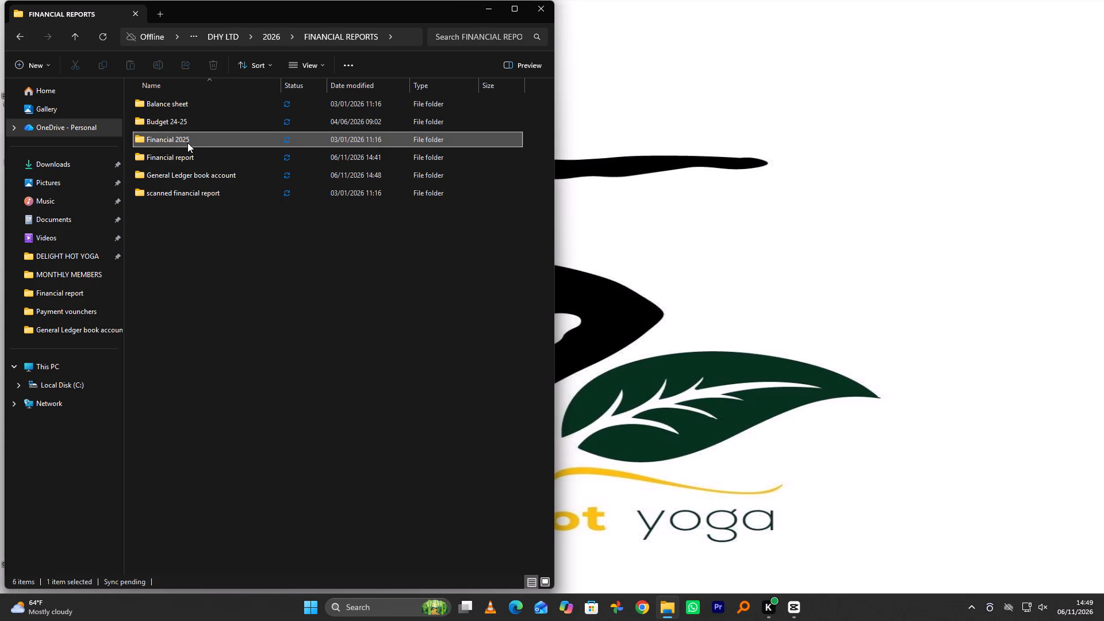
pyautogui.click(189, 141)
pyautogui.click(189, 141)
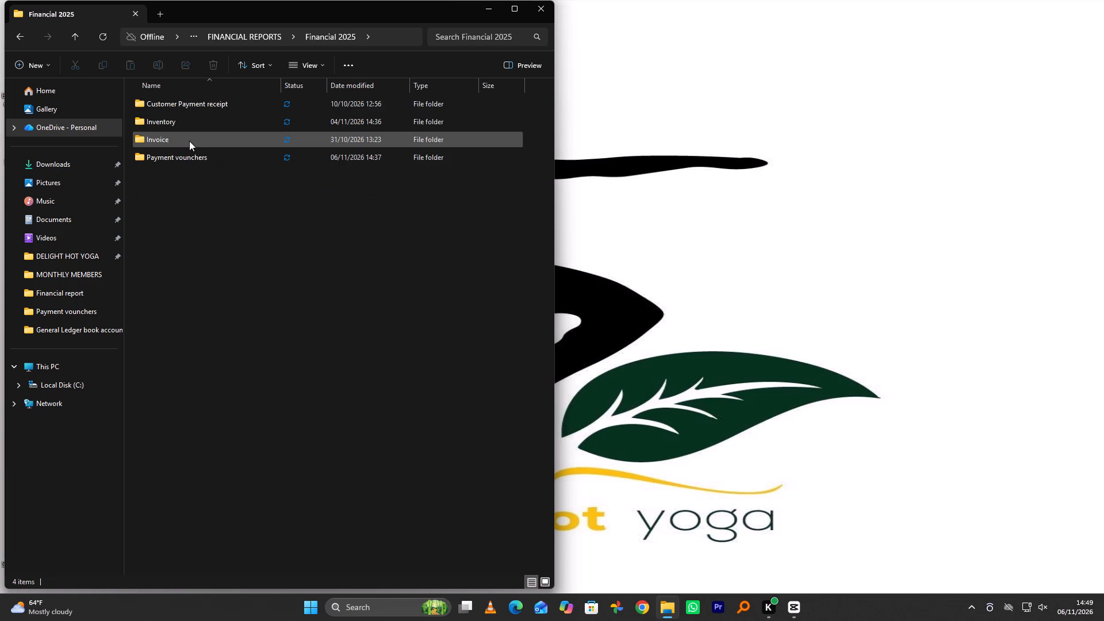
pyautogui.doubleClick(186, 158)
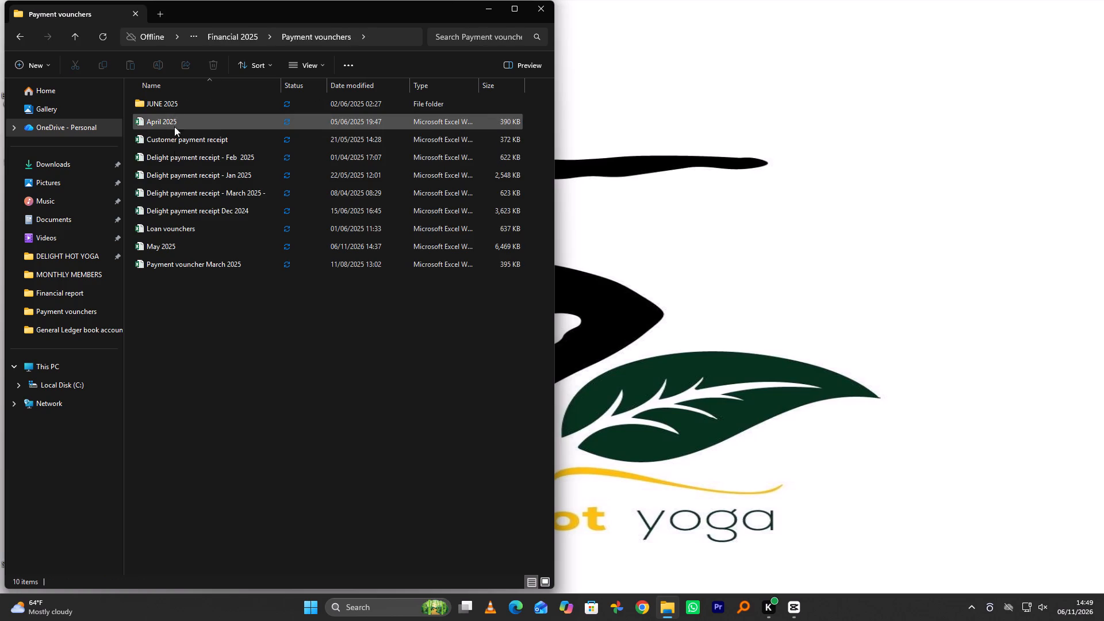
pyautogui.doubleClick(190, 246)
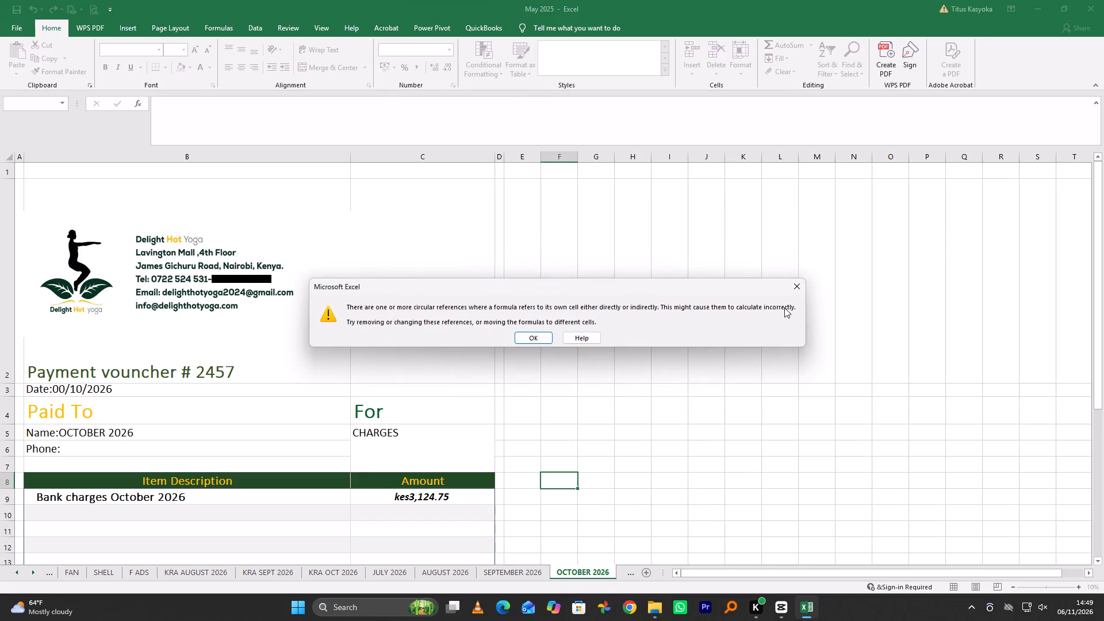
pyautogui.click(791, 289)
pyautogui.click(736, 448)
# Add a long series of blank worksheets to the workbook, among and after the blank sheets following OCTOBER 2026.
pyautogui.scroll(-5, 584, 477)
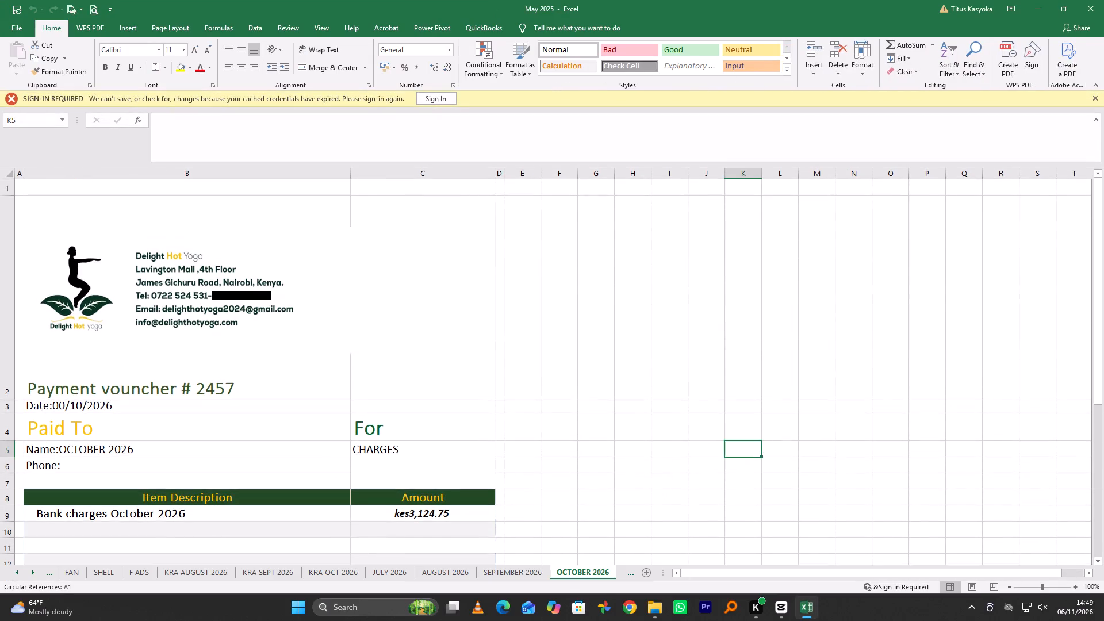
pyautogui.scroll(-2, 584, 477)
pyautogui.click(649, 576)
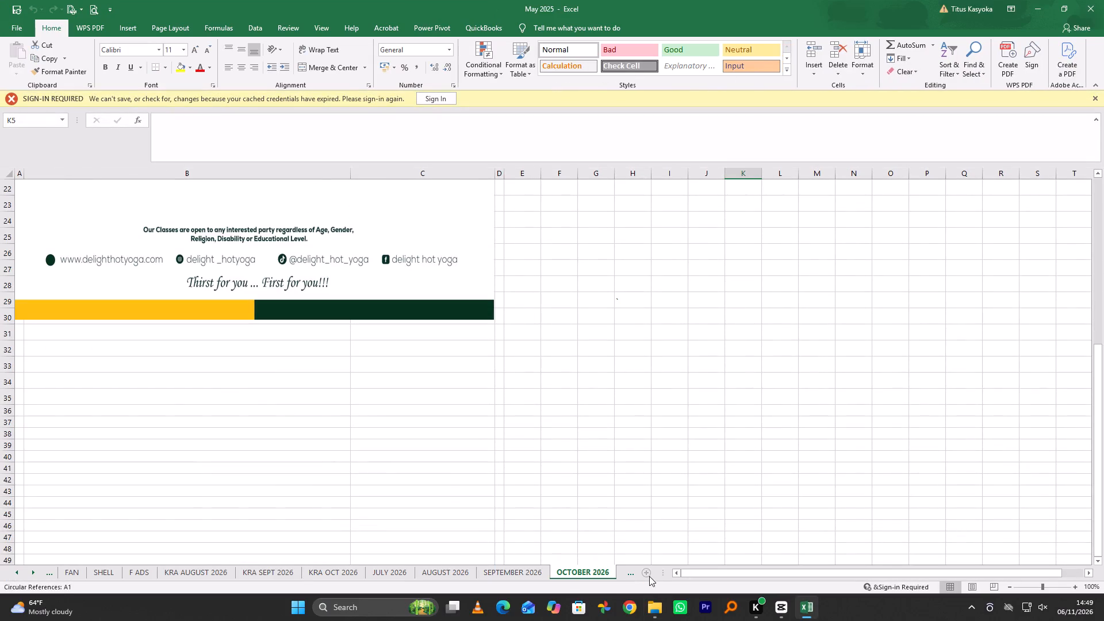
pyautogui.click(645, 571)
pyautogui.click(645, 571)
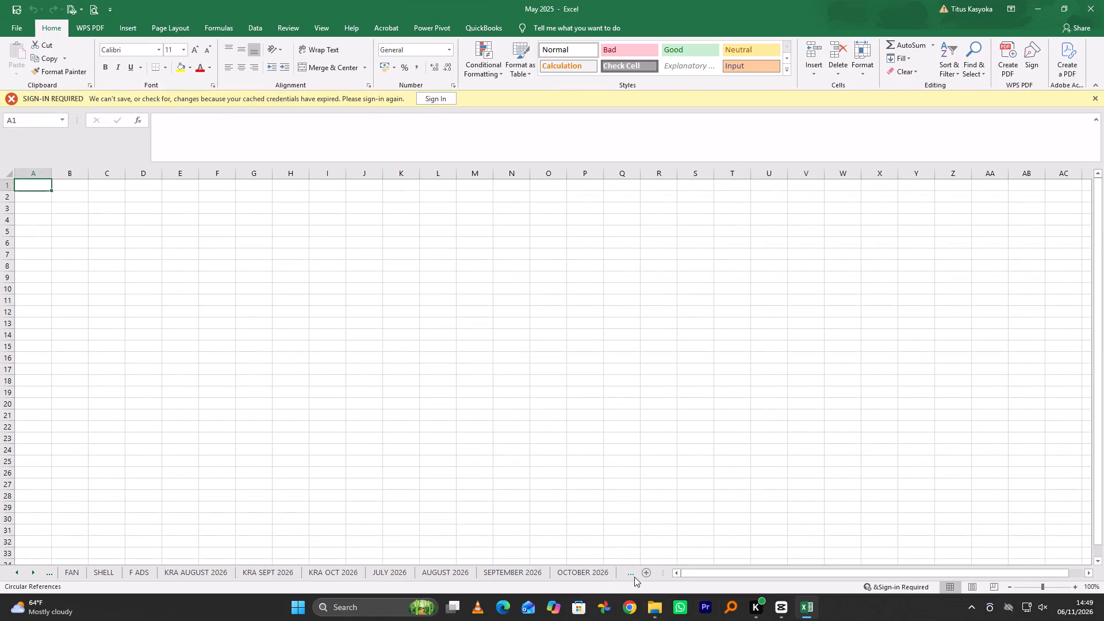
pyautogui.click(630, 575)
pyautogui.click(643, 577)
pyautogui.tripleClick(630, 575)
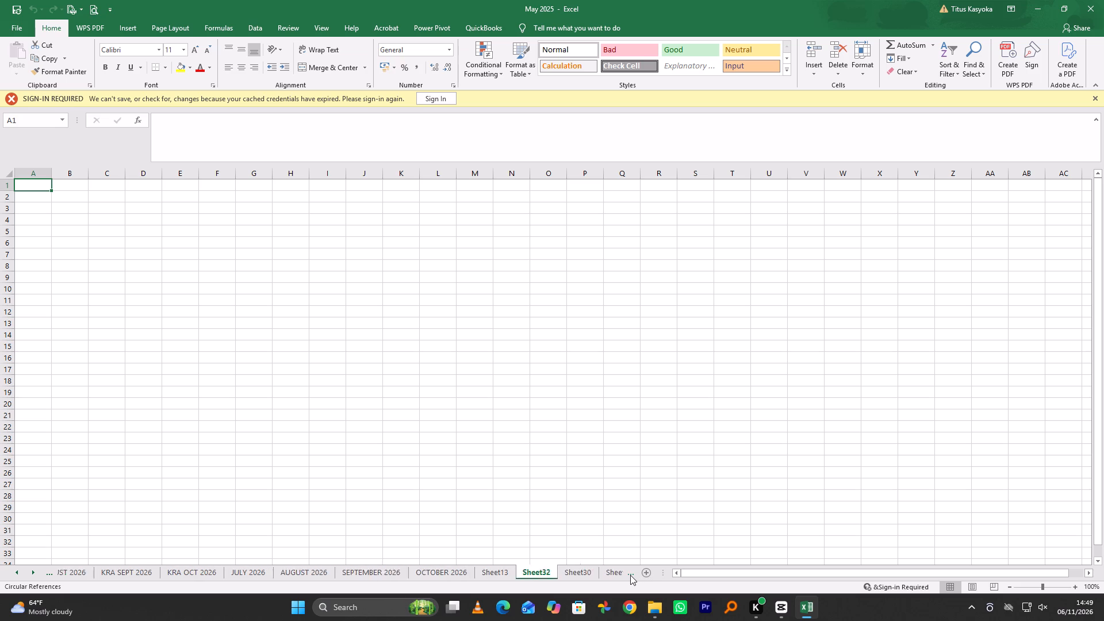
pyautogui.tripleClick(630, 575)
pyautogui.click(630, 575)
pyautogui.click(630, 575)
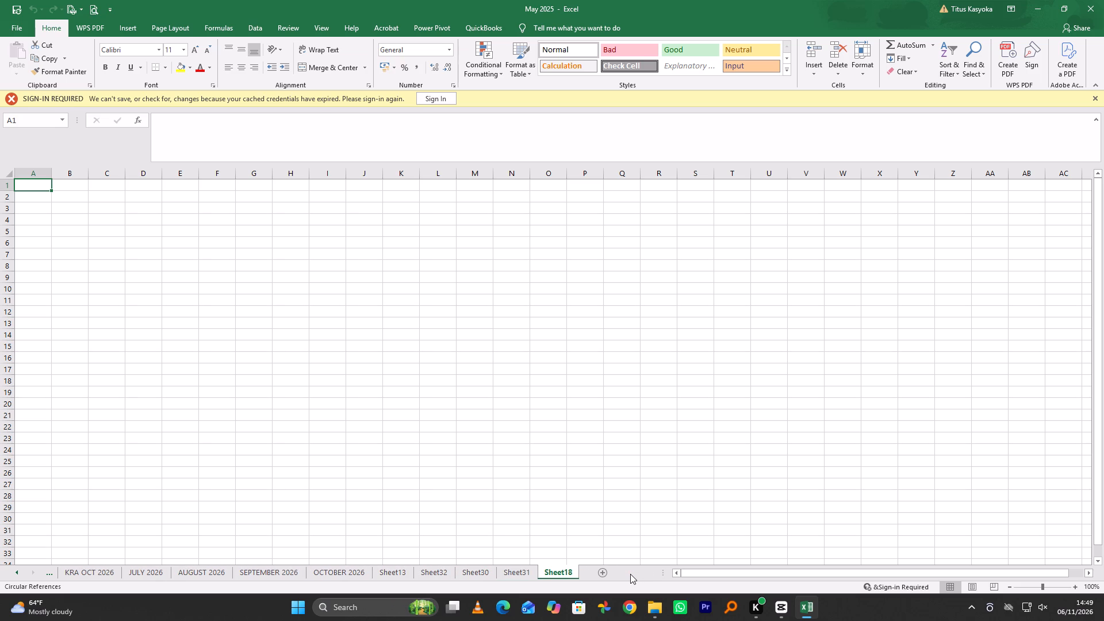
pyautogui.click(599, 571)
pyautogui.tripleClick(642, 569)
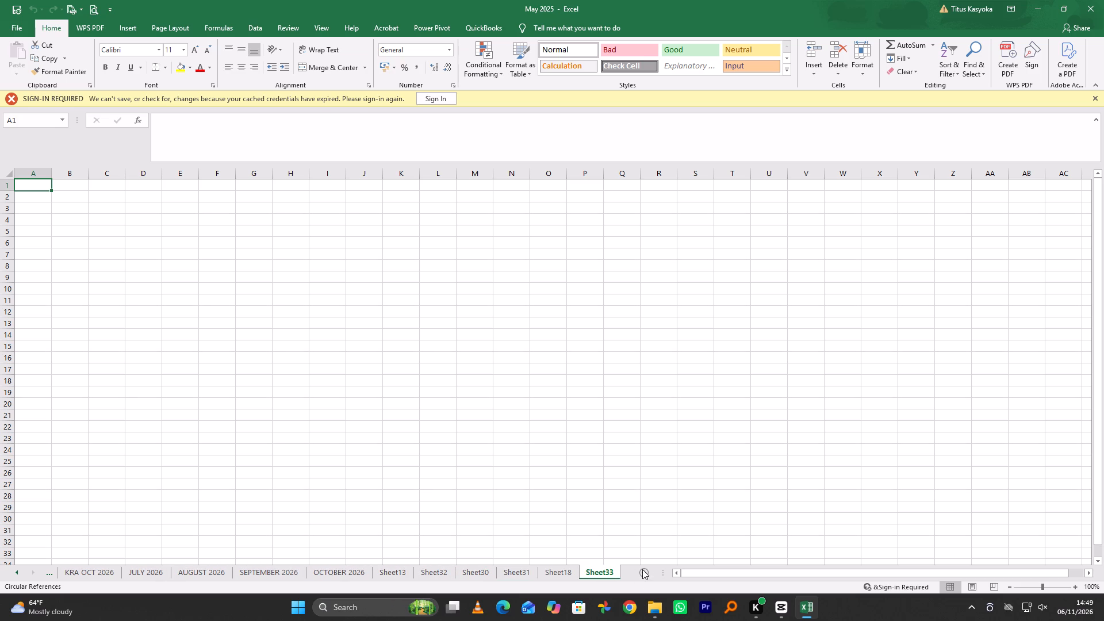
pyautogui.click(630, 572)
pyautogui.click(644, 572)
pyautogui.click(632, 574)
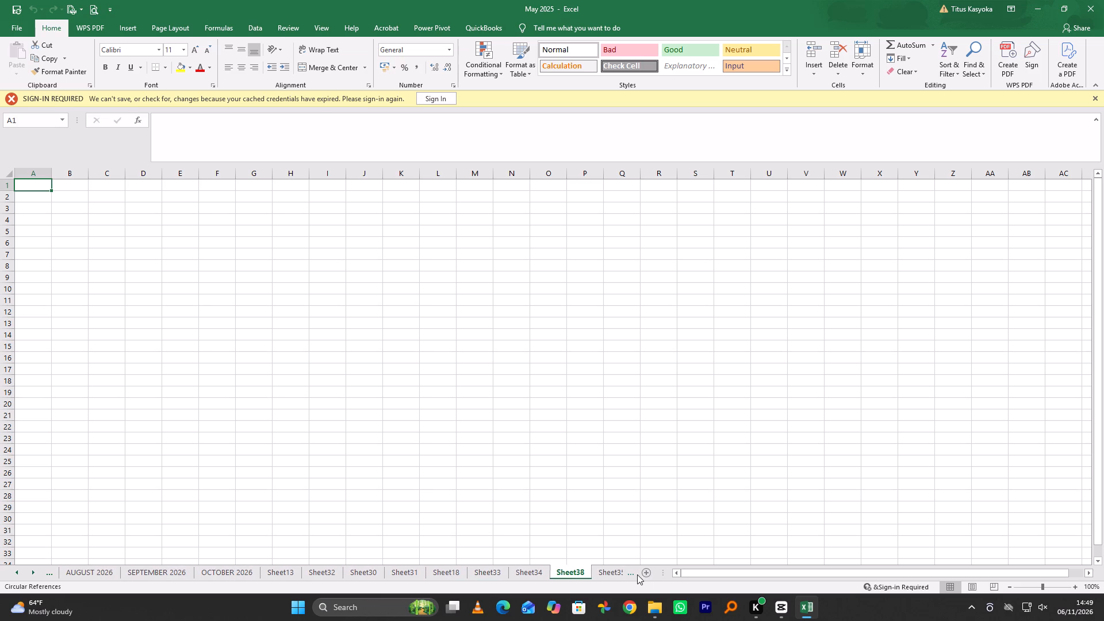
pyautogui.click(642, 575)
pyautogui.click(630, 574)
pyautogui.click(643, 572)
pyautogui.click(631, 575)
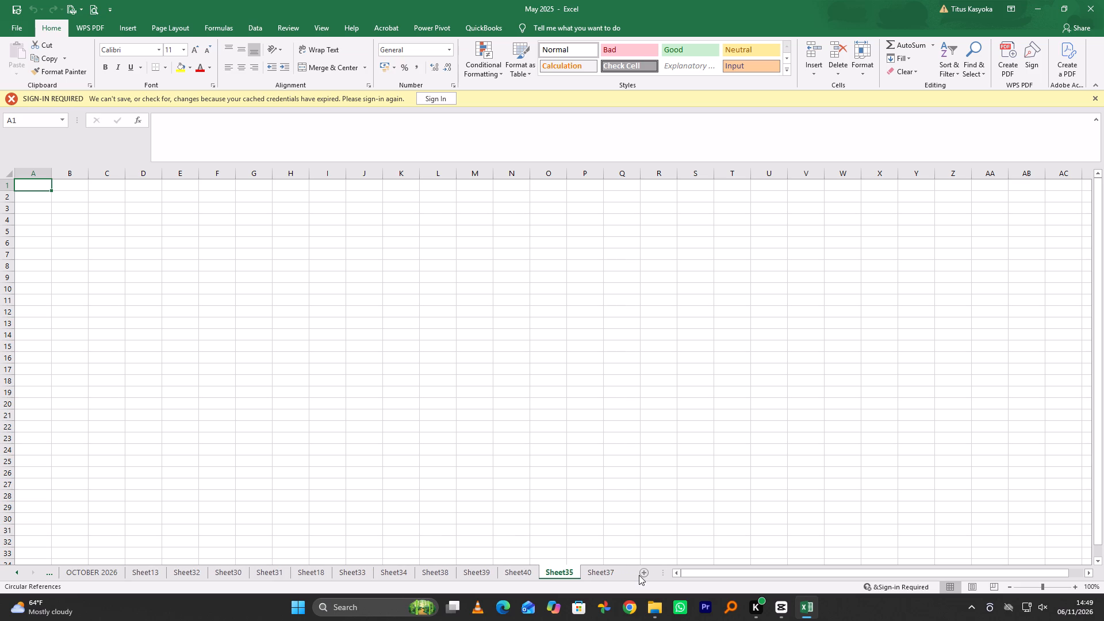
pyautogui.click(641, 575)
pyautogui.click(634, 576)
pyautogui.click(618, 572)
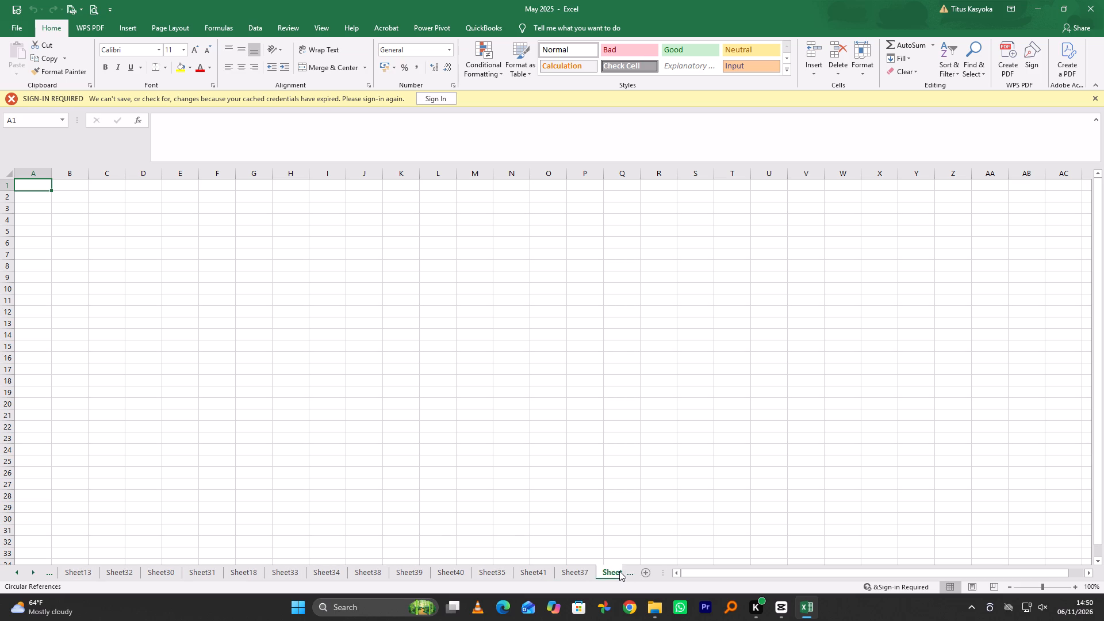
pyautogui.click(619, 571)
pyautogui.click(620, 573)
pyautogui.click(620, 573)
pyautogui.click(620, 574)
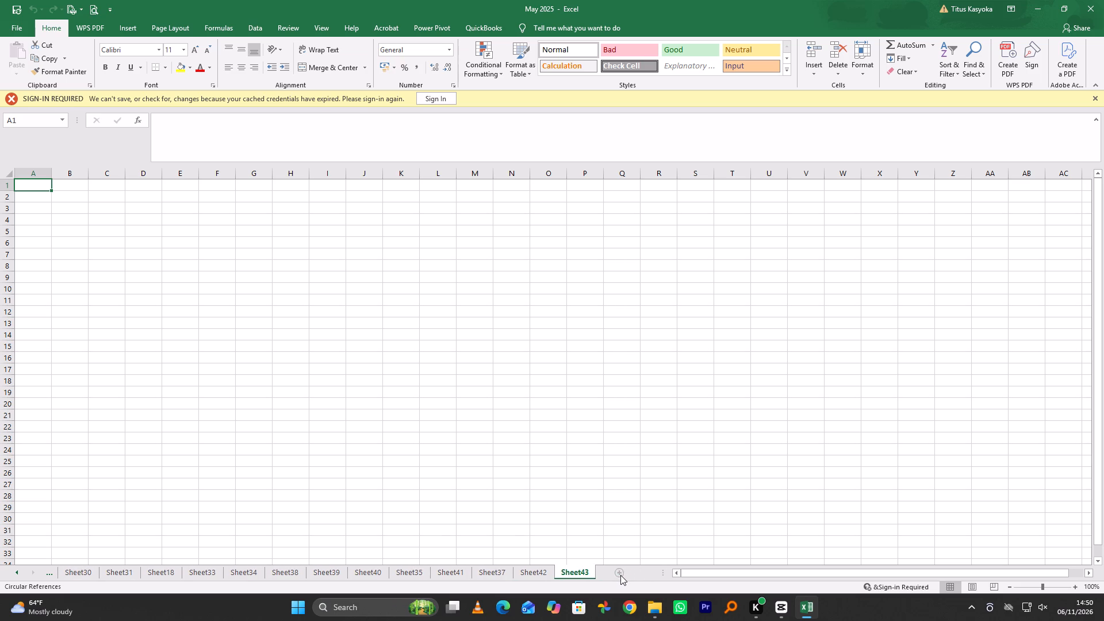
pyautogui.click(620, 575)
pyautogui.tripleClick(622, 575)
pyautogui.tripleClick(622, 574)
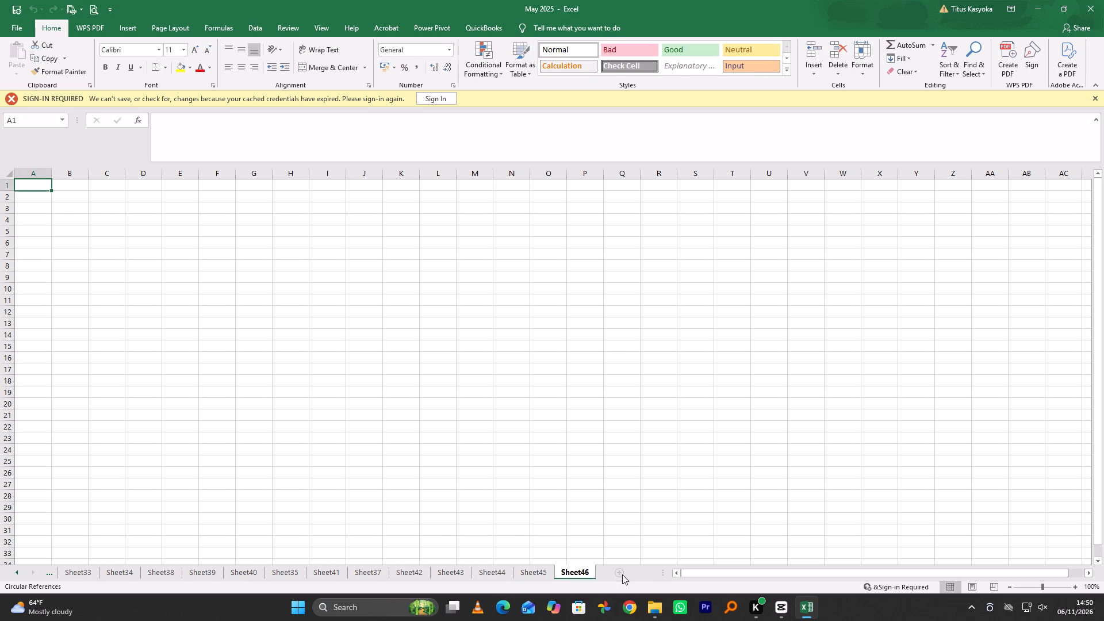
pyautogui.click(622, 574)
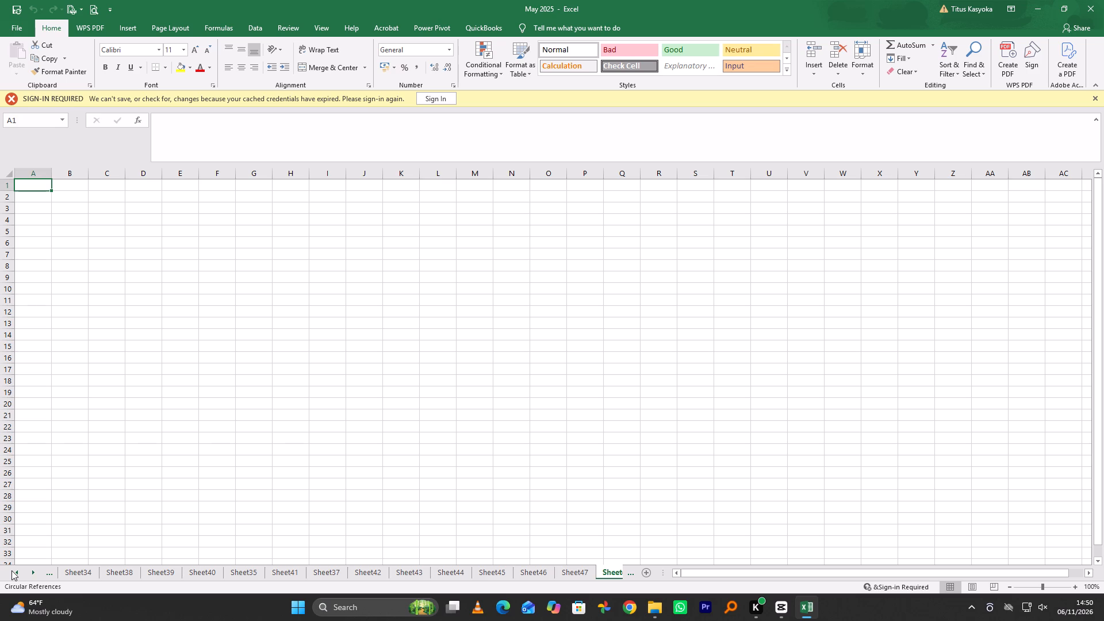
# Rename Sheet13, the blank worksheet directly after OCTOBER 2026, as RONGAI.
pyautogui.tripleClick(11, 570)
pyautogui.click(11, 570)
pyautogui.tripleClick(11, 570)
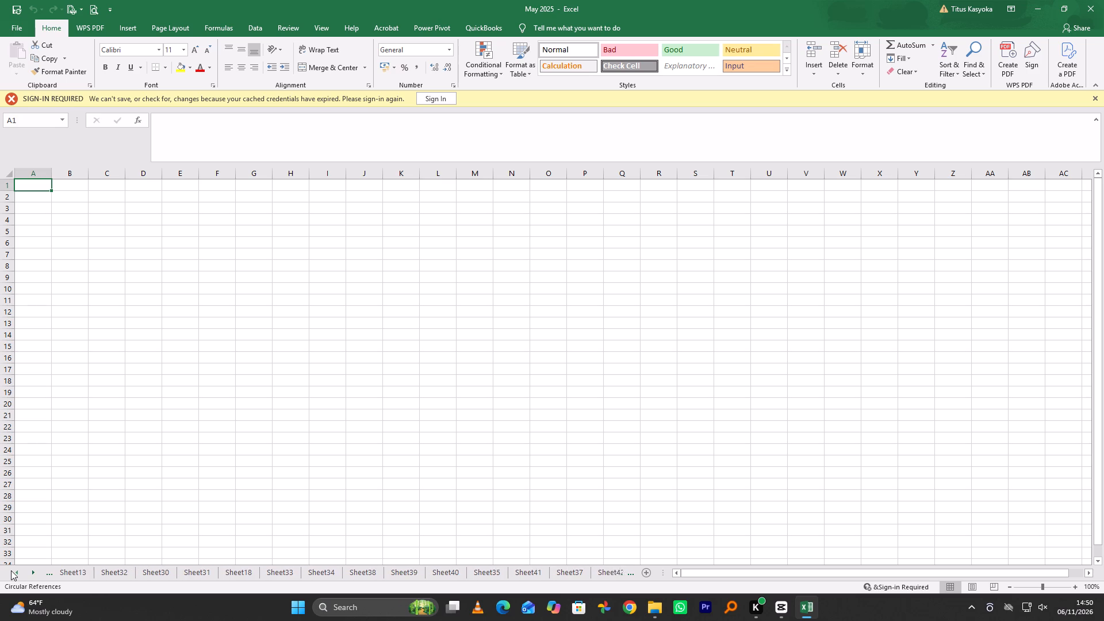
pyautogui.click(11, 570)
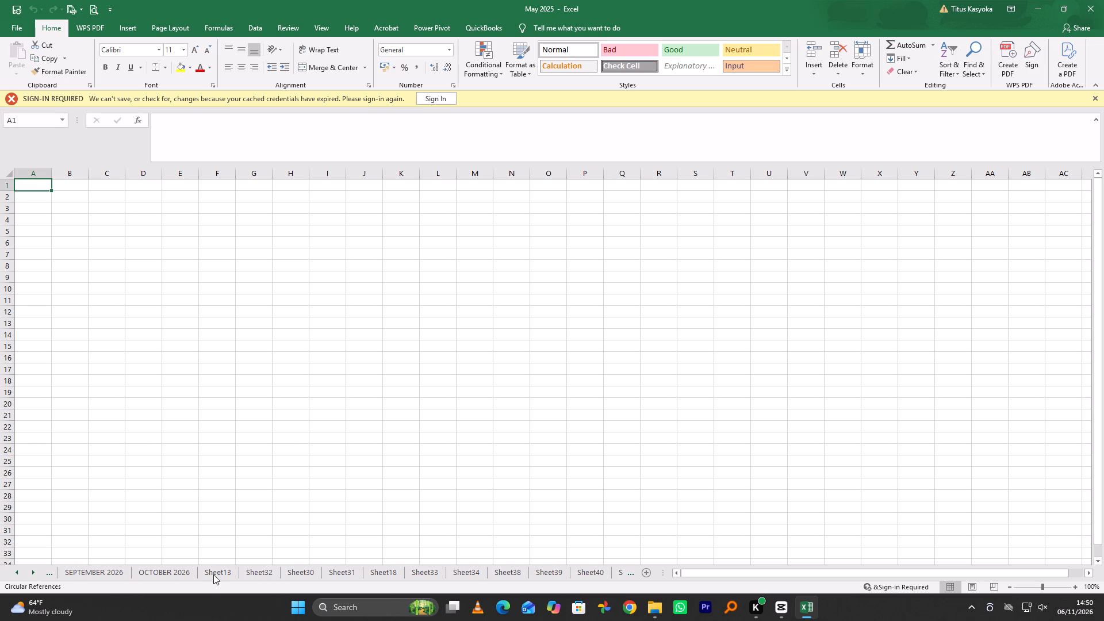
pyautogui.doubleClick(214, 574)
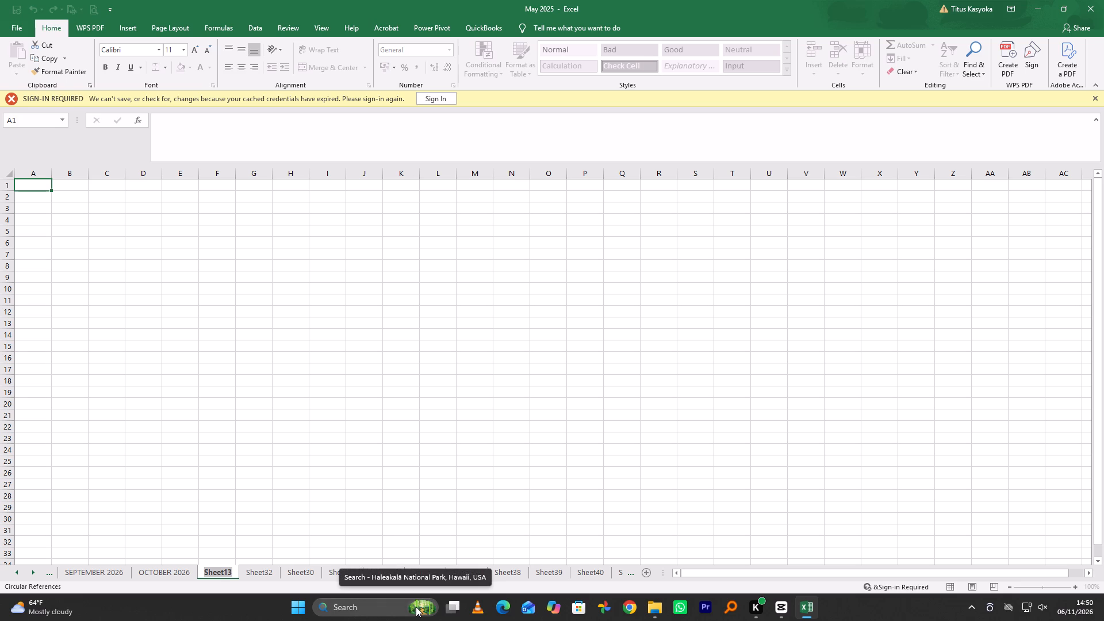
pyautogui.write('RONGAI')
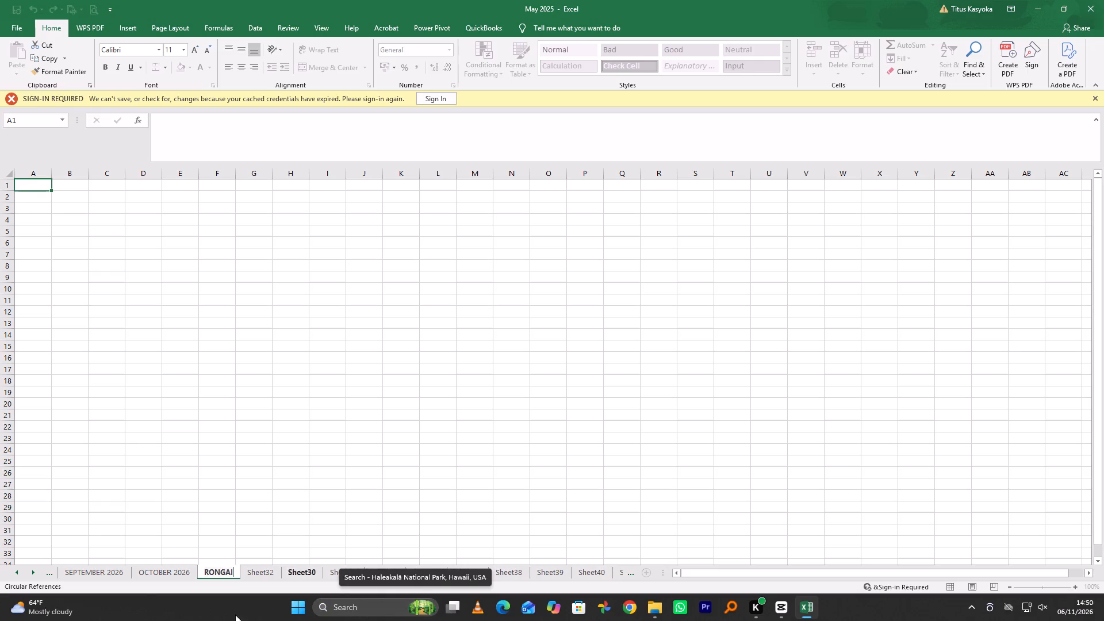
# Copy the entire OCTOBER 2026 voucher sheet and paste it into the RONGAI sheet.
pyautogui.click(163, 575)
pyautogui.scroll(3, 282, 343)
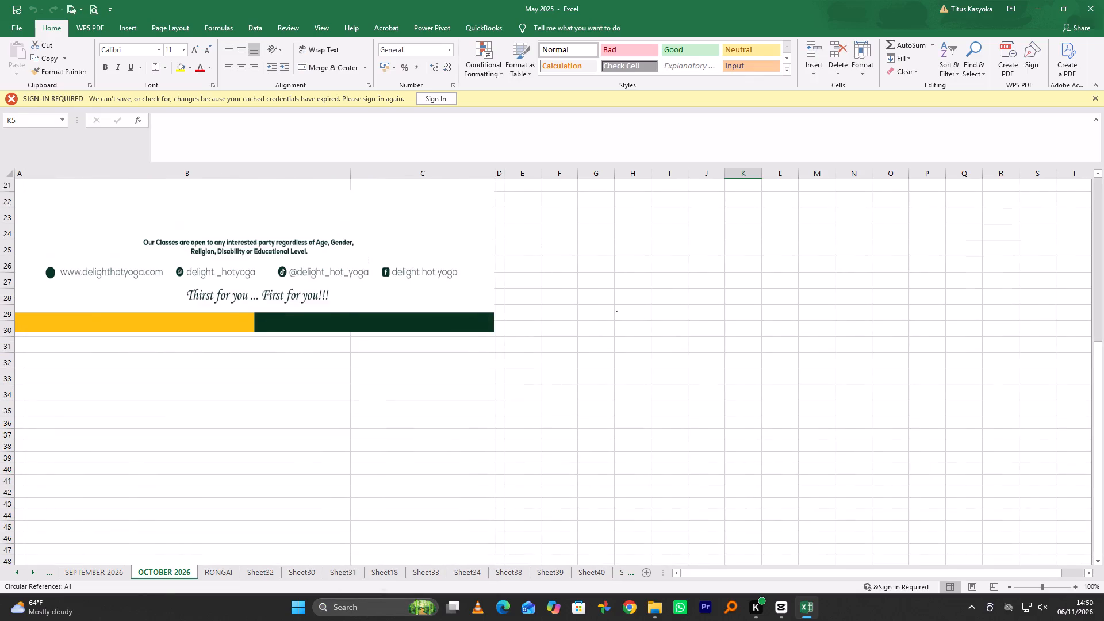
pyautogui.scroll(5, 282, 343)
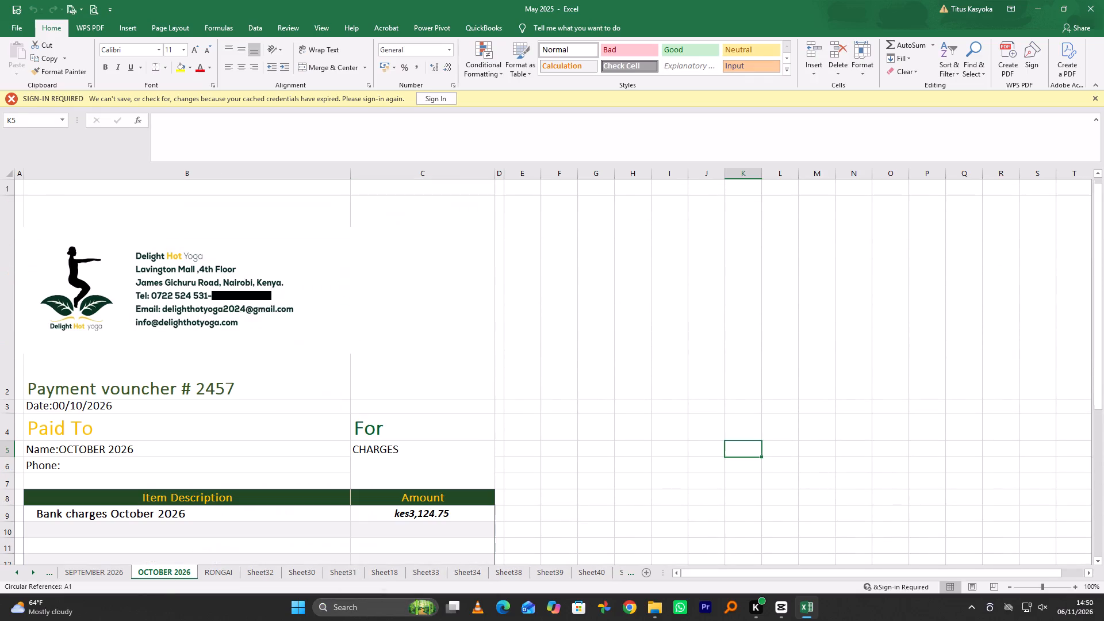
pyautogui.scroll(20, 282, 343)
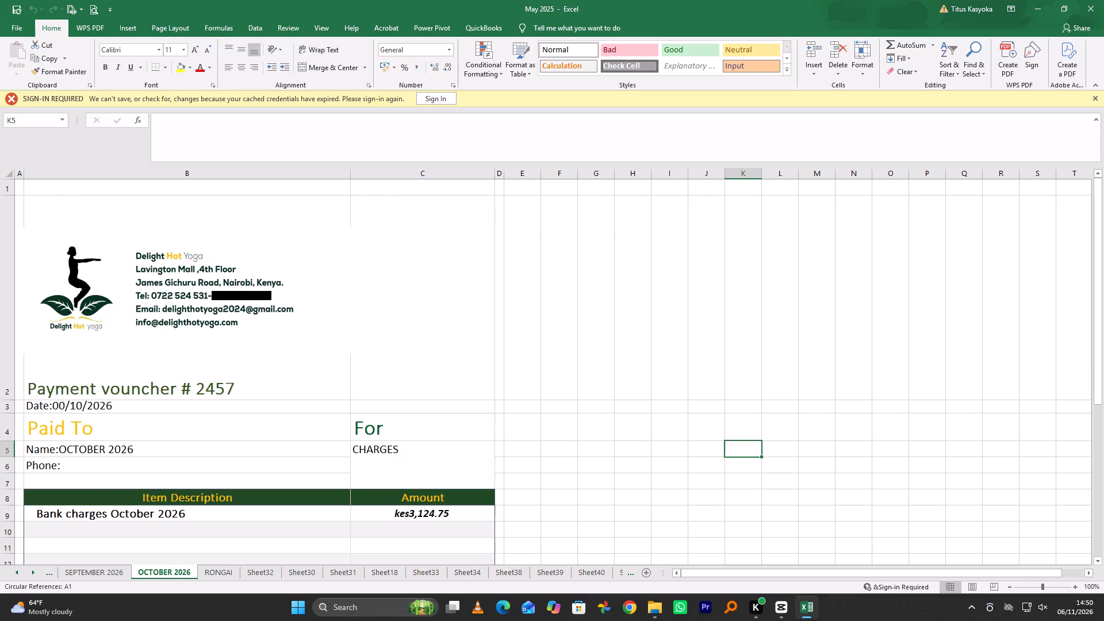
pyautogui.rightClick(6, 171)
pyautogui.click(39, 193)
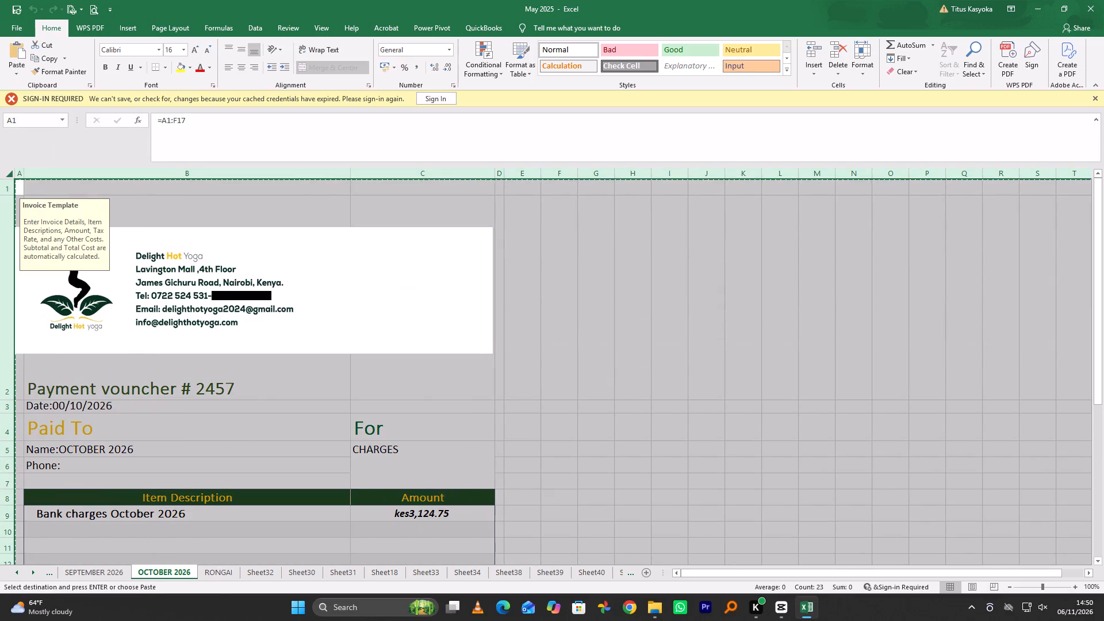
pyautogui.click(221, 568)
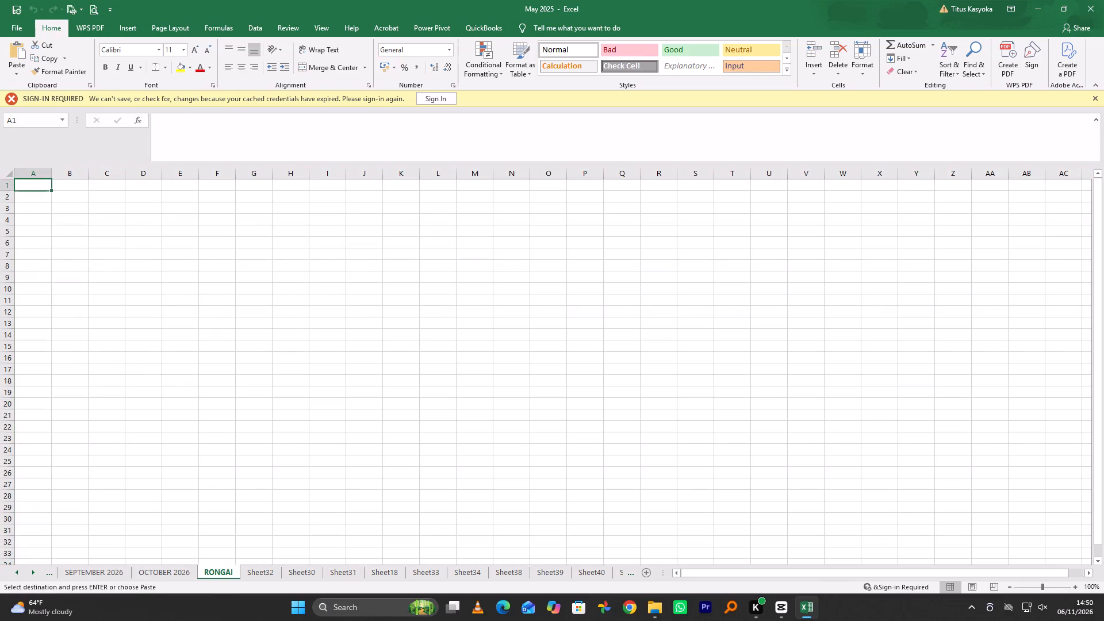
pyautogui.rightClick(4, 173)
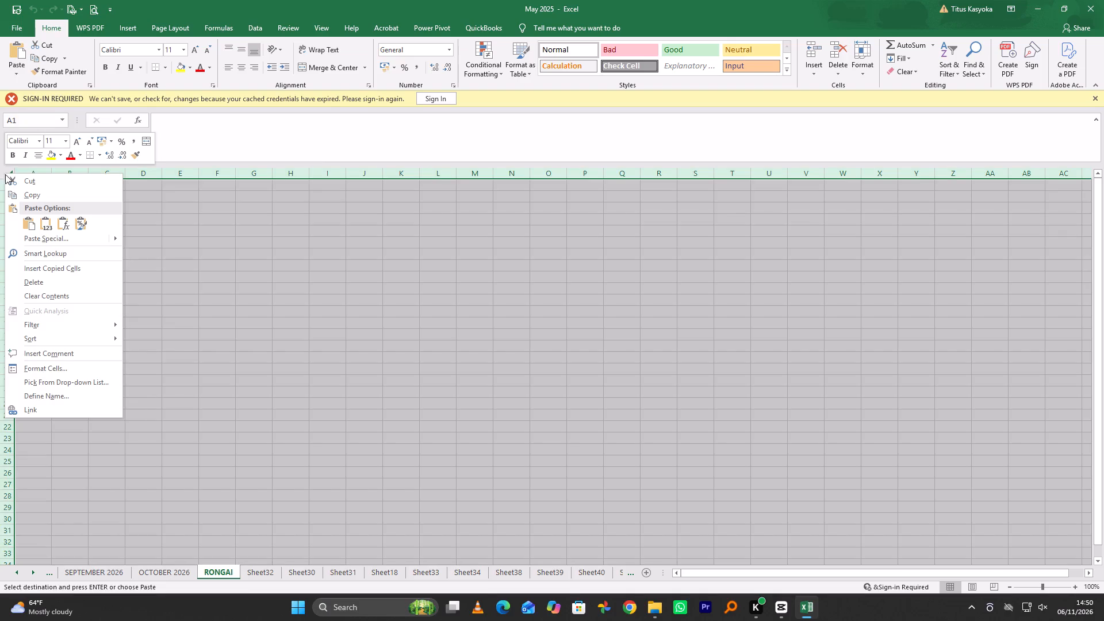
pyautogui.click(29, 223)
pyautogui.click(712, 449)
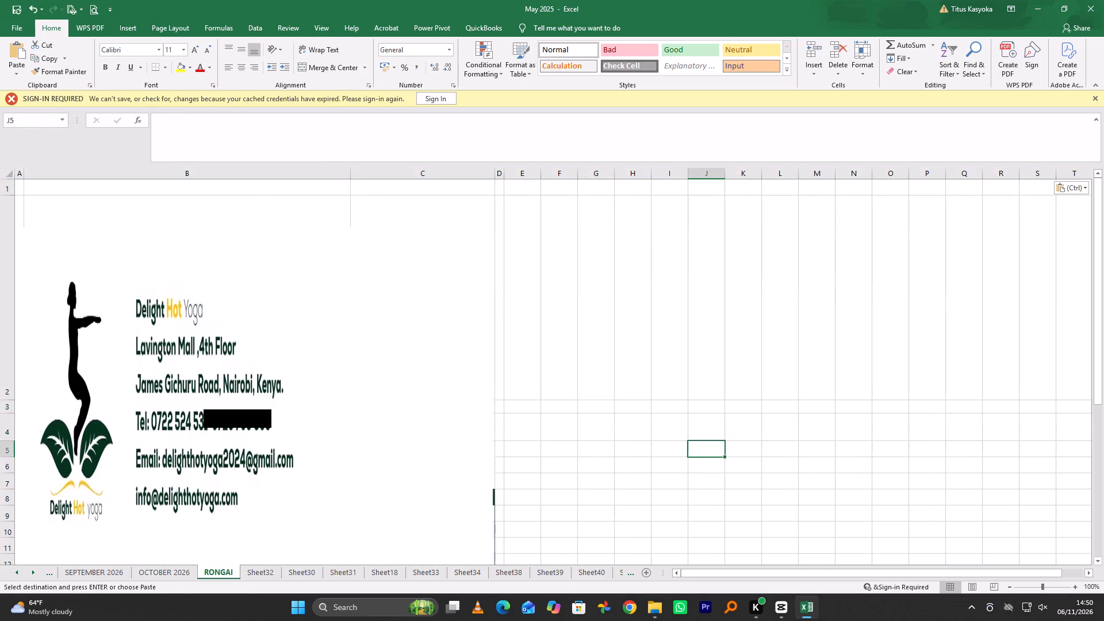
# Shrink the stretched Delight Hot Yoga header picture vertically and place it just above the Payment vouncher title on the RONGAI sheet.
pyautogui.click(291, 458)
pyautogui.moveTo(254, 227); pyautogui.dragTo(250, 446)
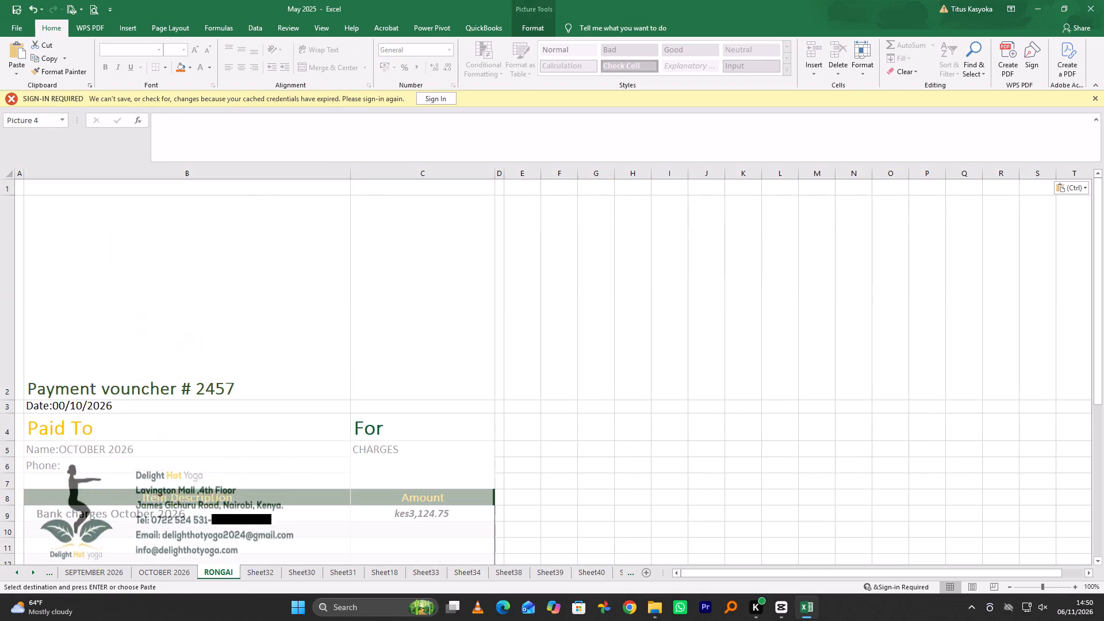
pyautogui.moveTo(250, 446); pyautogui.dragTo(249, 447)
pyautogui.moveTo(264, 515); pyautogui.dragTo(227, 304)
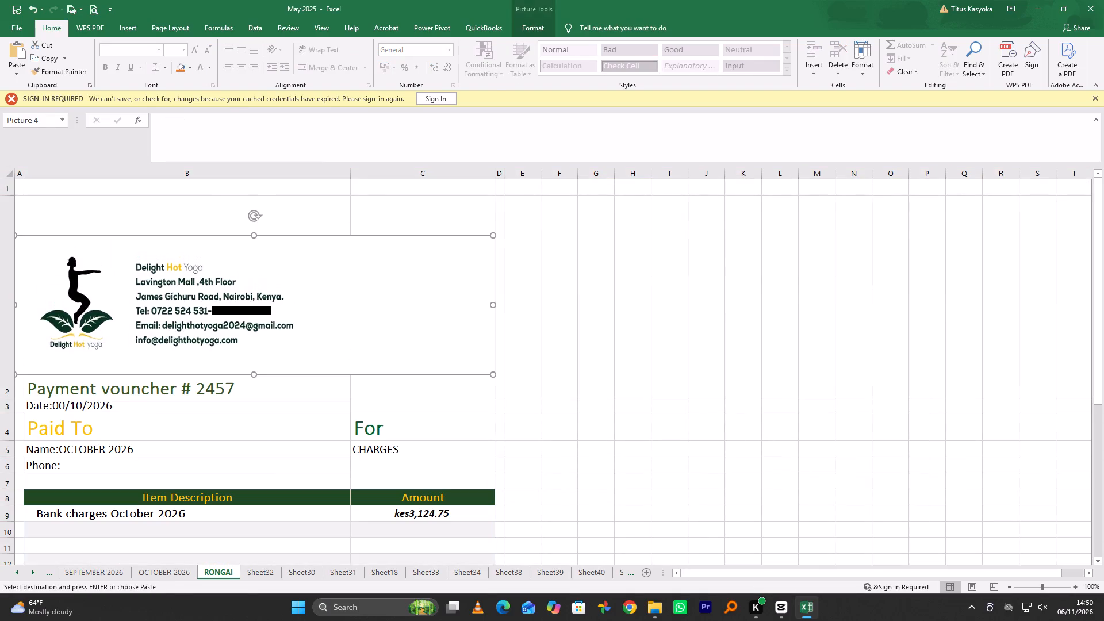
pyautogui.moveTo(252, 236); pyautogui.dragTo(252, 256)
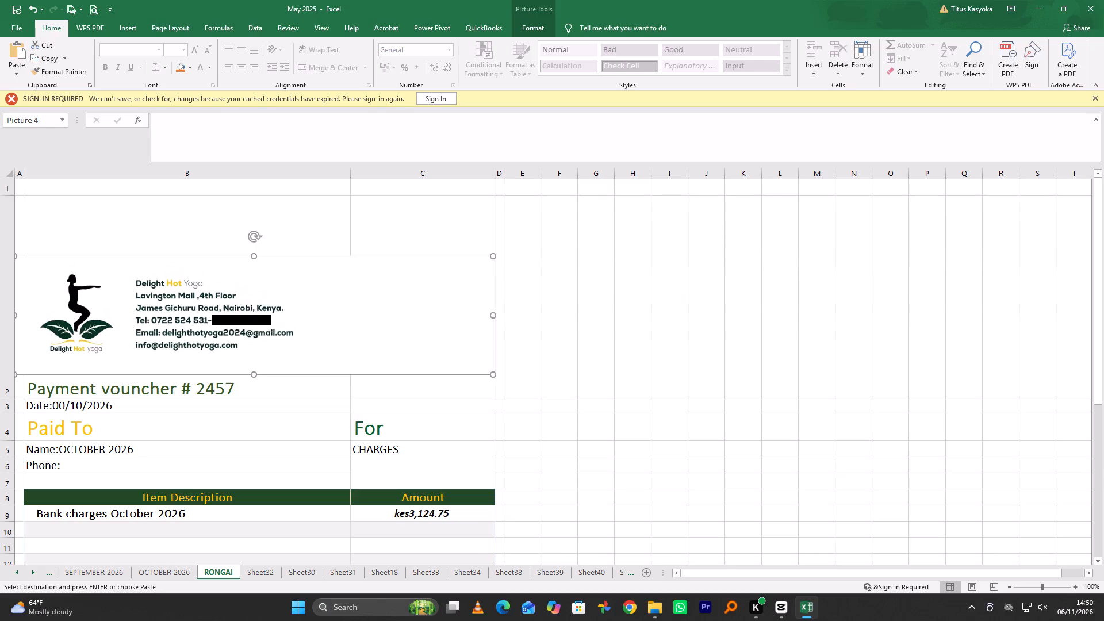
# Shrink the stretched footer picture vertically on the RONGAI sheet so its bottom edge ends at about row 29.
pyautogui.scroll(-4, 267, 491)
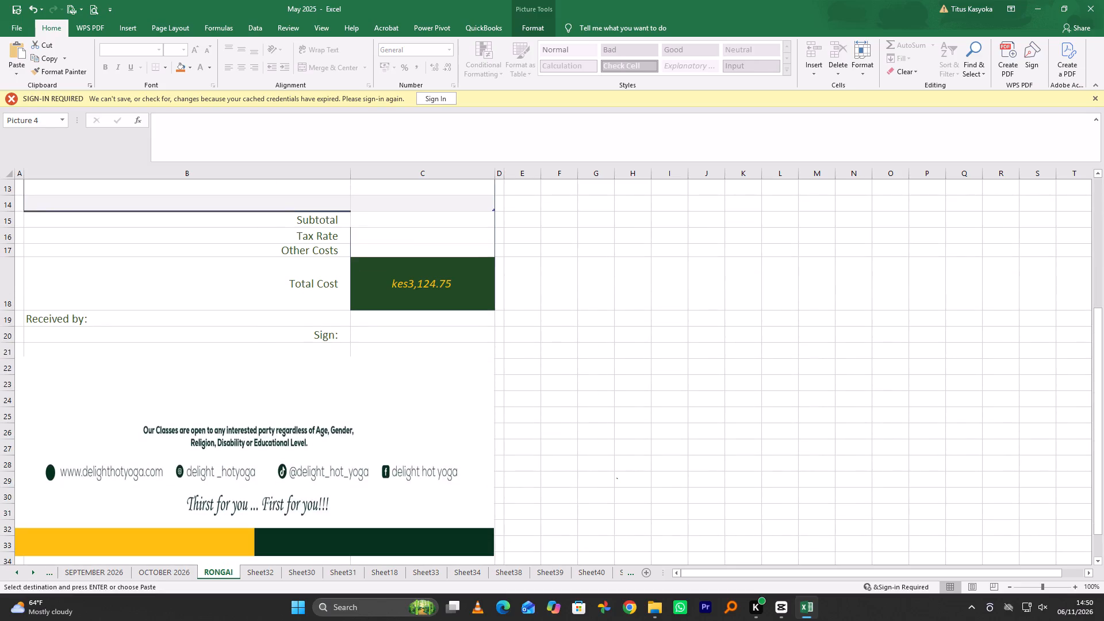
pyautogui.click(252, 477)
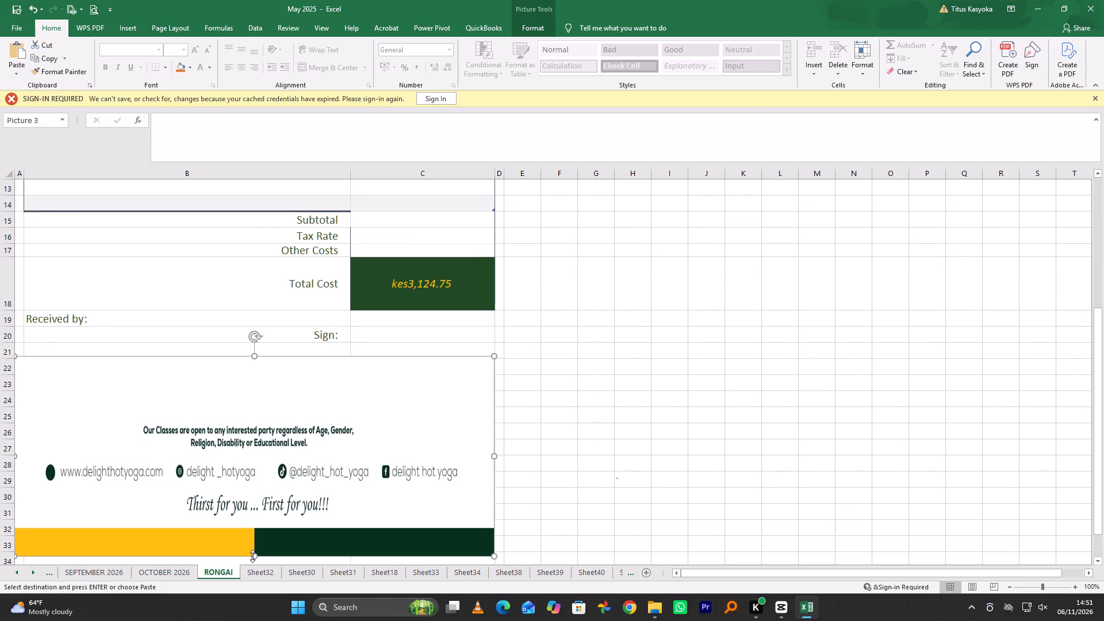
pyautogui.moveTo(252, 558); pyautogui.dragTo(261, 485)
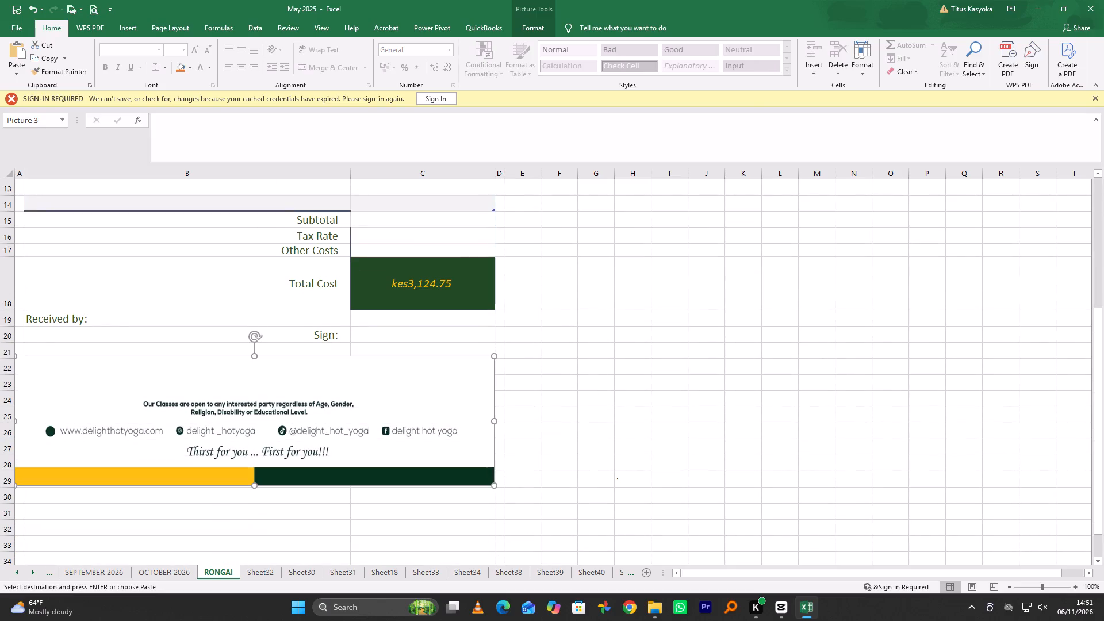
pyautogui.click(577, 431)
# Change the payment voucher number in the RONGAI sheet's title to 2458.
pyautogui.scroll(5, 239, 415)
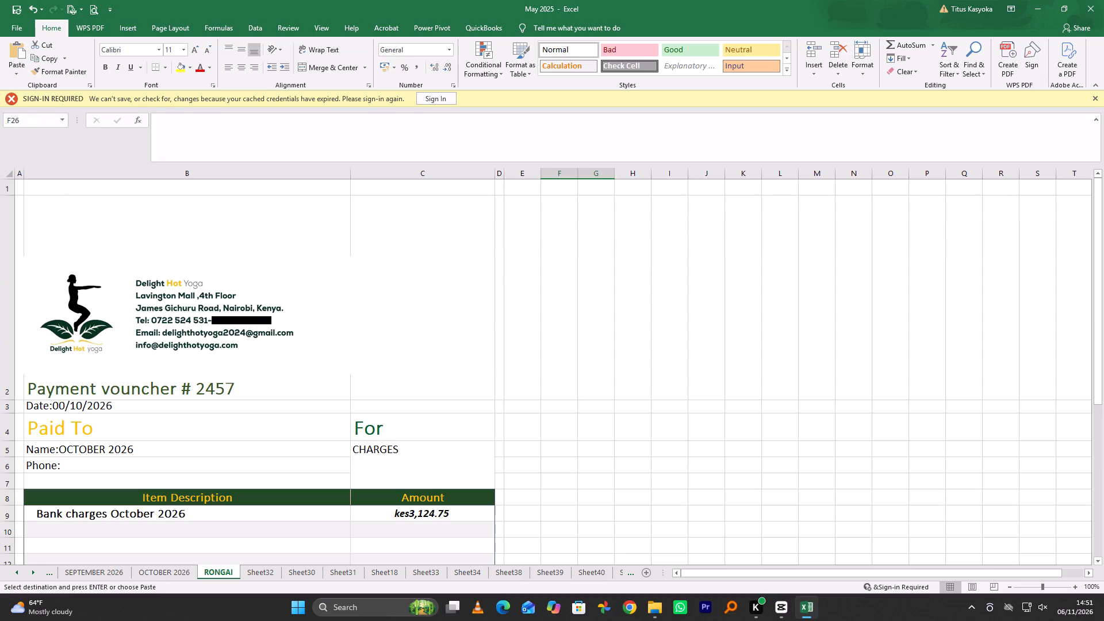
pyautogui.scroll(-1, 236, 415)
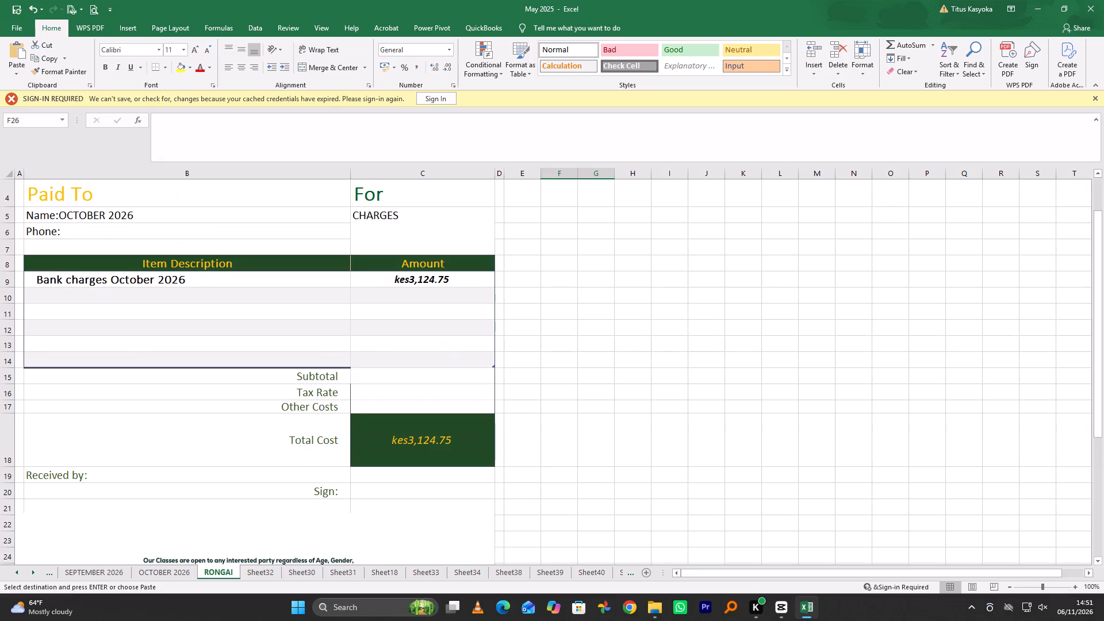
pyautogui.scroll(4, 186, 235)
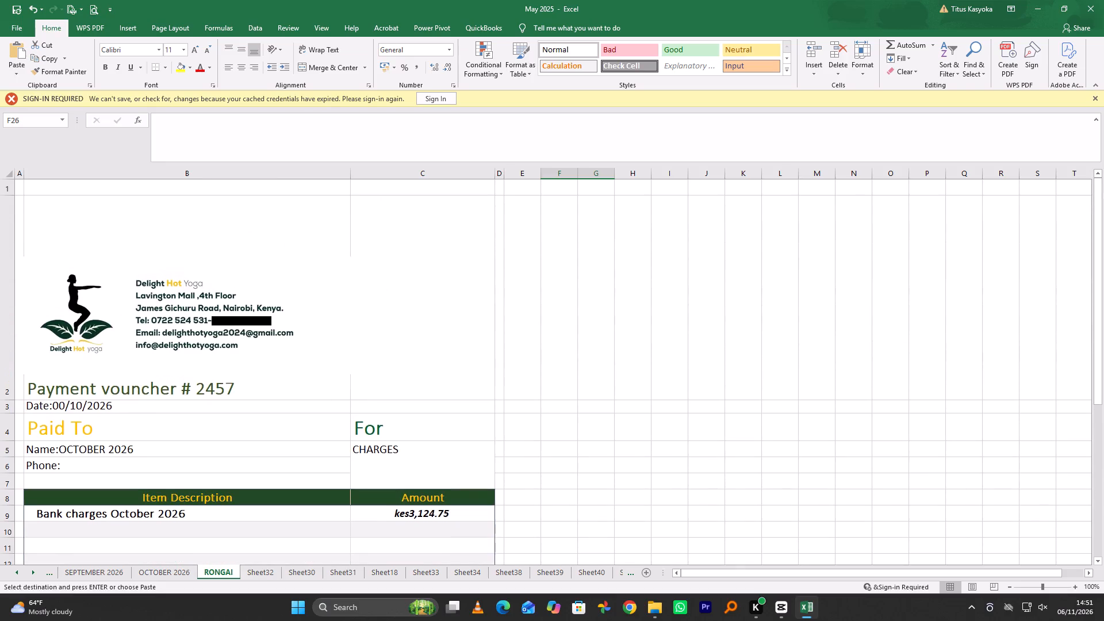
pyautogui.doubleClick(234, 385)
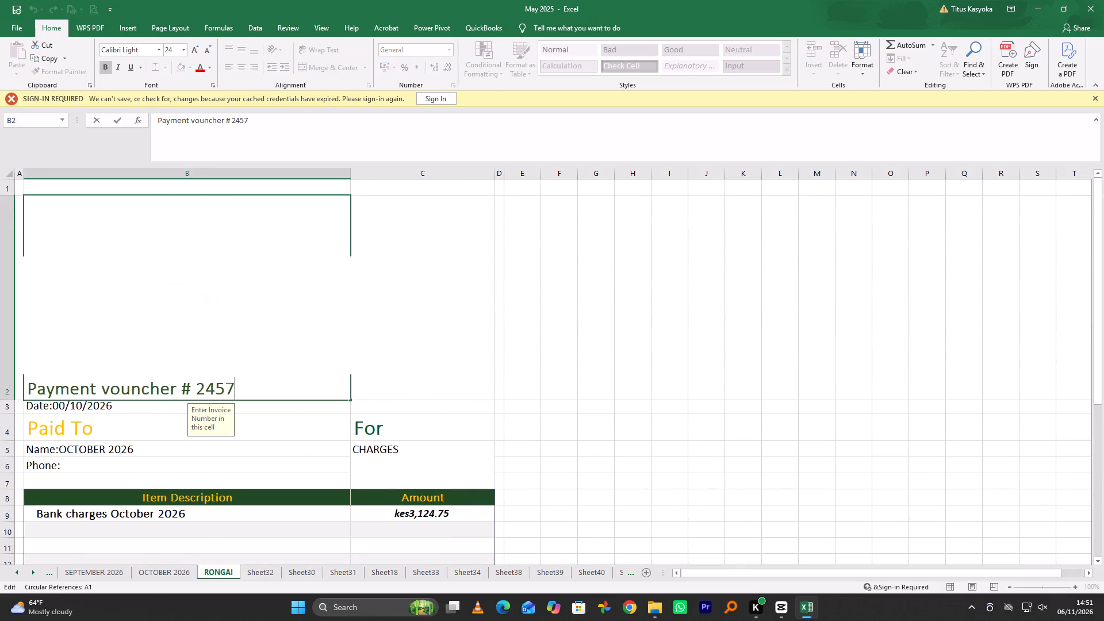
pyautogui.press('BackSpace')
pyautogui.press('8')
pyautogui.click(685, 494)
# Clear the entry under For and remove the payee text after the Name: label.
pyautogui.click(420, 455)
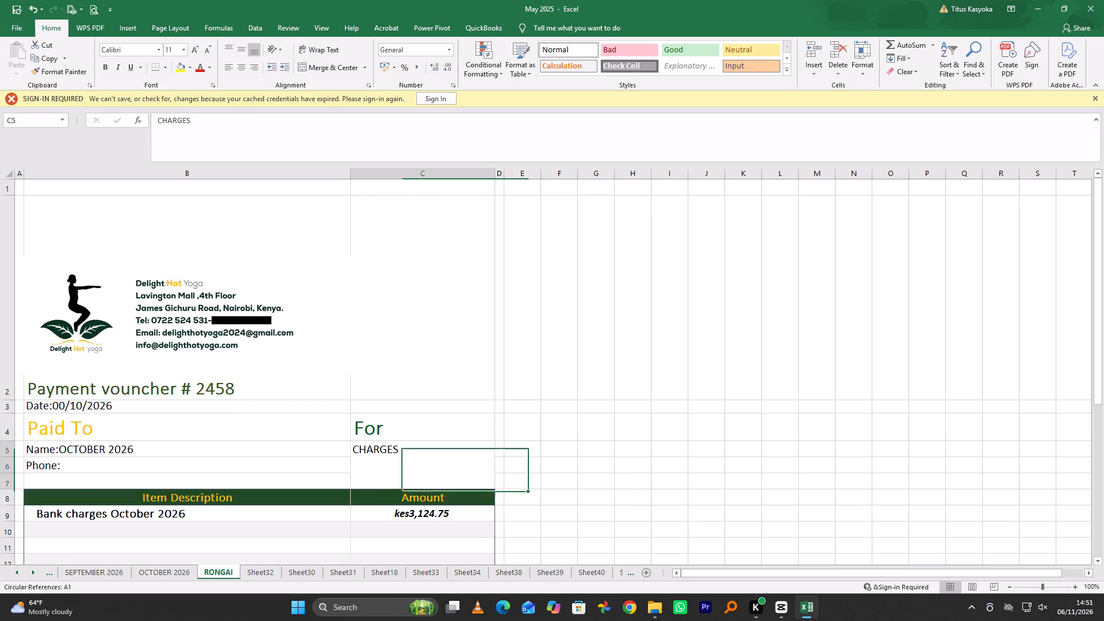
pyautogui.press('BackSpace')
pyautogui.doubleClick(143, 454)
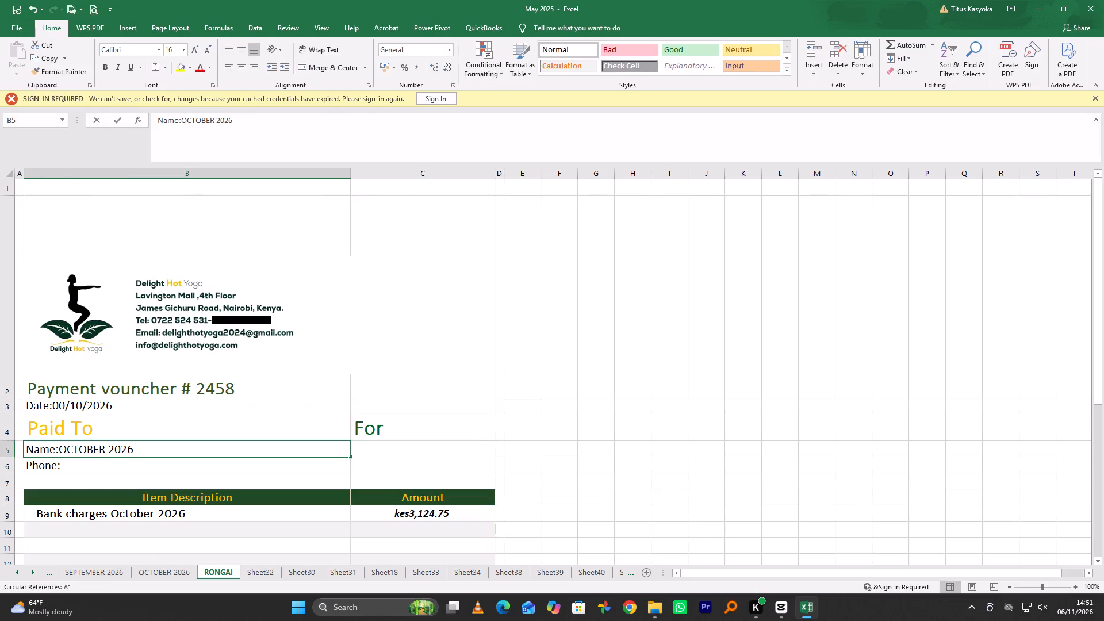
pyautogui.moveTo(144, 453); pyautogui.dragTo(62, 453)
pyautogui.press('BackSpace')
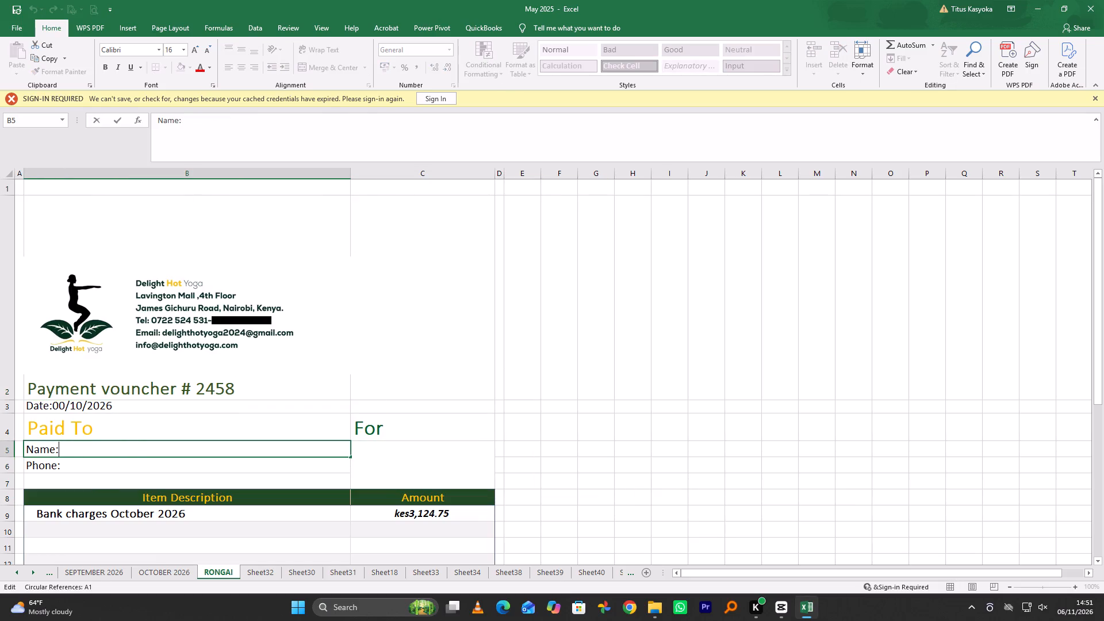
pyautogui.click(178, 514)
pyautogui.press('BackSpace')
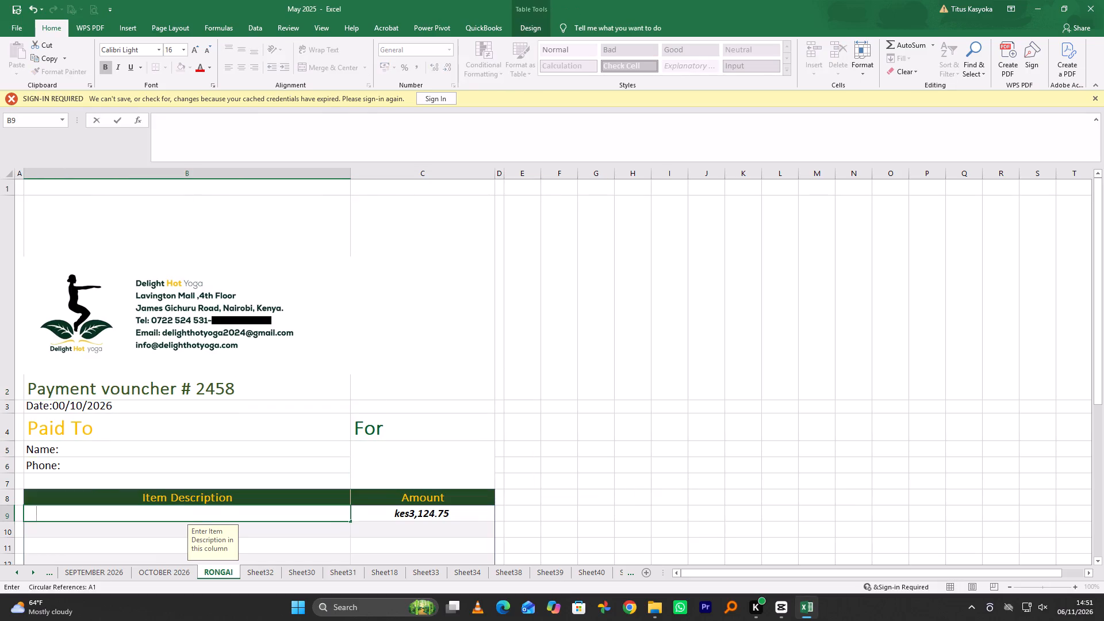
pyautogui.click(445, 514)
pyautogui.press('BackSpace')
pyautogui.scroll(-2, 415, 526)
pyautogui.click(434, 386)
pyautogui.press('BackSpace')
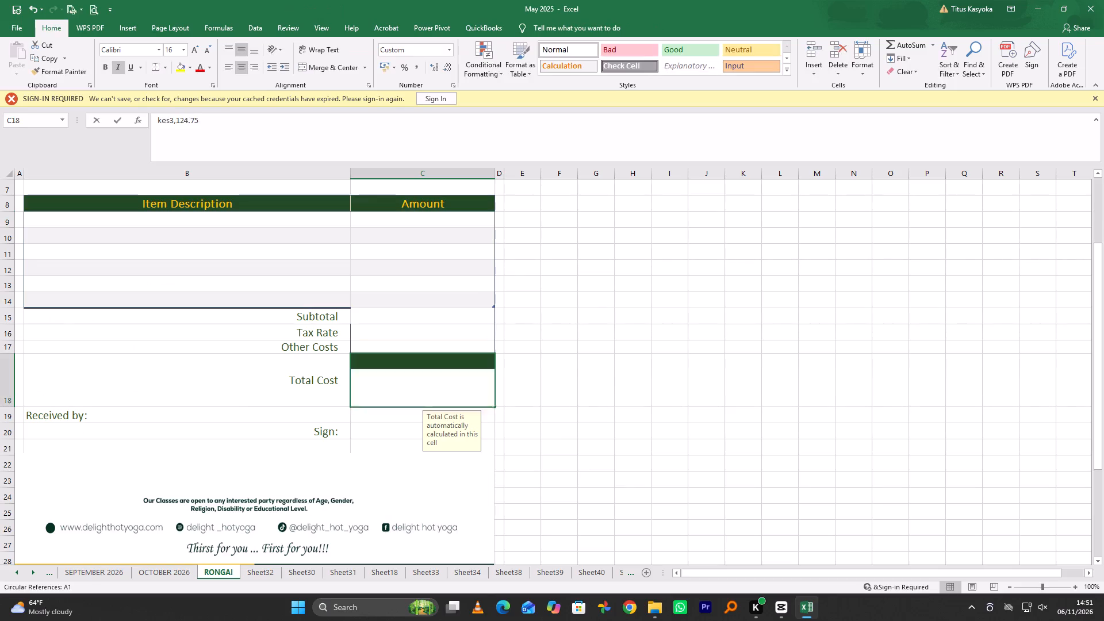
pyautogui.click(637, 502)
pyautogui.scroll(-2, 496, 497)
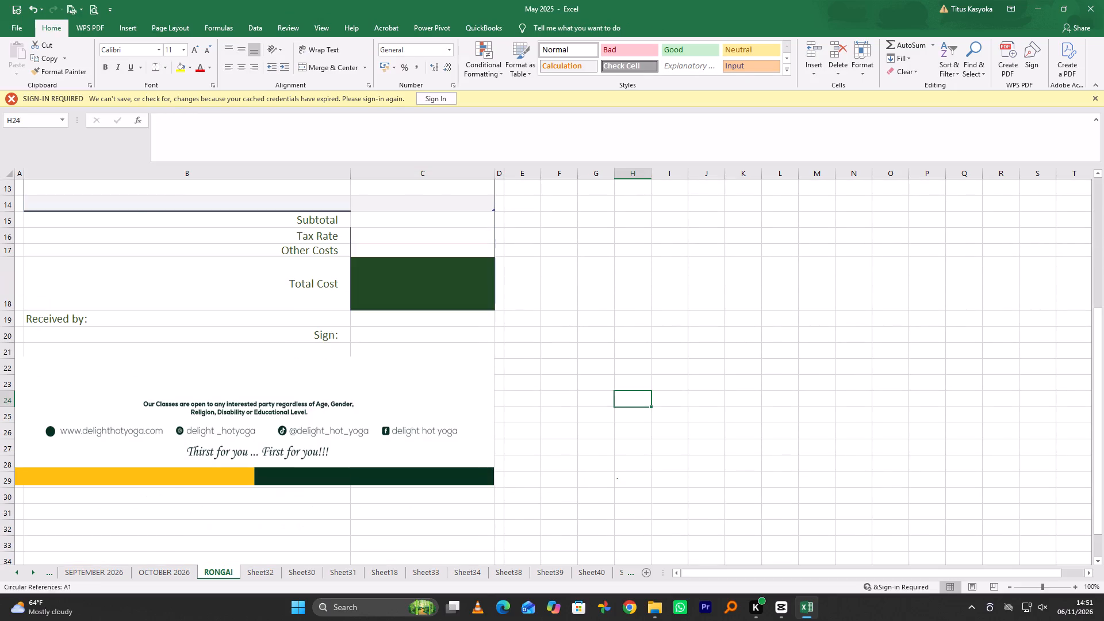
pyautogui.click(603, 488)
# Set the voucher date to 01/11/2026, keeping the Date: label.
pyautogui.scroll(6, 261, 423)
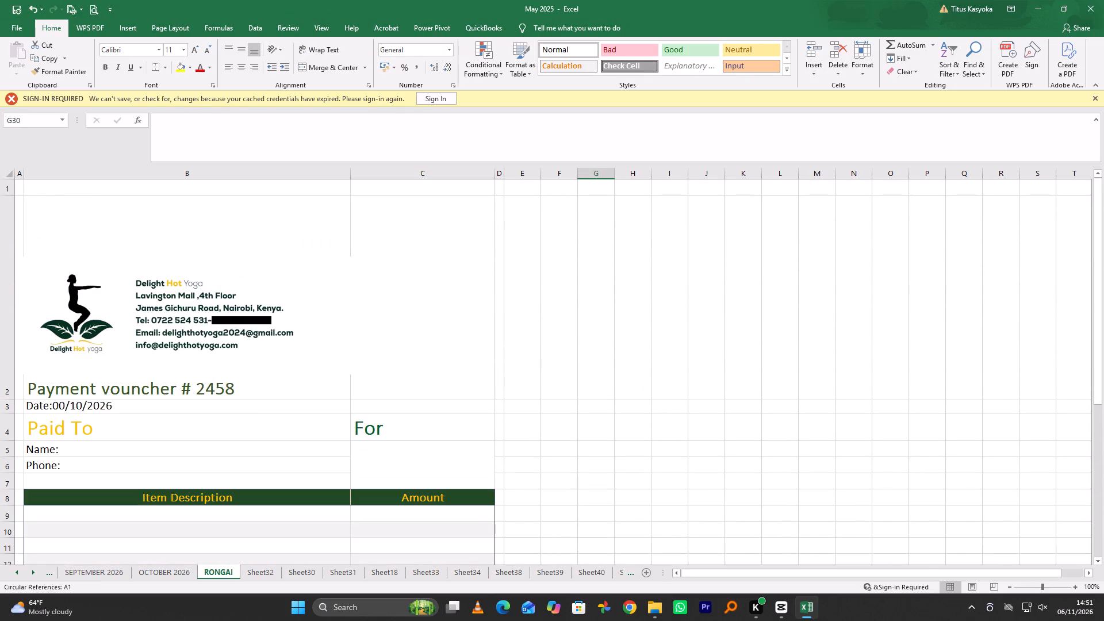
pyautogui.doubleClick(76, 453)
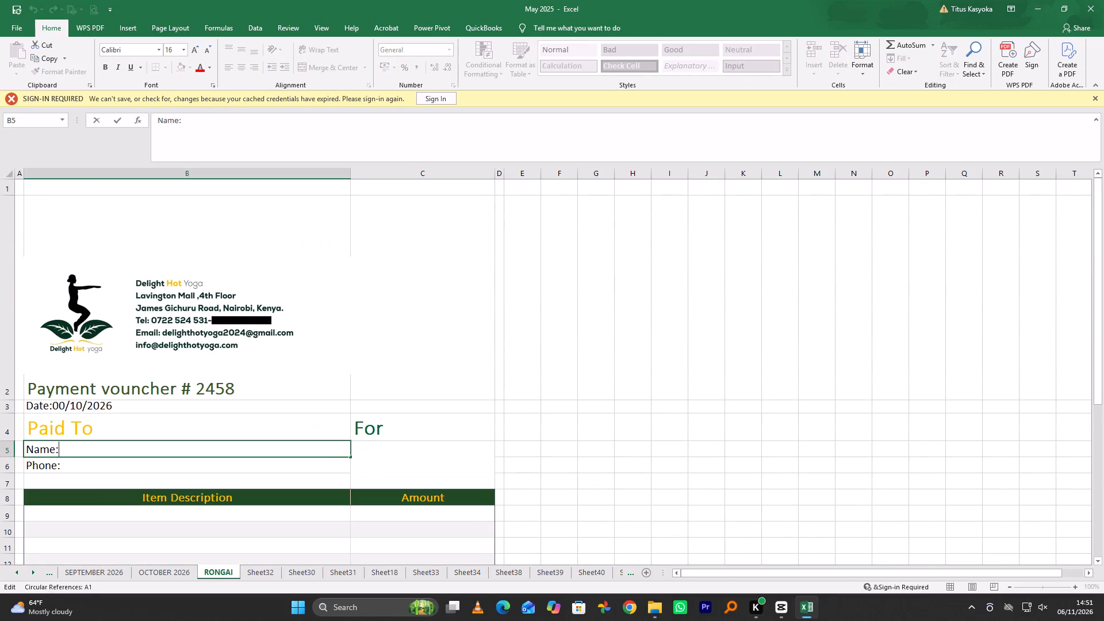
pyautogui.doubleClick(66, 406)
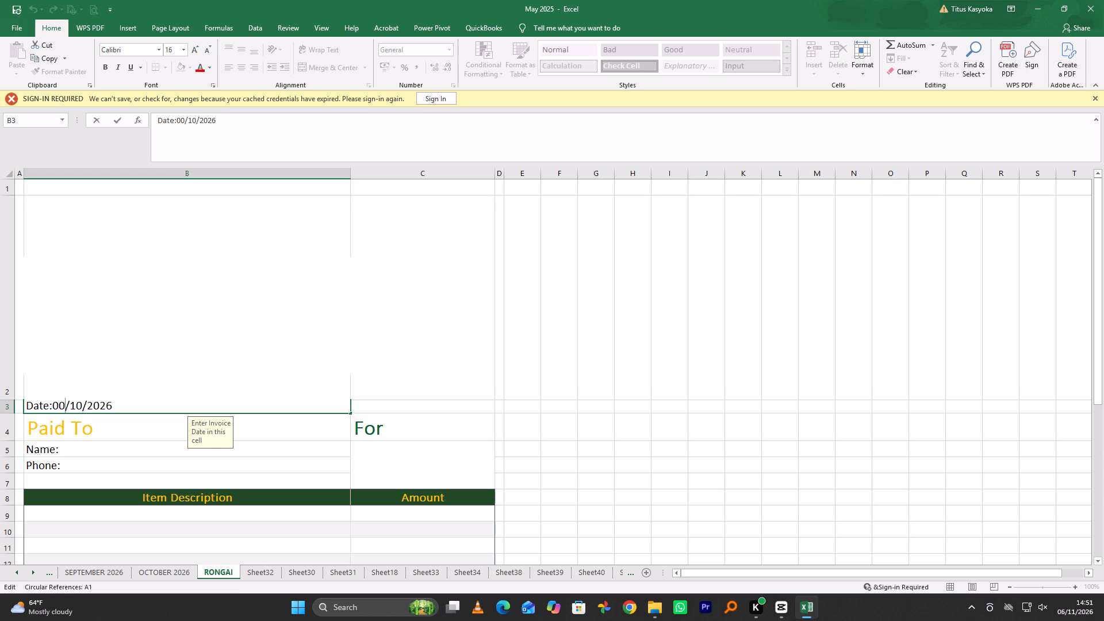
pyautogui.press('BackSpace')
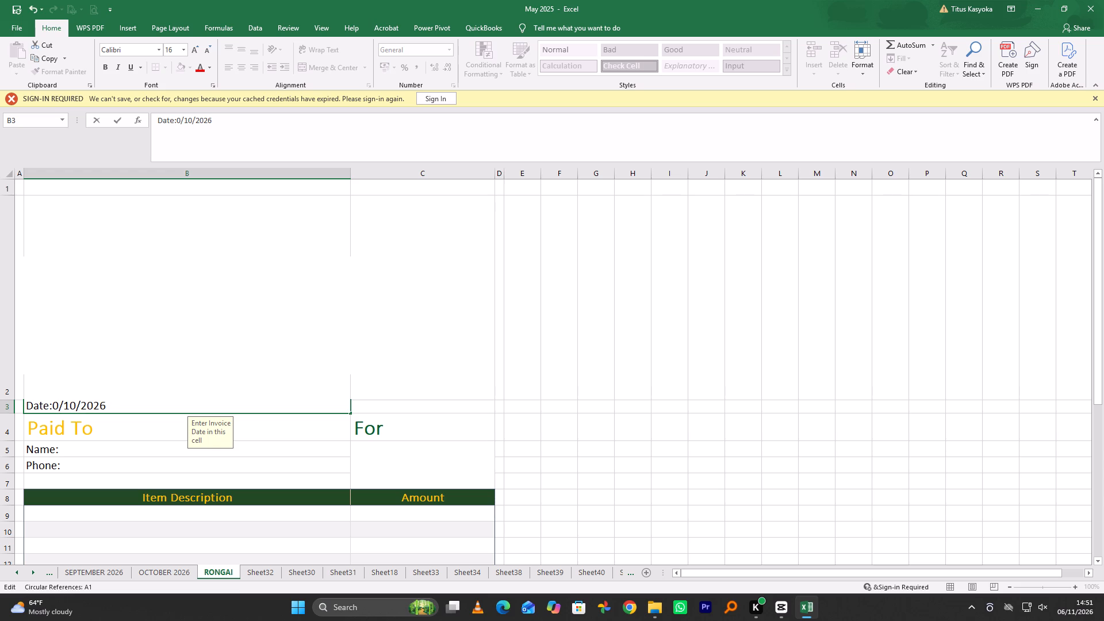
pyautogui.press('1')
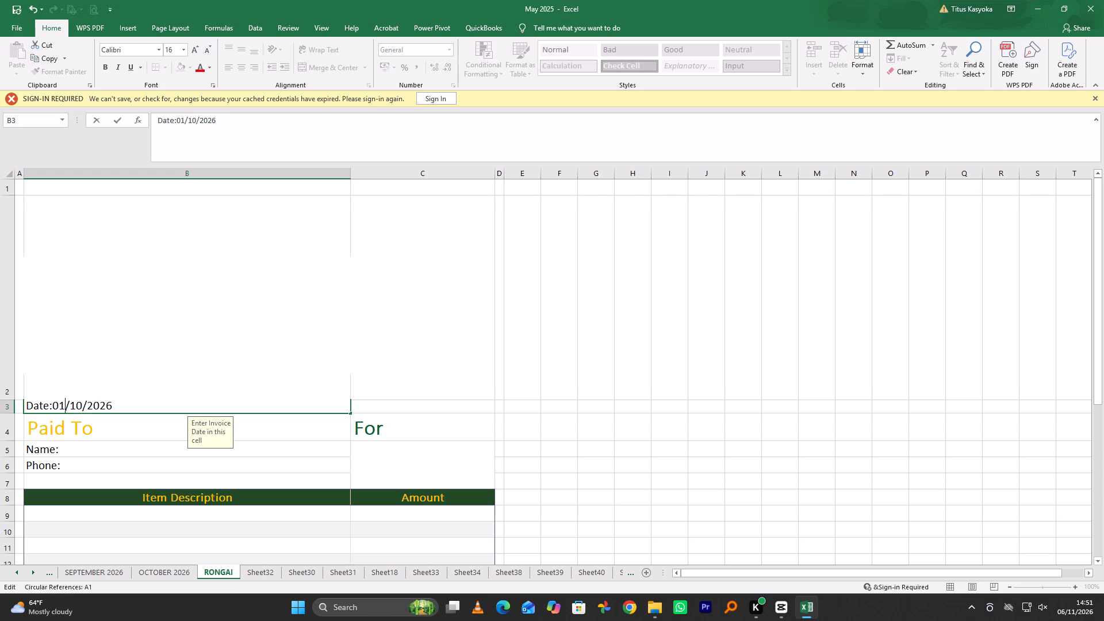
pyautogui.click(81, 404)
pyautogui.press('BackSpace')
pyautogui.press('1')
pyautogui.click(673, 466)
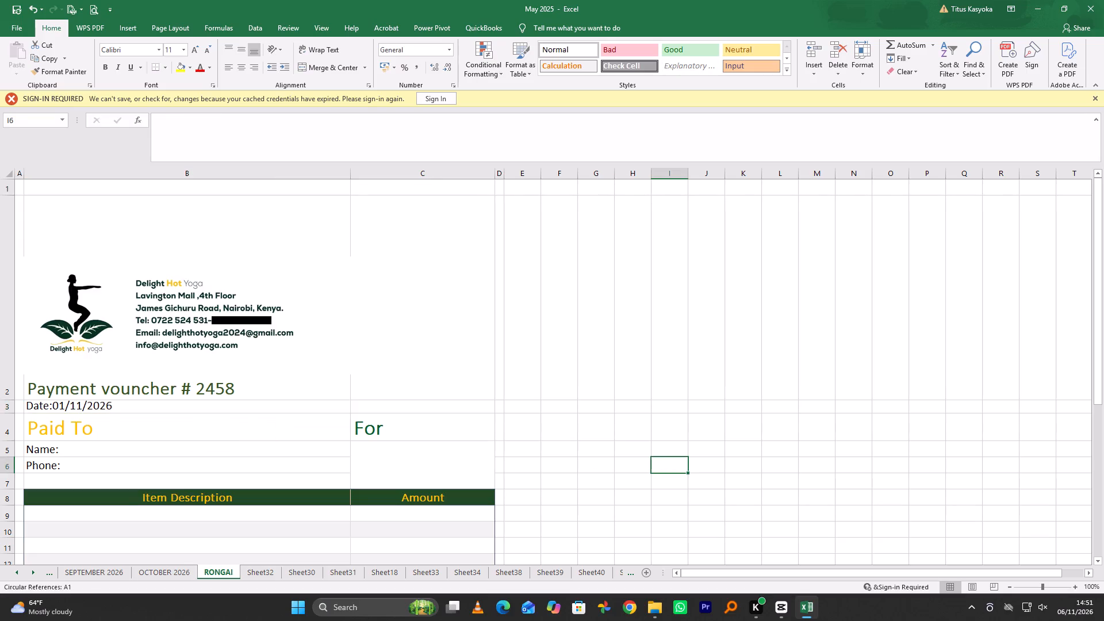
# Enter TOTAL ENERGIES ONGATA RONGAI as the payee after the Name: label.
pyautogui.doubleClick(79, 447)
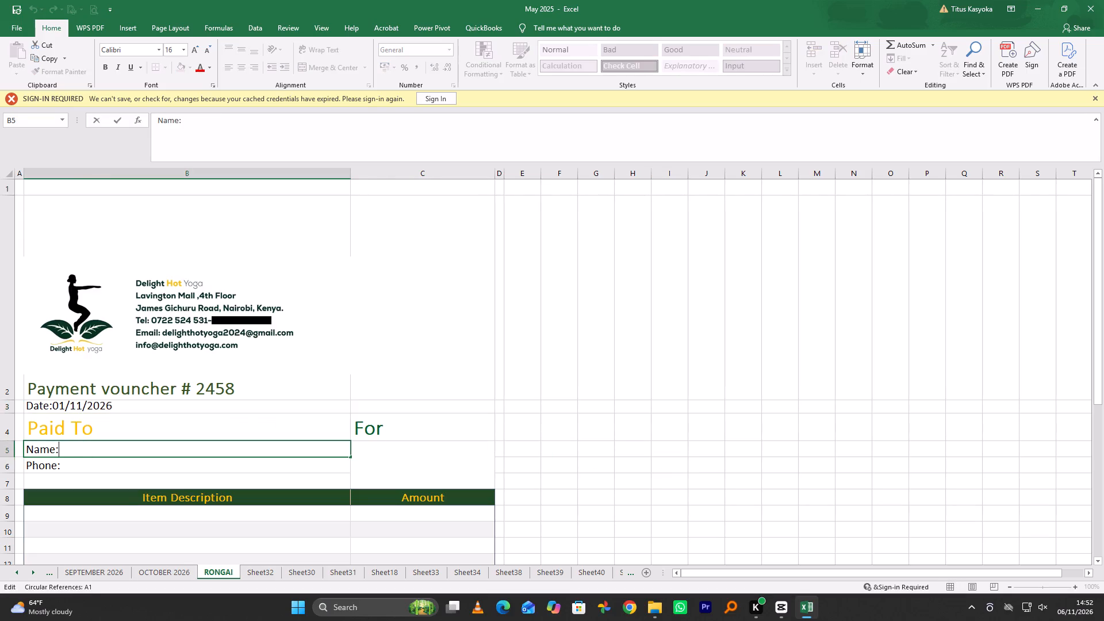
pyautogui.write('TOTAL ENERG')
pyautogui.write('IES')
pyautogui.press('space')
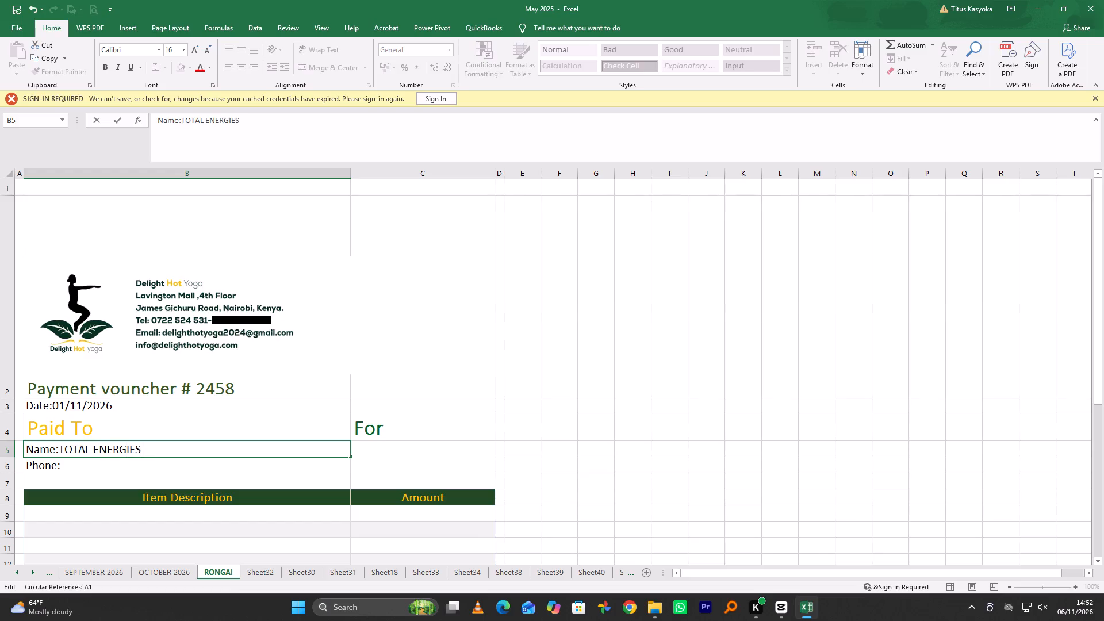
pyautogui.write('ONGATA')
pyautogui.press('space')
pyautogui.write('RO')
pyautogui.write('NGAI')
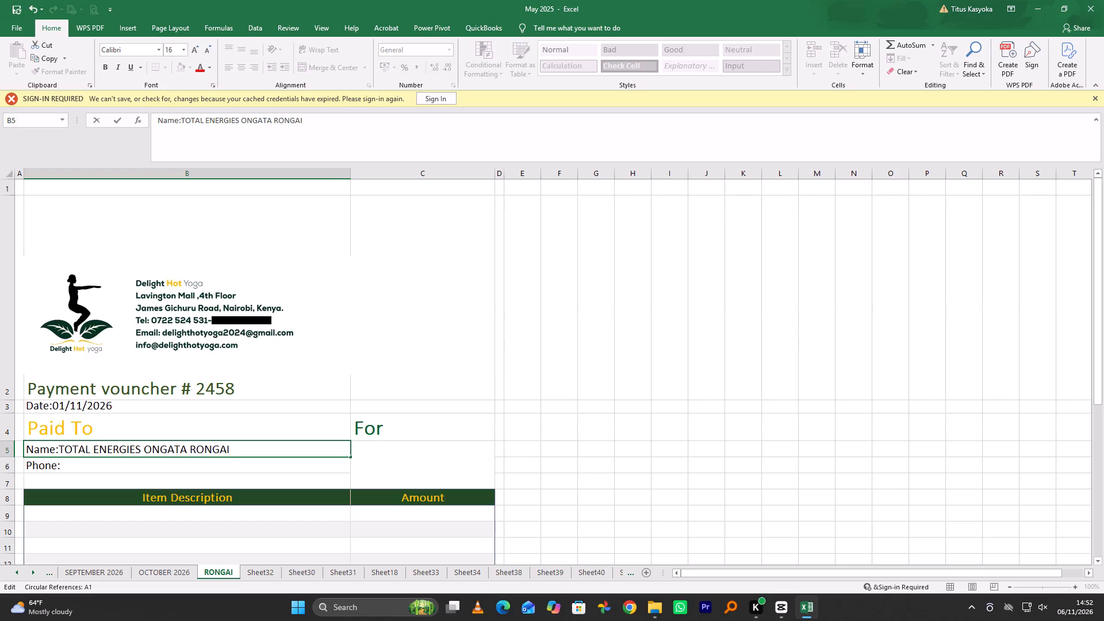
# Enter FUEL as the payment purpose under the For heading.
pyautogui.click(384, 472)
pyautogui.press('f')
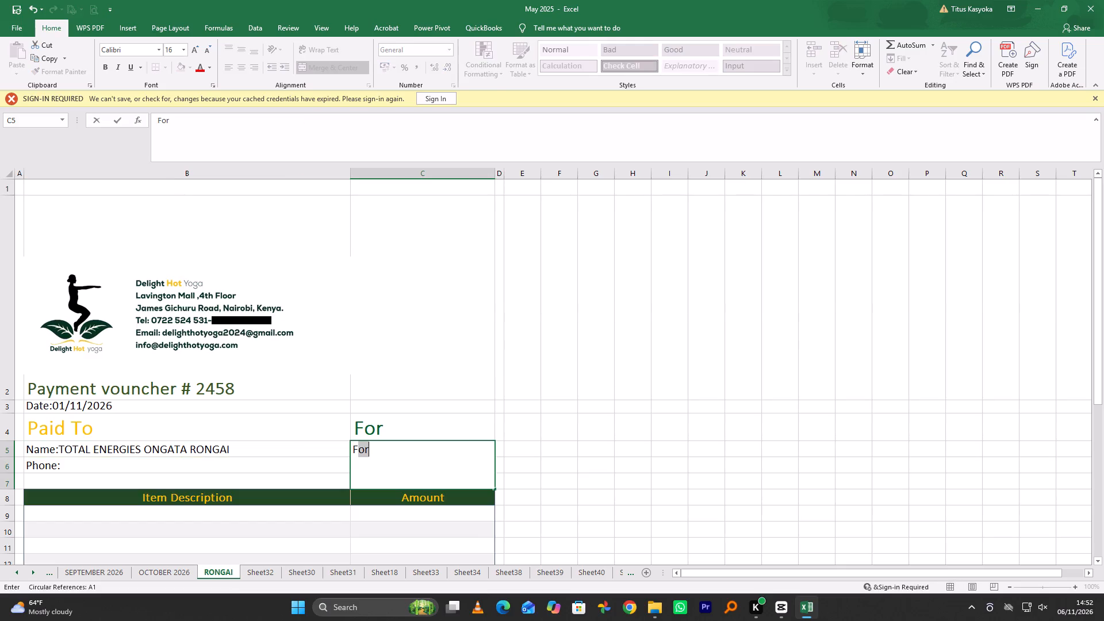
pyautogui.write('UEL')
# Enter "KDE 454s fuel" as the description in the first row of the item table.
pyautogui.scroll(-1, 300, 474)
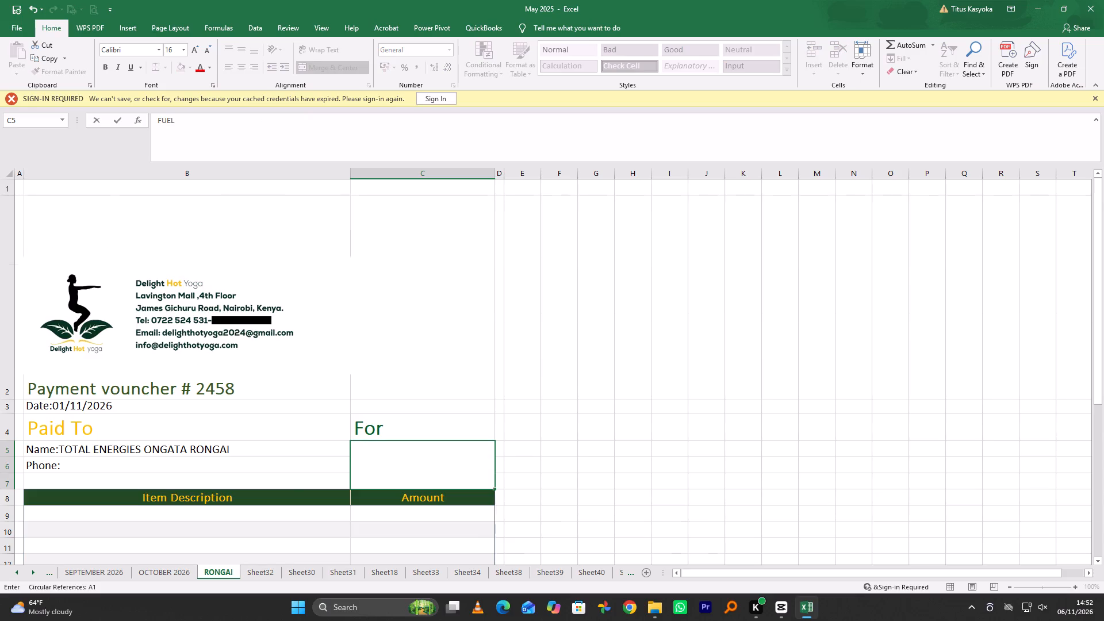
pyautogui.click(118, 278)
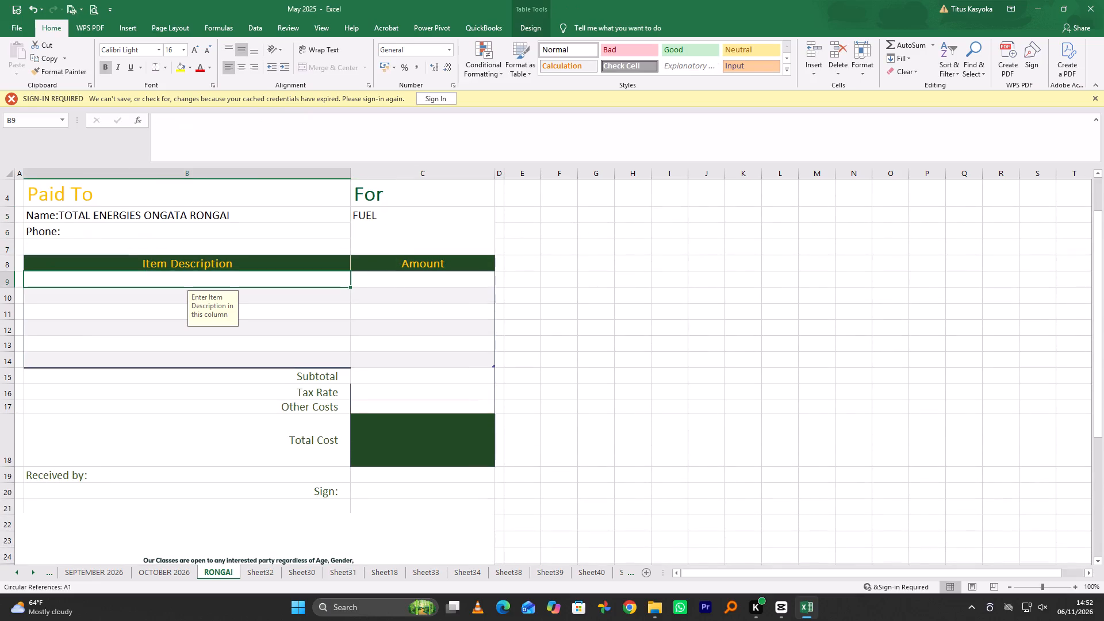
pyautogui.press('k')
pyautogui.press('d')
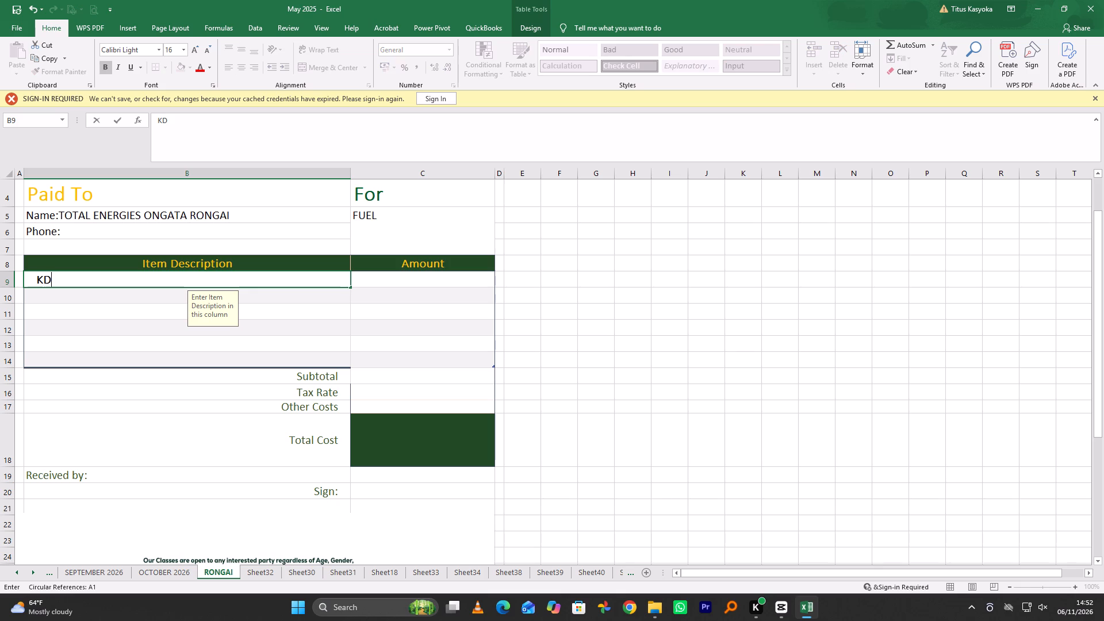
pyautogui.write('E')
pyautogui.press('space')
pyautogui.write('454')
pyautogui.write('s')
pyautogui.press('space')
pyautogui.write('fuel')
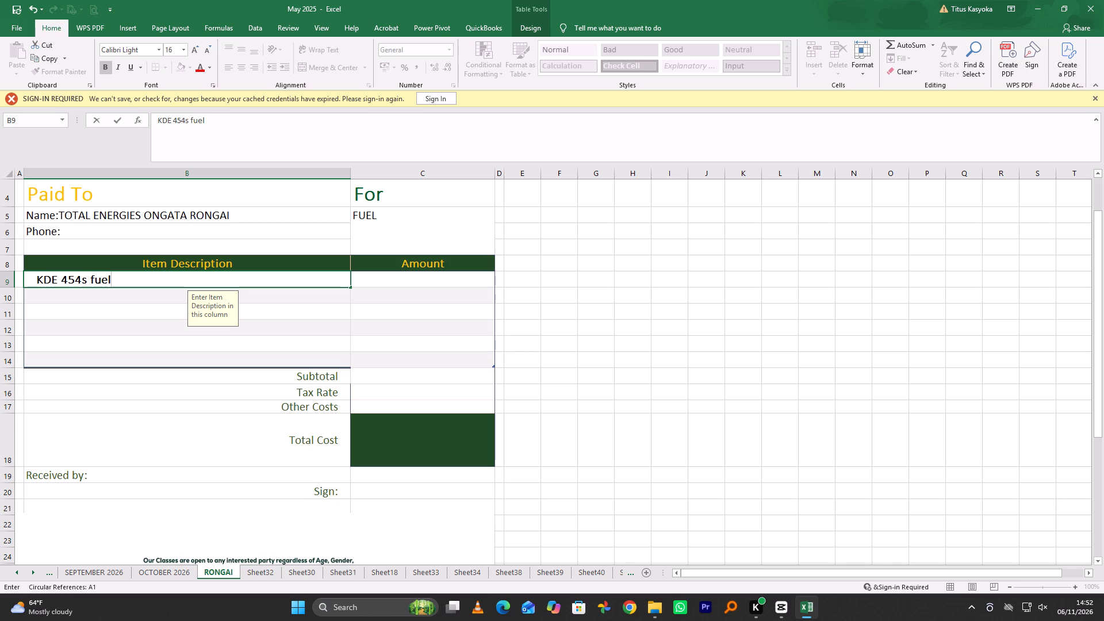
pyautogui.click(431, 282)
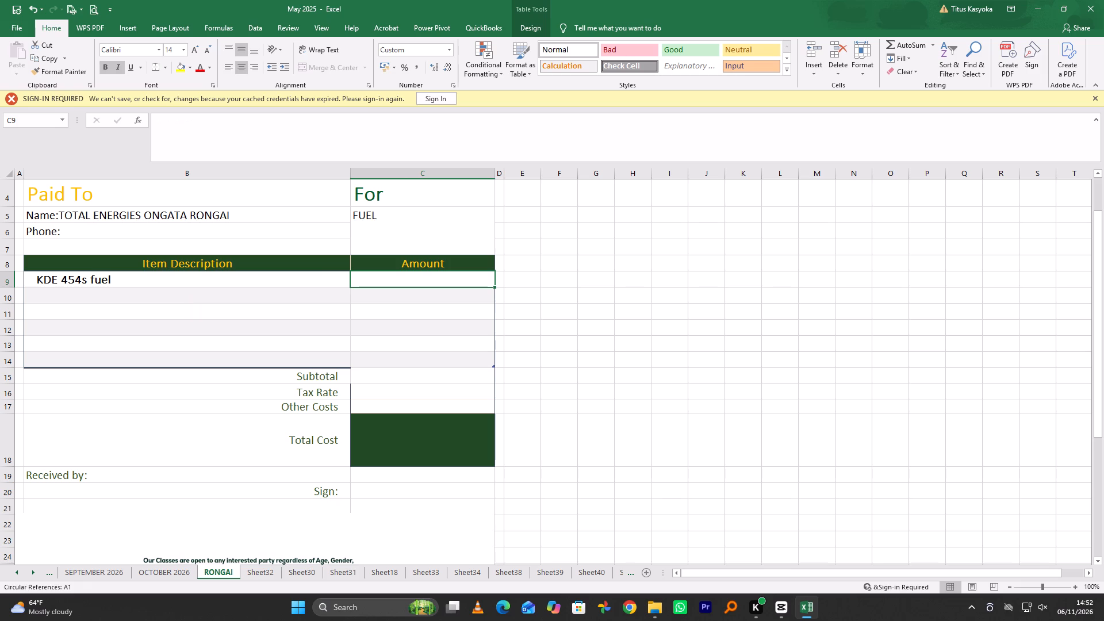
pyautogui.press('k')
pyautogui.write('es')
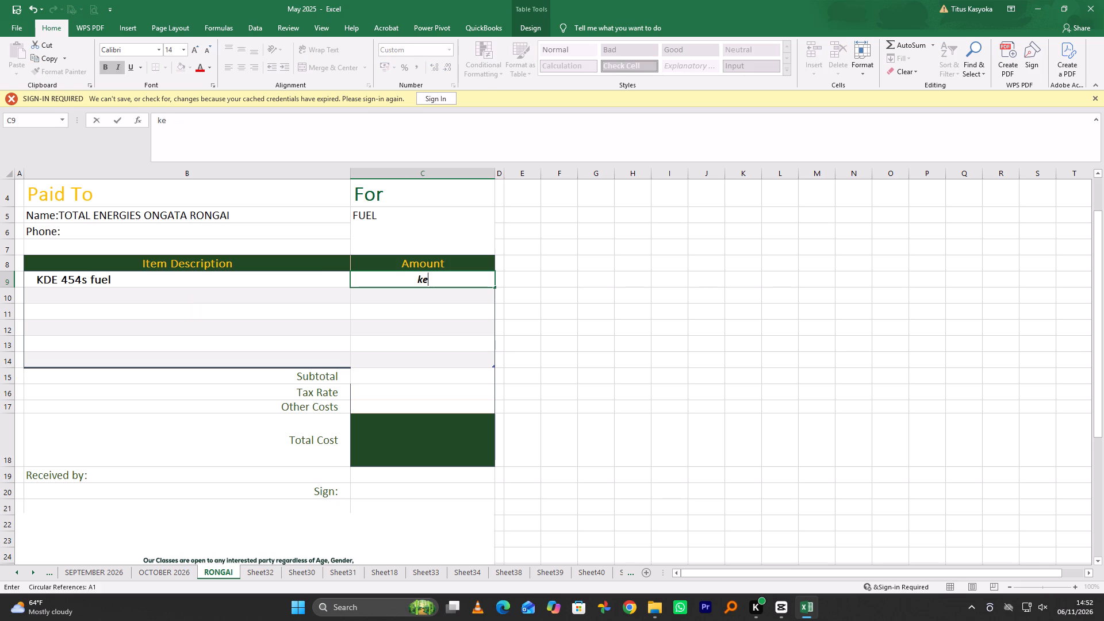
pyautogui.press('space')
pyautogui.write('13')
pyautogui.write(',350.00')
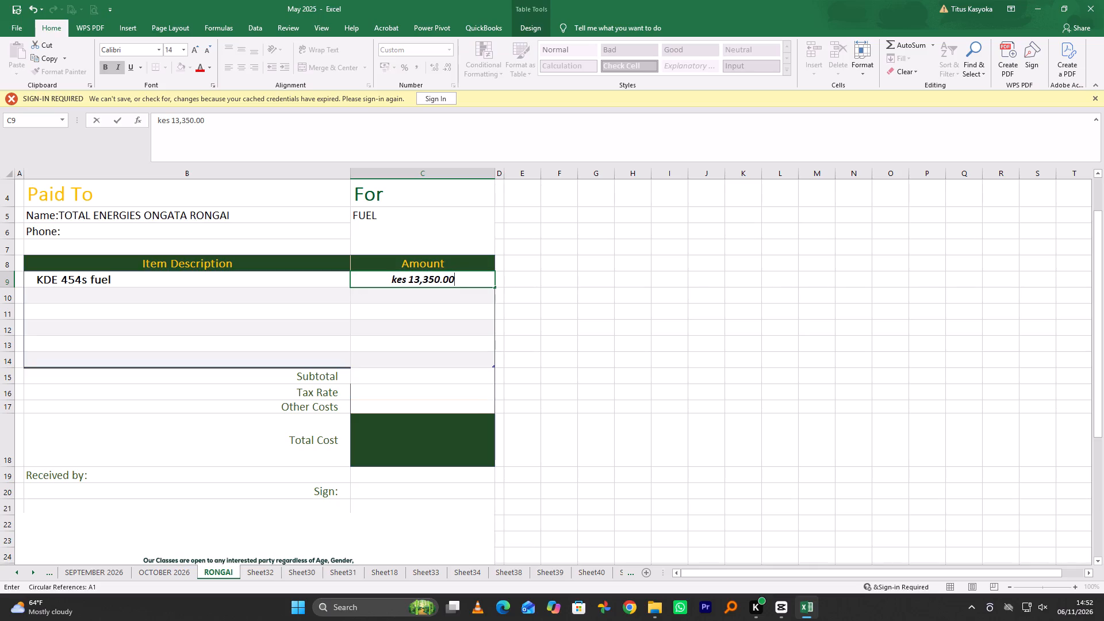
# Copy the fuel row's amount into the Total Cost cell of the RONGAI voucher.
pyautogui.moveTo(462, 281); pyautogui.dragTo(378, 281)
pyautogui.hotkey('ctrl', 'c')
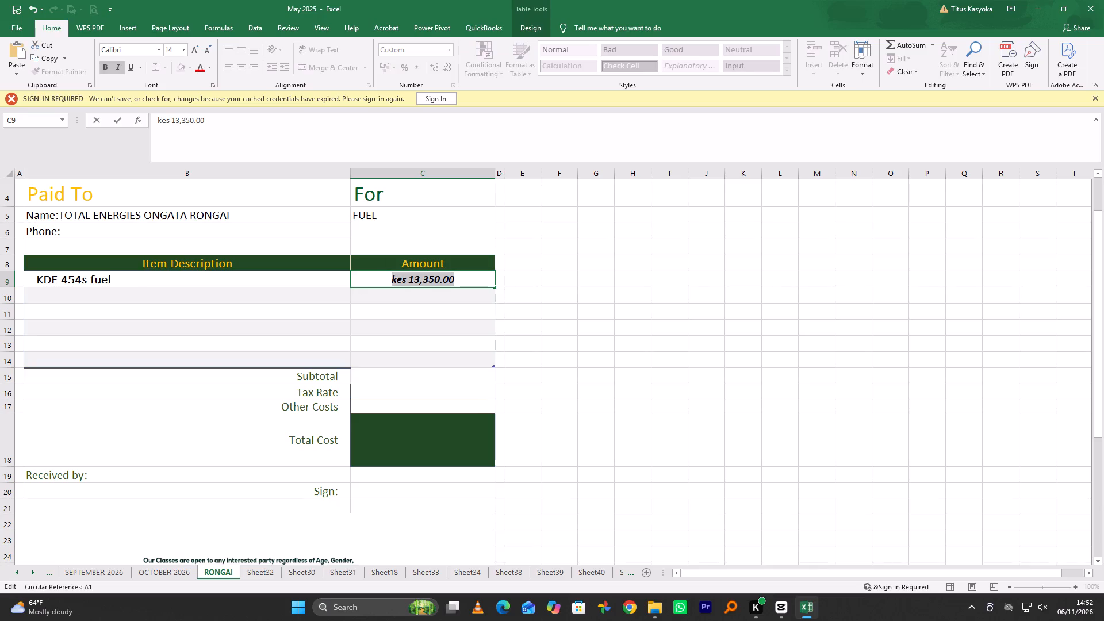
pyautogui.click(403, 429)
pyautogui.hotkey('ctrl', 'v')
pyautogui.click(657, 438)
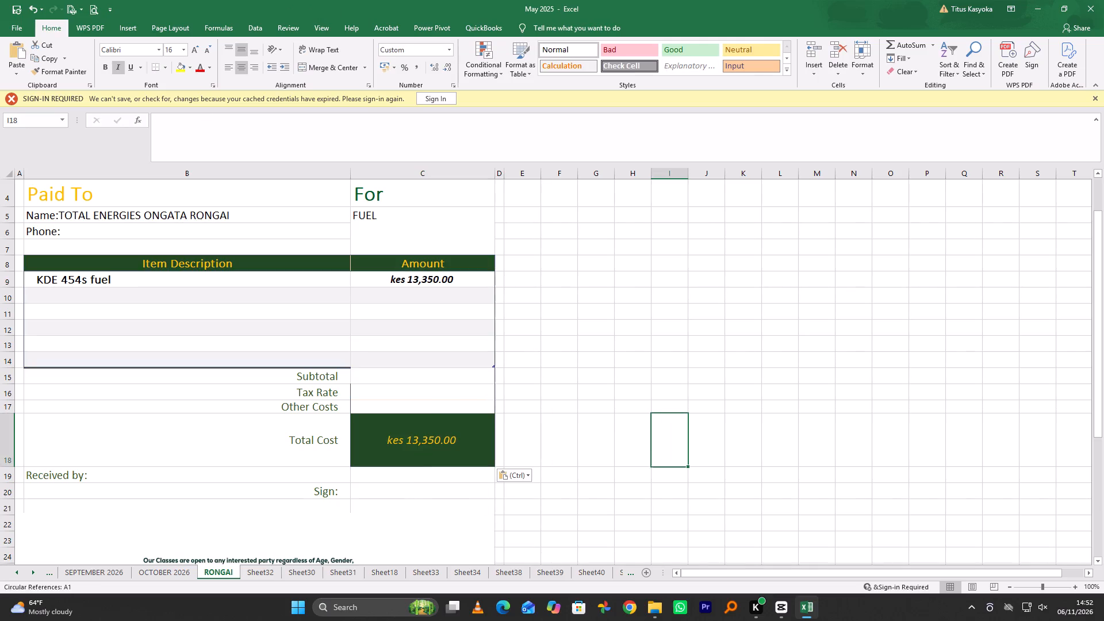
# Rename the empty Sheet32 as SAMS M.
pyautogui.scroll(3, 403, 428)
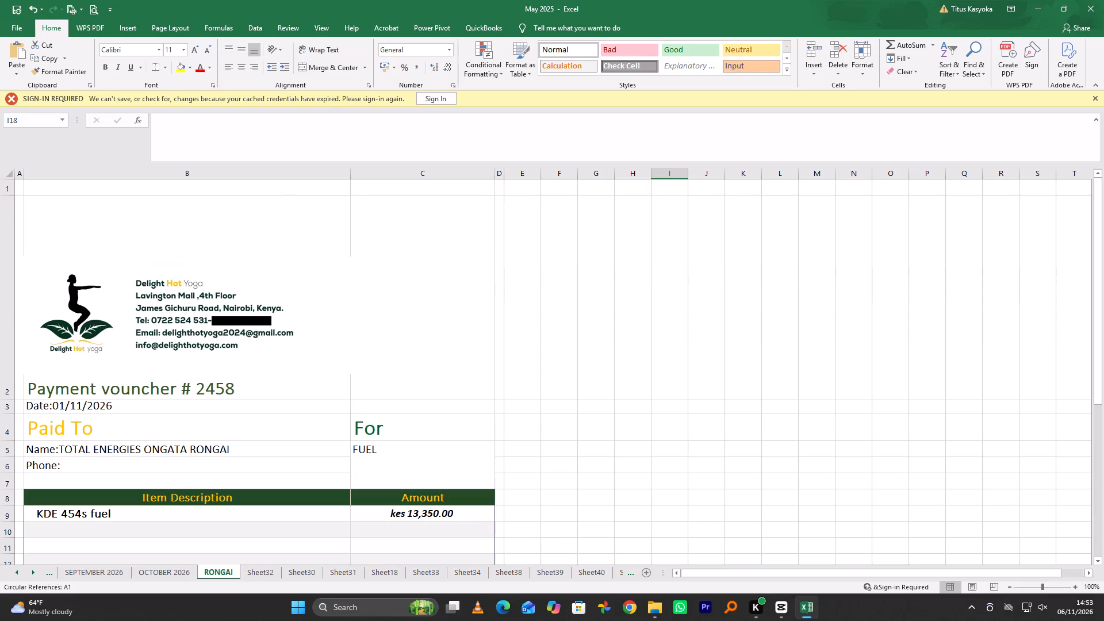
pyautogui.click(262, 572)
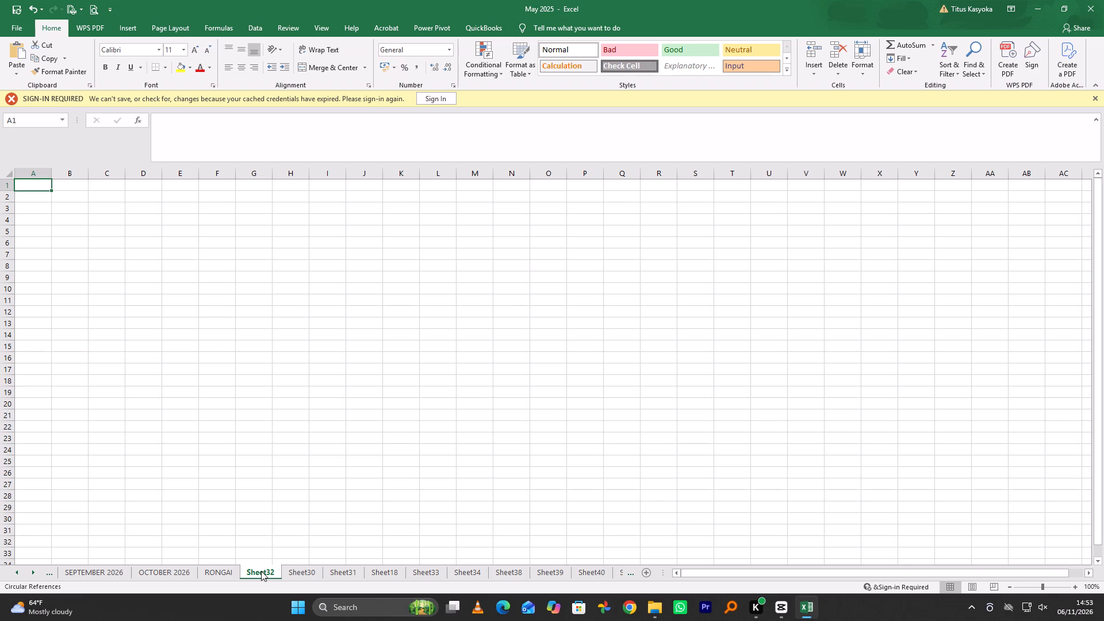
pyautogui.doubleClick(261, 571)
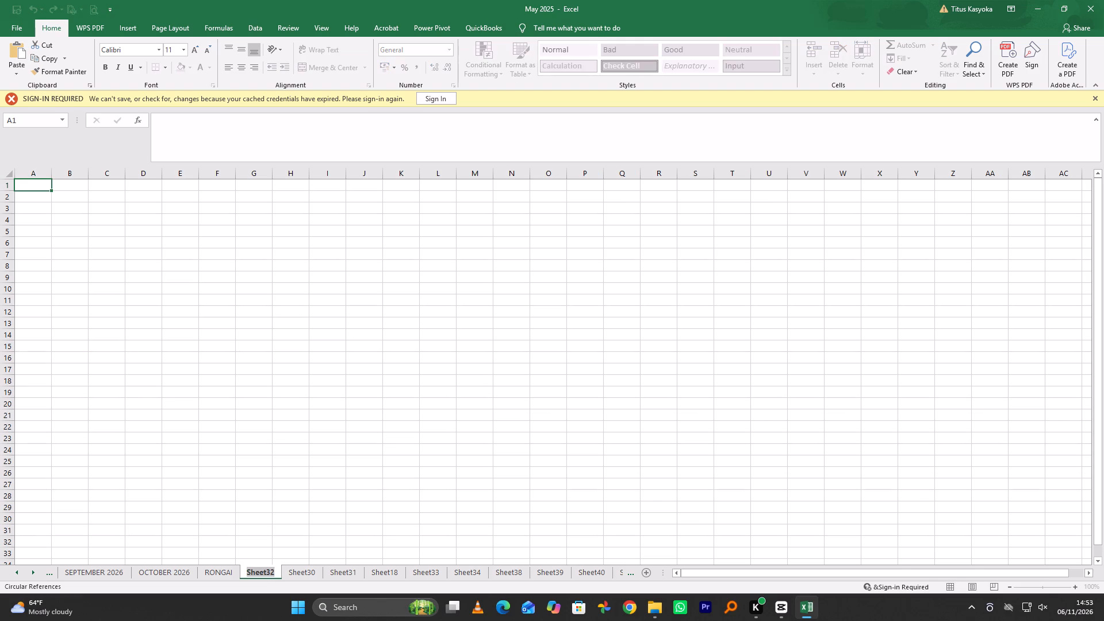
pyautogui.write('SAMS')
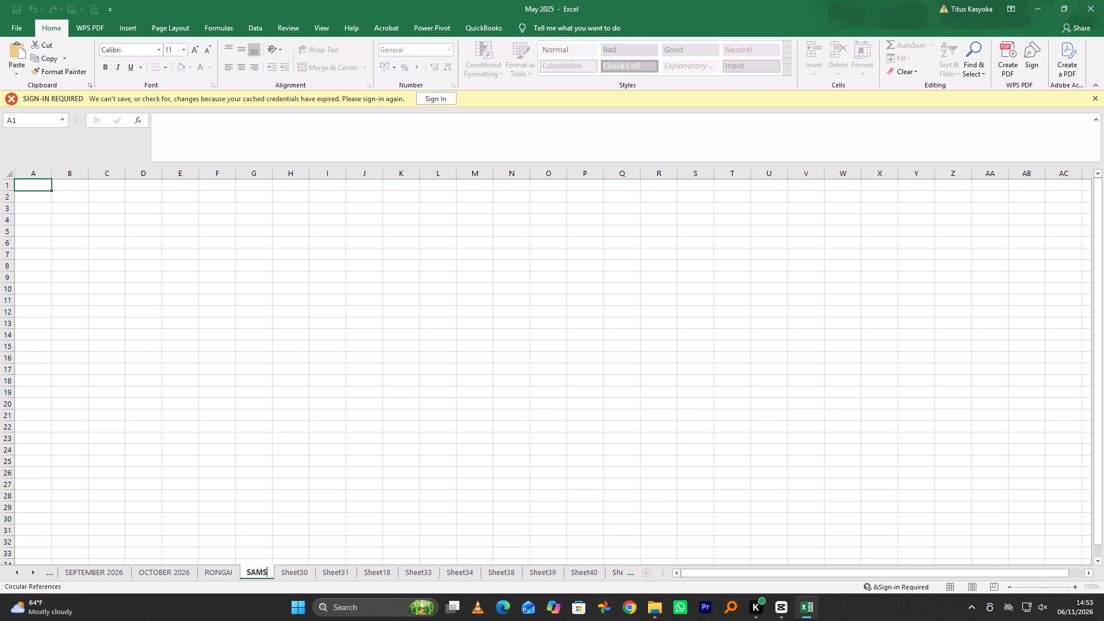
pyautogui.press('space')
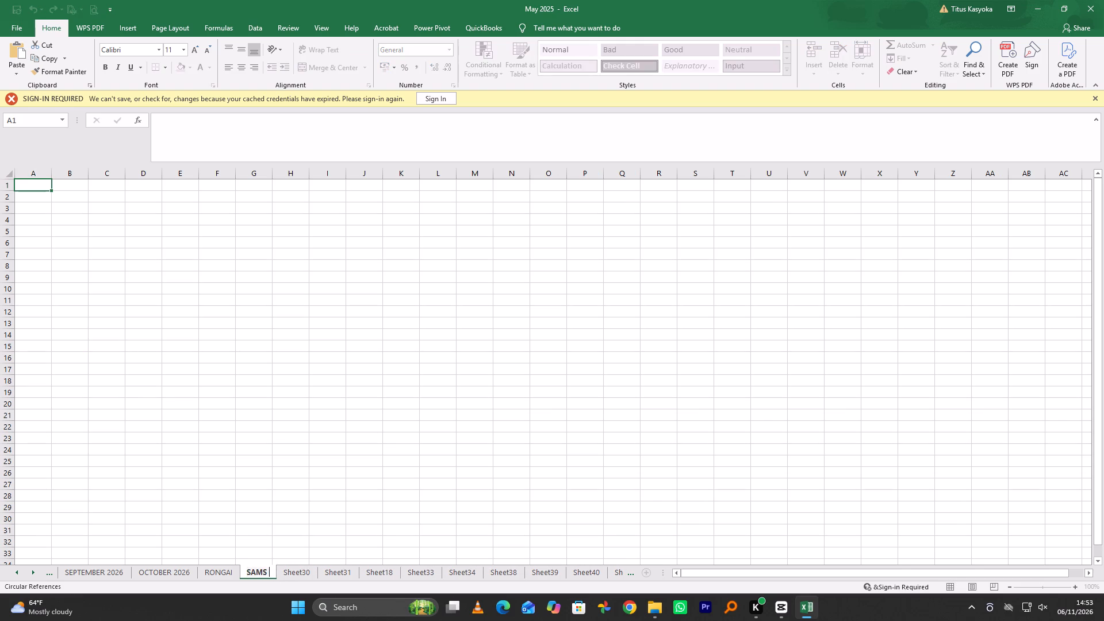
pyautogui.press('m')
# Copy the entire RONGAI voucher sheet and paste it with its formatting onto the SAMS M sheet.
pyautogui.click(224, 573)
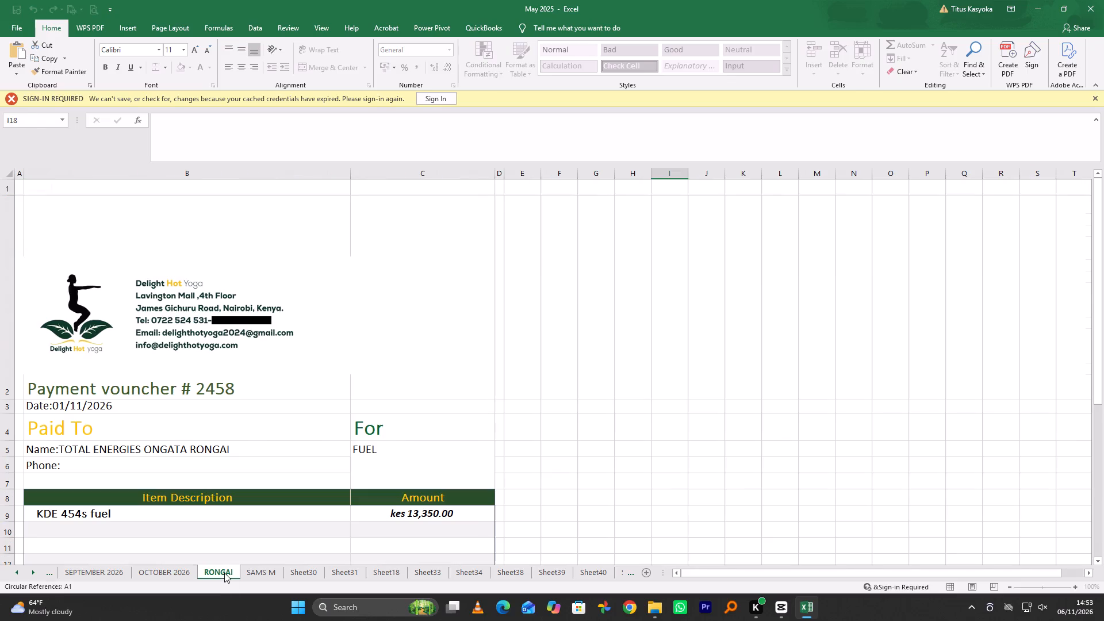
pyautogui.rightClick(5, 174)
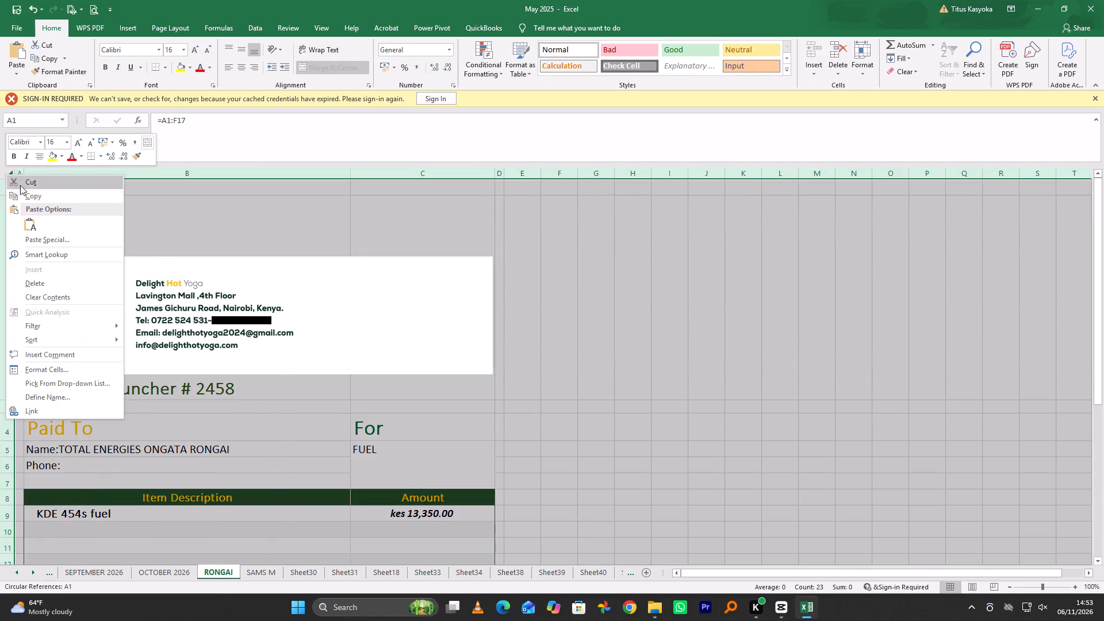
pyautogui.click(40, 195)
pyautogui.click(261, 572)
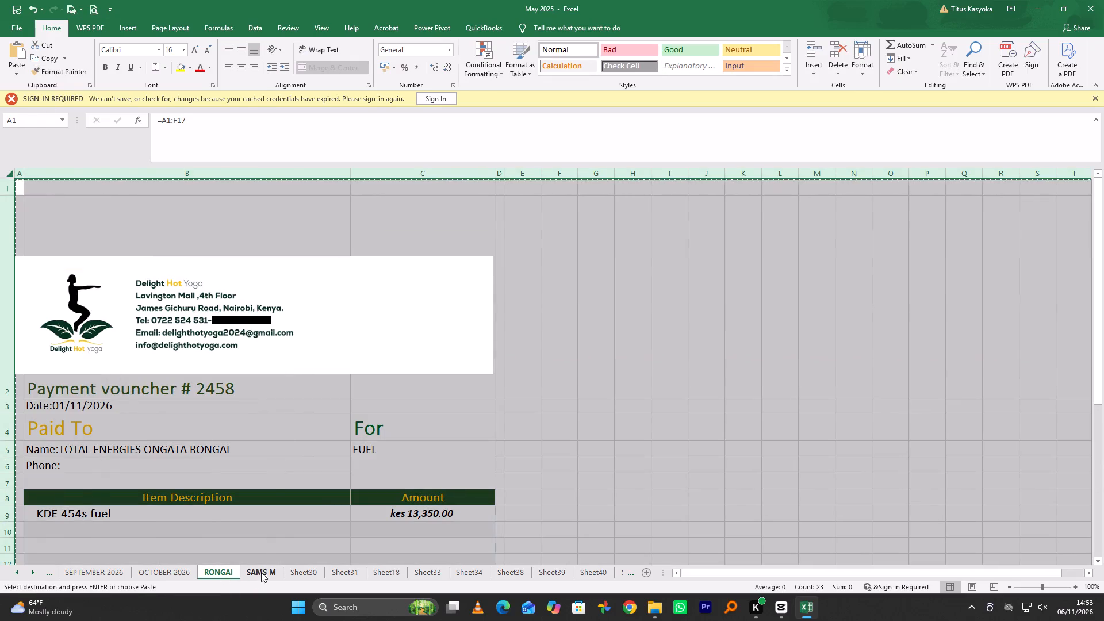
pyautogui.rightClick(5, 172)
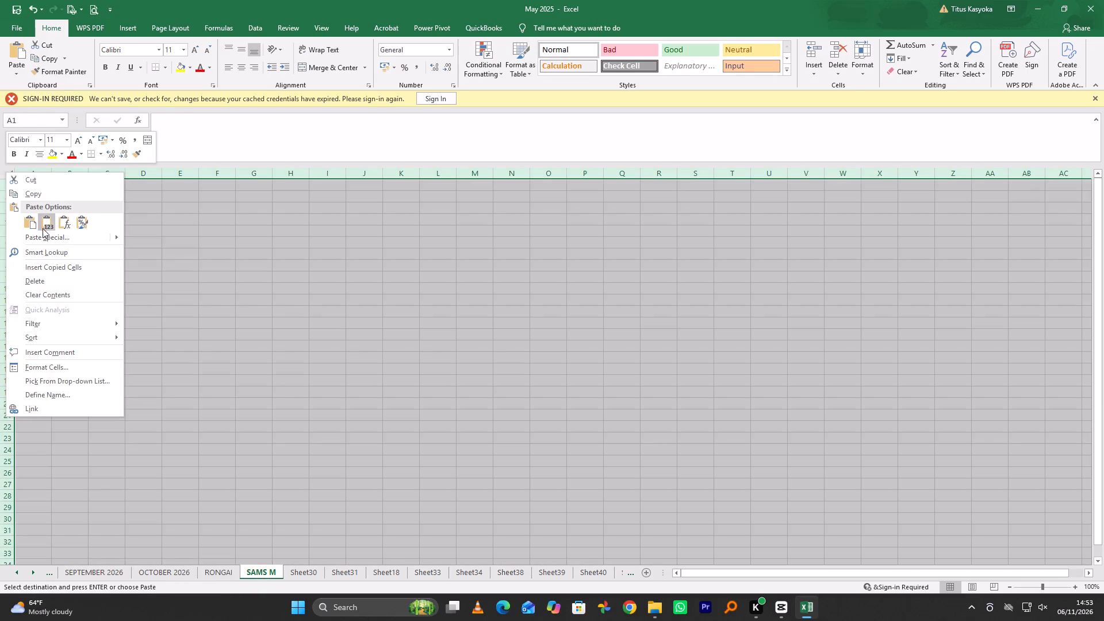
pyautogui.click(33, 223)
pyautogui.click(666, 465)
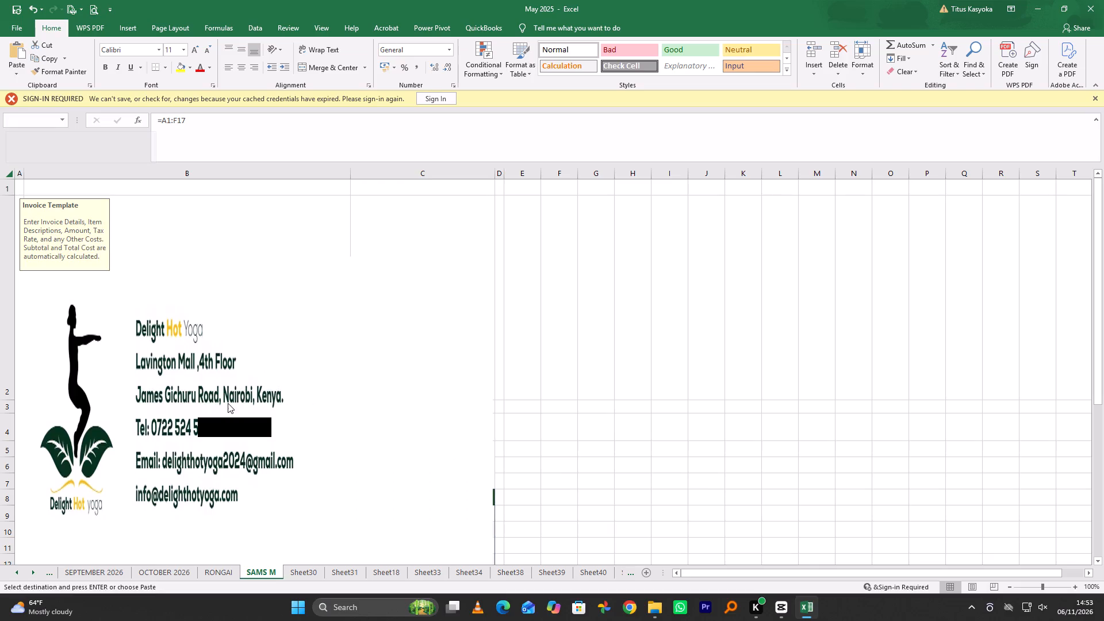
pyautogui.click(228, 403)
pyautogui.click(244, 358)
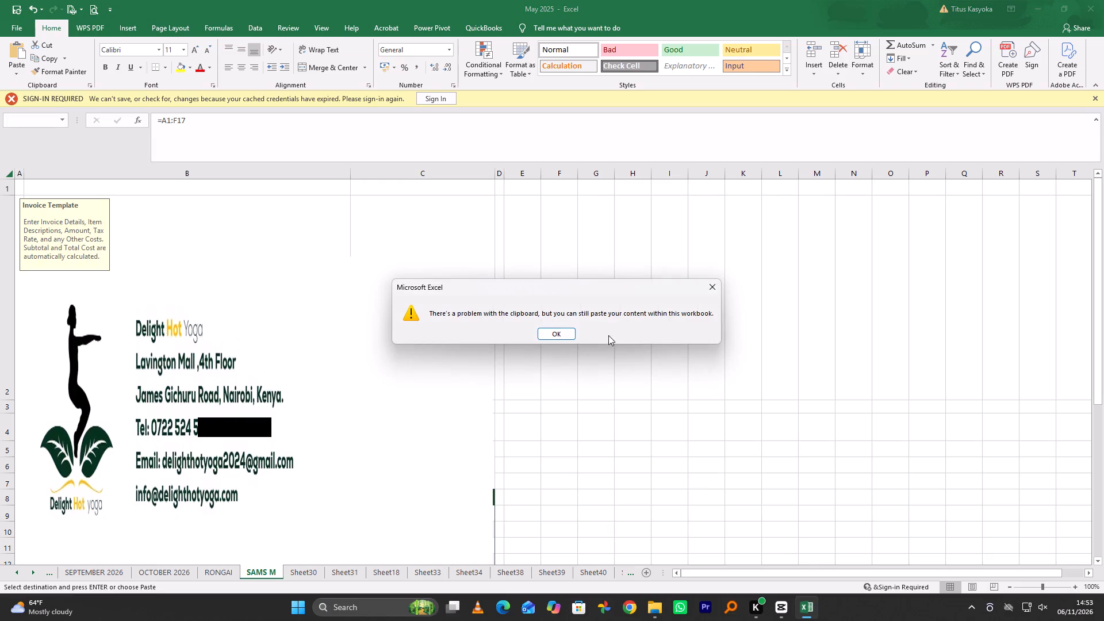
pyautogui.click(550, 332)
# Move the stretched Delight Hot Yoga header image aside, clear of the voucher's number, date and payee rows.
pyautogui.click(244, 349)
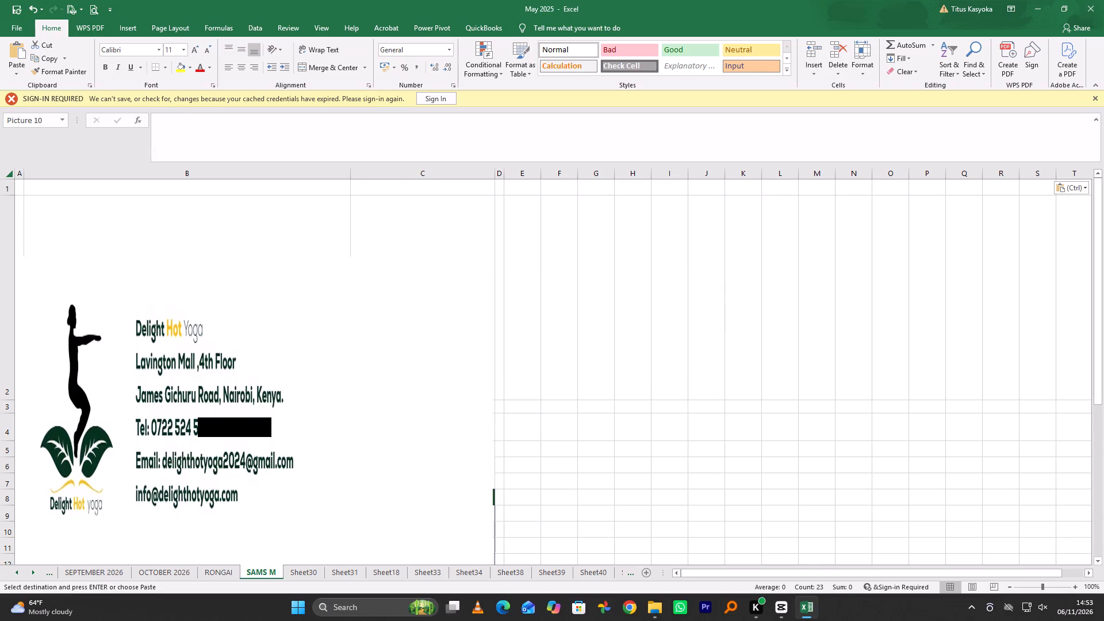
pyautogui.click(251, 416)
pyautogui.click(586, 453)
pyautogui.click(267, 478)
pyautogui.scroll(-2, 205, 442)
pyautogui.scroll(2, 224, 356)
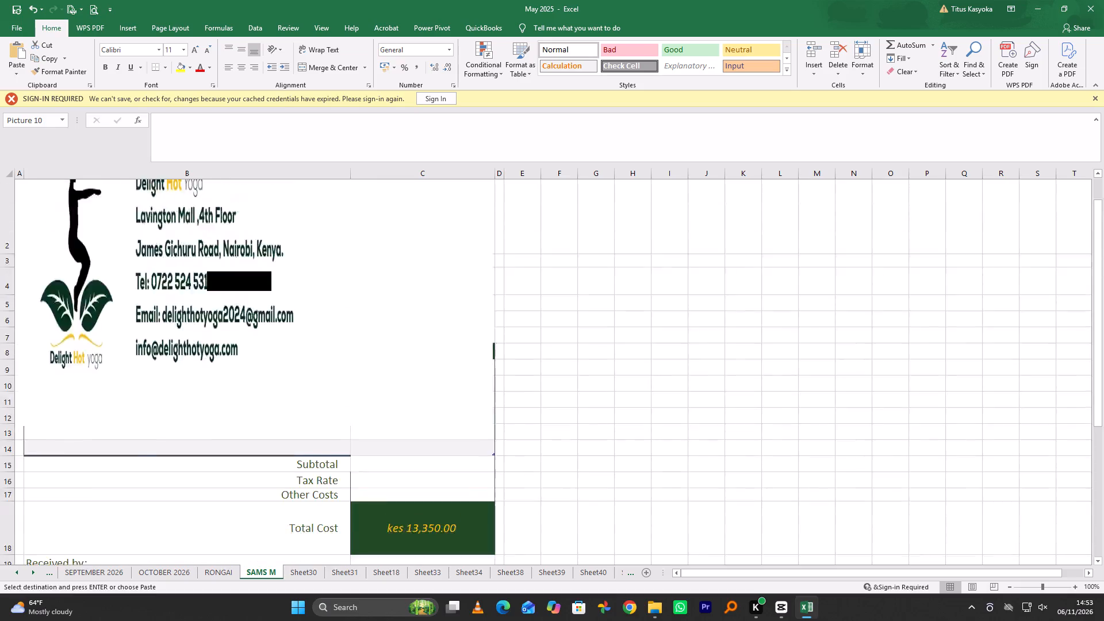
pyautogui.scroll(3, 225, 355)
pyautogui.moveTo(244, 238); pyautogui.dragTo(239, 287)
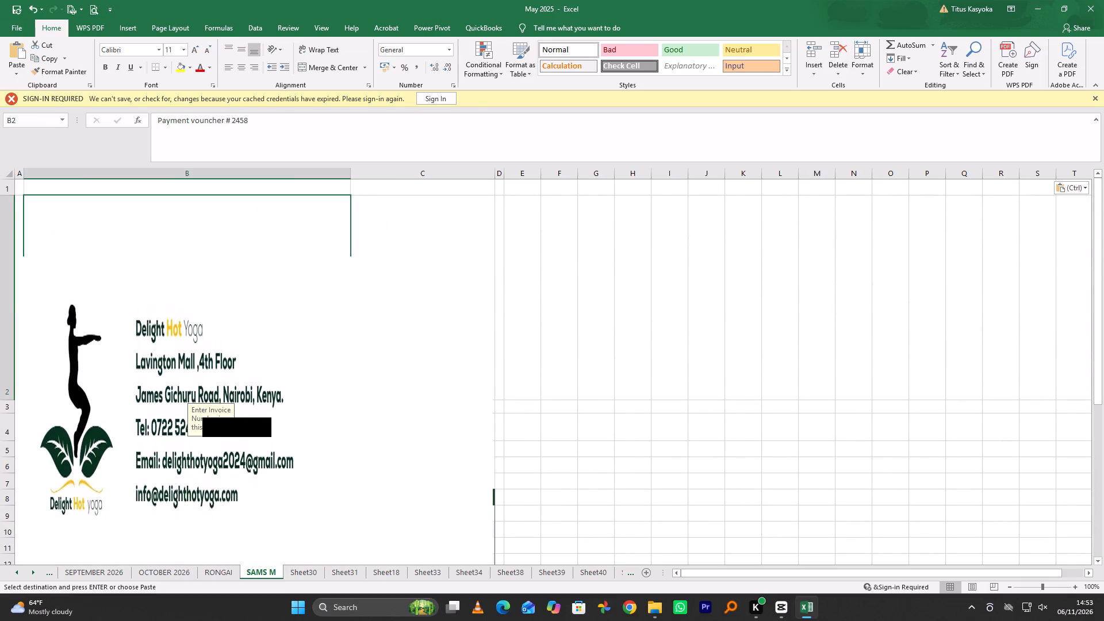
pyautogui.moveTo(239, 287); pyautogui.dragTo(239, 291)
pyautogui.click(240, 385)
pyautogui.scroll(-2, 255, 470)
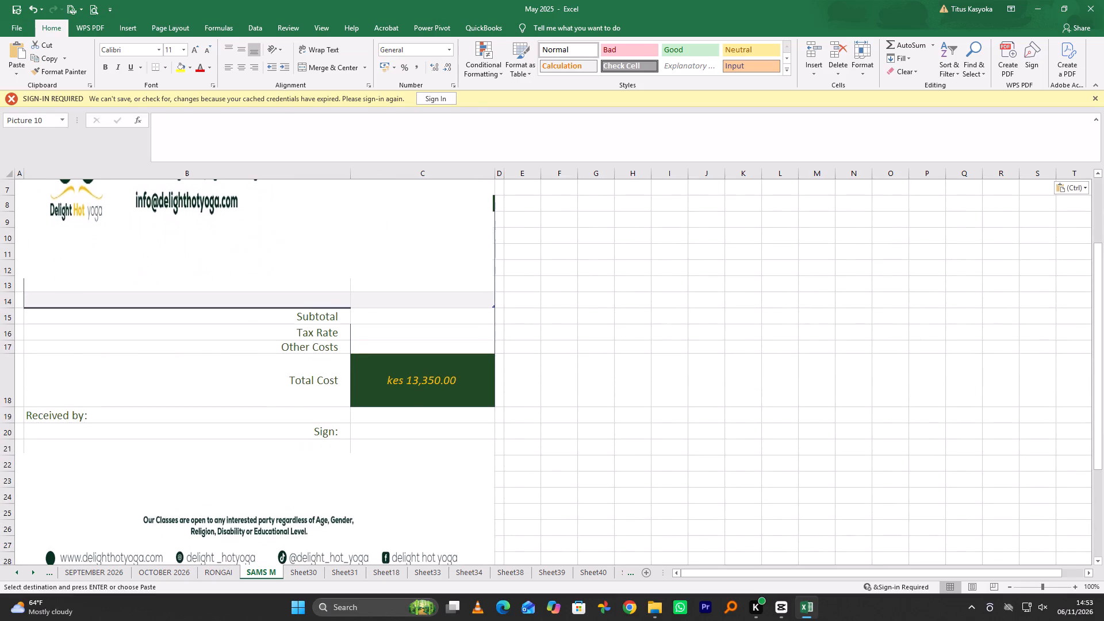
pyautogui.click(267, 260)
pyautogui.scroll(3, 262, 281)
pyautogui.moveTo(262, 366); pyautogui.dragTo(481, 400)
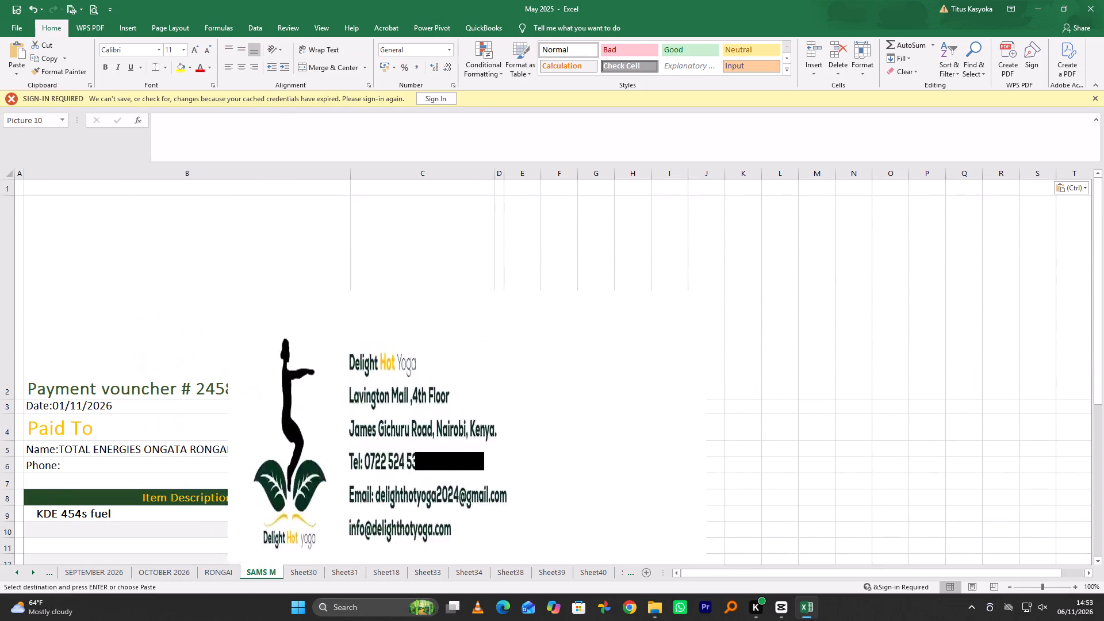
pyautogui.moveTo(481, 400); pyautogui.dragTo(626, 403)
pyautogui.click(650, 390)
# Reduce the header image's height to normal proportions and place it just above the payment voucher number.
pyautogui.moveTo(618, 295); pyautogui.dragTo(619, 438)
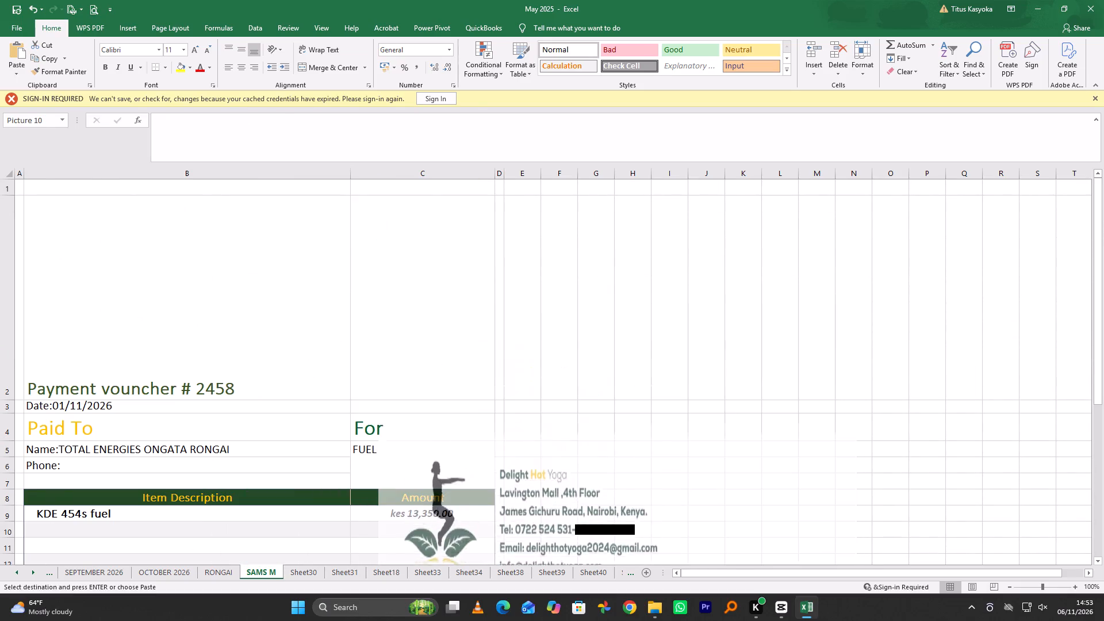
pyautogui.moveTo(619, 438); pyautogui.dragTo(614, 476)
pyautogui.moveTo(627, 528); pyautogui.dragTo(251, 292)
pyautogui.moveTo(255, 239); pyautogui.dragTo(254, 247)
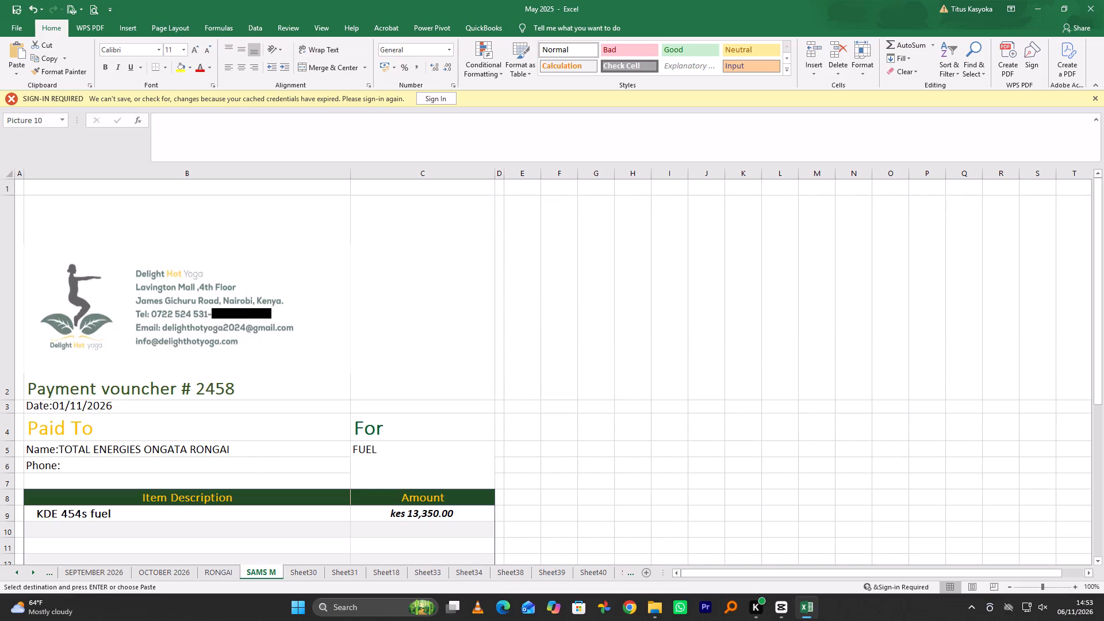
pyautogui.moveTo(254, 247); pyautogui.dragTo(254, 249)
pyautogui.click(615, 484)
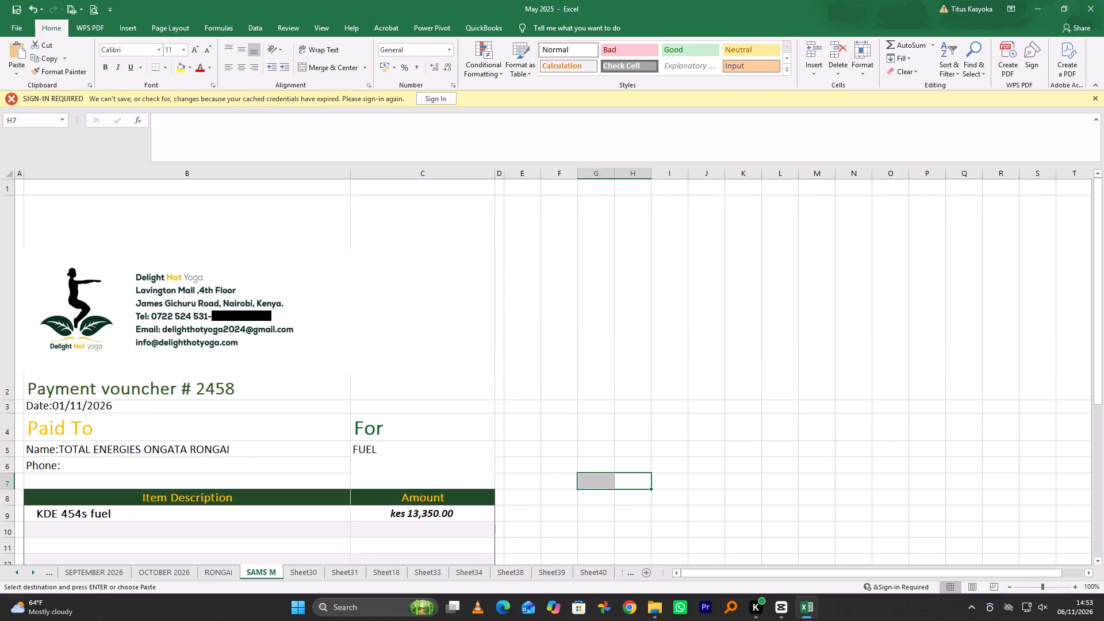
# Change the payment voucher number on the SAMS M sheet to 2459, checking it against the RONGAI sheet.
pyautogui.click(239, 386)
pyautogui.click(239, 386)
pyautogui.press('BackSpace')
pyautogui.press('9')
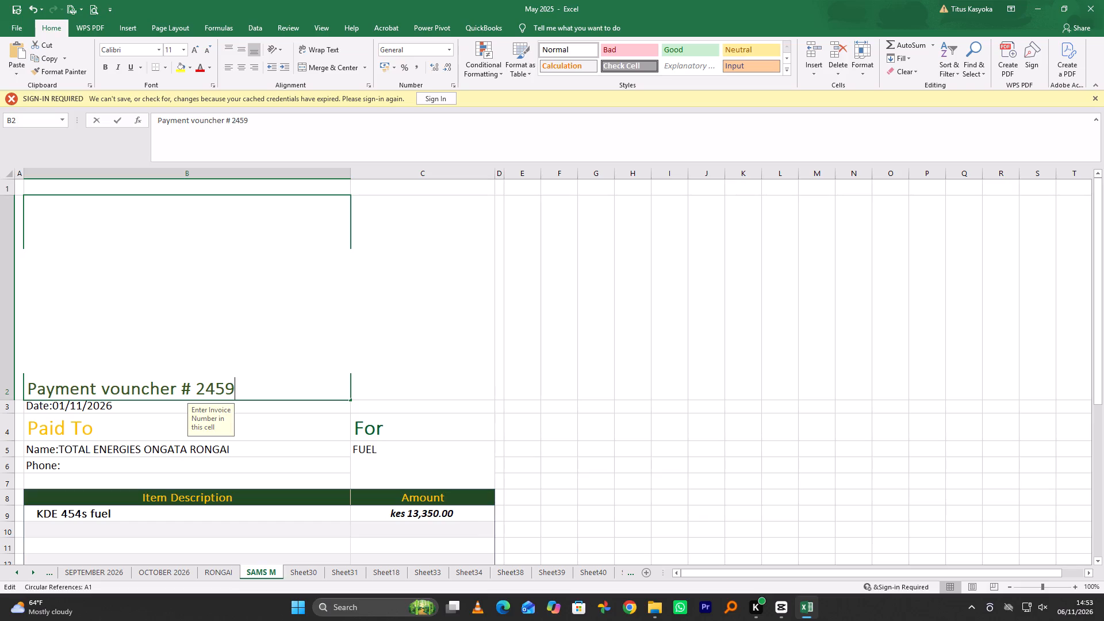
pyautogui.click(225, 576)
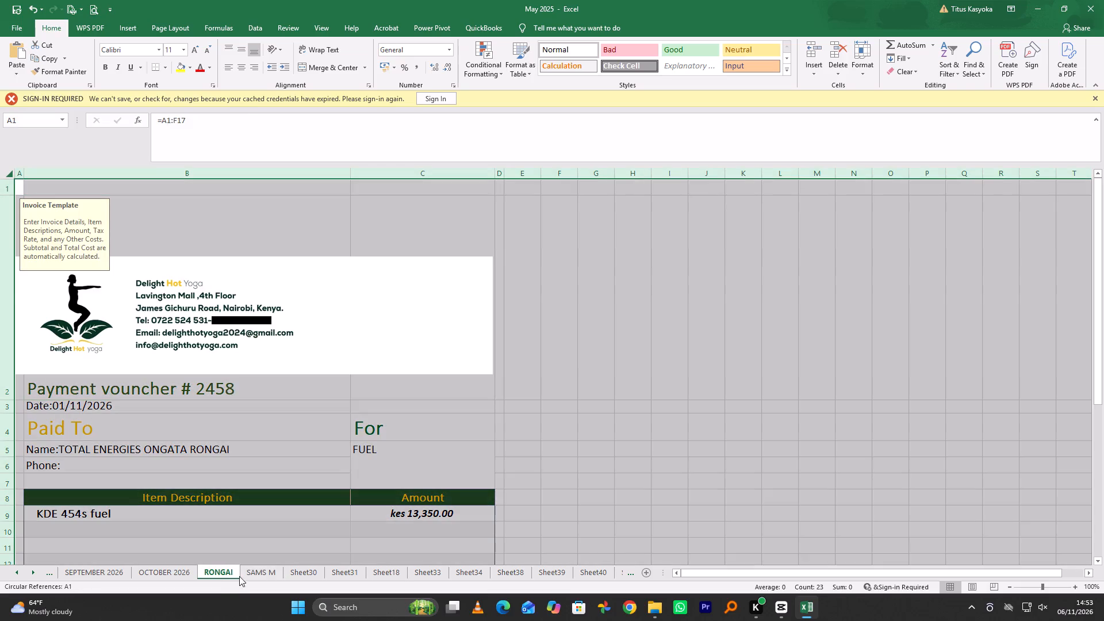
pyautogui.click(368, 511)
pyautogui.click(266, 570)
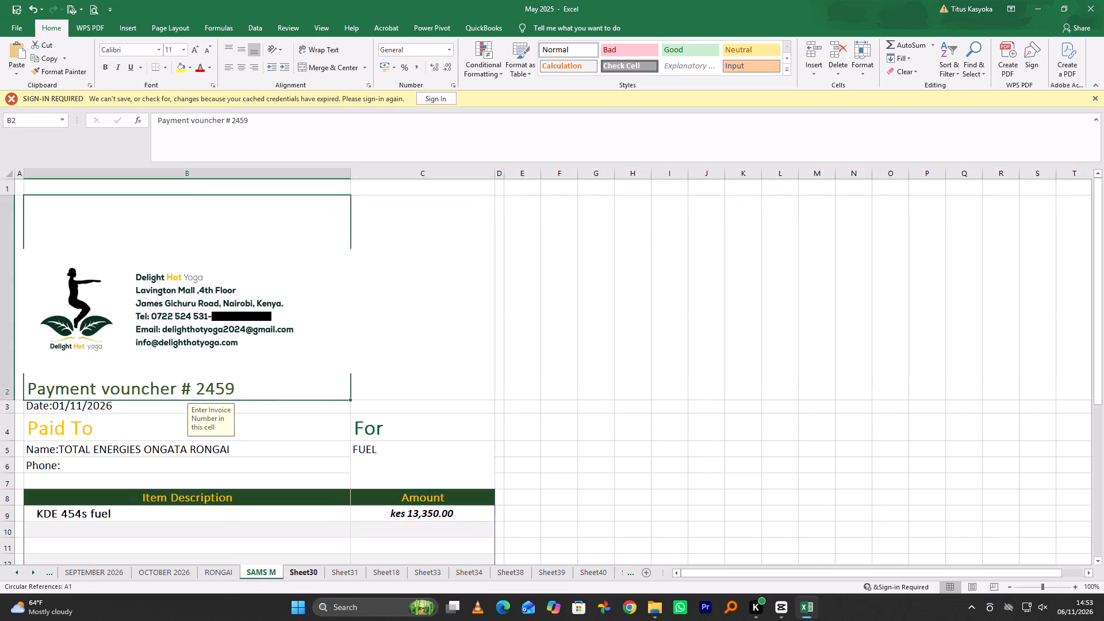
pyautogui.click(596, 479)
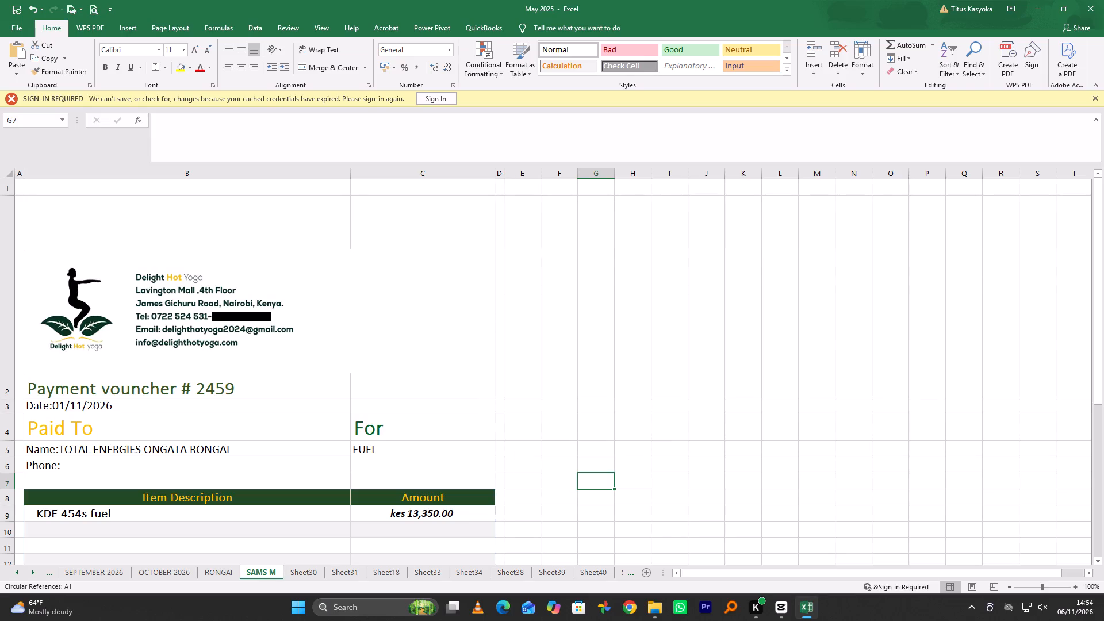
# Clear the FUEL payment purpose under the For heading on the SAMS M voucher.
pyautogui.click(386, 452)
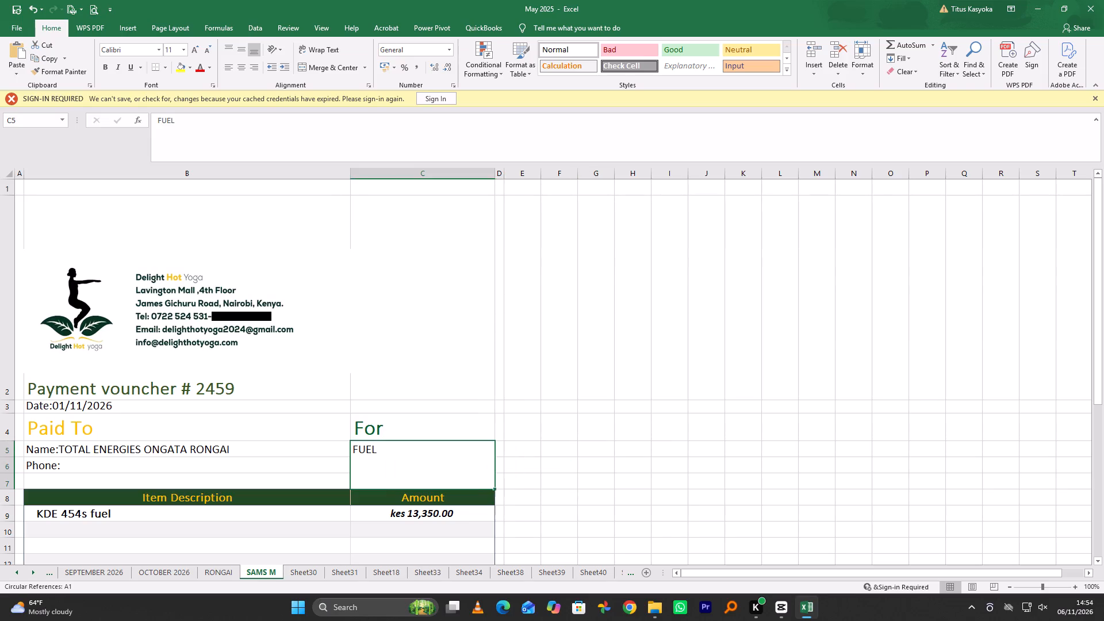
pyautogui.press('BackSpace')
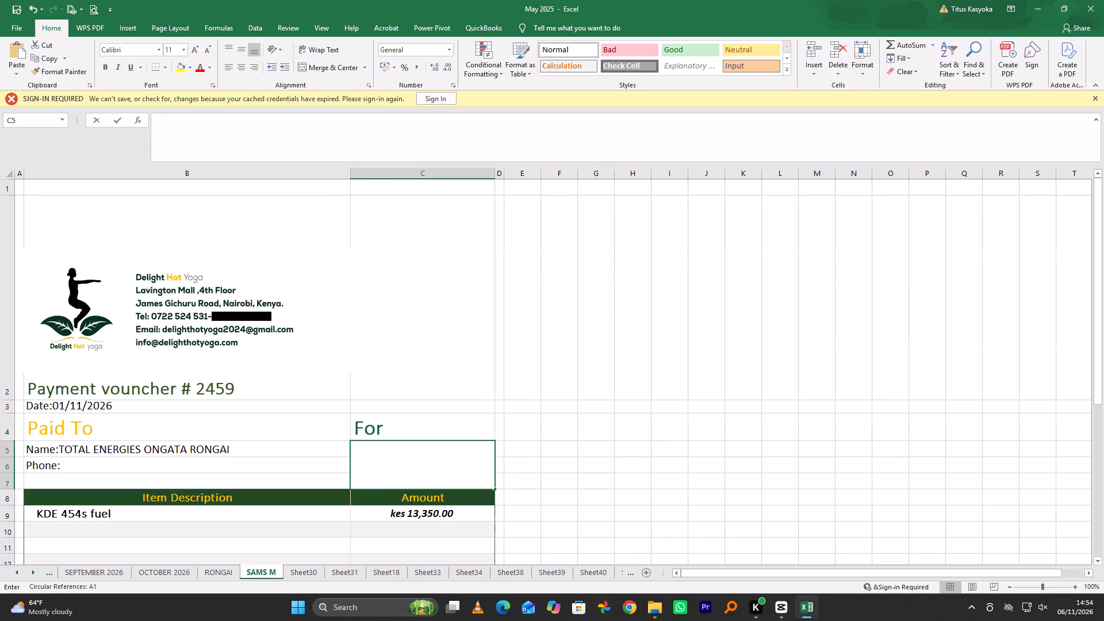
# Remove TOTAL ENERGIES ONGATA RONGAI from the payee line on the SAMS M voucher, keeping the Name: label.
pyautogui.doubleClick(238, 447)
pyautogui.moveTo(237, 446); pyautogui.dragTo(124, 434)
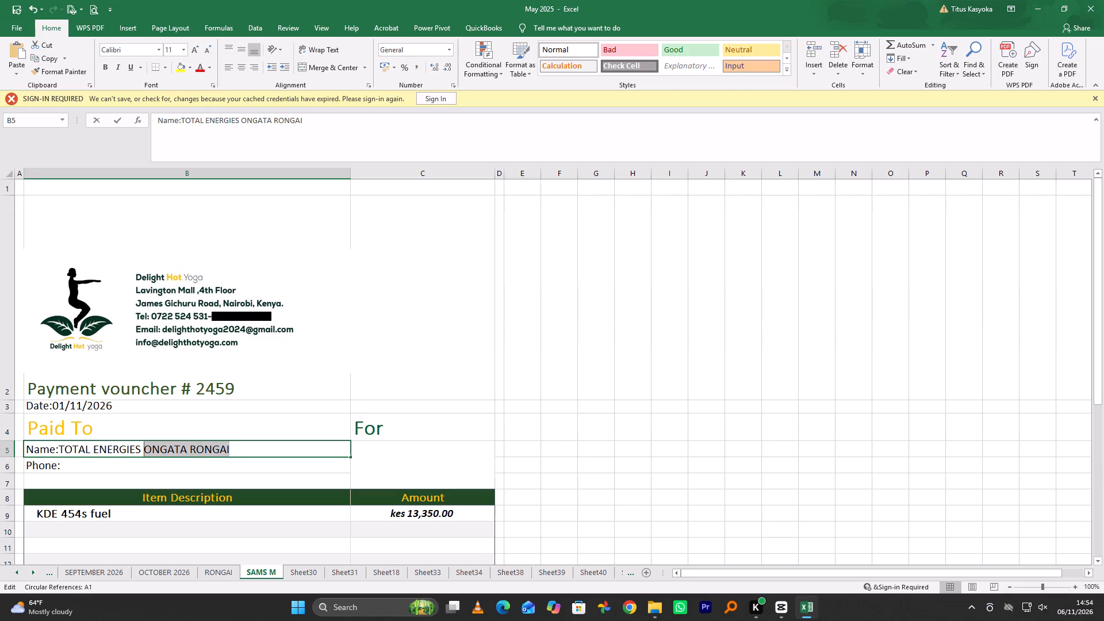
pyautogui.moveTo(124, 434); pyautogui.dragTo(62, 440)
pyautogui.press('BackSpace')
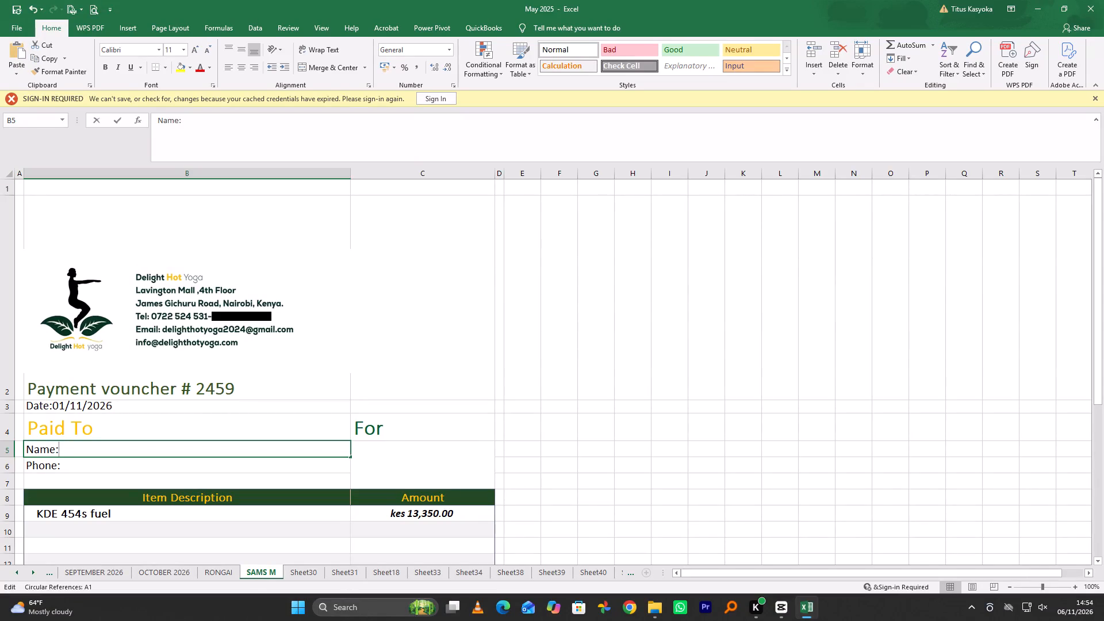
pyautogui.scroll(-2, 336, 515)
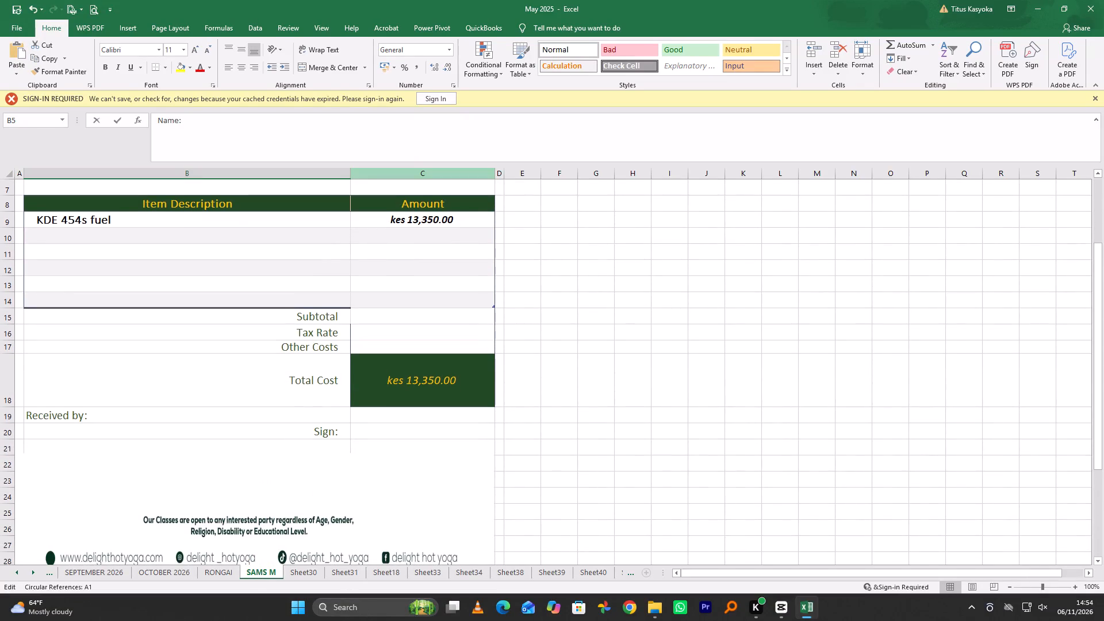
pyautogui.click(450, 216)
pyautogui.press('BackSpace')
pyautogui.click(116, 218)
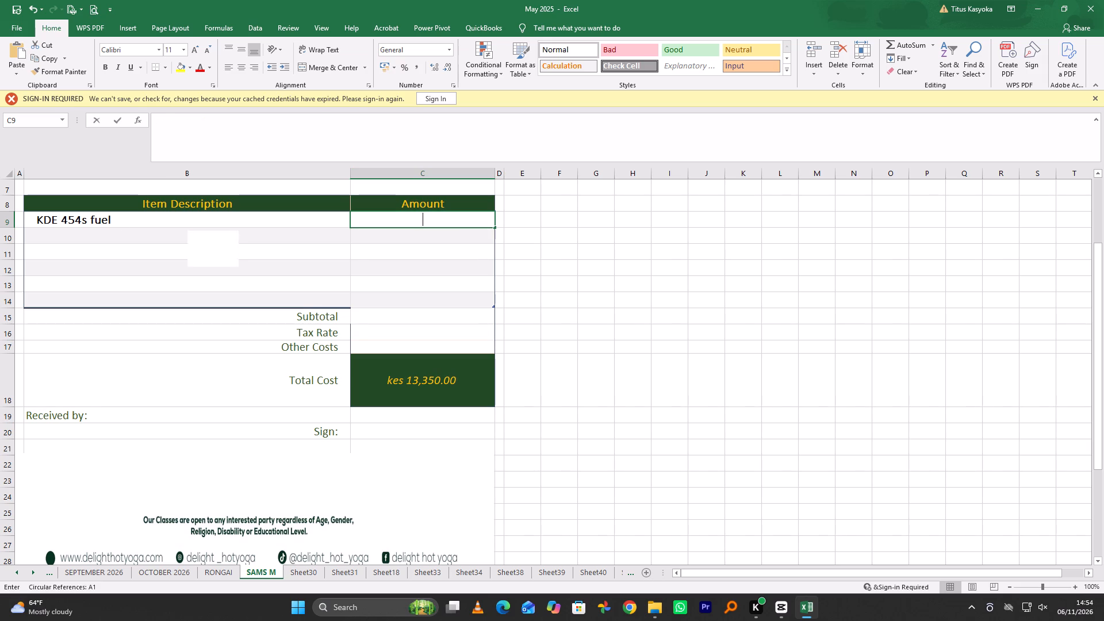
pyautogui.press('BackSpace')
pyautogui.click(411, 382)
pyautogui.press('BackSpace')
pyautogui.click(698, 420)
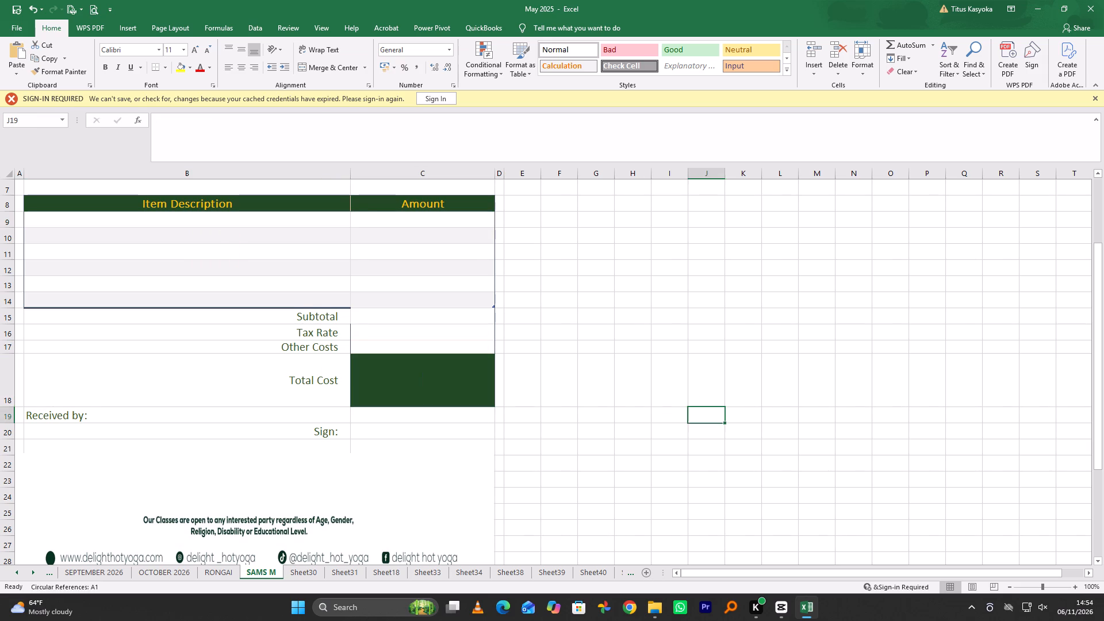
# Reduce the stretched footer image's height so that it ends at about row 27, keeping its upper edge below the Sign row.
pyautogui.scroll(-2, 321, 522)
pyautogui.click(279, 455)
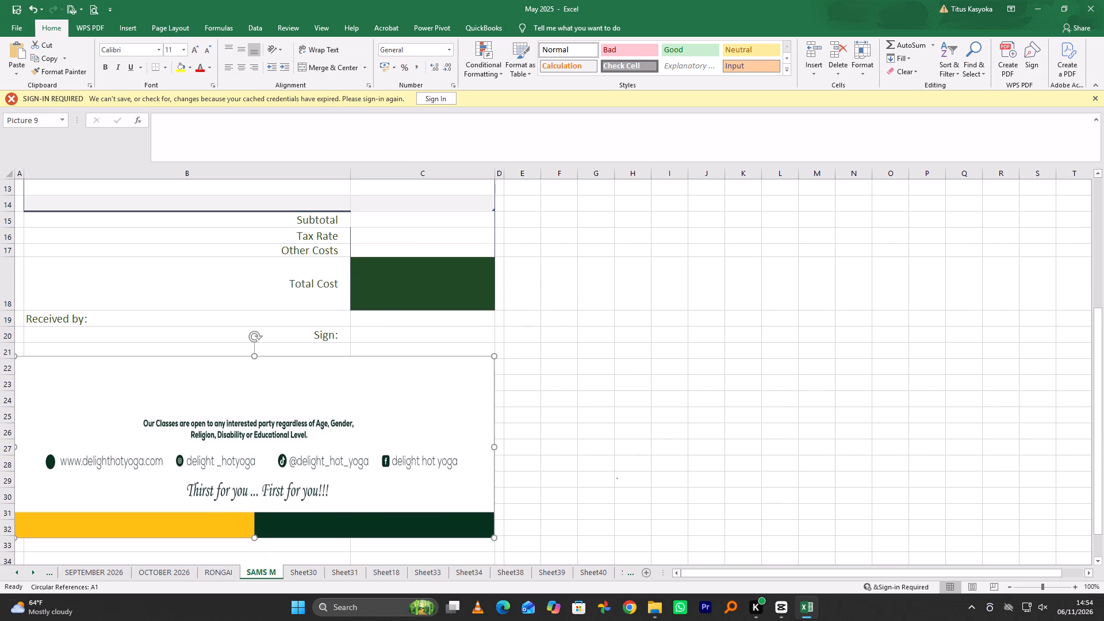
pyautogui.moveTo(254, 536); pyautogui.dragTo(251, 454)
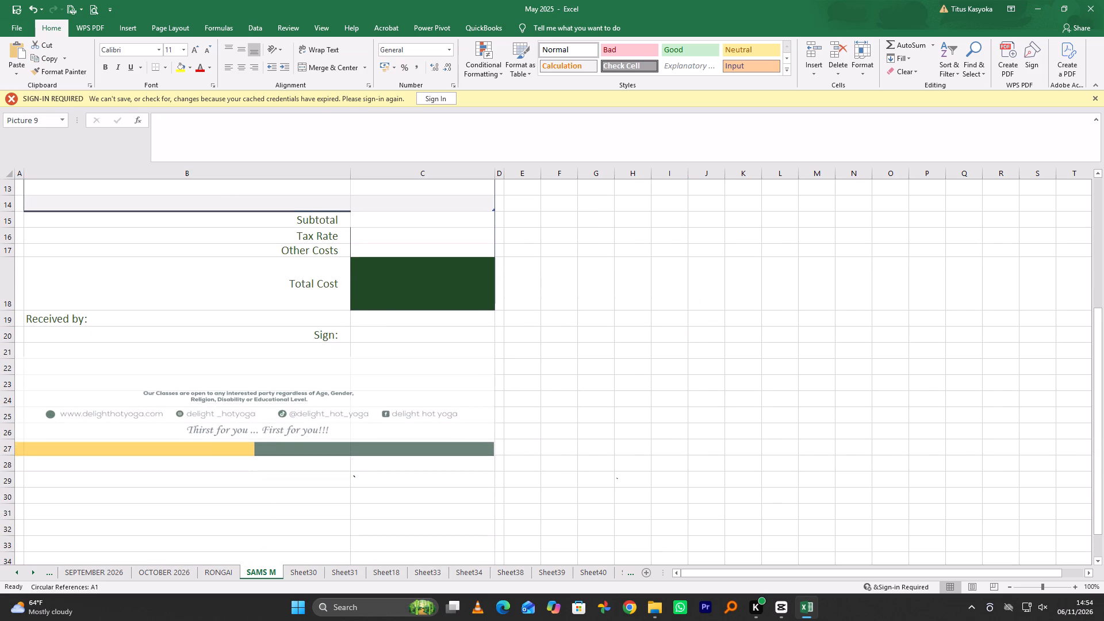
pyautogui.moveTo(251, 454); pyautogui.dragTo(249, 453)
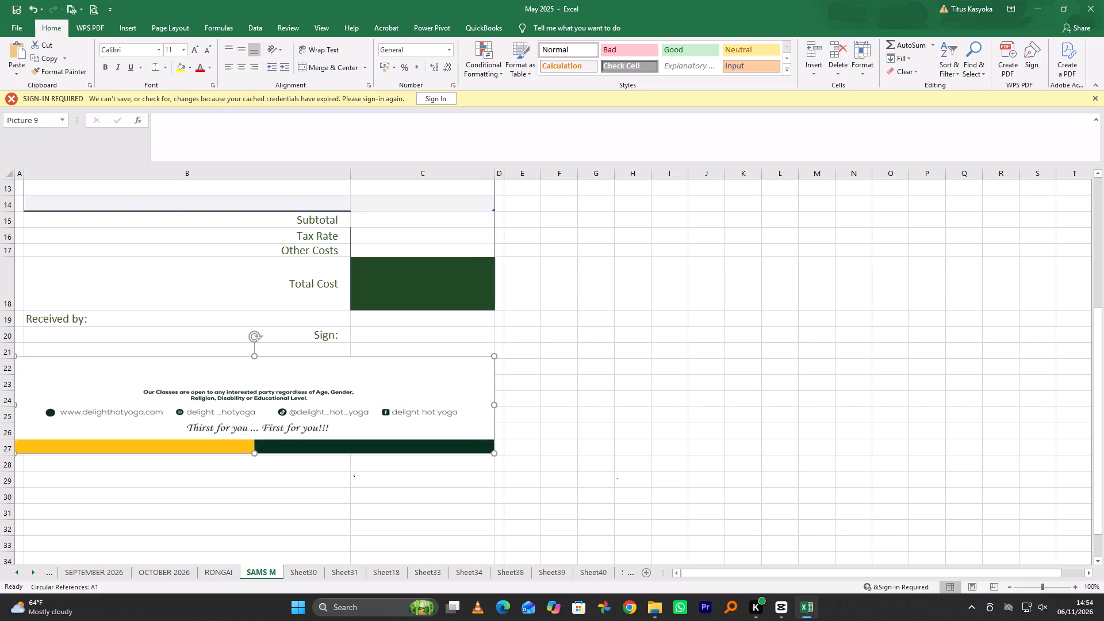
pyautogui.click(663, 457)
pyautogui.click(271, 429)
pyautogui.moveTo(254, 454); pyautogui.dragTo(254, 461)
pyautogui.click(655, 434)
# Fill in SAMS FLORIST as the payee name and FLOWER as the payment purpose on voucher 2459.
pyautogui.scroll(5, 390, 401)
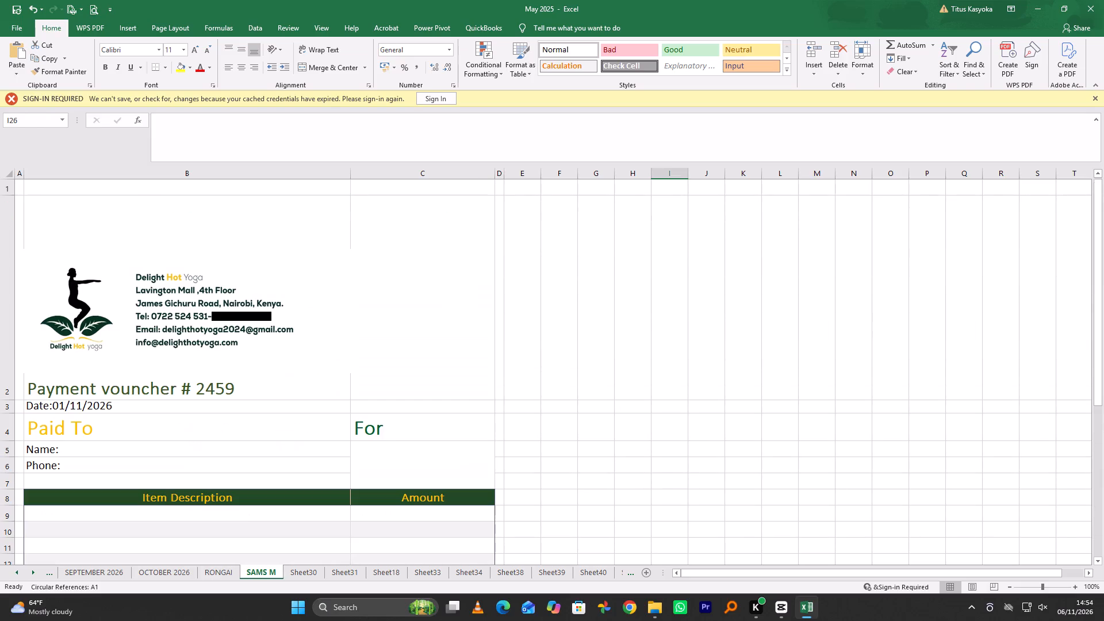
pyautogui.scroll(1, 390, 401)
pyautogui.doubleClick(83, 451)
pyautogui.write('SS')
pyautogui.press('BackSpace')
pyautogui.write('AMS FLO')
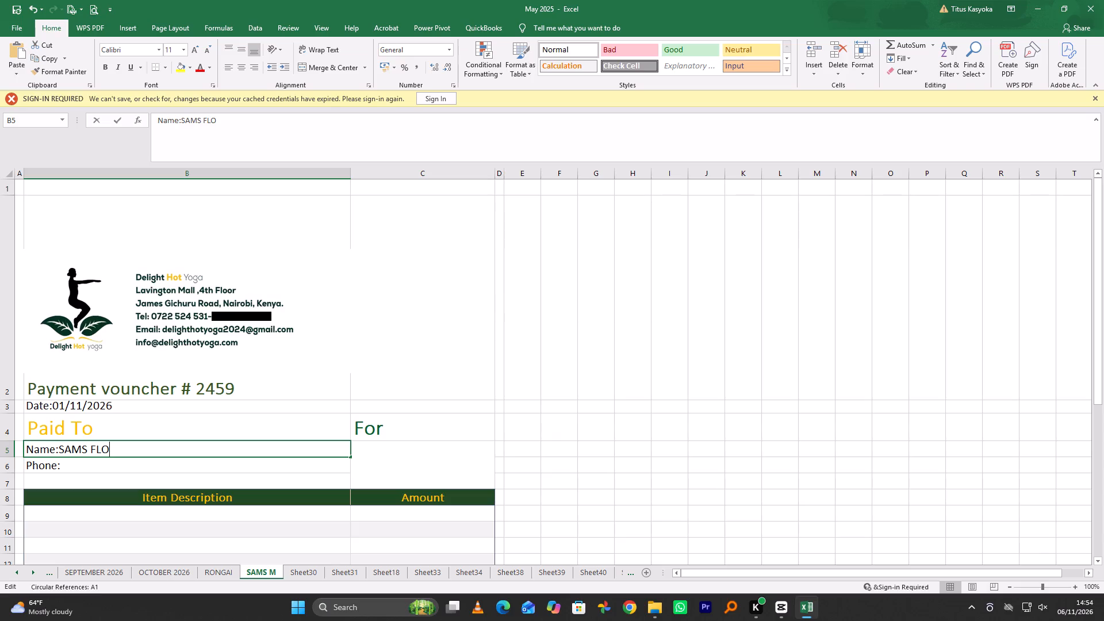
pyautogui.write('RIST')
pyautogui.click(394, 462)
pyautogui.write('FLOWER')
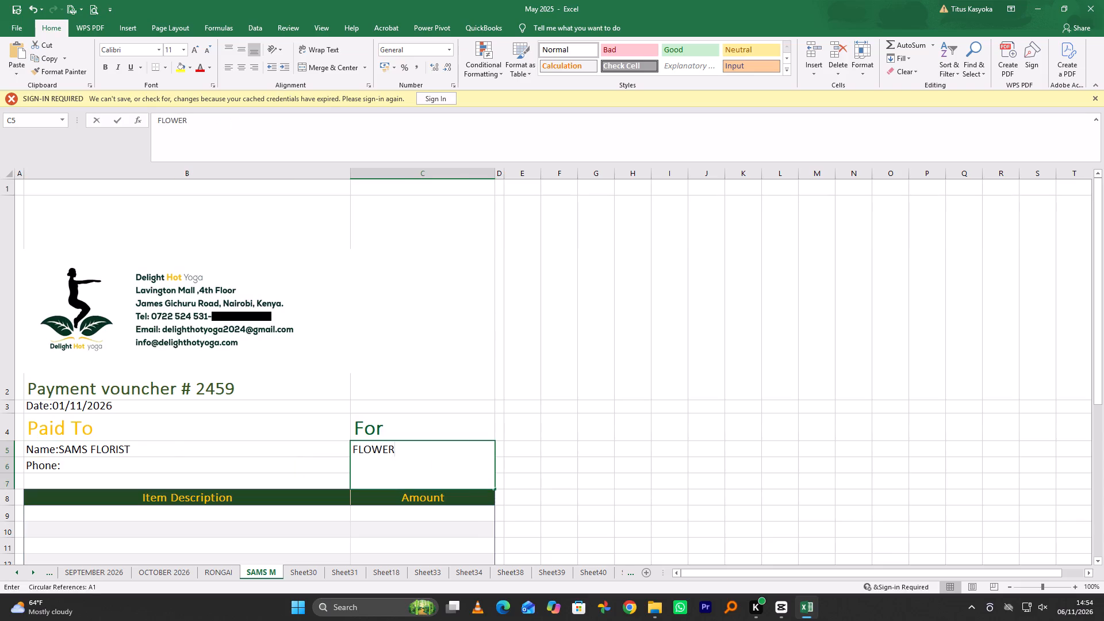
# Enter the first item description as Instructor, the instructor's name, and flower.
pyautogui.click(105, 516)
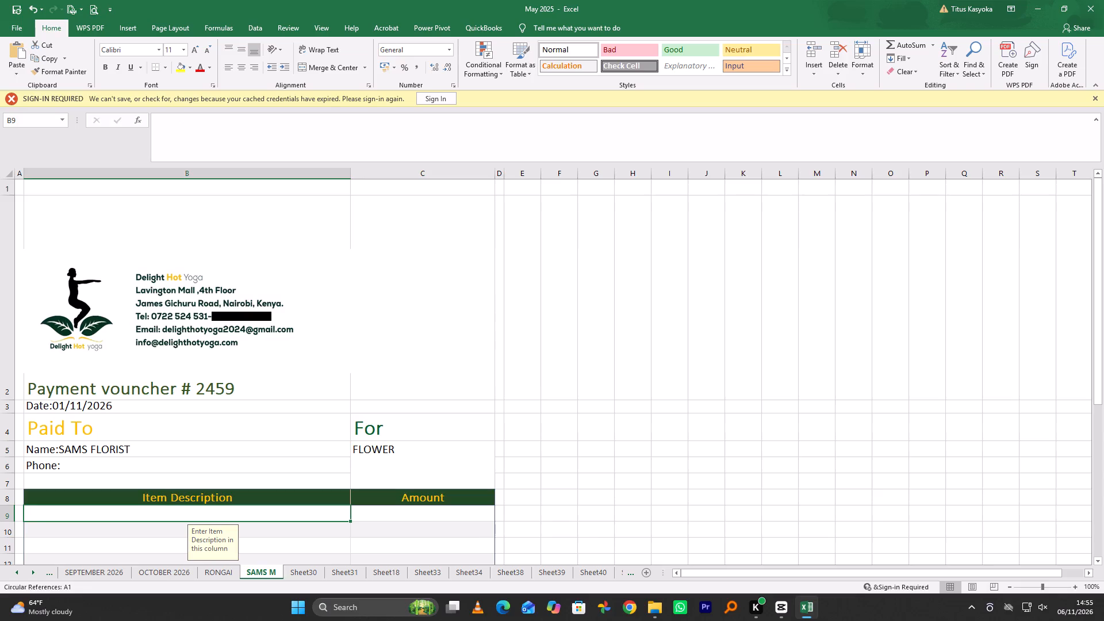
pyautogui.press('i')
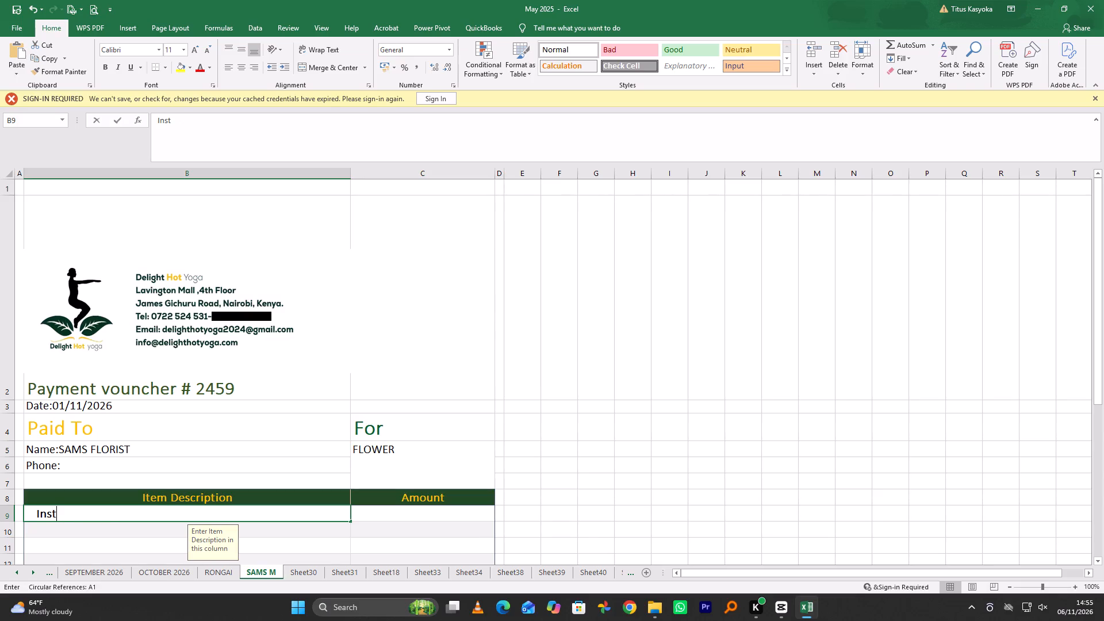
pyautogui.write('ructor')
pyautogui.press('space')
pyautogui.write('va')
pyautogui.press('space')
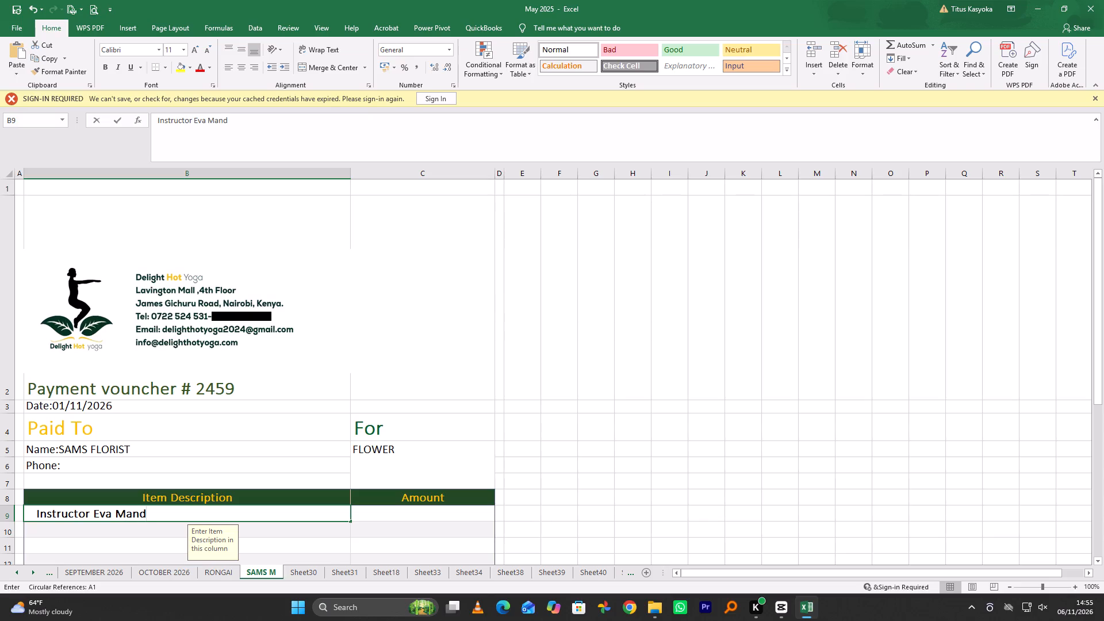
pyautogui.press('BackSpace')
pyautogui.write('gold')
pyautogui.press('space')
pyautogui.write('flower')
# Enter kes 600.00 as the amount for the instructor flower item.
pyautogui.scroll(-1, 200, 508)
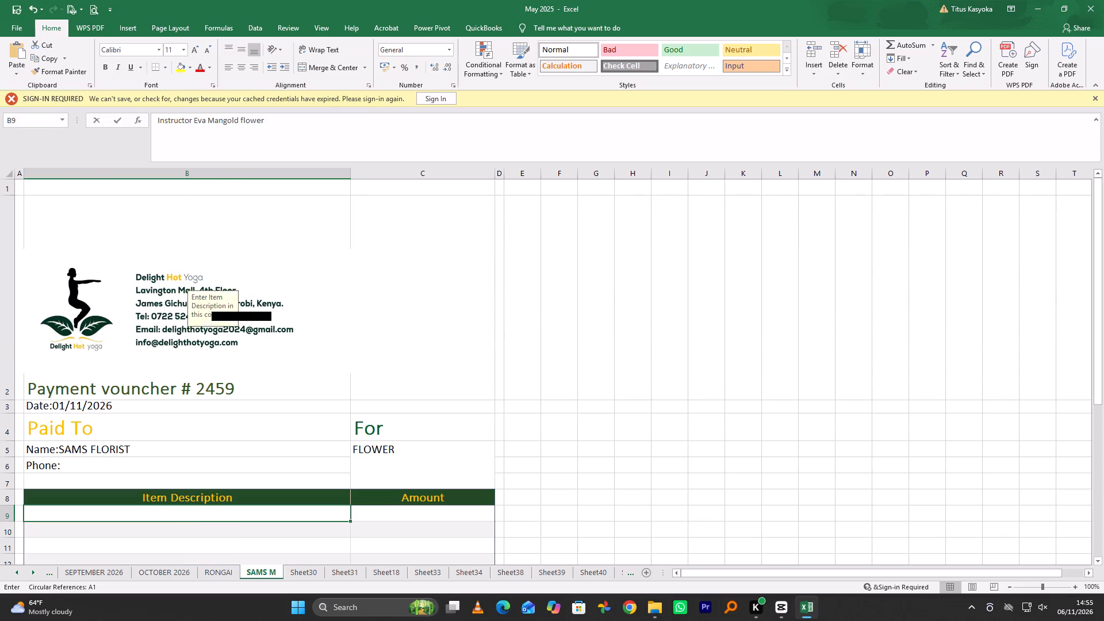
pyautogui.click(408, 279)
pyautogui.write('kes')
pyautogui.press('space')
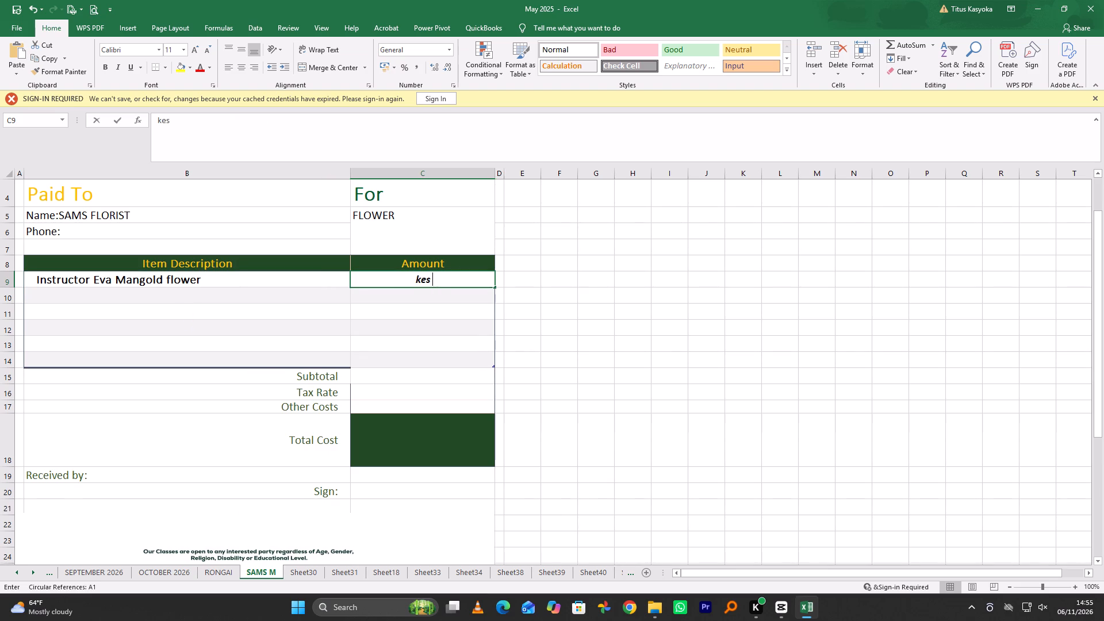
pyautogui.write('600.00')
# Copy the kes 600.00 item amount into the Total Cost cell and look over the finished voucher.
pyautogui.moveTo(450, 277); pyautogui.dragTo(389, 284)
pyautogui.hotkey('ctrl', 'c')
pyautogui.click(430, 434)
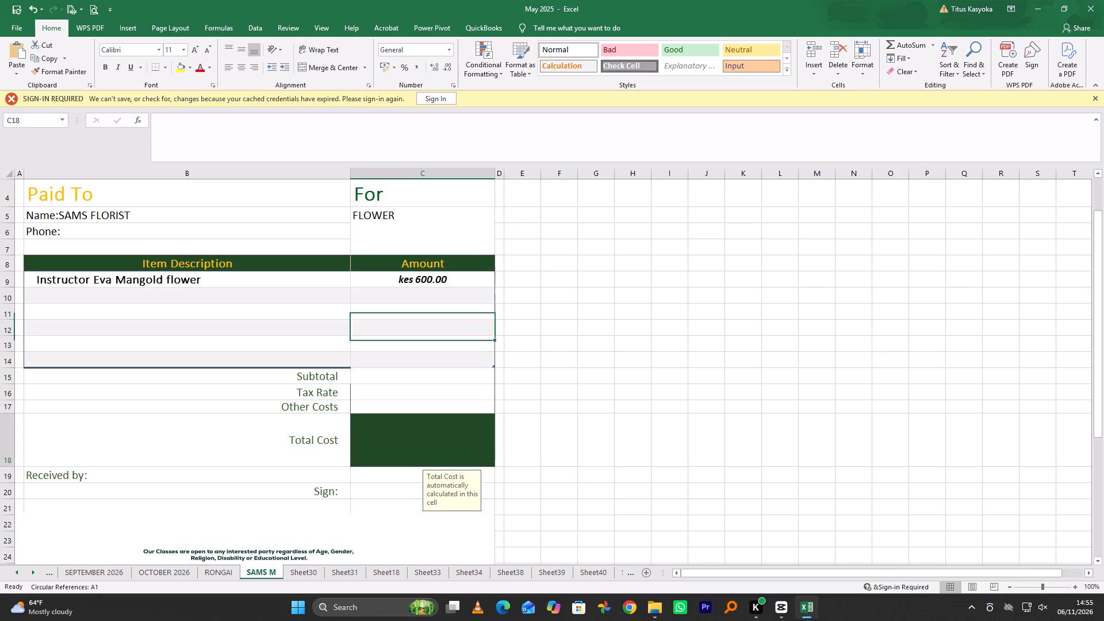
pyautogui.hotkey('ctrl', 'v')
pyautogui.click(757, 443)
pyautogui.scroll(-2, 364, 436)
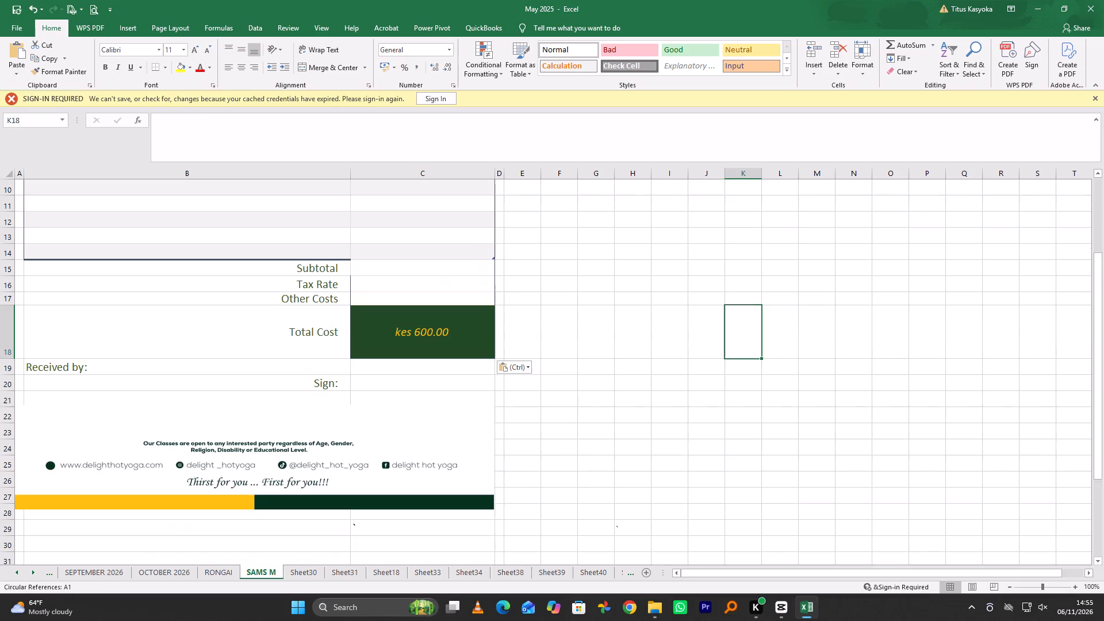
pyautogui.scroll(3, 417, 446)
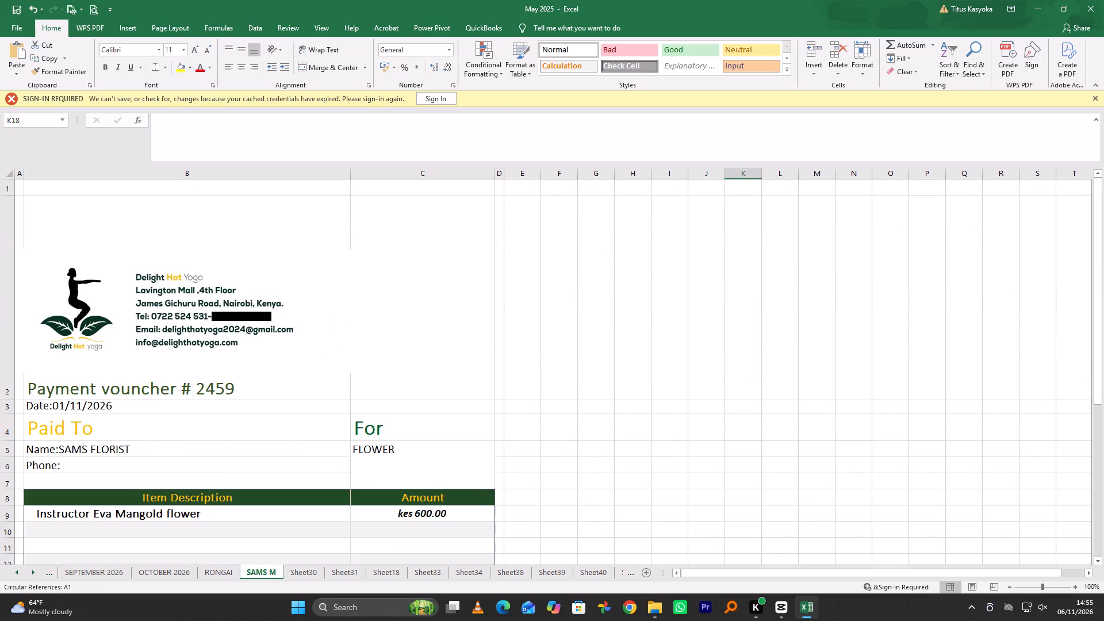
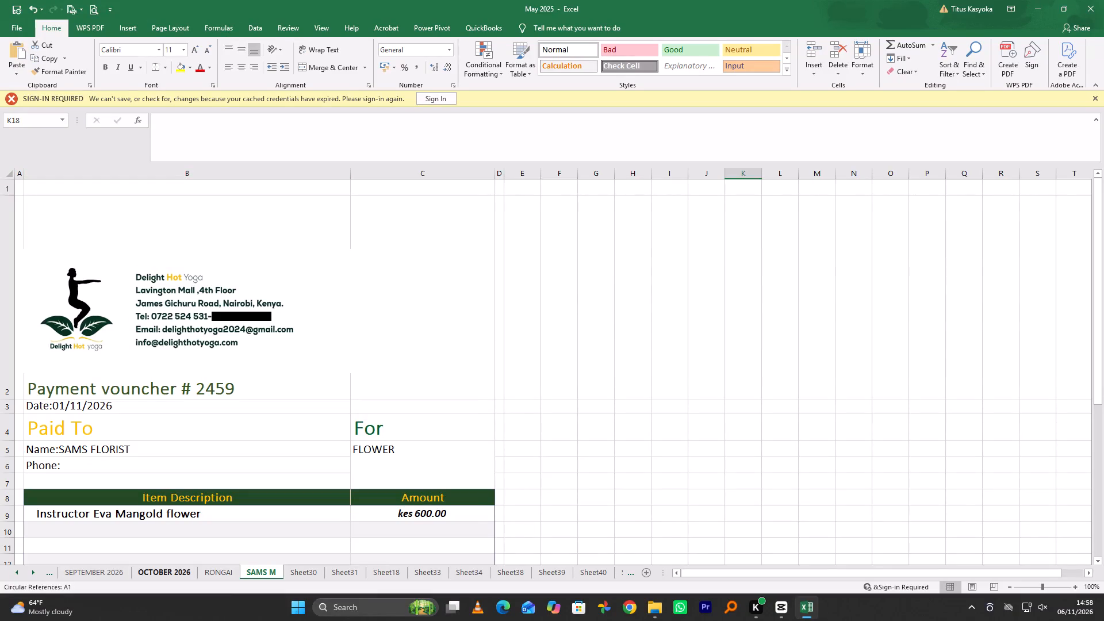
# Set the print area on the RONGAI sheet to the whole voucher 2458, cells A2 to D30 including the footer banner.
pyautogui.click(219, 572)
pyautogui.click(728, 509)
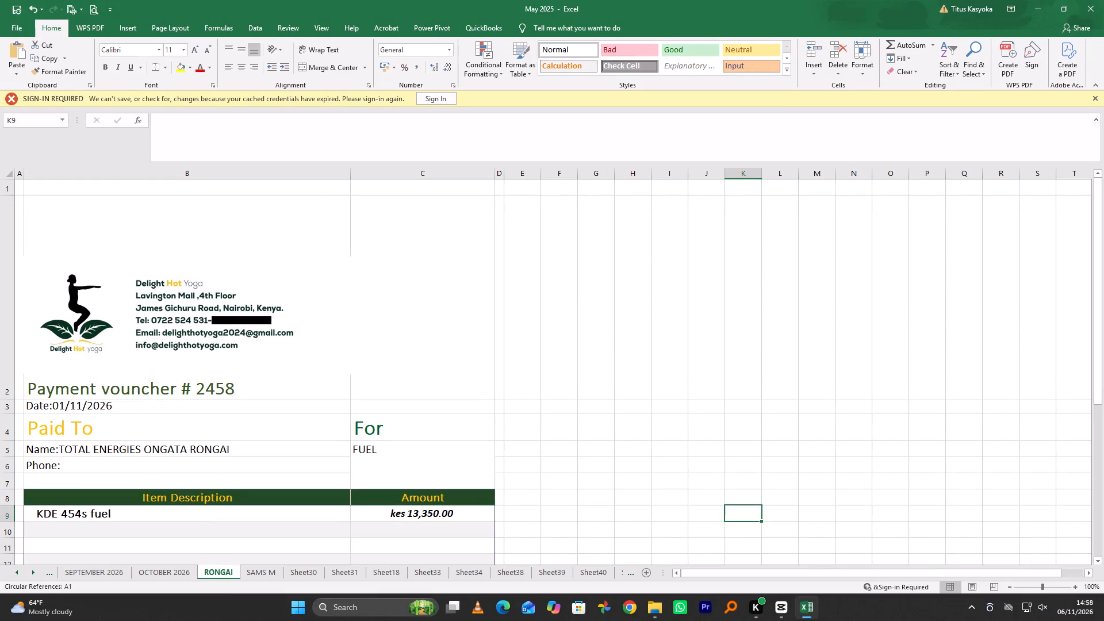
pyautogui.moveTo(17, 206); pyautogui.dragTo(459, 575)
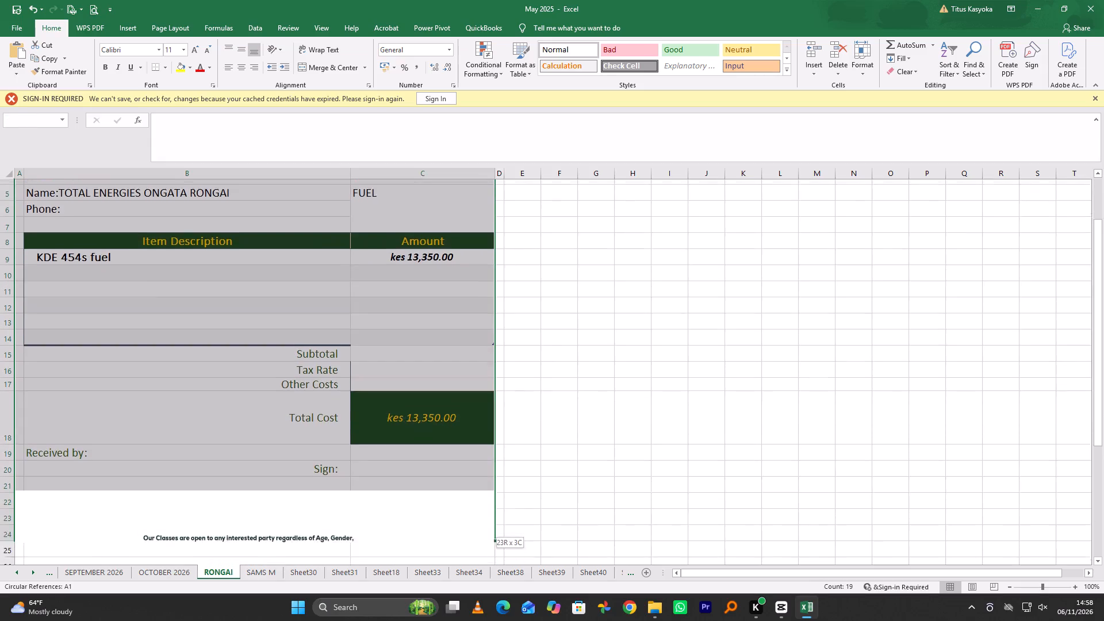
pyautogui.moveTo(459, 575); pyautogui.dragTo(496, 484)
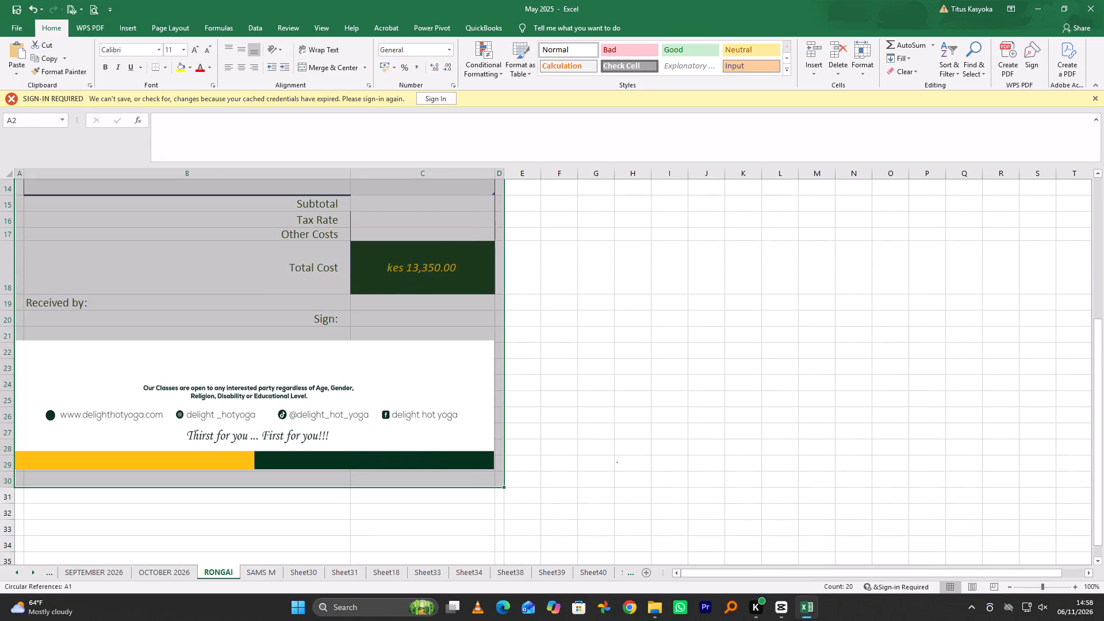
pyautogui.click(172, 28)
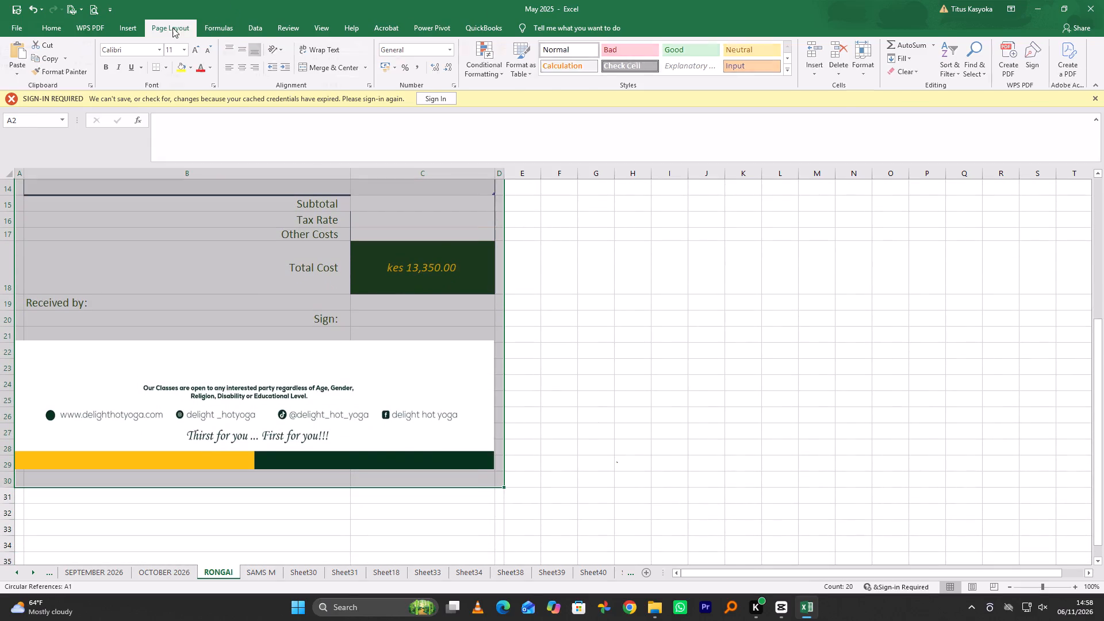
pyautogui.click(189, 69)
pyautogui.click(200, 86)
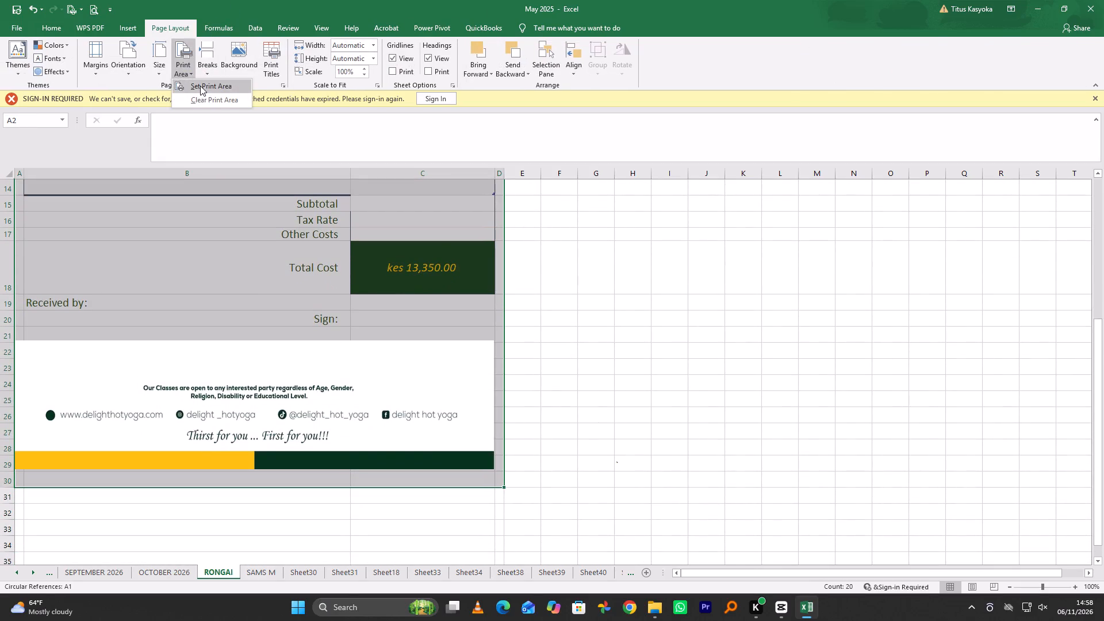
# Scale voucher 2458 to fit 1 page wide by 1 tall and print one copy on the EPSON L3250 Series.
pyautogui.click(21, 25)
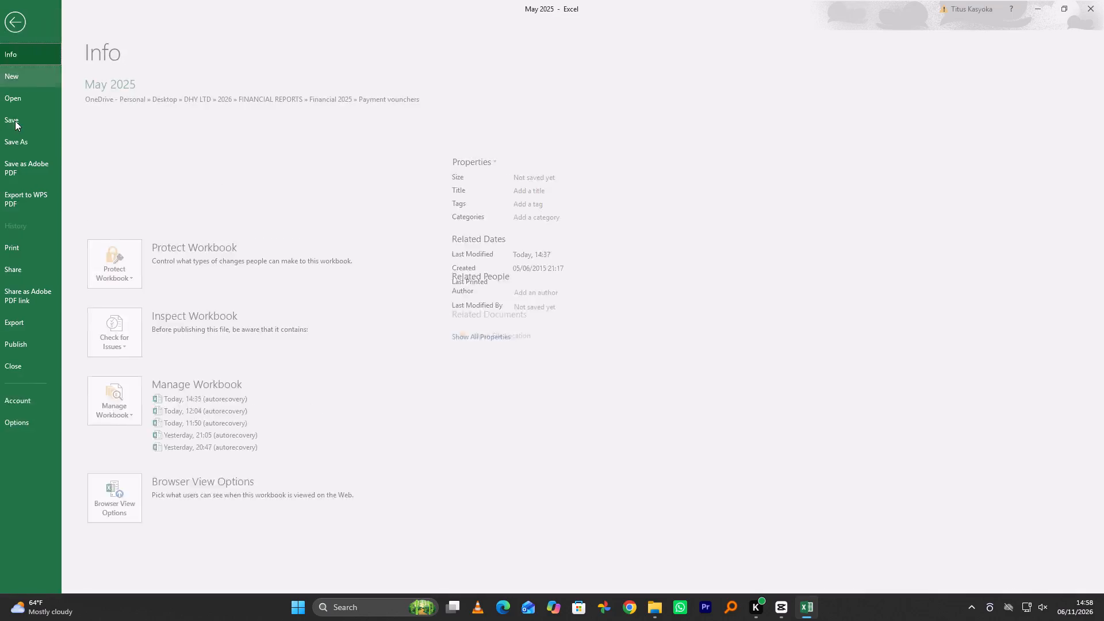
pyautogui.click(32, 248)
pyautogui.click(200, 391)
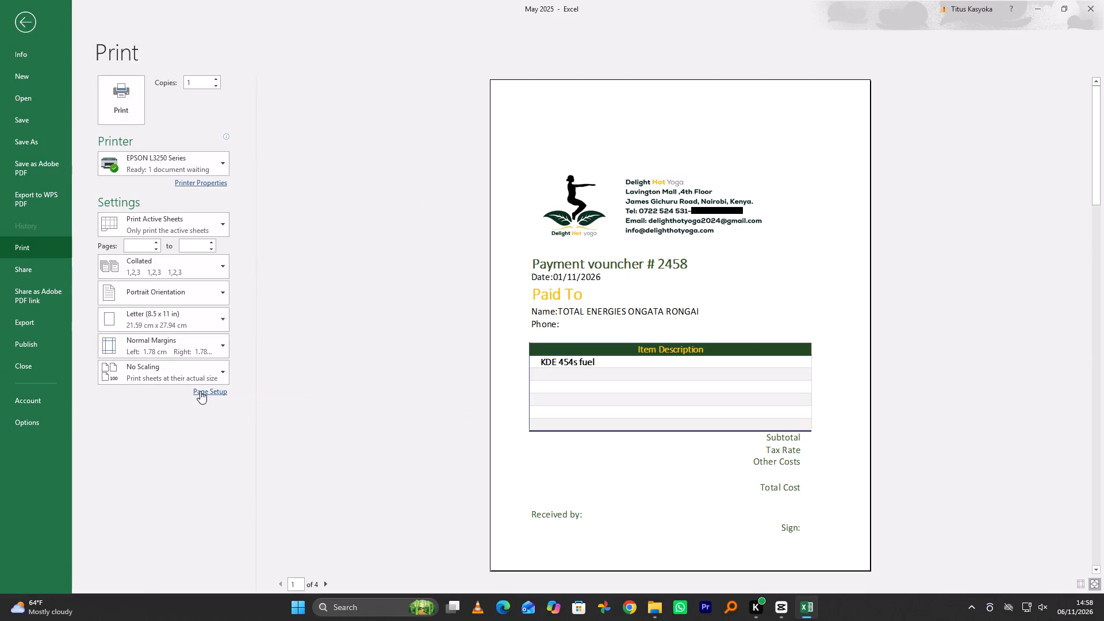
pyautogui.click(158, 243)
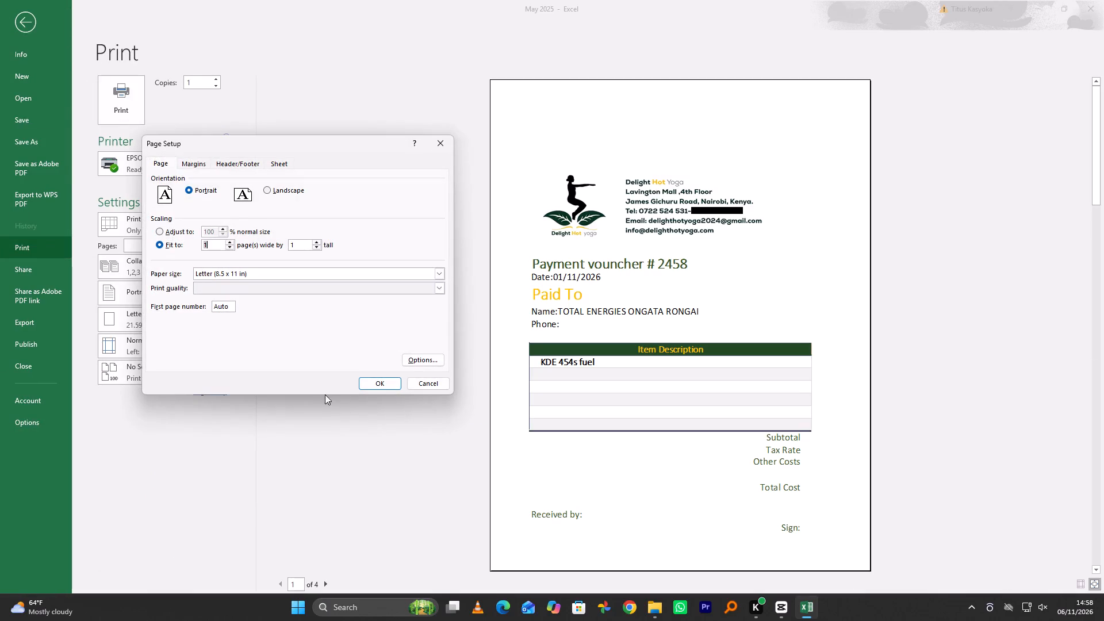
pyautogui.click(377, 385)
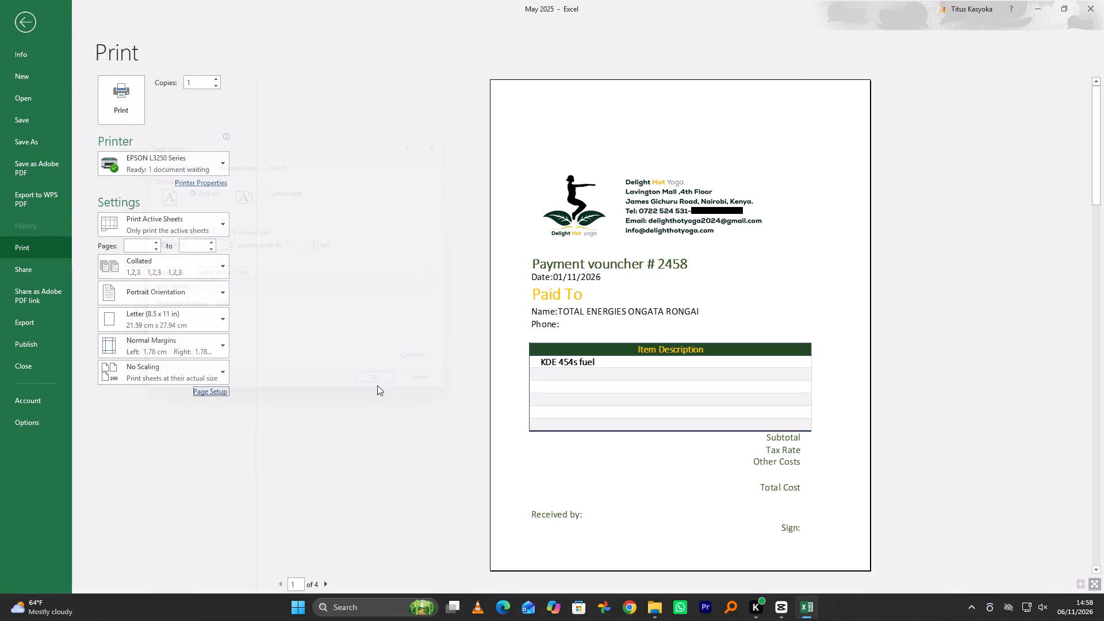
pyautogui.click(126, 108)
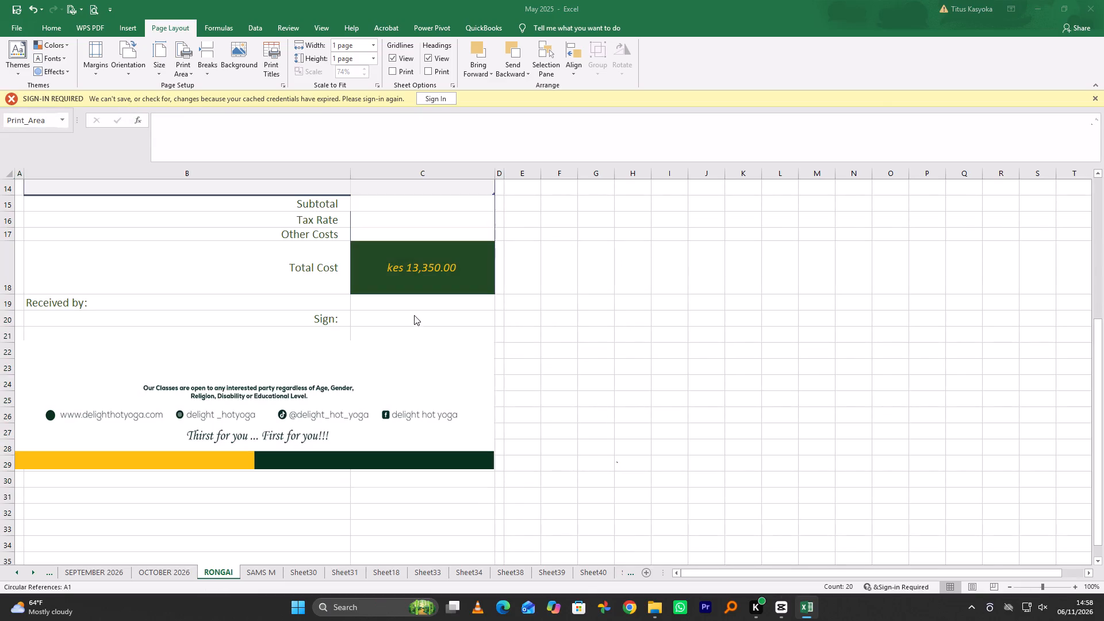
# Set the print area on the SAMS M sheet to the whole voucher 2459, cells A2 to D29 including the footer banner.
pyautogui.click(258, 574)
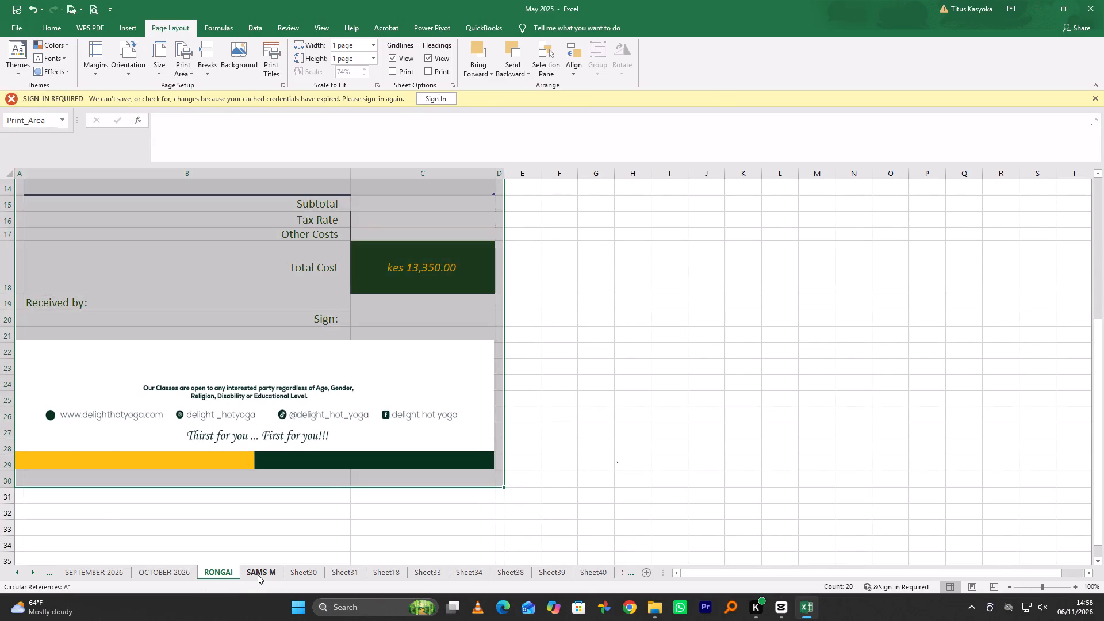
pyautogui.click(258, 574)
pyautogui.click(600, 508)
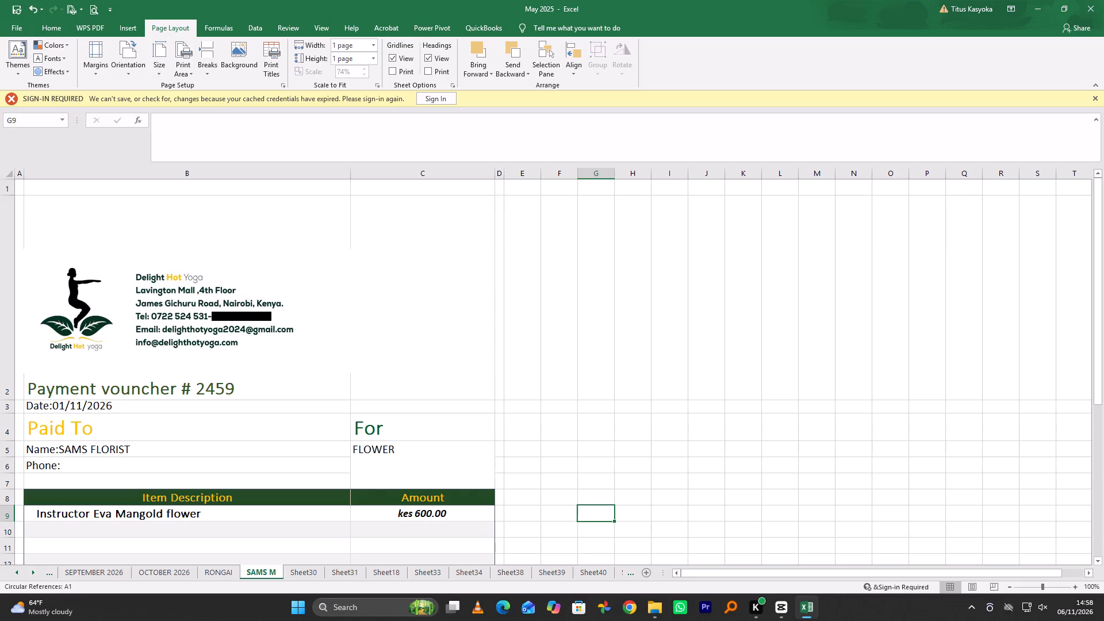
pyautogui.moveTo(20, 213); pyautogui.dragTo(440, 570)
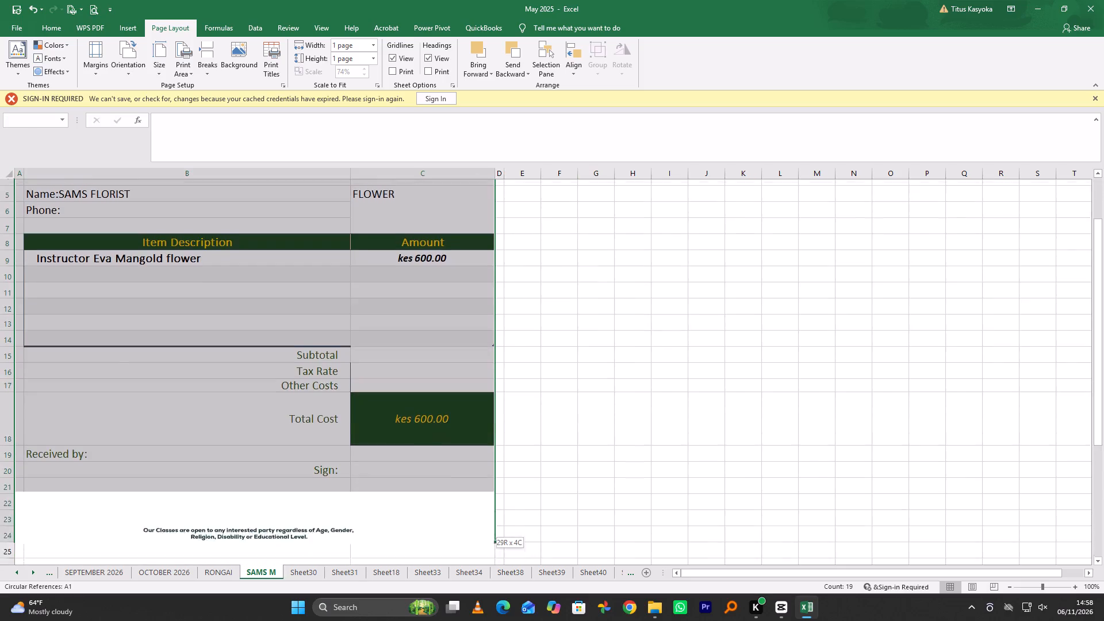
pyautogui.moveTo(440, 570); pyautogui.dragTo(440, 561)
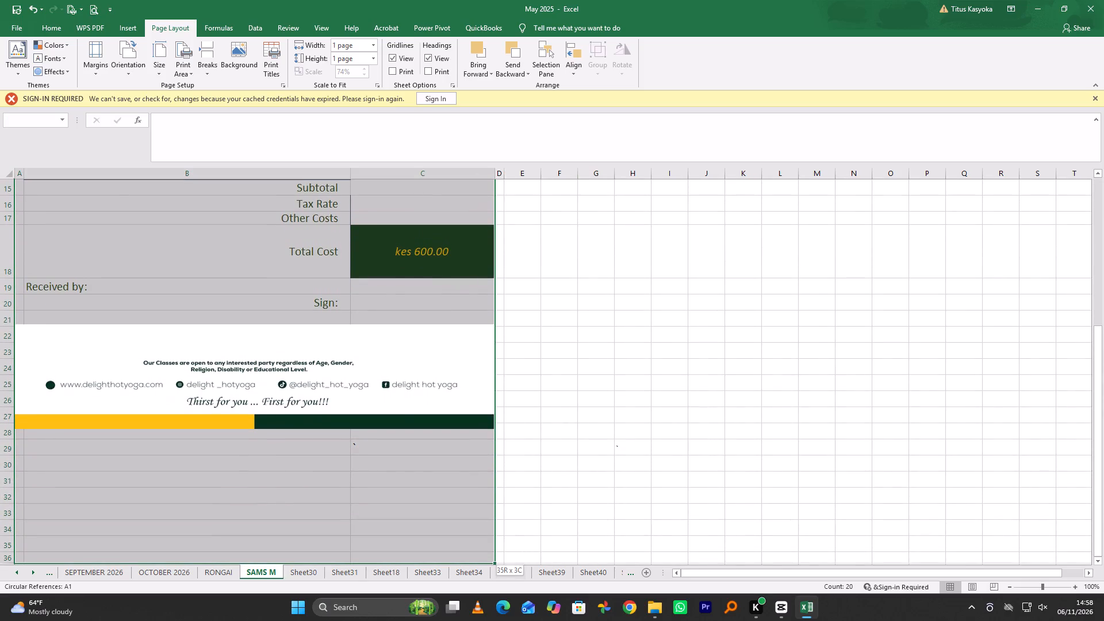
pyautogui.moveTo(440, 561); pyautogui.dragTo(502, 440)
pyautogui.click(165, 28)
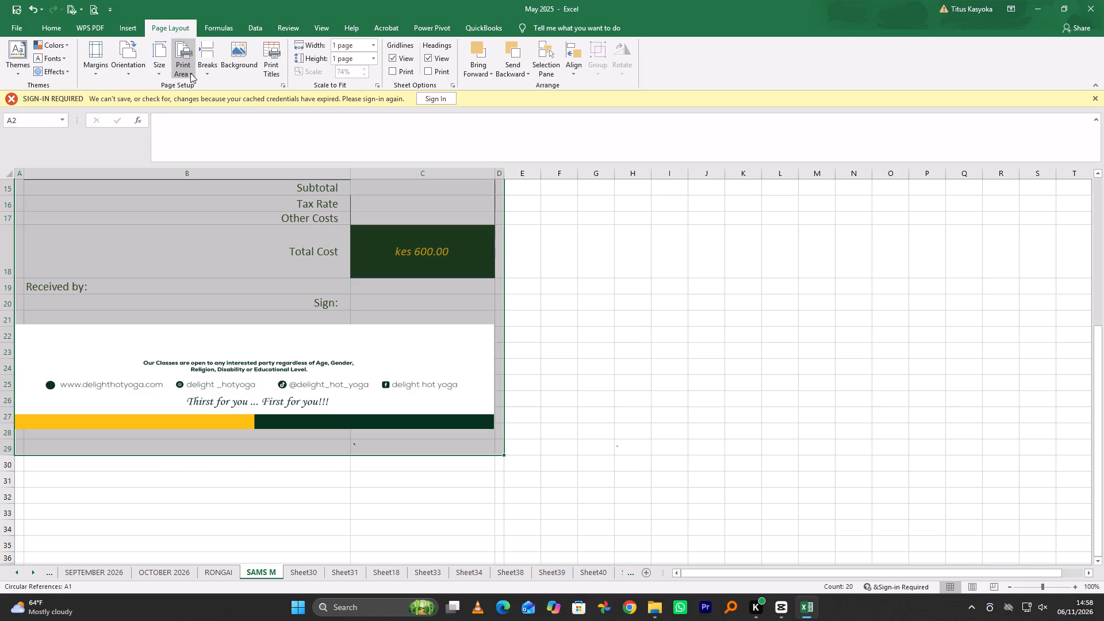
pyautogui.click(188, 72)
pyautogui.click(198, 85)
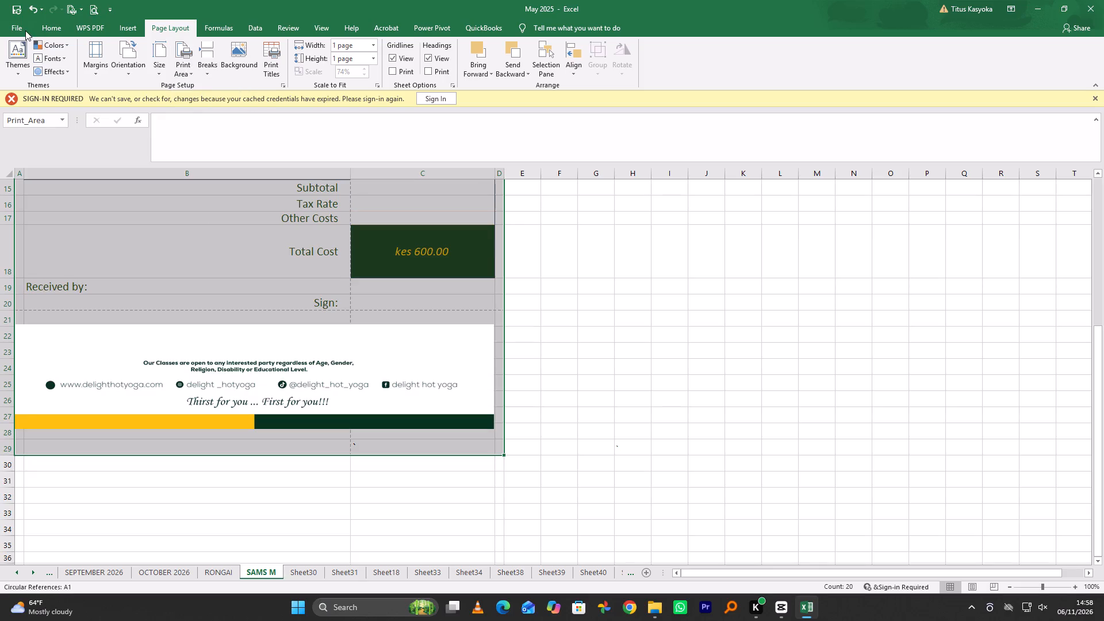
# Scale voucher 2459 to fit 1 page wide by 1 tall and print one copy on the EPSON L3250 Series.
pyautogui.click(24, 30)
pyautogui.click(35, 254)
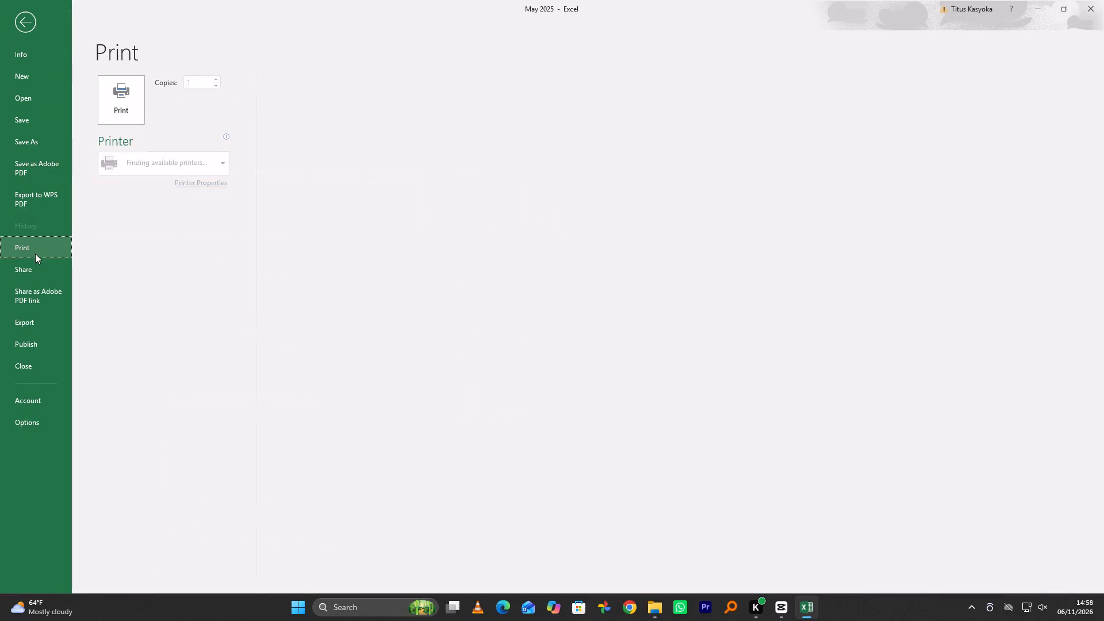
pyautogui.click(204, 392)
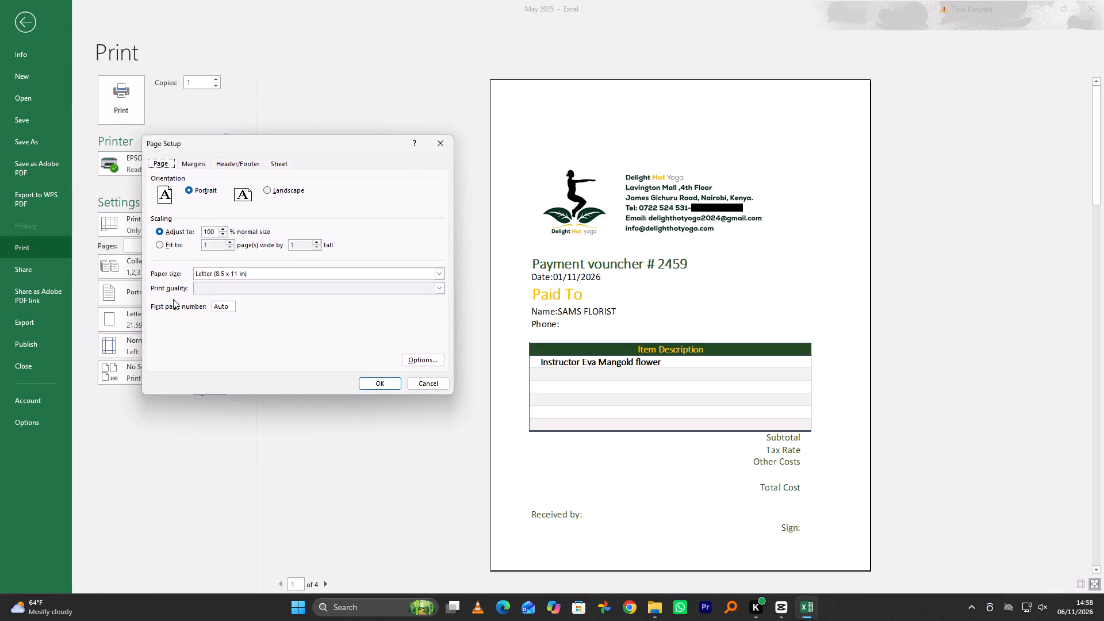
pyautogui.click(159, 242)
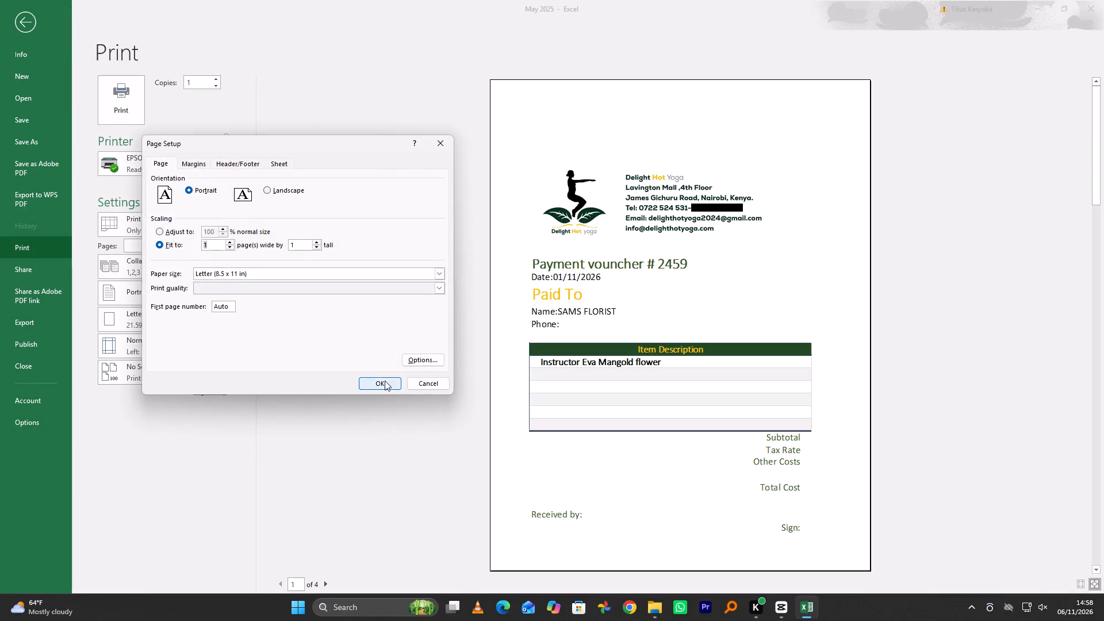
pyautogui.click(387, 384)
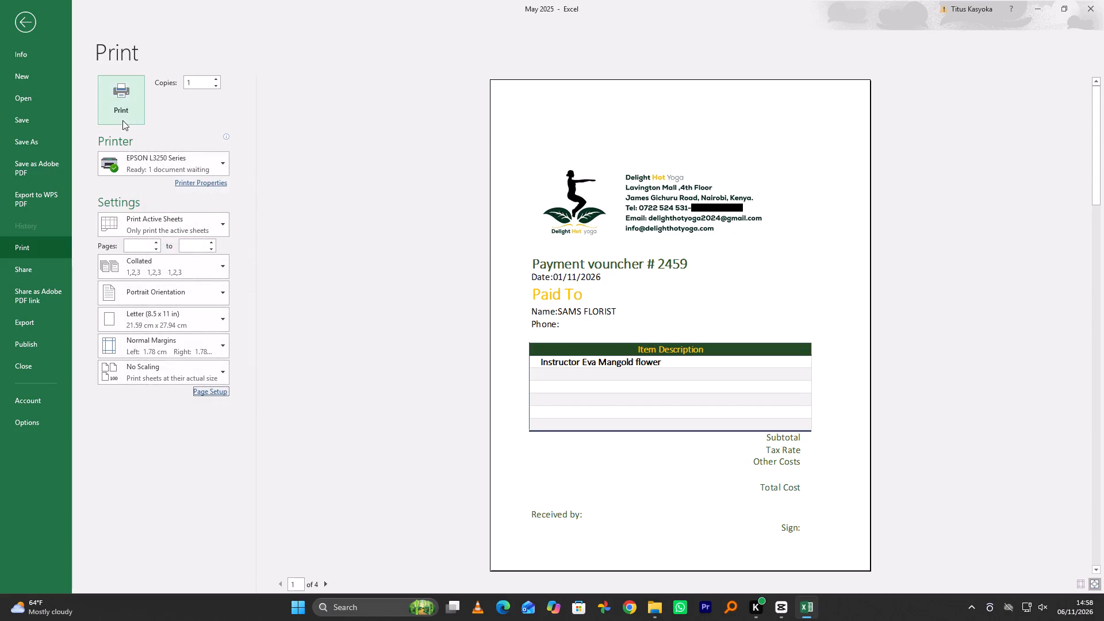
pyautogui.click(121, 113)
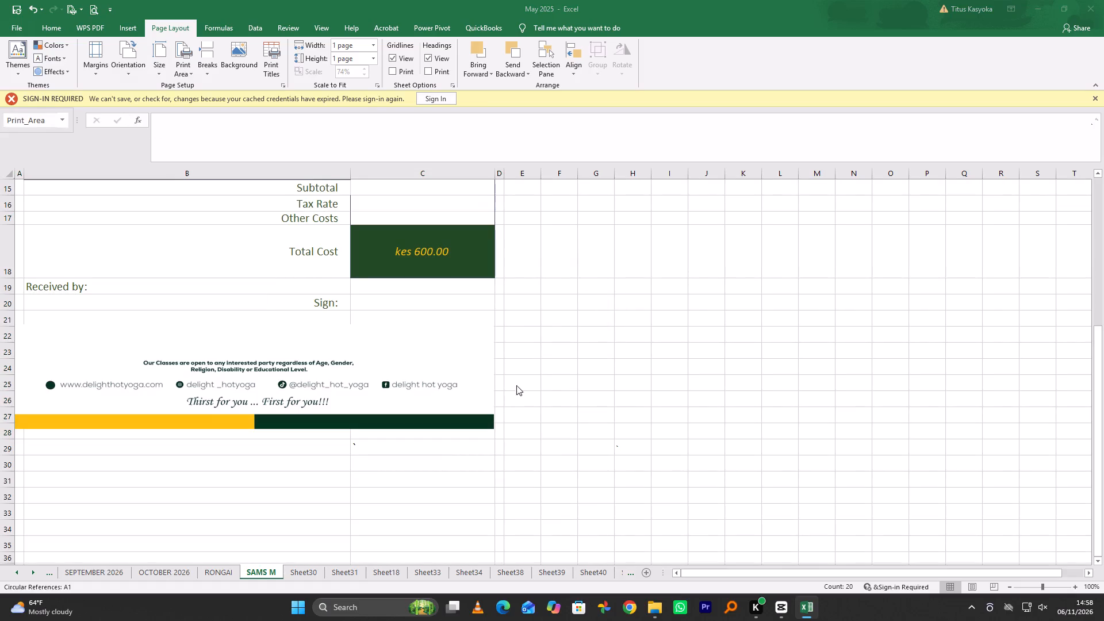
pyautogui.scroll(8, 430, 336)
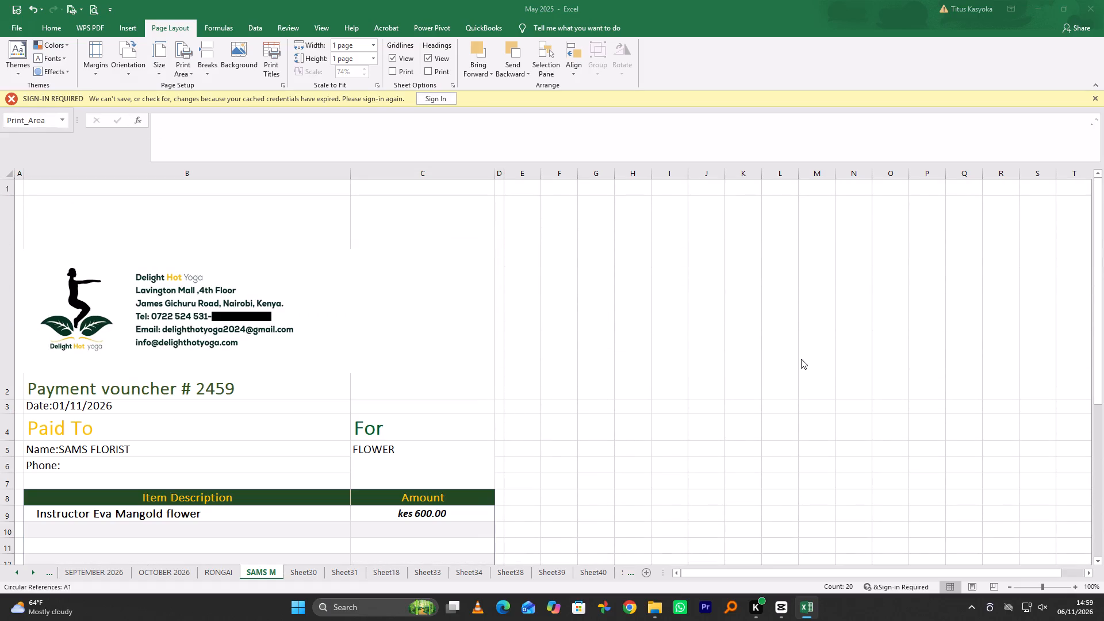
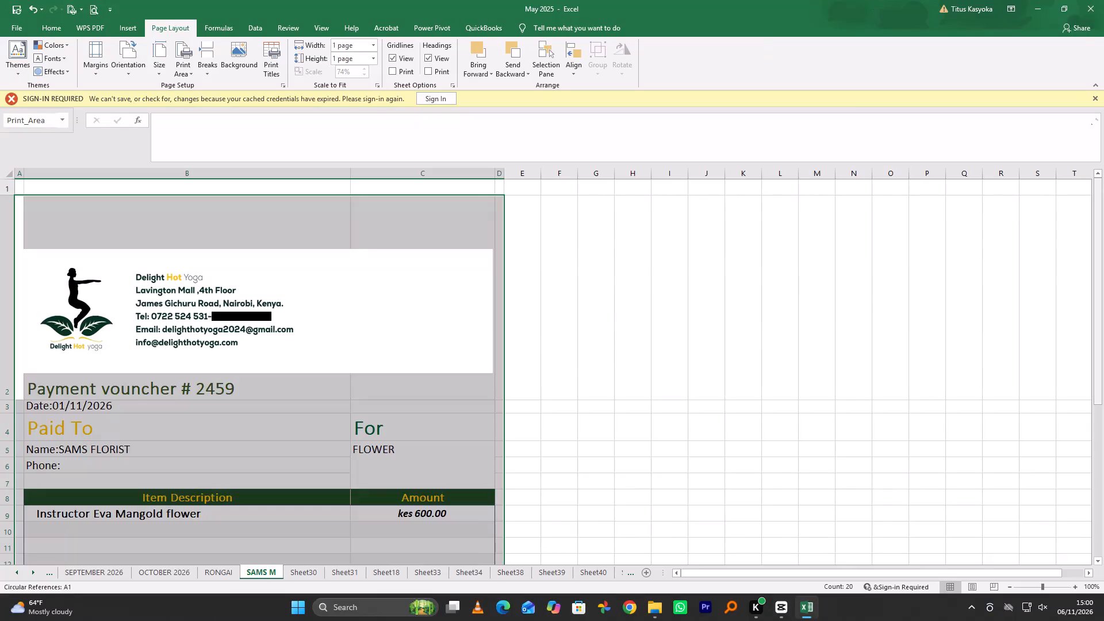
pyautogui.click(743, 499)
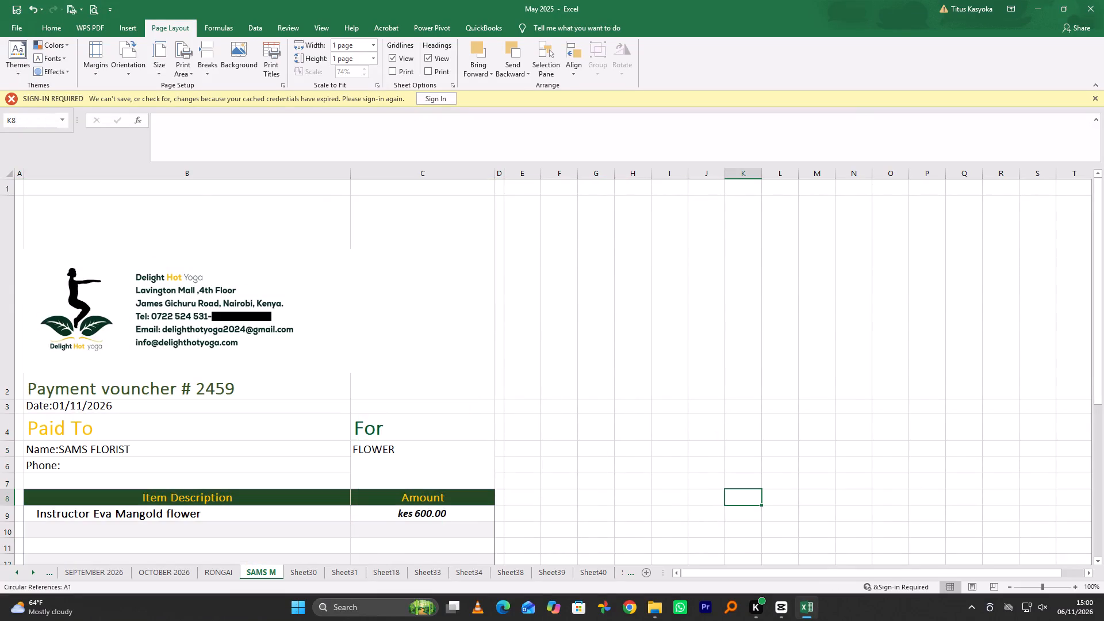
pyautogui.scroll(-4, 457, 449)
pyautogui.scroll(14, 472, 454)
# Rename the blank worksheet Sheet30 as FRANCIIII.
pyautogui.click(301, 574)
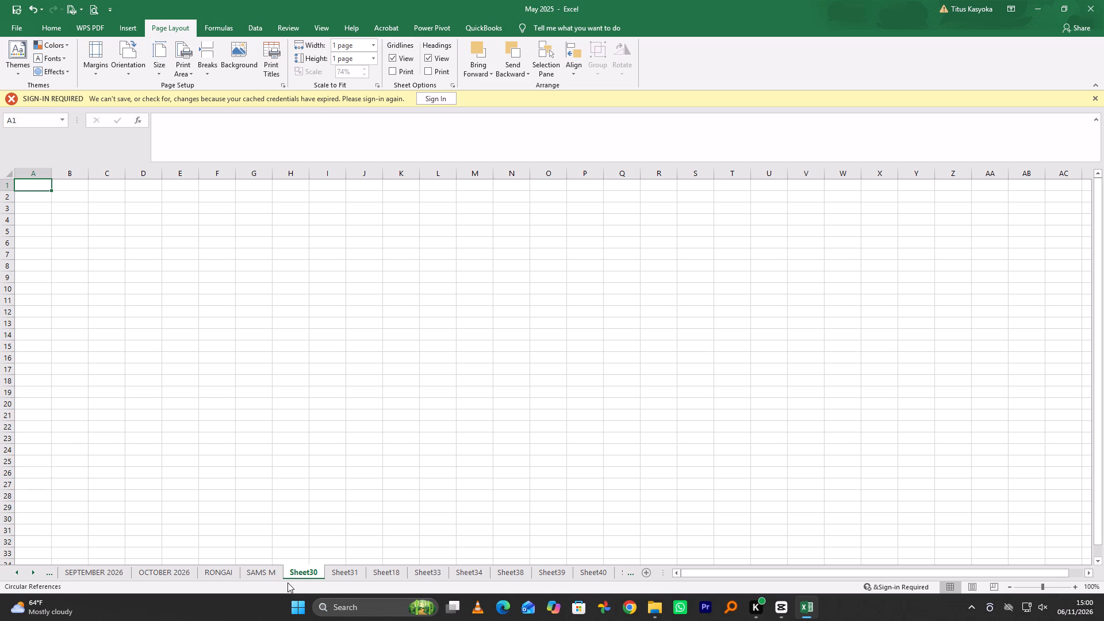
pyautogui.doubleClick(296, 570)
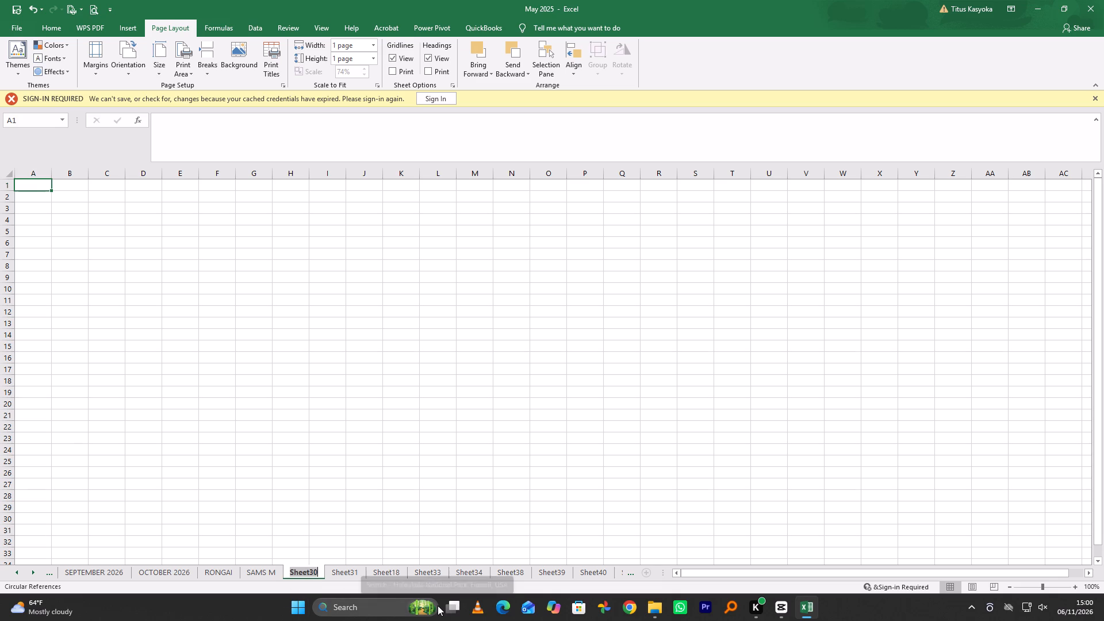
pyautogui.write('FRA')
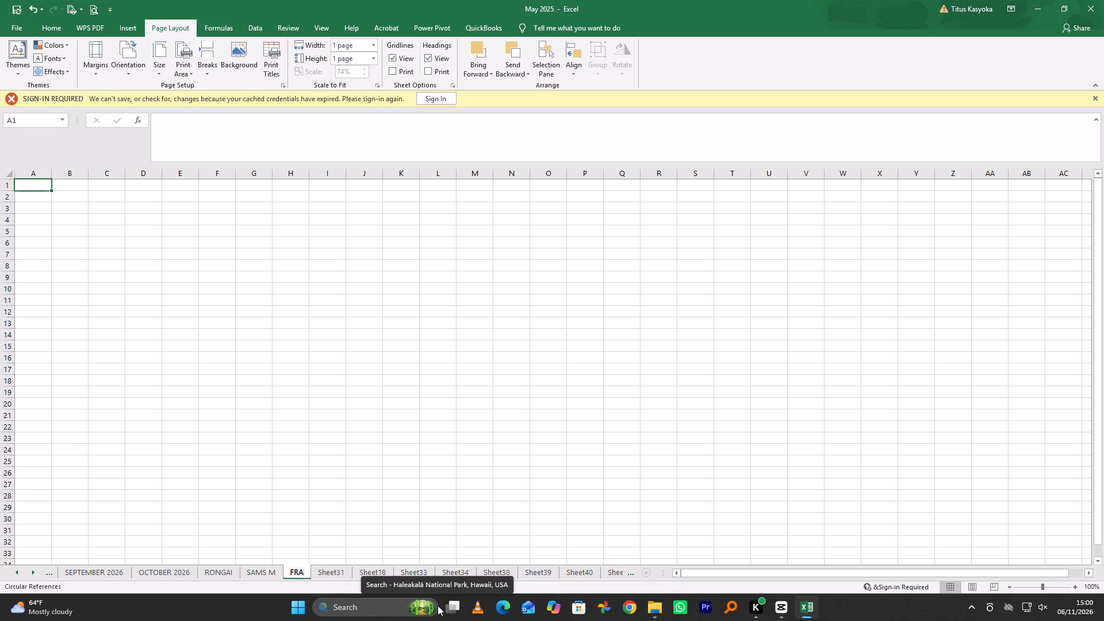
pyautogui.write('NCI')
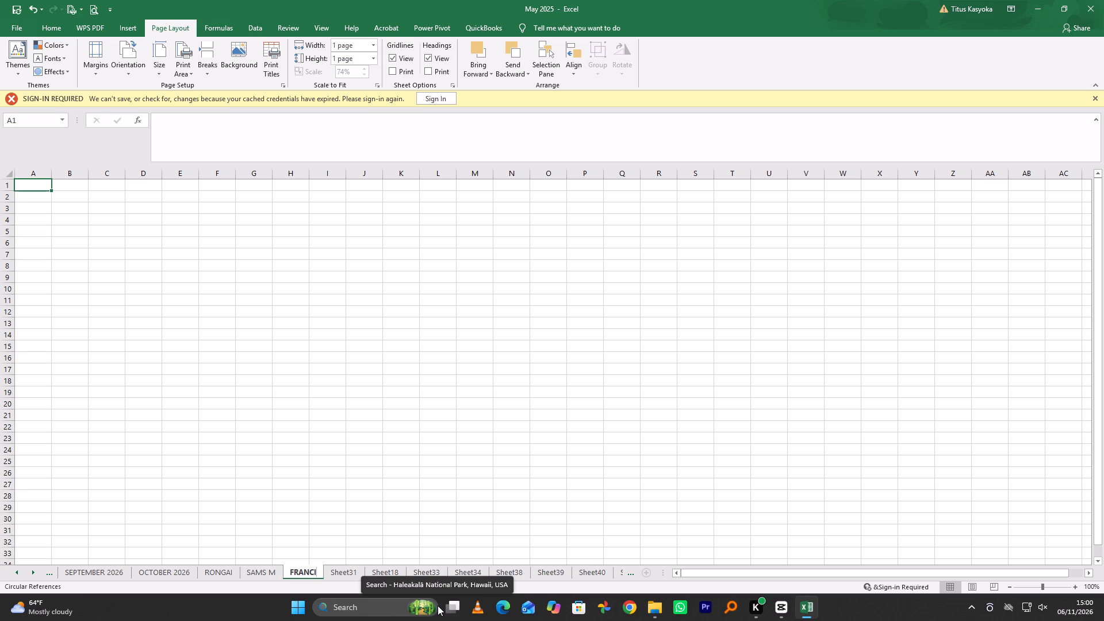
pyautogui.press('i')
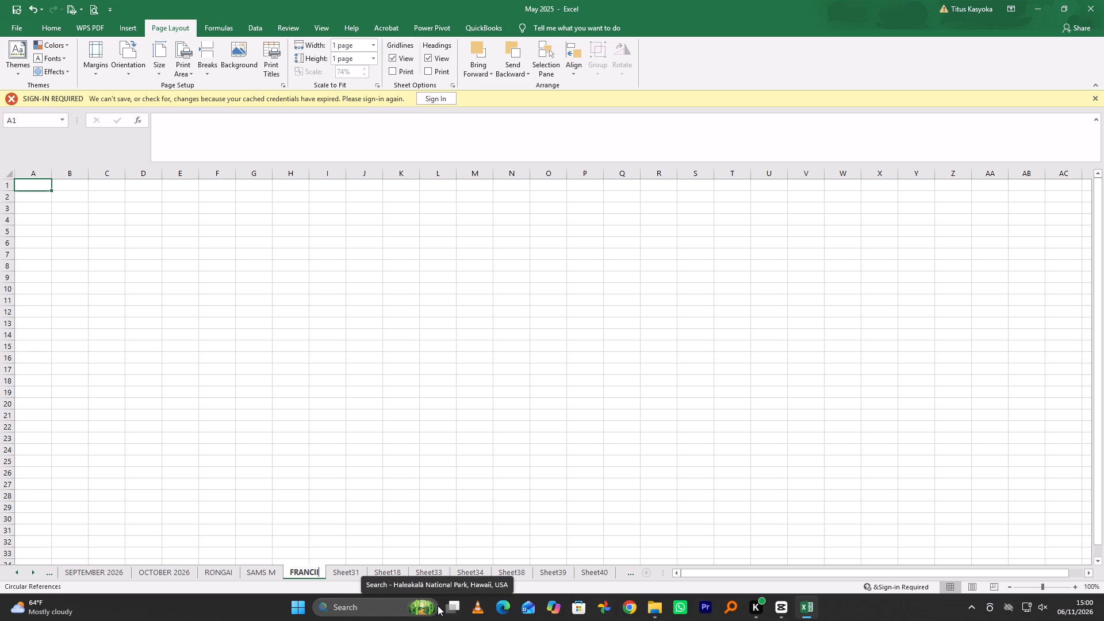
pyautogui.write('II')
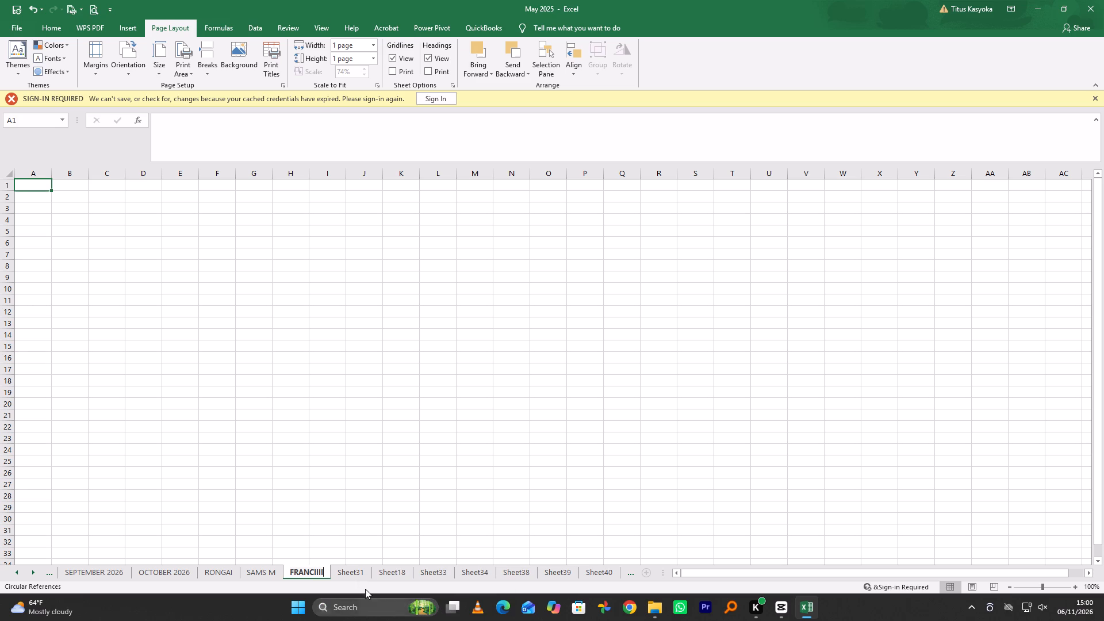
# Rename the blank worksheet Sheet31 as PHILO.
pyautogui.click(354, 576)
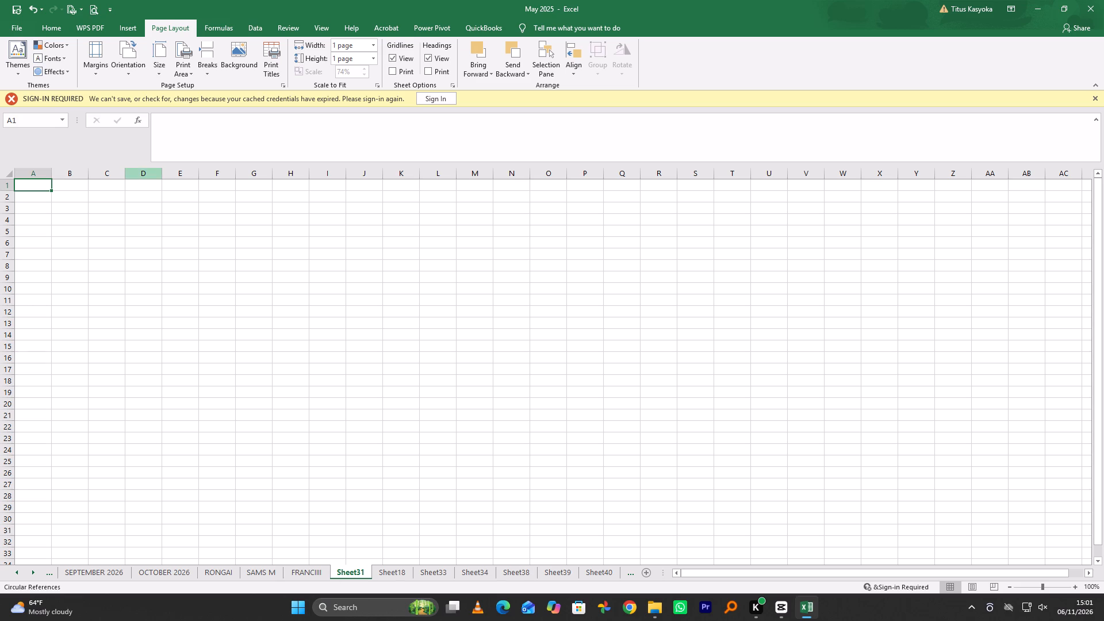
pyautogui.doubleClick(358, 576)
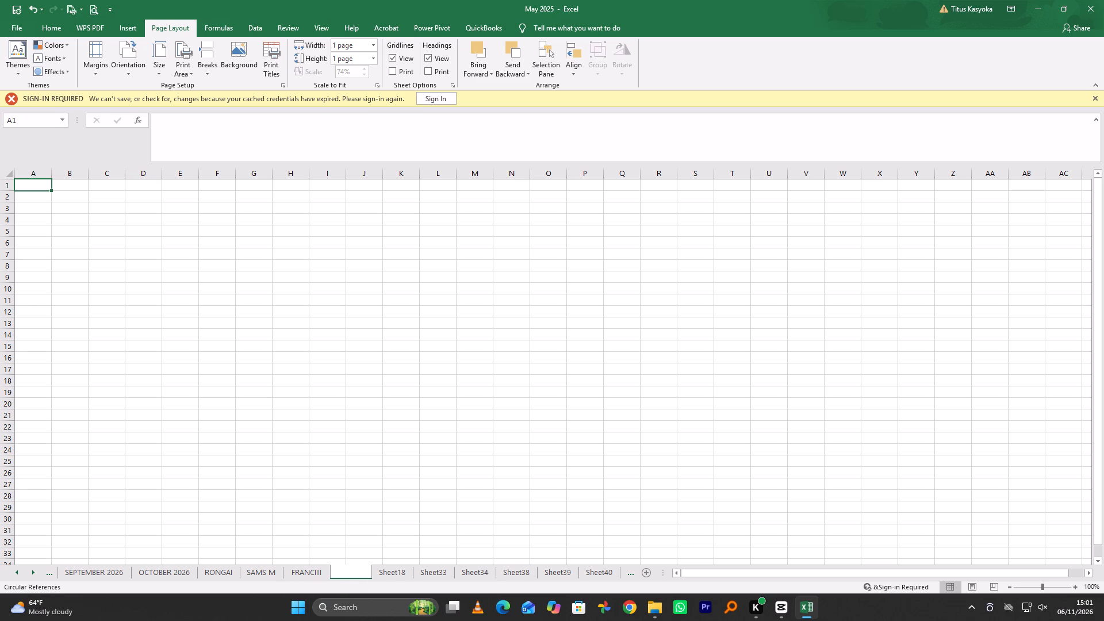
pyautogui.press('p')
pyautogui.press('h')
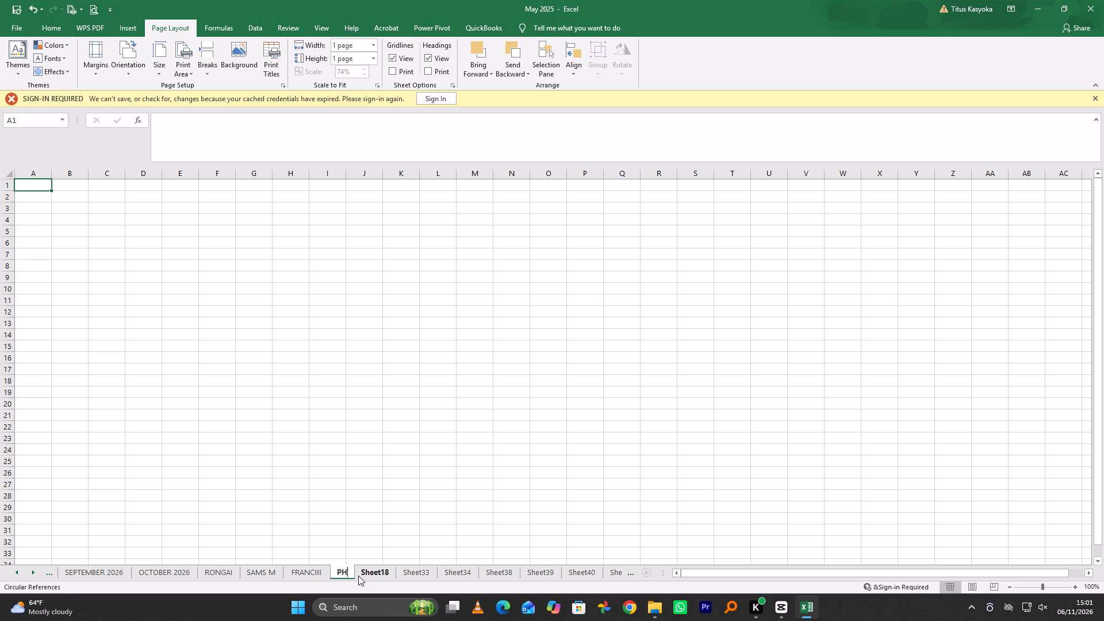
pyautogui.write('ILOO')
pyautogui.press('BackSpace')
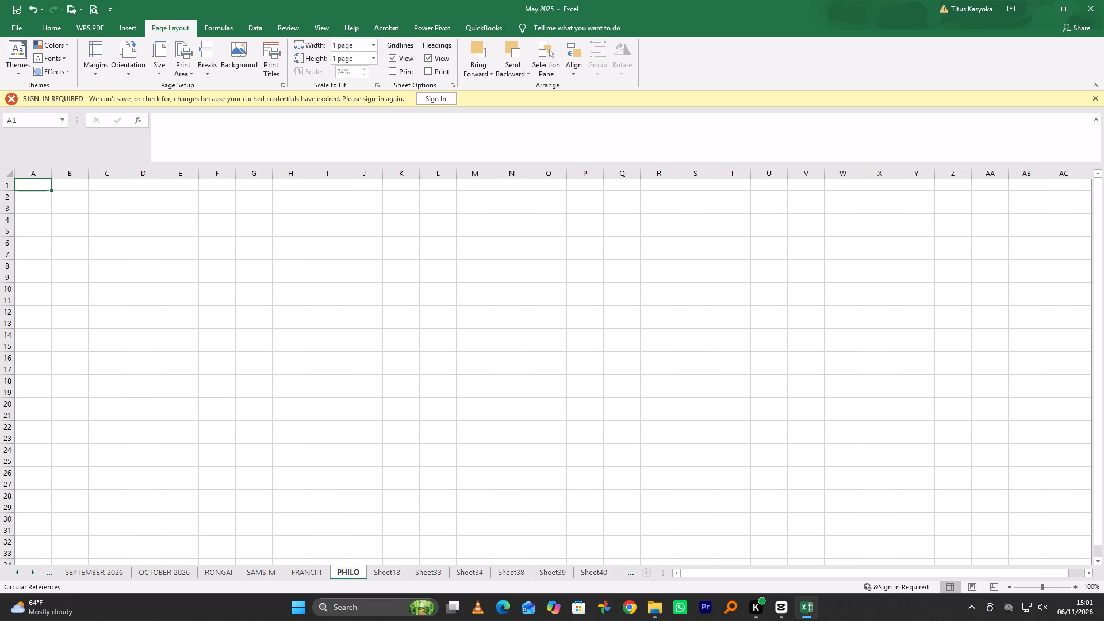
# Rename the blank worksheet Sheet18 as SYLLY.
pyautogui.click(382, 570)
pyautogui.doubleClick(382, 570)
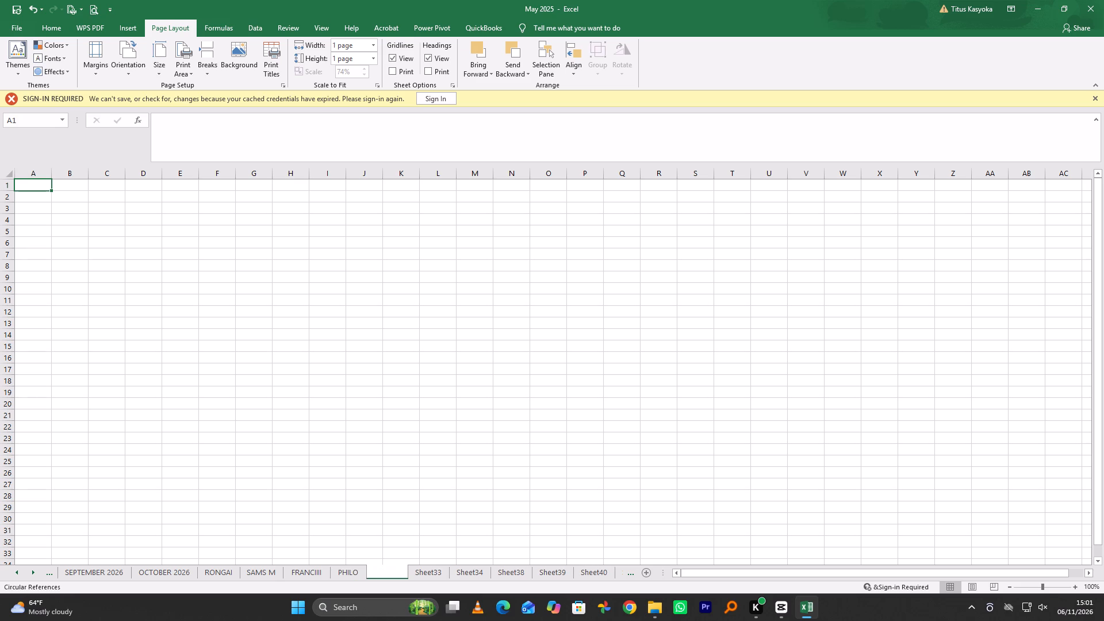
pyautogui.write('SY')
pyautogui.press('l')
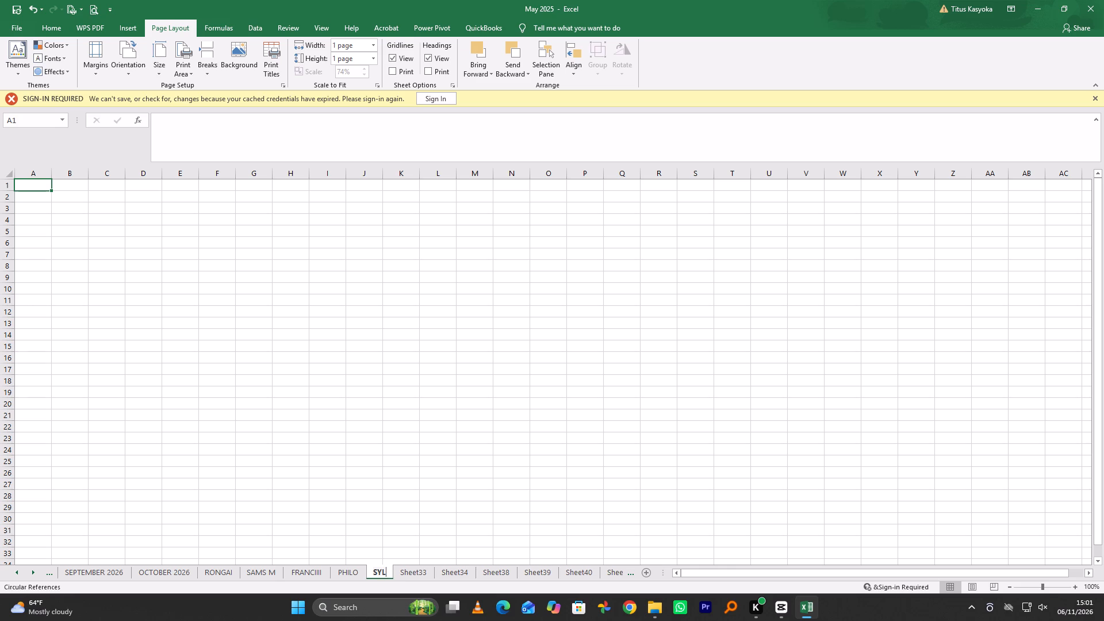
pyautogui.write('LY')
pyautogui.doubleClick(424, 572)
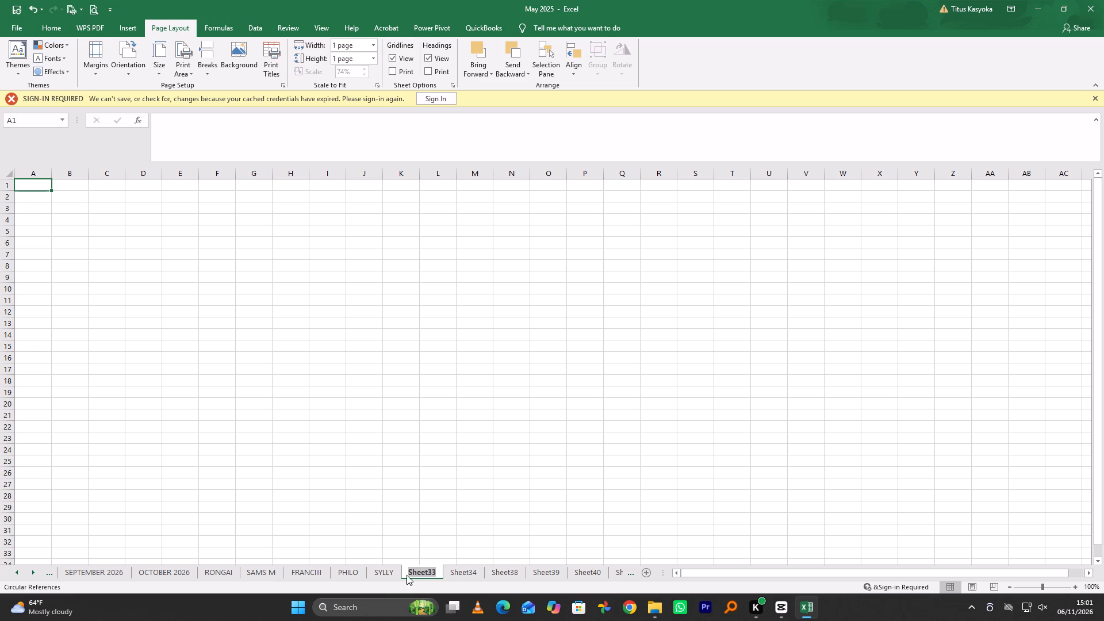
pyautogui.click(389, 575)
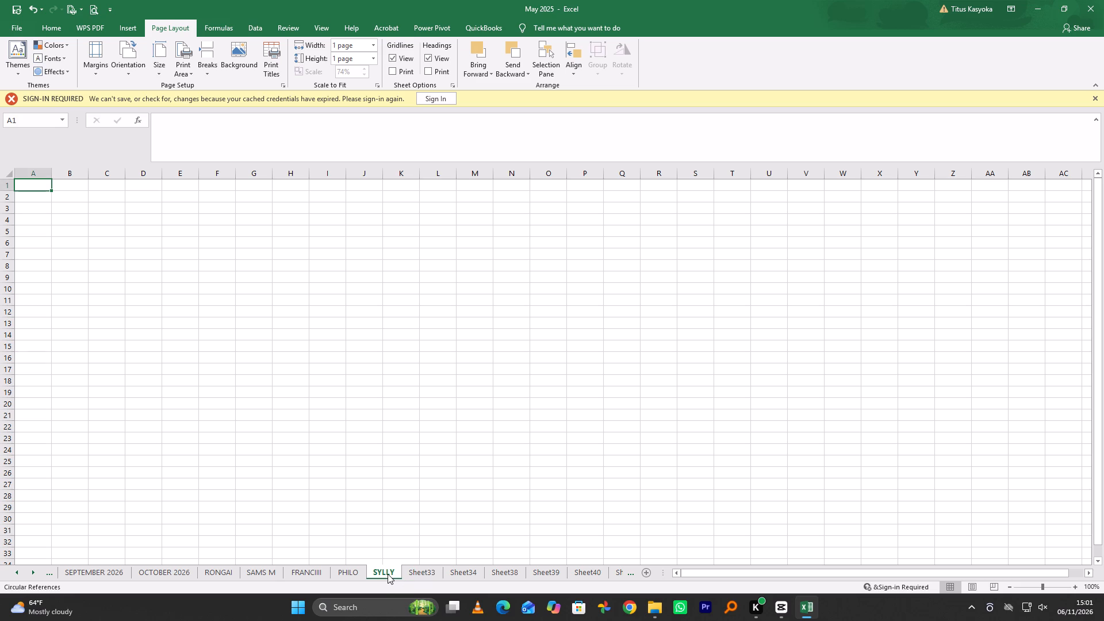
# Rename the worksheet right after PHILO as ANEE.
pyautogui.doubleClick(388, 574)
pyautogui.write('AN')
pyautogui.press('e')
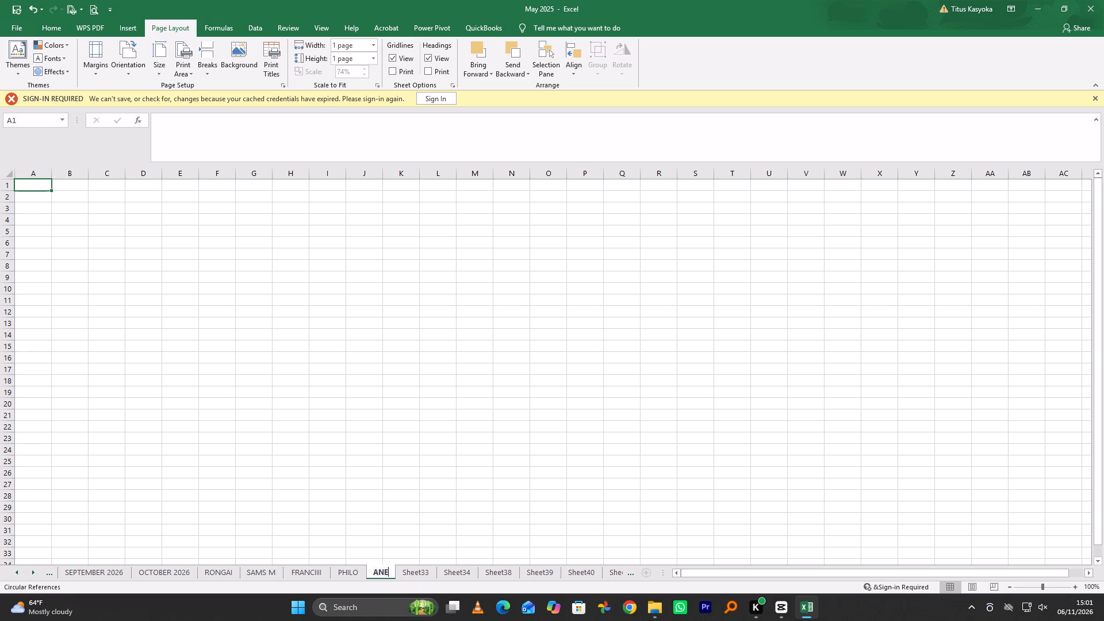
pyautogui.press('e')
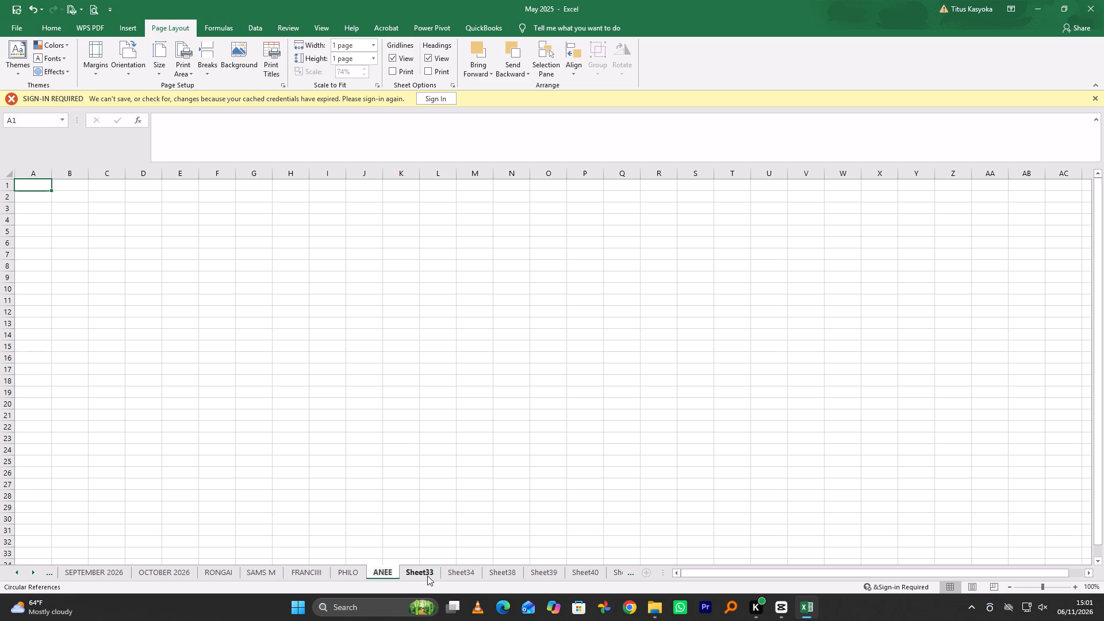
# Rename the blank worksheet Sheet33 as SYLLY.
pyautogui.click(425, 576)
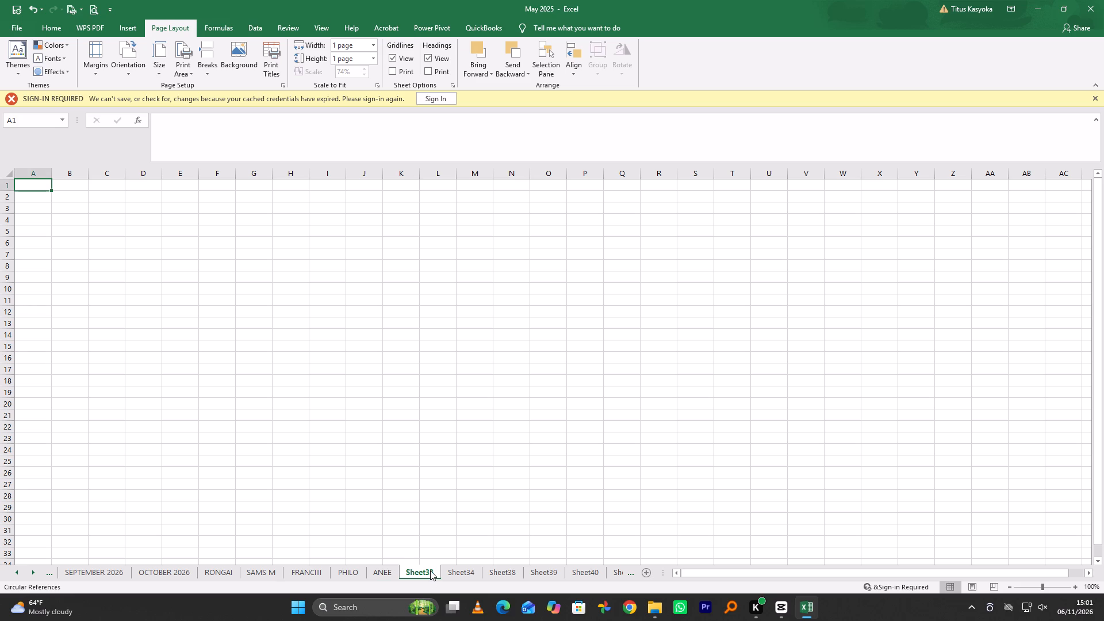
pyautogui.doubleClick(430, 570)
pyautogui.write('SL')
pyautogui.press('BackSpace')
pyautogui.write('YLL')
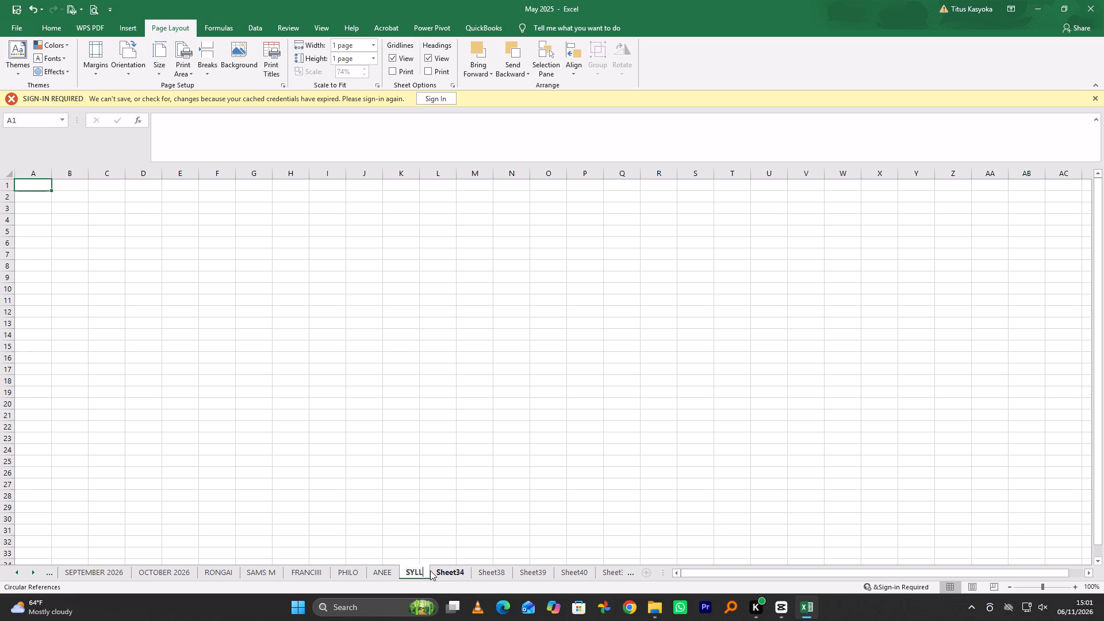
pyautogui.press('y')
# Rename the blank worksheets Sheet34 as DENNOO and Sheet38 as DORO.
pyautogui.doubleClick(448, 573)
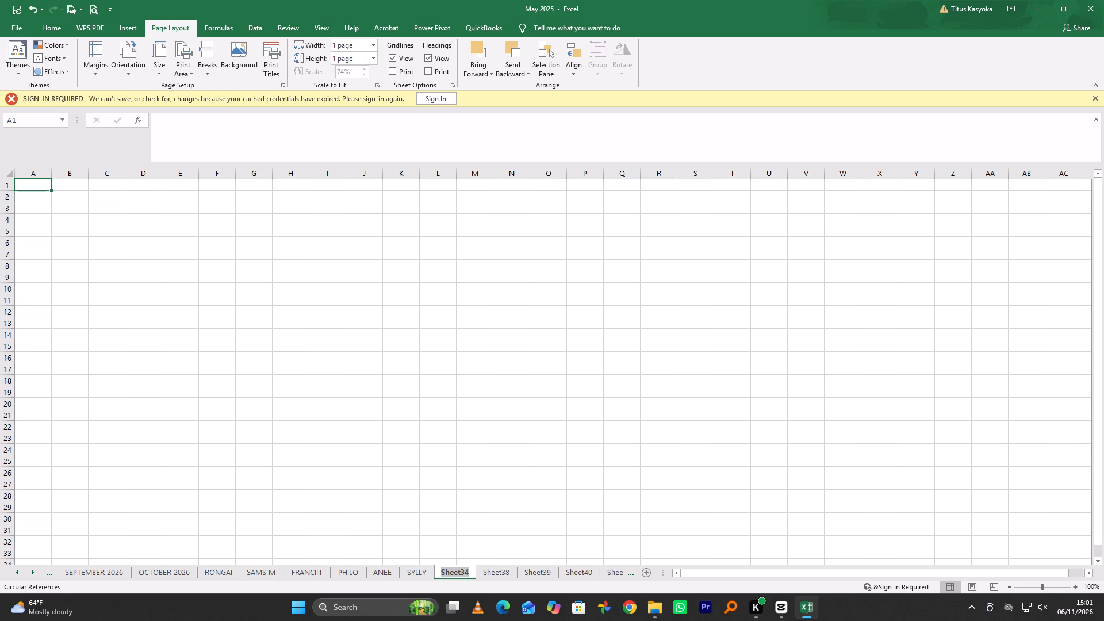
pyautogui.write('DE')
pyautogui.press('n')
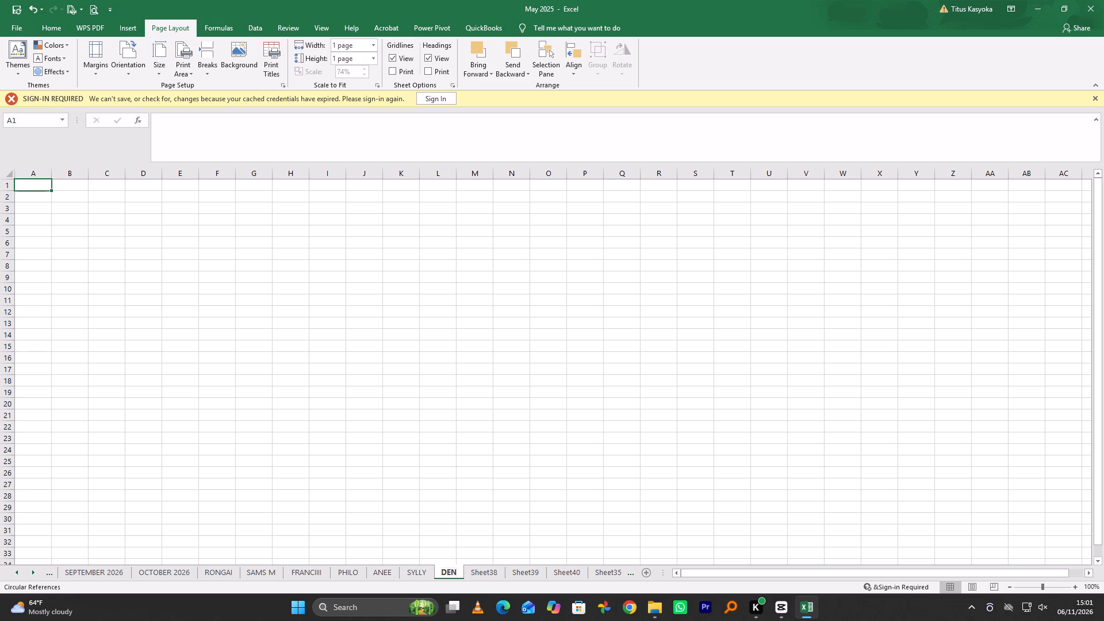
pyautogui.write('NOO')
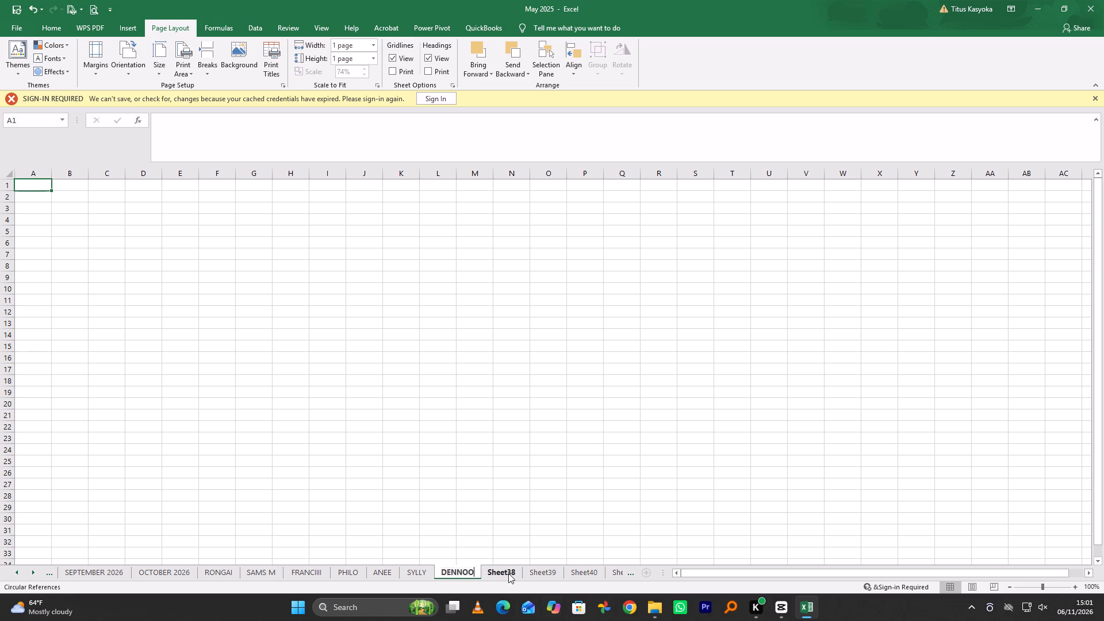
pyautogui.doubleClick(502, 572)
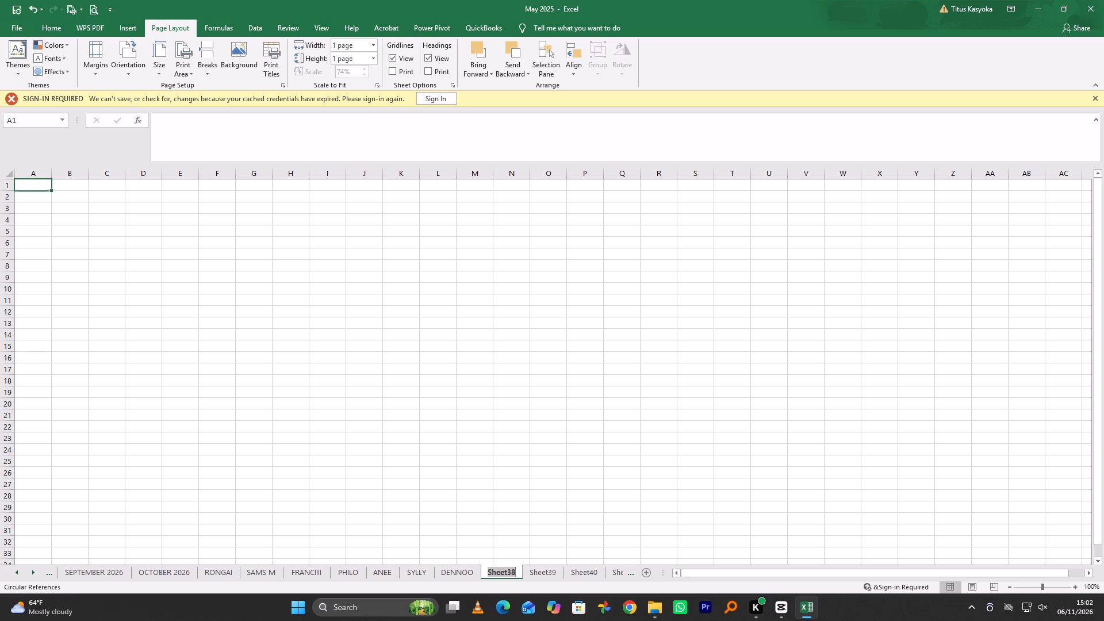
pyautogui.write('DORO')
# Rename the blank worksheets Sheet39 as COLLOO and Sheet40 as HENRRY.
pyautogui.doubleClick(543, 574)
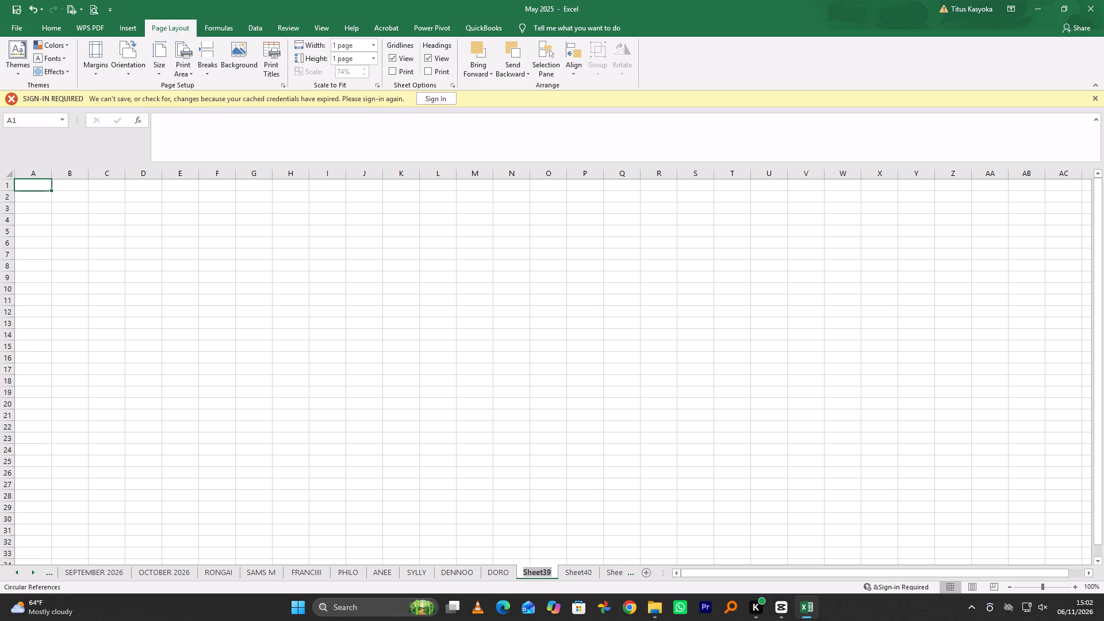
pyautogui.write('COLLOO')
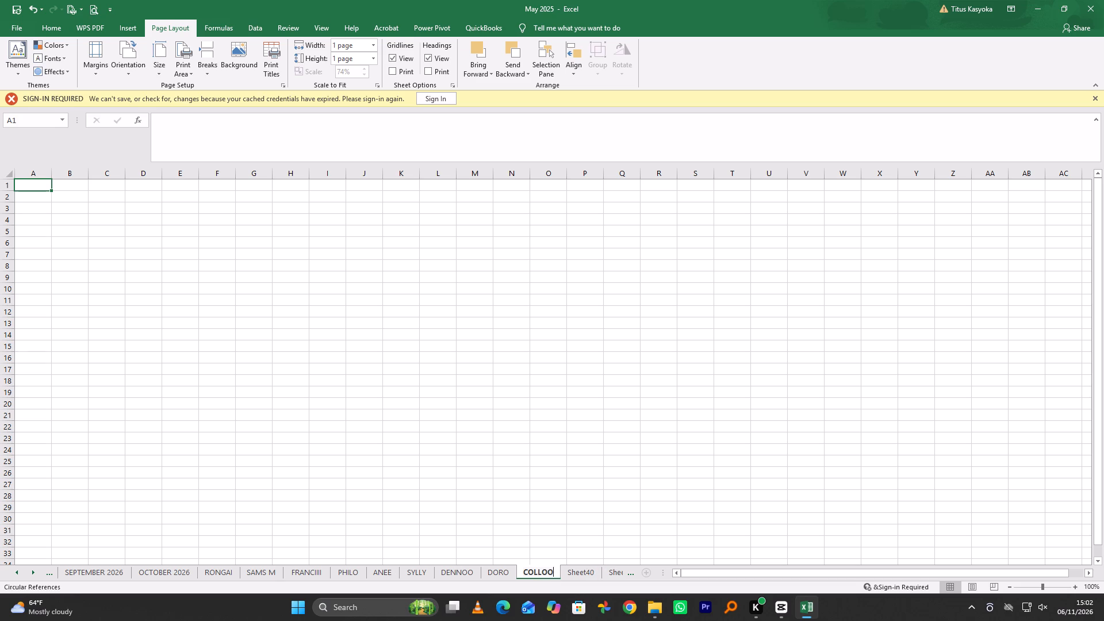
pyautogui.doubleClick(566, 570)
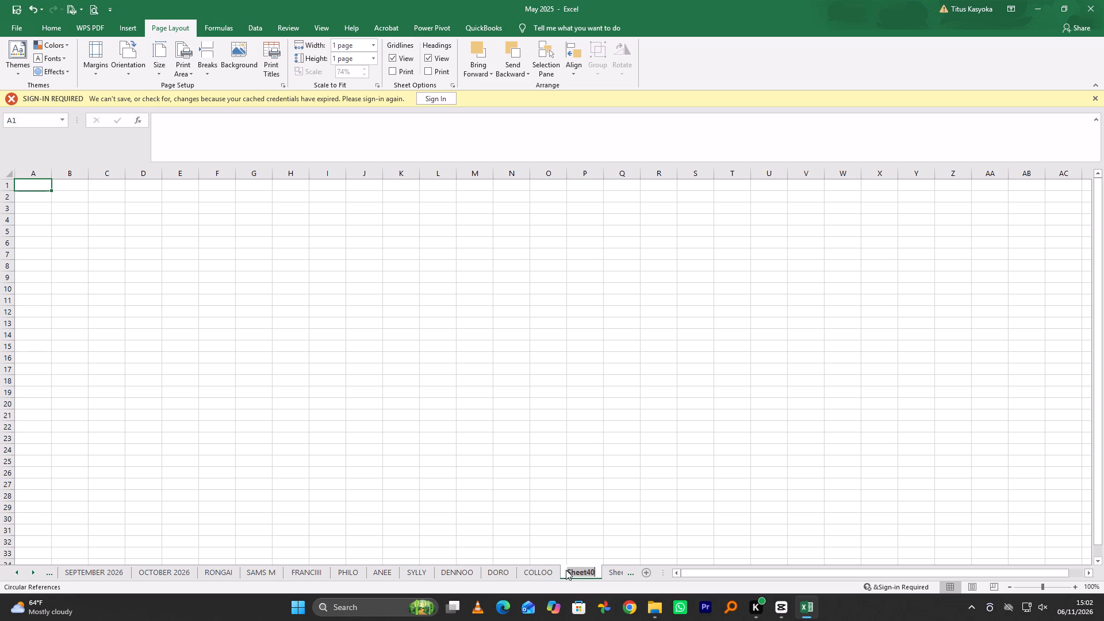
pyautogui.write('HENRRY')
# Rename the blank worksheet Sheet41, just after Sheet35, as JOSE.
pyautogui.click(617, 572)
pyautogui.doubleClick(593, 572)
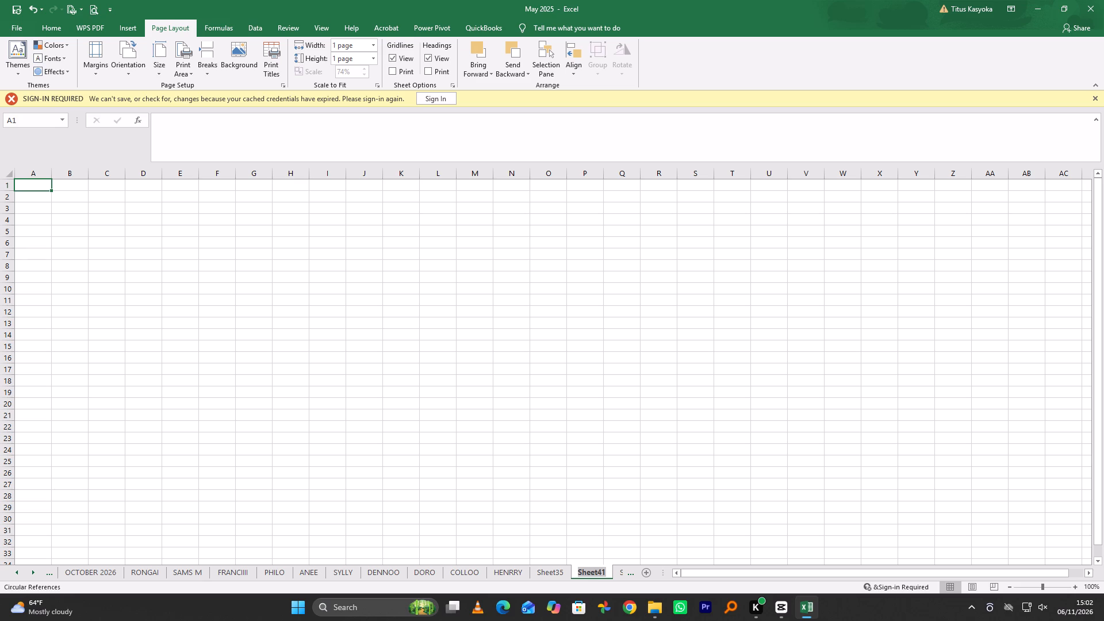
pyautogui.write('JOSE')
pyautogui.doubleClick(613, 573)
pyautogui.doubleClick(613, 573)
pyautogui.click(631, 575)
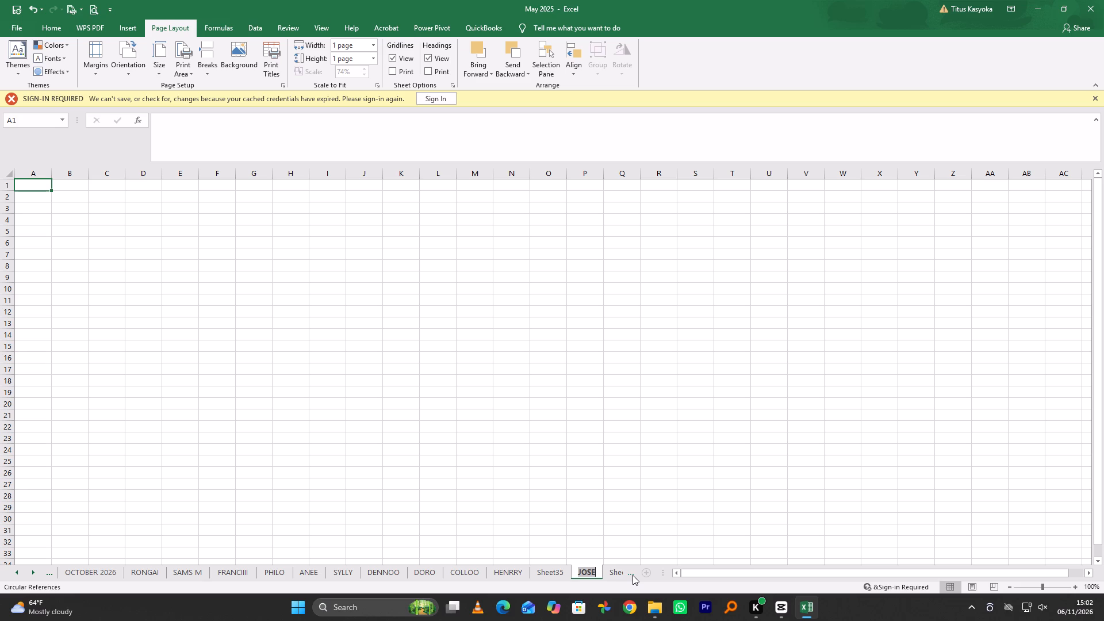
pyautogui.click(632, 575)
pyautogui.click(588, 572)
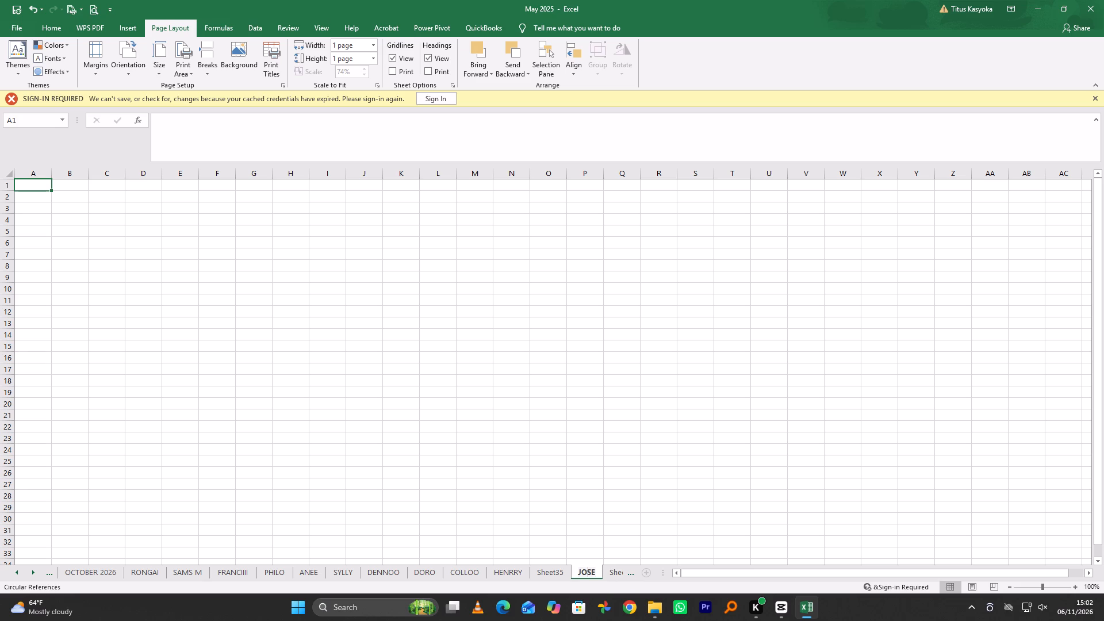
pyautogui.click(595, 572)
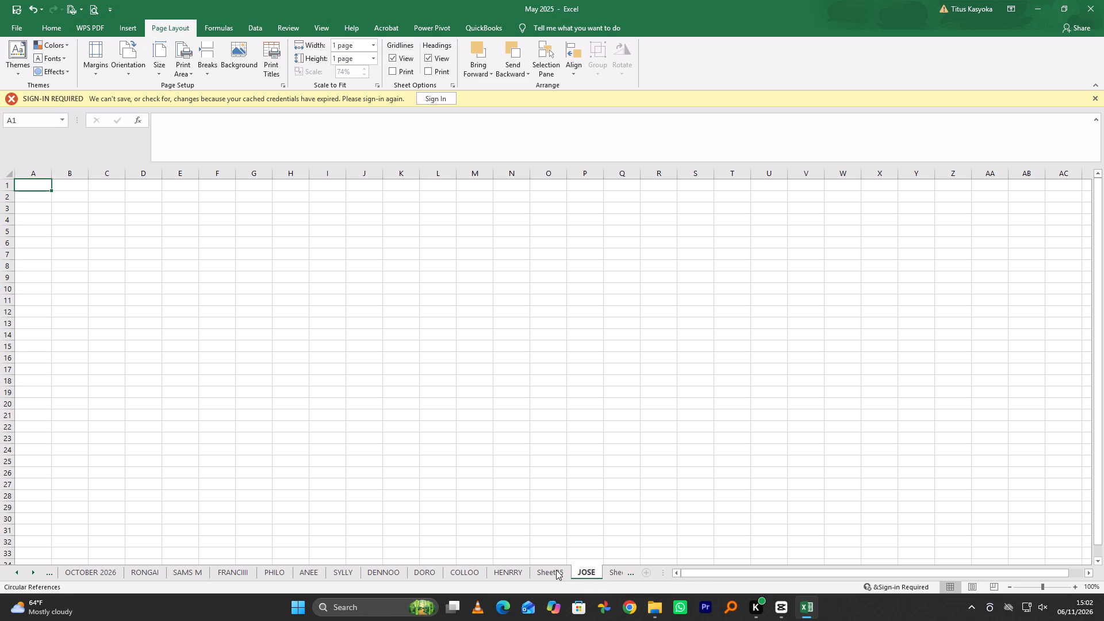
# Rename the JOSE worksheet, just after Sheet35, as ROSSE.
pyautogui.click(556, 570)
pyautogui.doubleClick(547, 576)
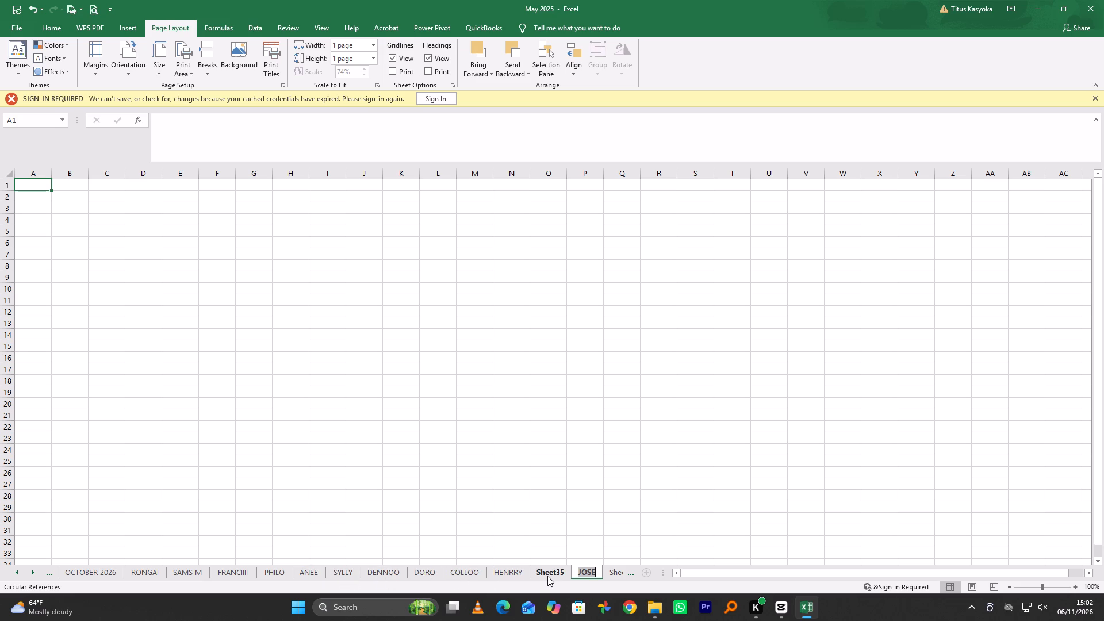
pyautogui.click(548, 575)
pyautogui.press('BackSpace')
pyautogui.press('BackSpace')
pyautogui.write('RO')
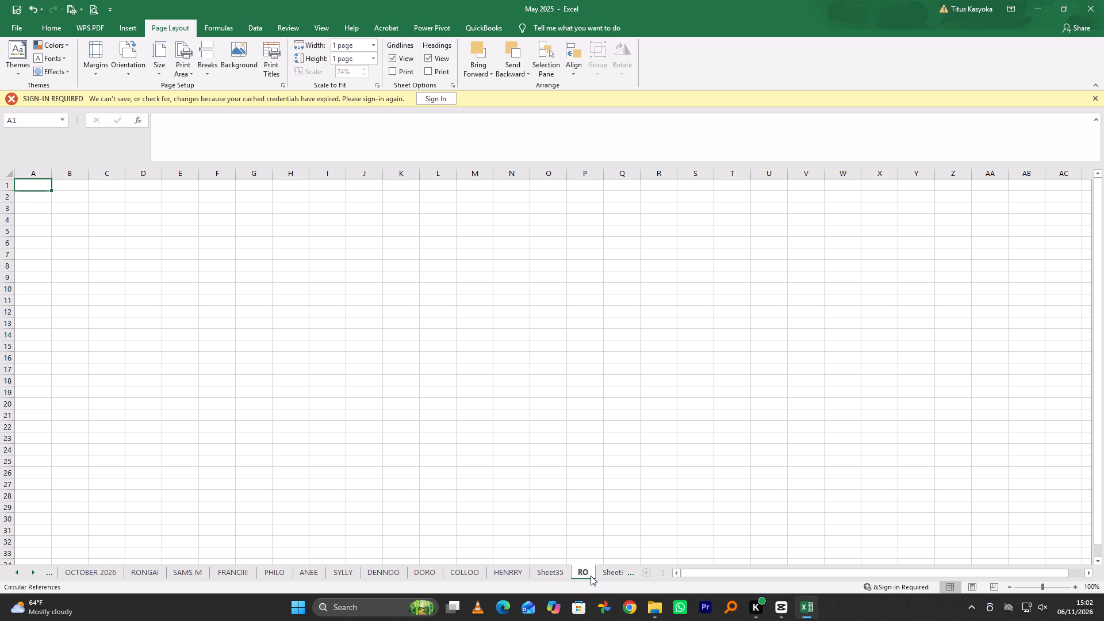
pyautogui.press('s')
pyautogui.write('SE')
# Rename the blank worksheet Sheet35, just before ROSSE, first trying JOSE and settling on JOSEE.
pyautogui.doubleClick(547, 574)
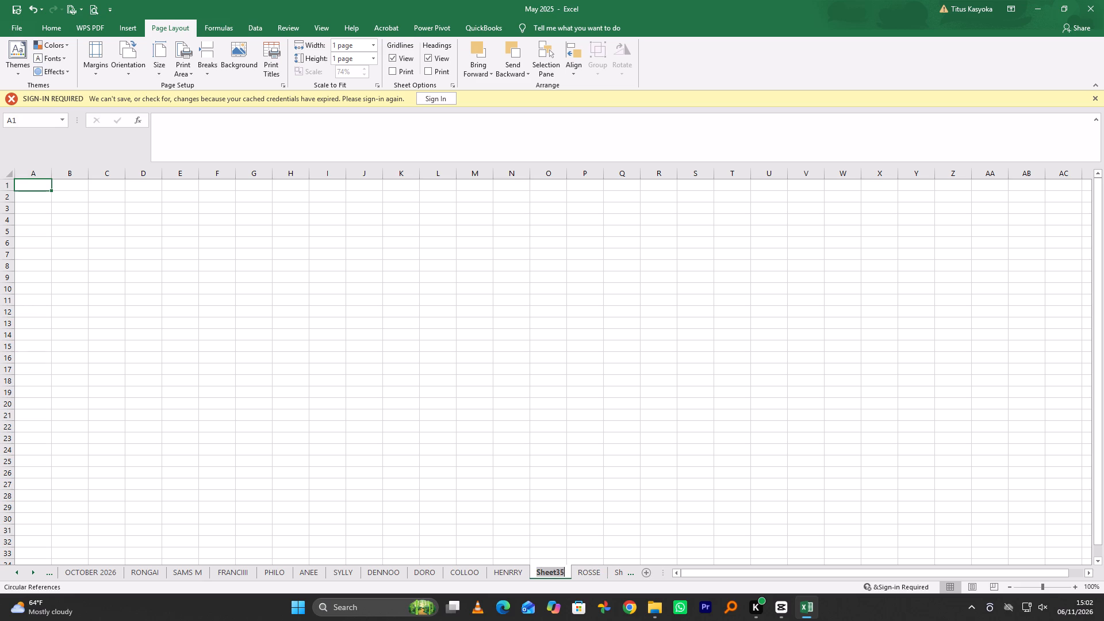
pyautogui.write('JOSE')
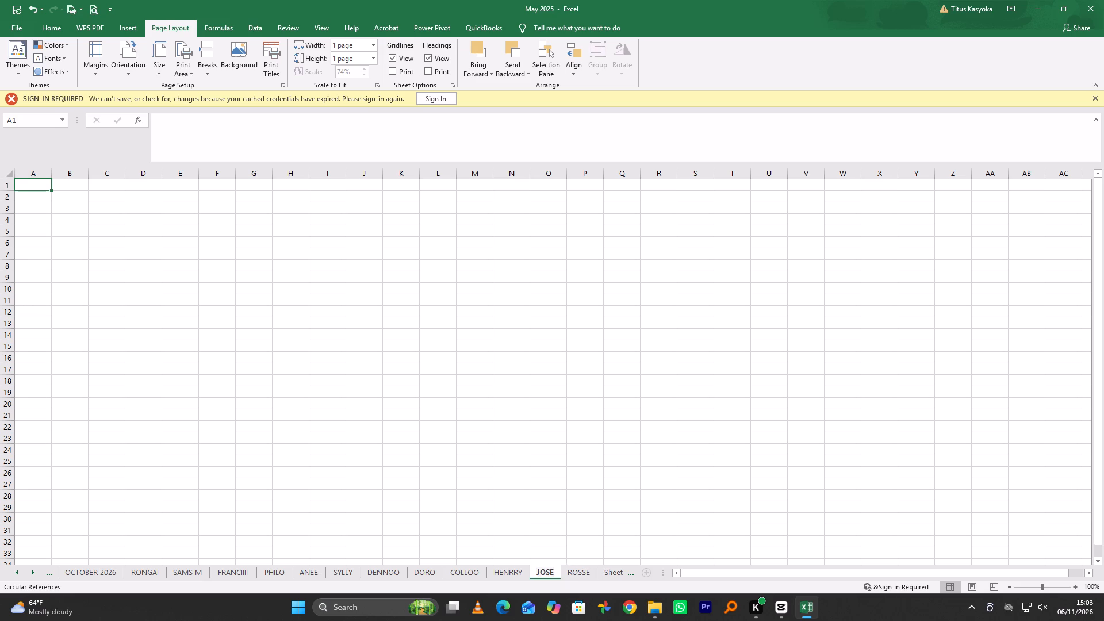
pyautogui.click(637, 462)
pyautogui.click(496, 492)
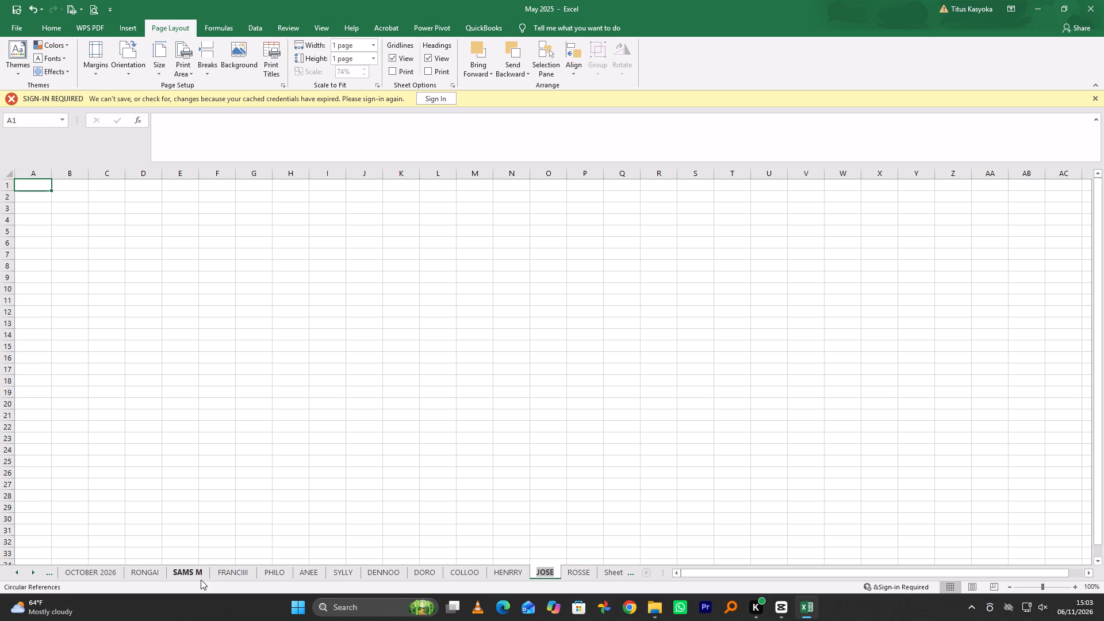
pyautogui.click(191, 580)
pyautogui.click(193, 572)
pyautogui.press('e')
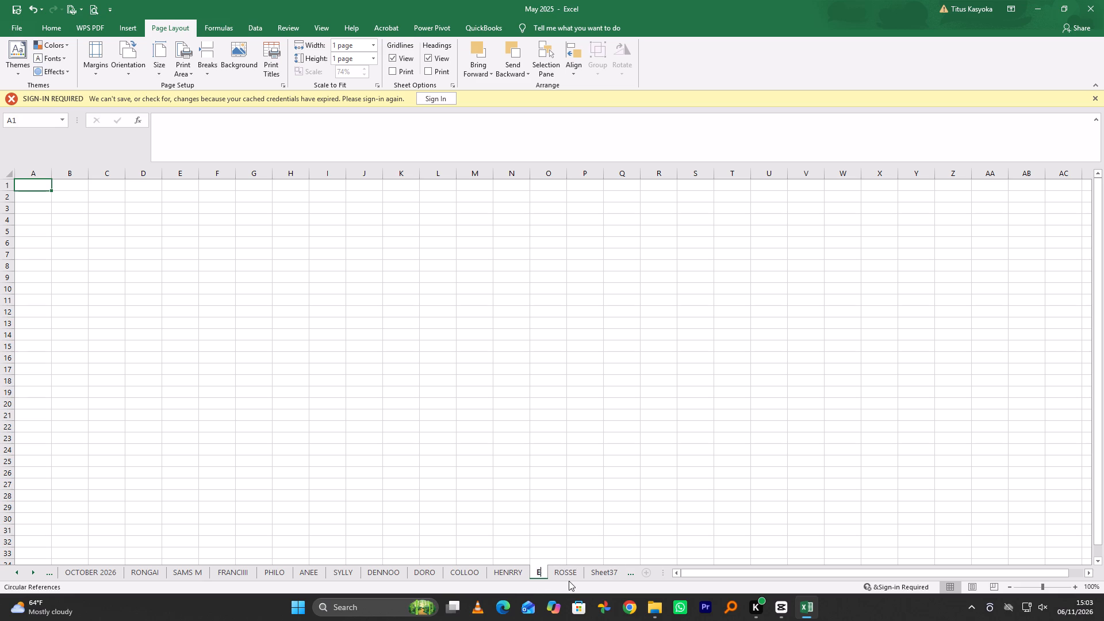
pyautogui.press('BackSpace')
pyautogui.write('JOSEE')
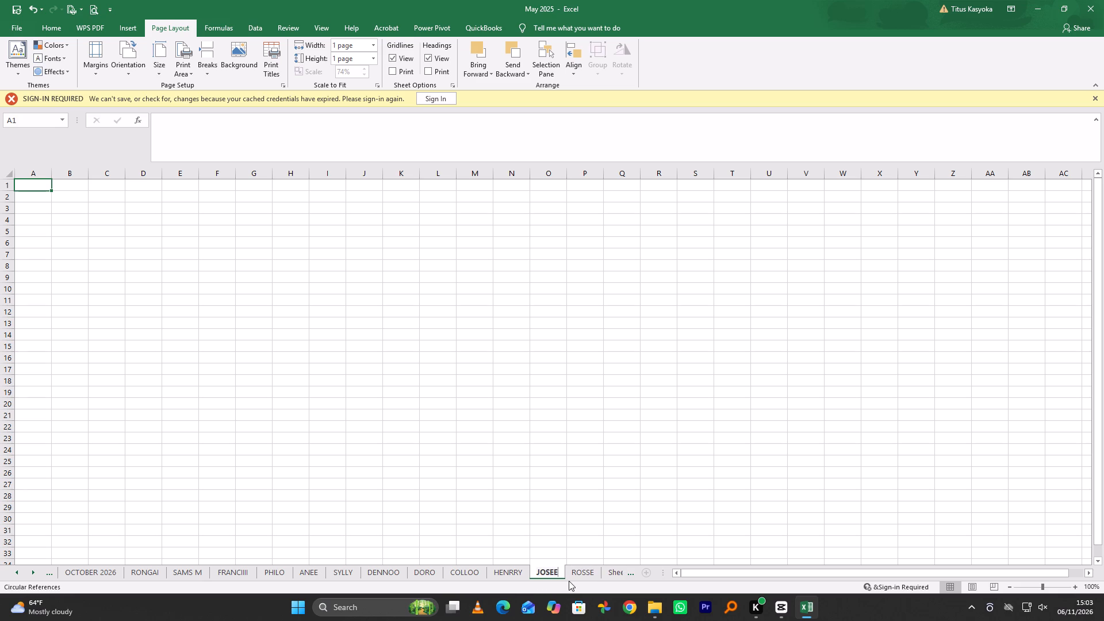
pyautogui.click(569, 576)
pyautogui.click(585, 576)
pyautogui.click(499, 573)
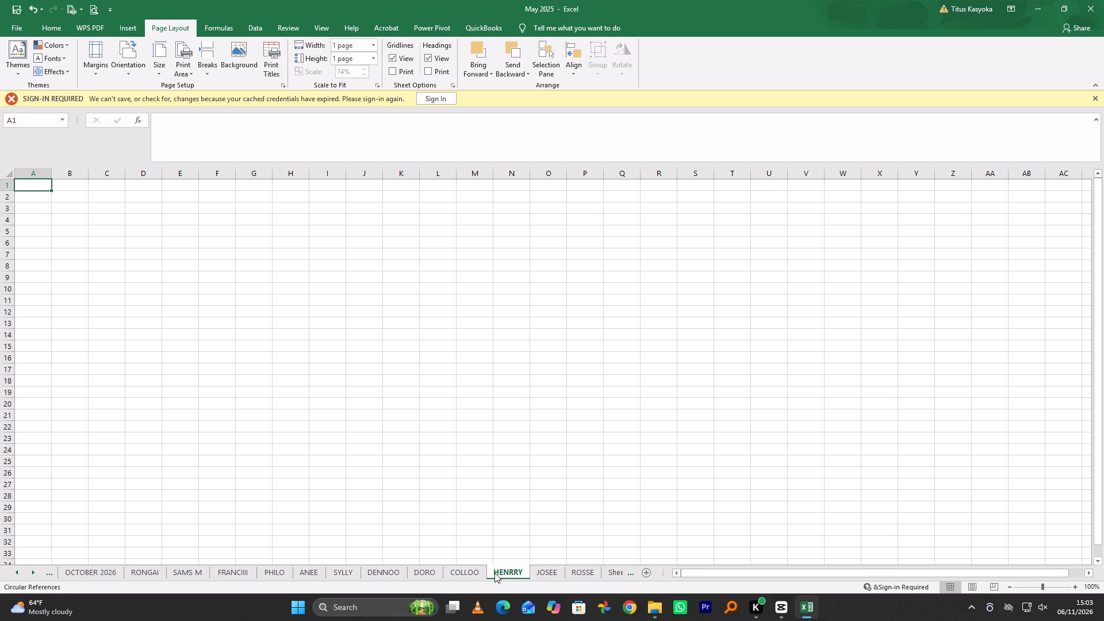
# Copy the entire FRANCY7 worksheet, which holds payment voucher # 2434.
pyautogui.click(420, 514)
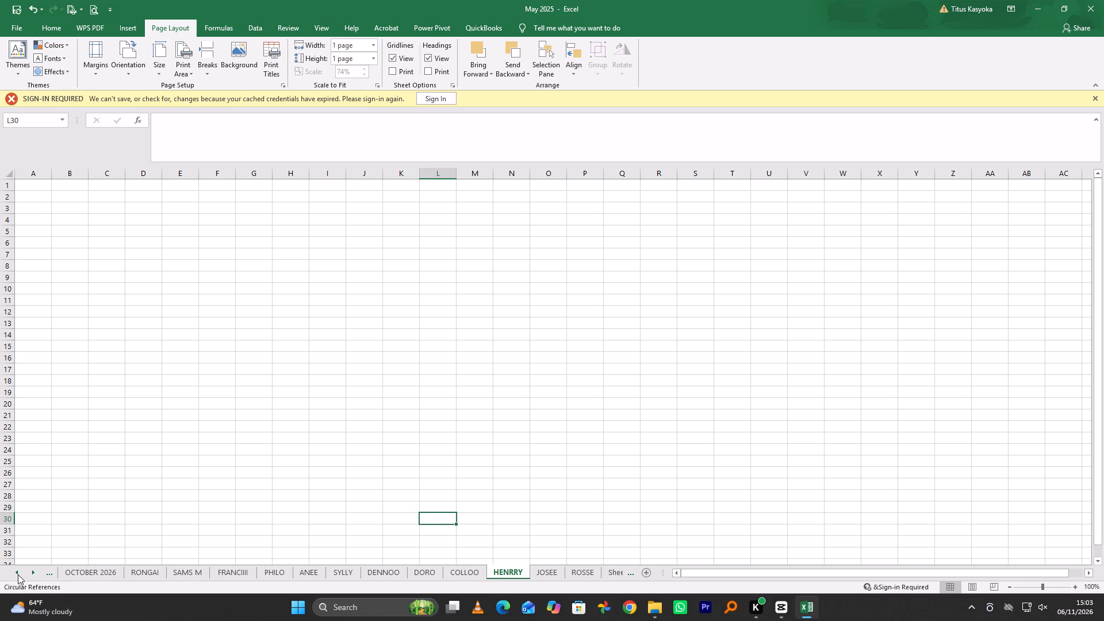
pyautogui.tripleClick(16, 574)
pyautogui.doubleClick(16, 574)
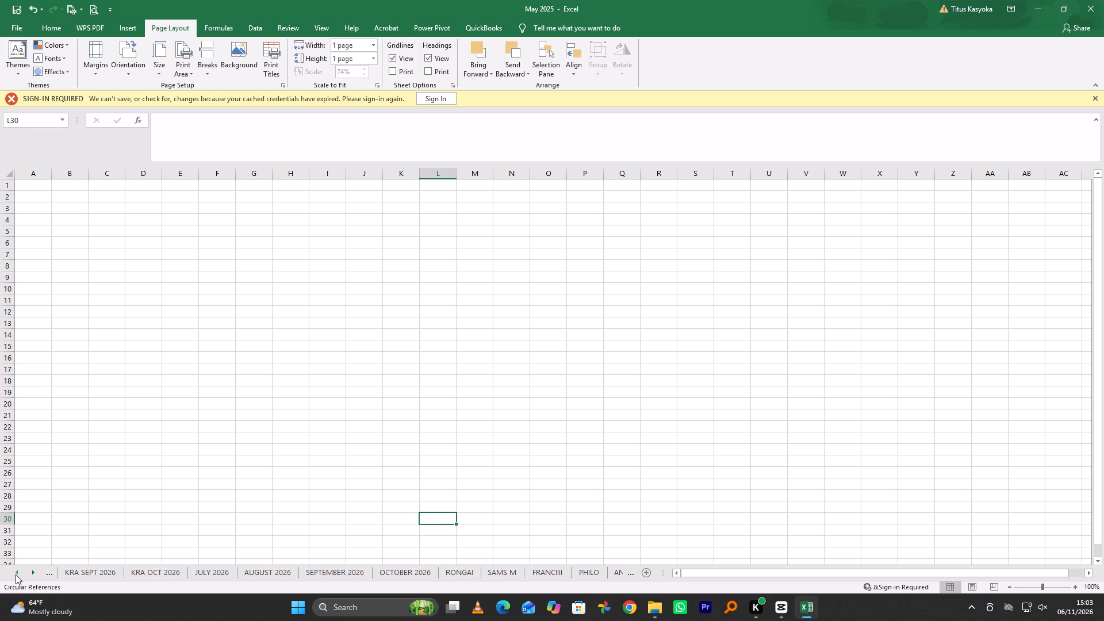
pyautogui.tripleClick(16, 574)
pyautogui.doubleClick(16, 574)
pyautogui.tripleClick(16, 574)
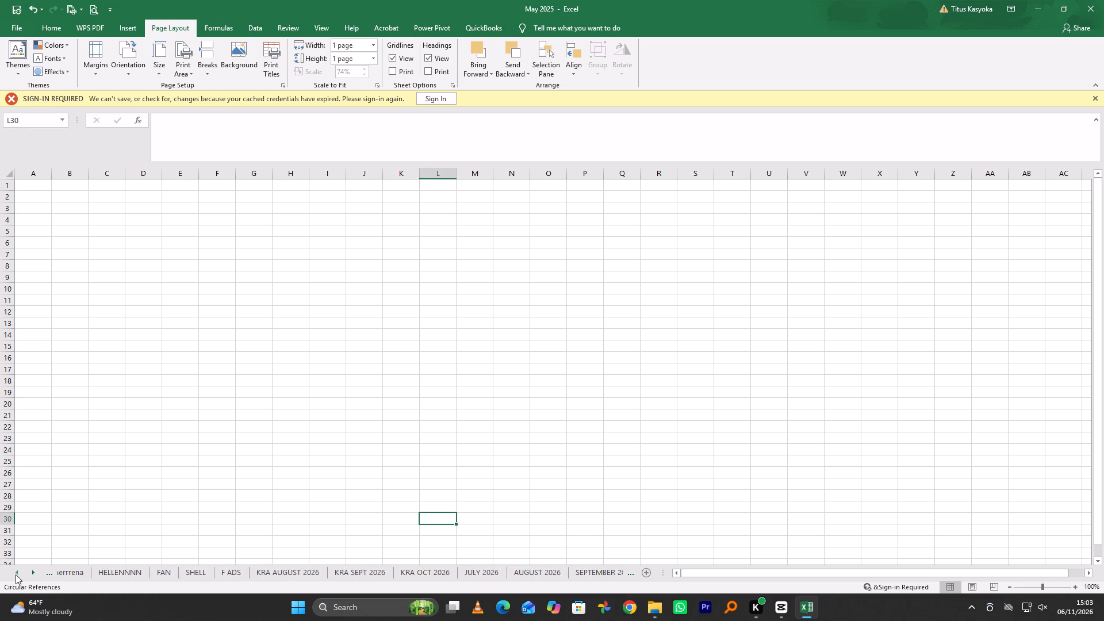
pyautogui.tripleClick(16, 574)
pyautogui.tripleClick(16, 574)
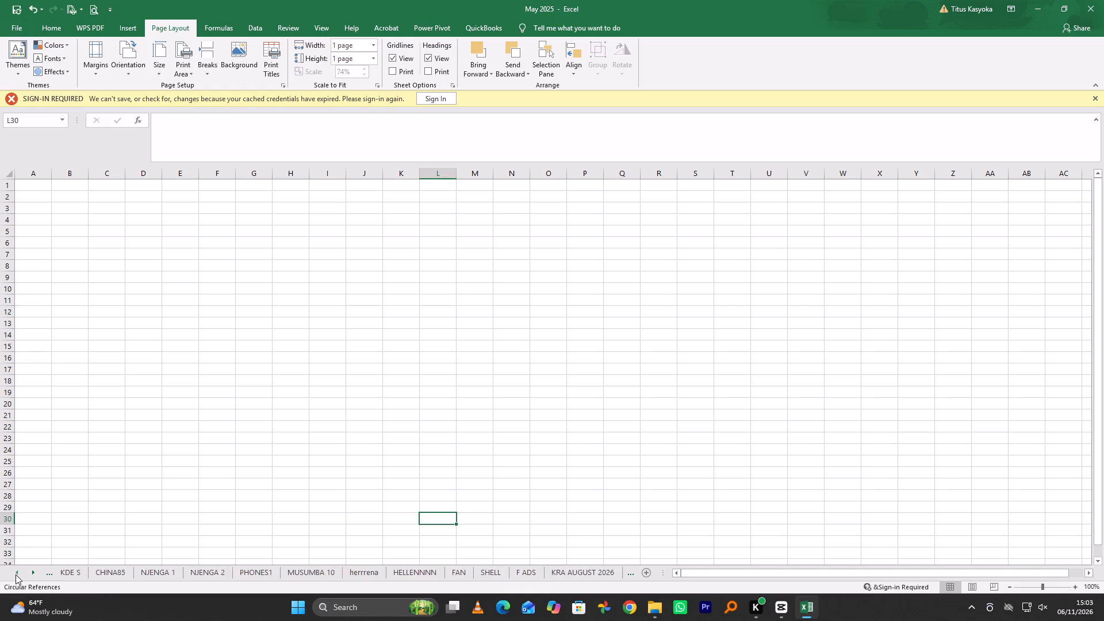
pyautogui.tripleClick(16, 574)
pyautogui.doubleClick(16, 574)
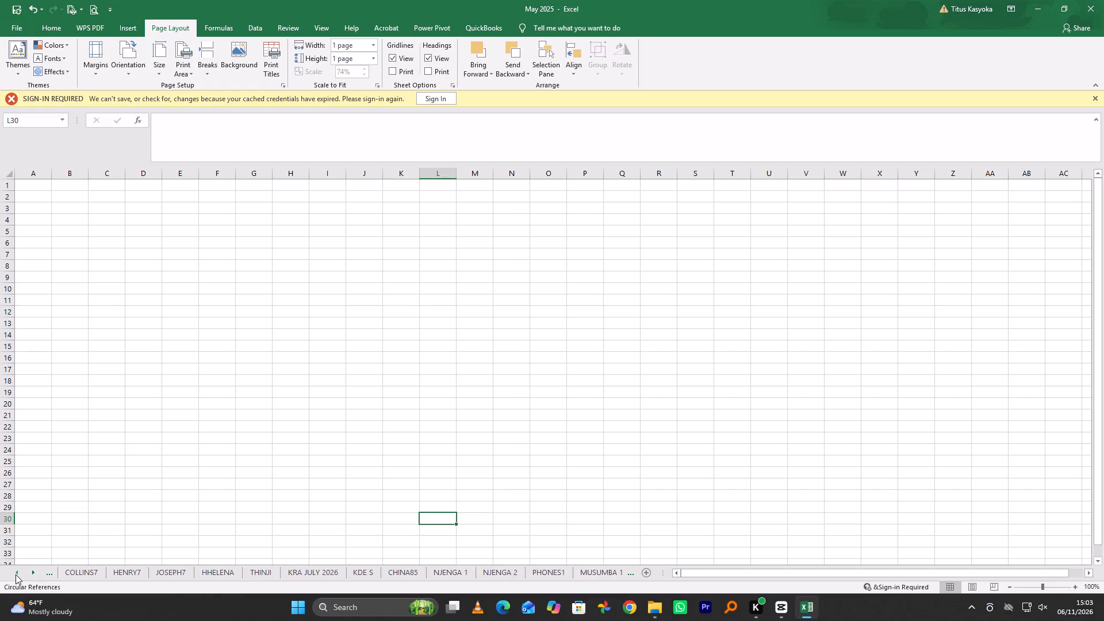
pyautogui.click(16, 574)
pyautogui.tripleClick(16, 574)
pyautogui.click(16, 574)
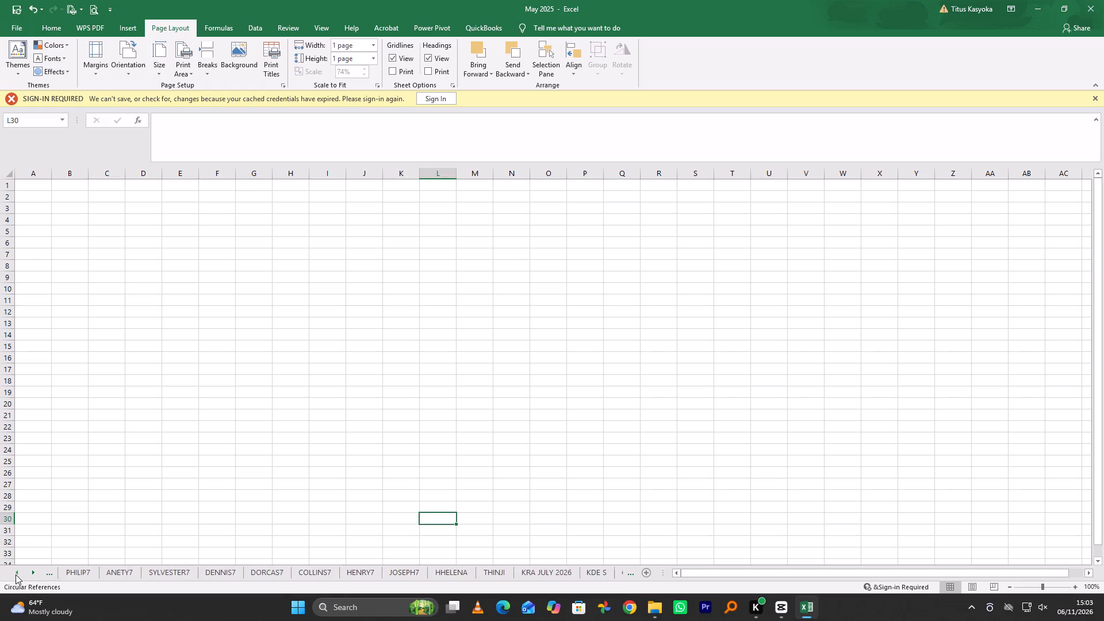
pyautogui.click(16, 574)
pyautogui.click(123, 576)
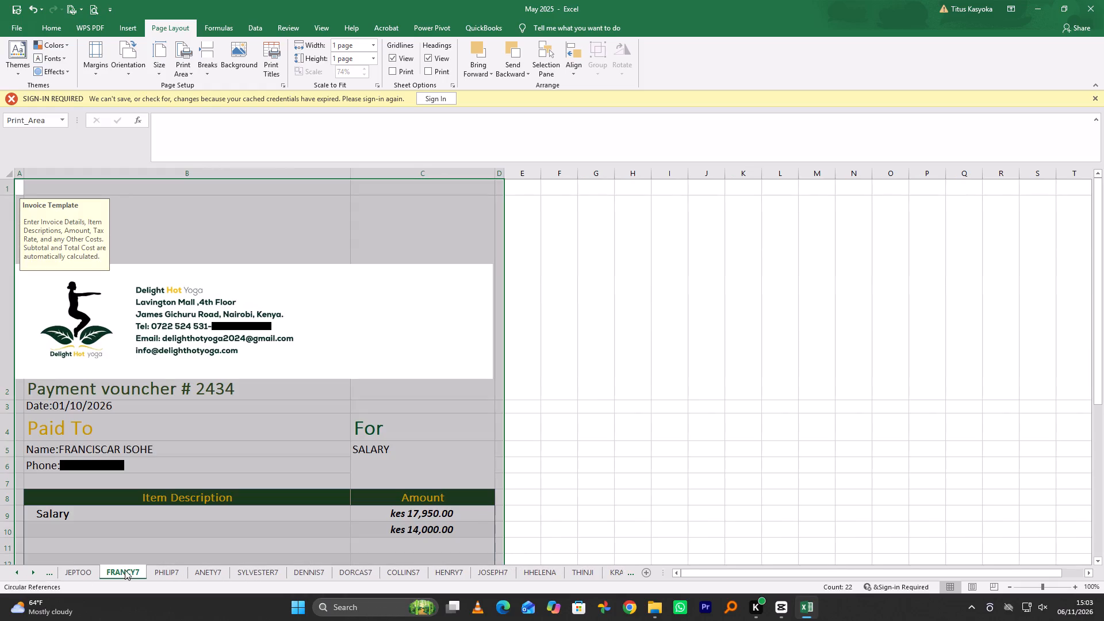
pyautogui.rightClick(7, 171)
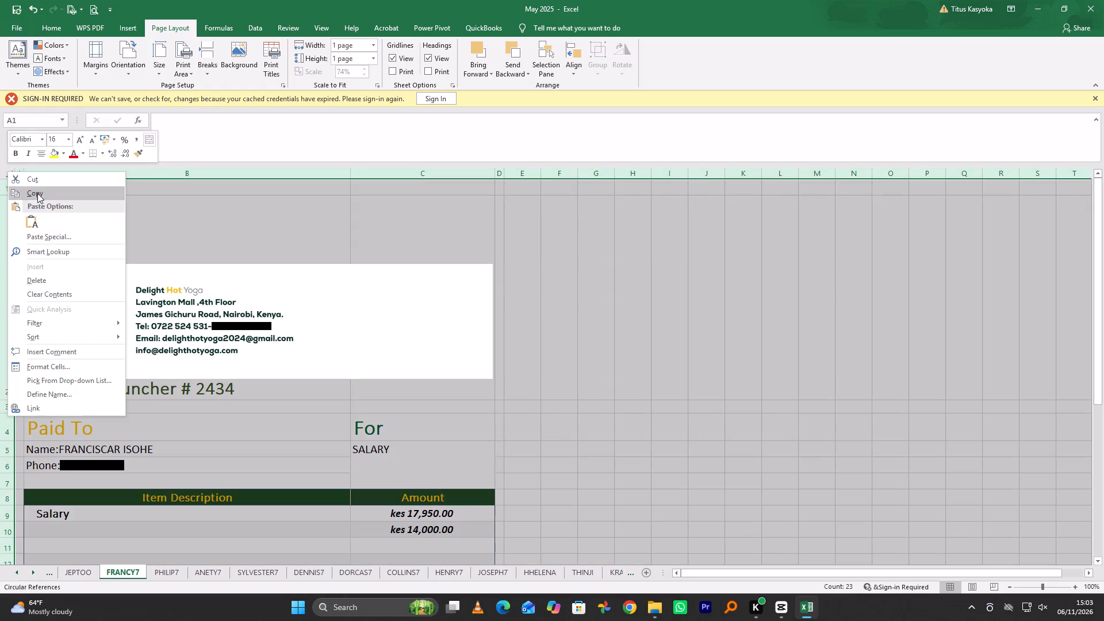
pyautogui.click(41, 187)
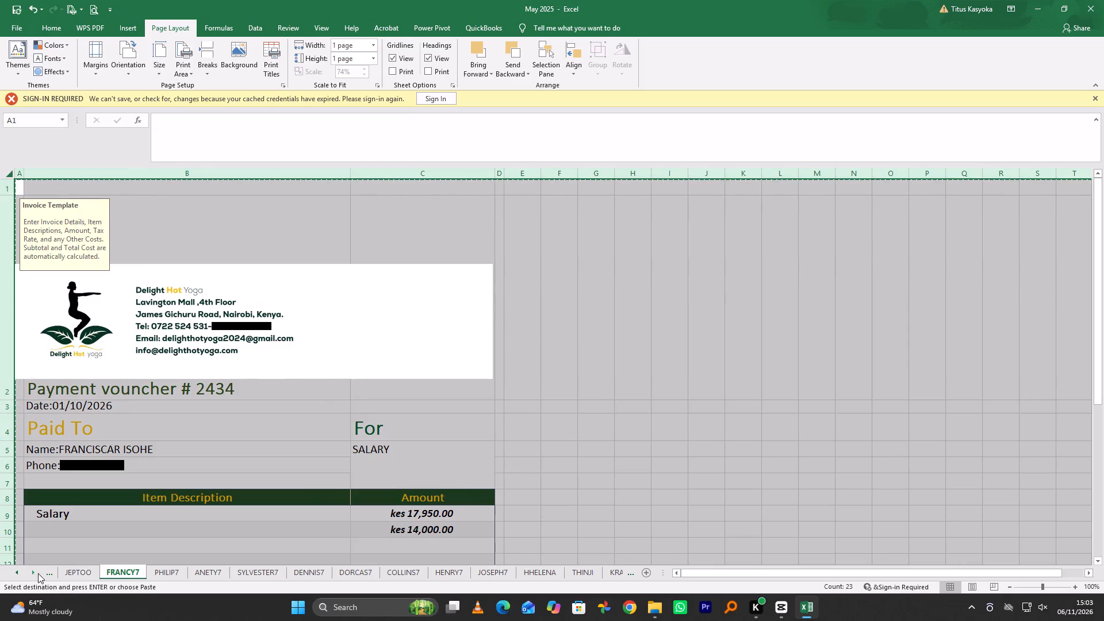
# Paste the copied FRANCY7 voucher over the whole blank FRANCIIII worksheet.
pyautogui.click(33, 573)
pyautogui.tripleClick(32, 572)
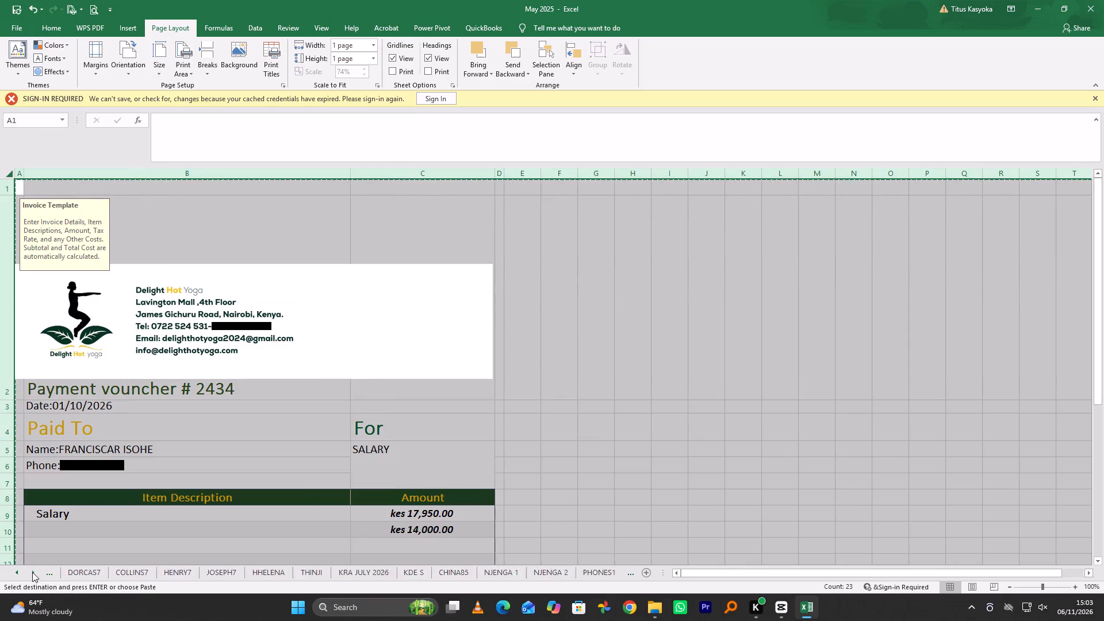
pyautogui.tripleClick(32, 572)
pyautogui.tripleClick(32, 572)
pyautogui.tripleClick(32, 572)
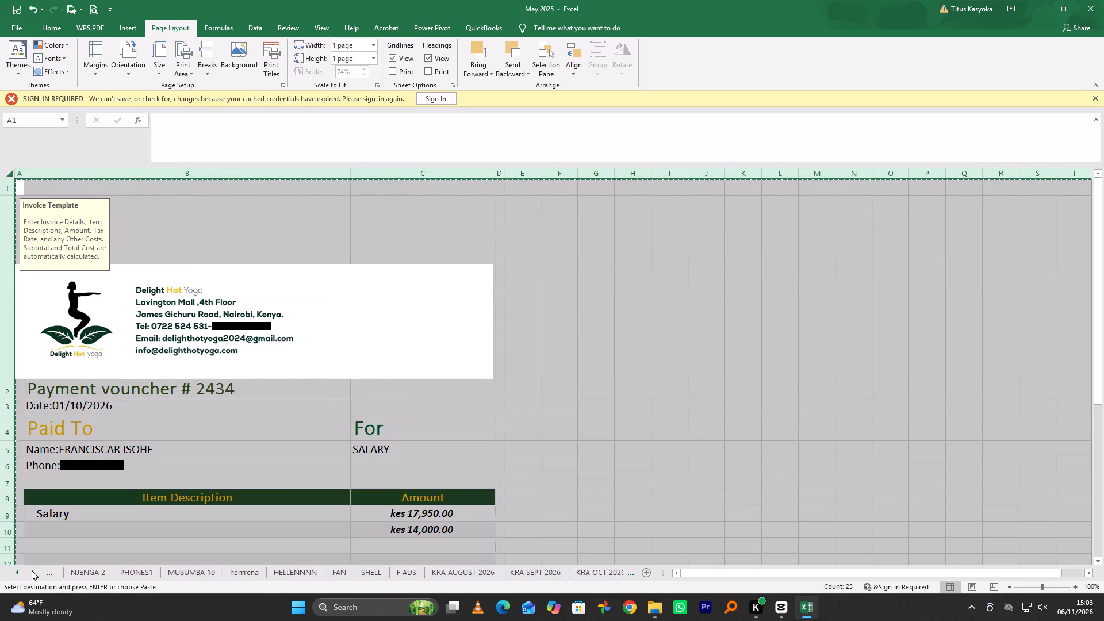
pyautogui.tripleClick(32, 570)
pyautogui.tripleClick(31, 570)
pyautogui.tripleClick(31, 570)
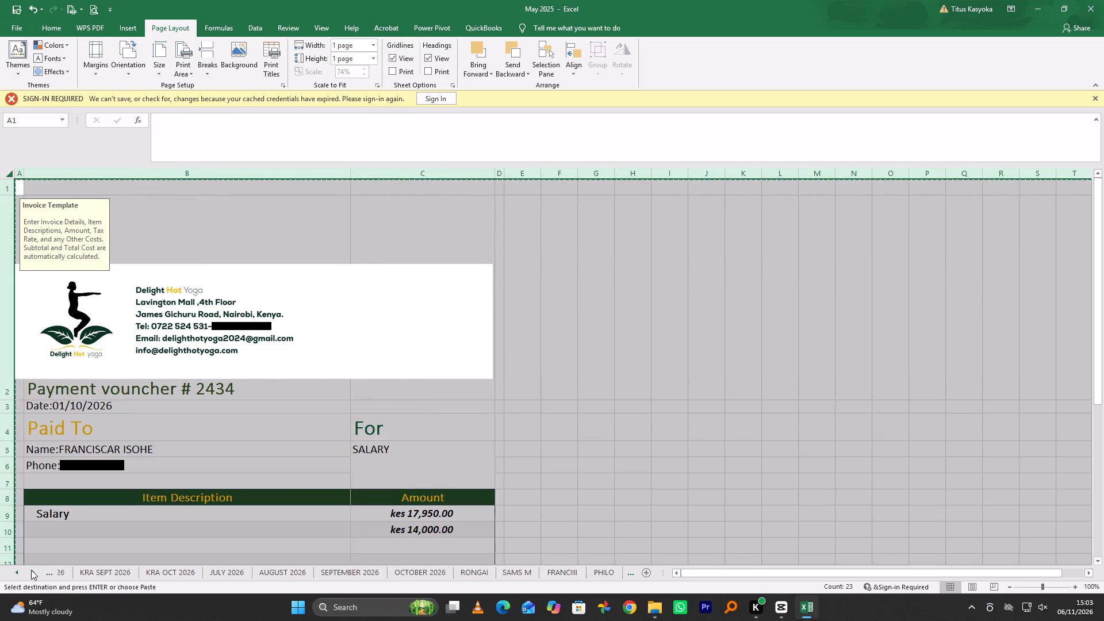
pyautogui.tripleClick(31, 570)
pyautogui.click(31, 570)
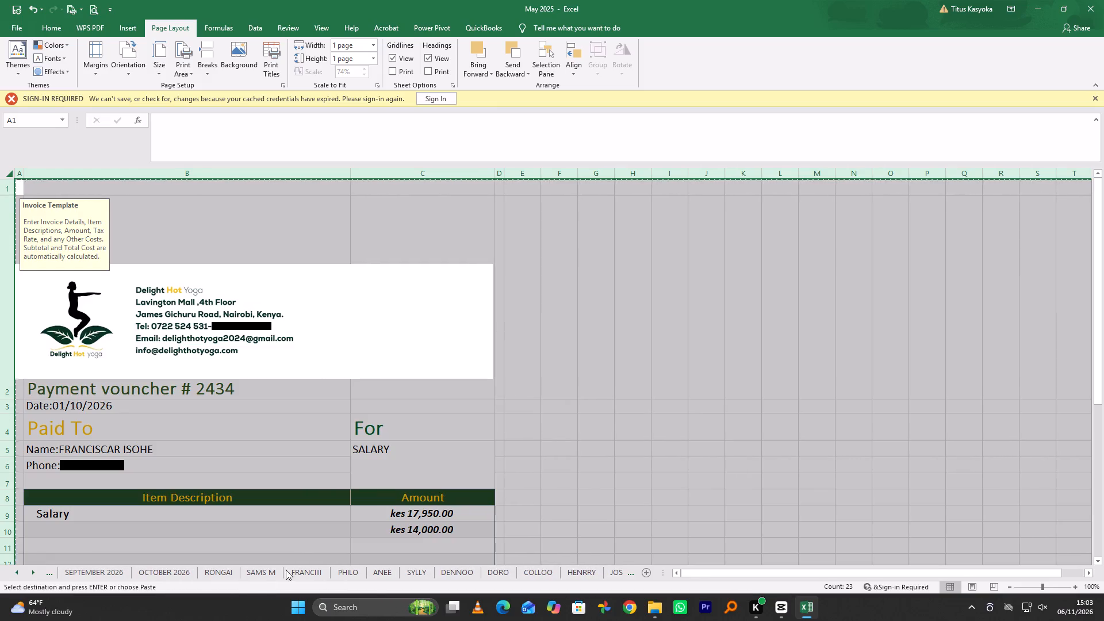
pyautogui.click(309, 573)
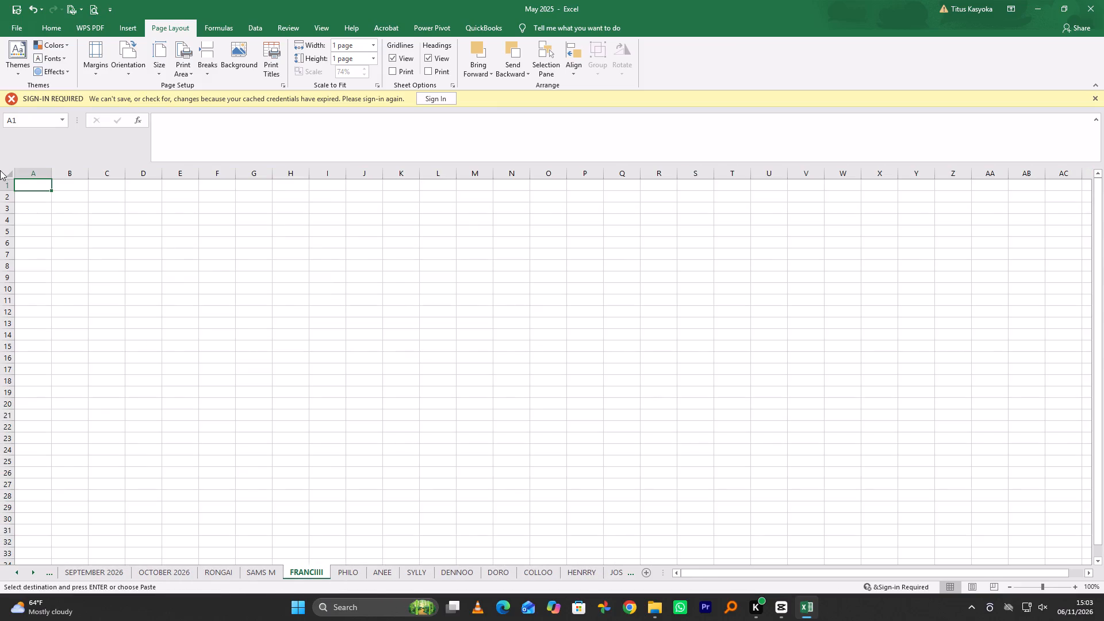
pyautogui.rightClick(5, 173)
pyautogui.click(32, 222)
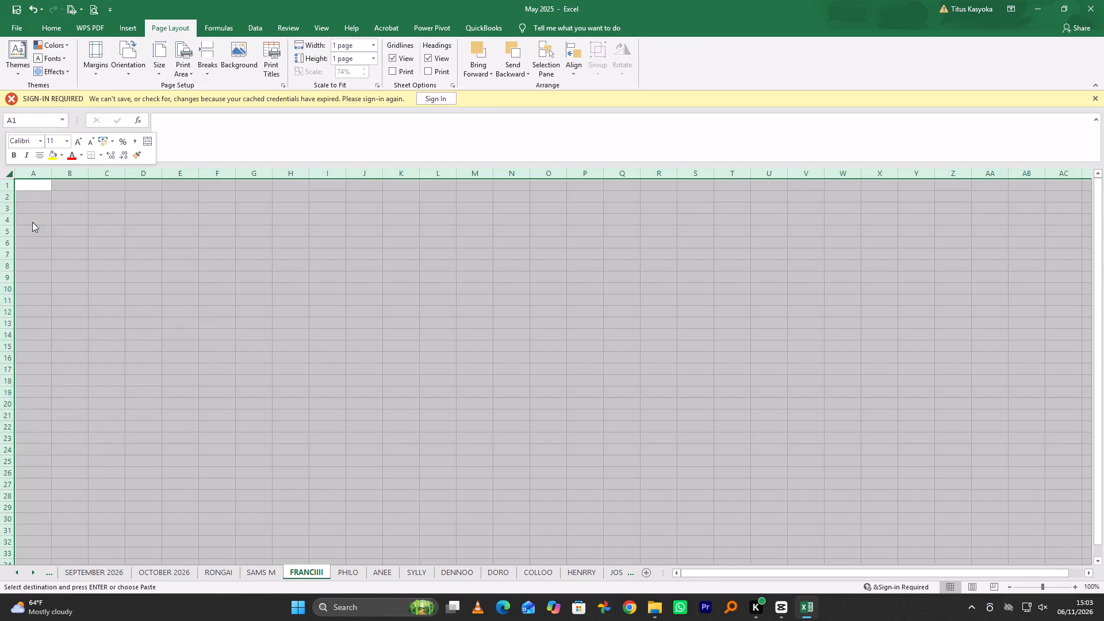
# Copy the entire PHILIP7 worksheet, which holds payment voucher # 2435.
pyautogui.tripleClick(16, 572)
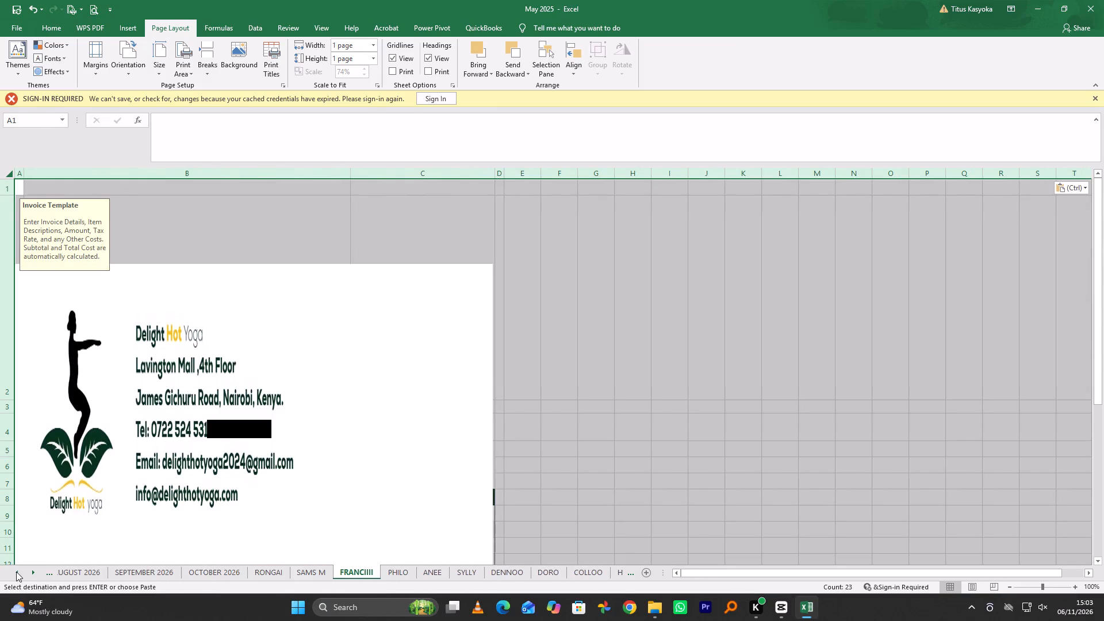
pyautogui.tripleClick(16, 572)
pyautogui.tripleClick(16, 572)
pyautogui.tripleClick(16, 572)
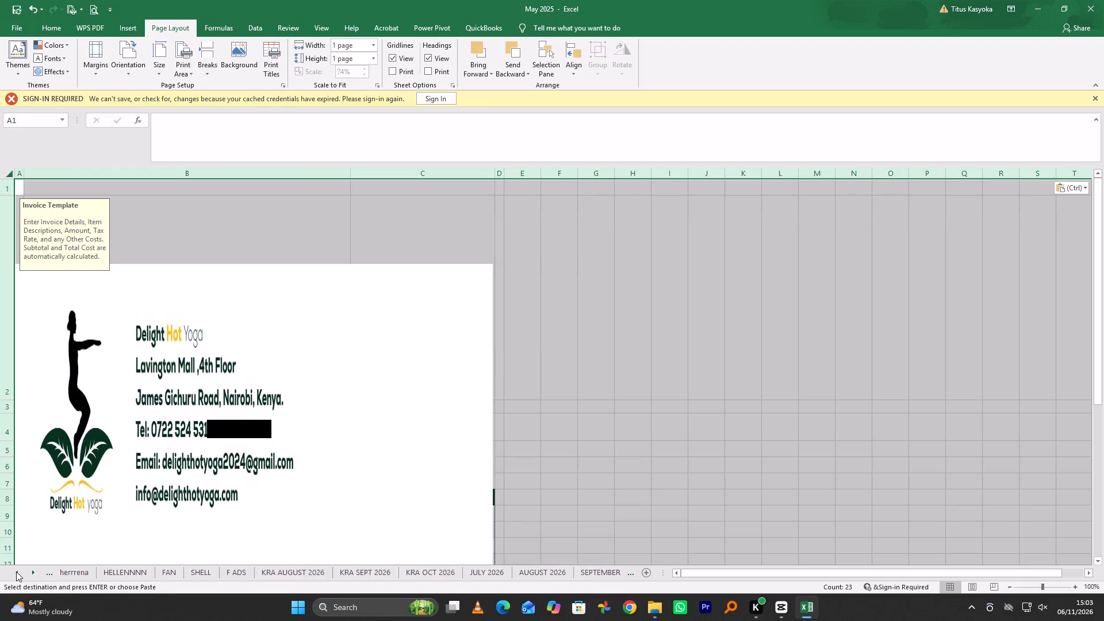
pyautogui.tripleClick(16, 572)
pyautogui.tripleClick(16, 572)
pyautogui.tripleClick(16, 571)
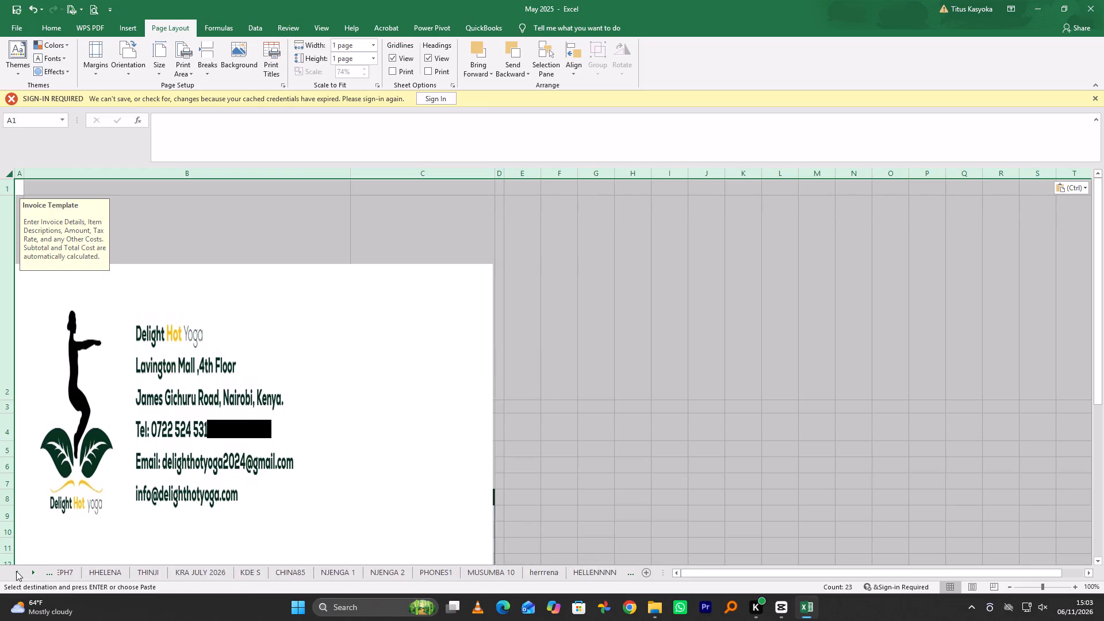
pyautogui.tripleClick(16, 571)
pyautogui.tripleClick(16, 571)
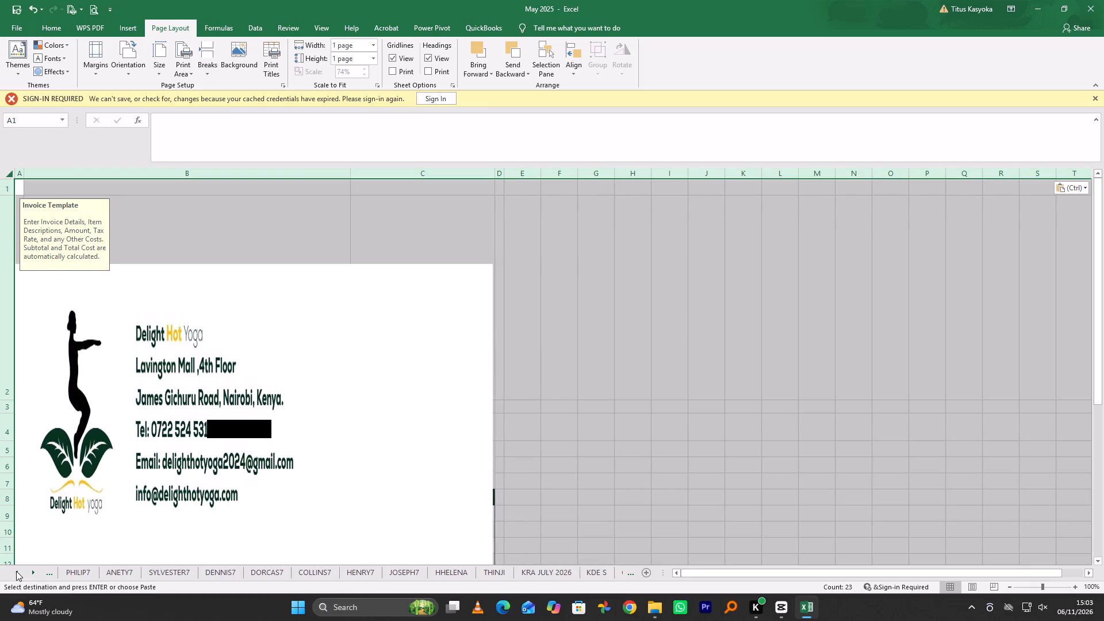
pyautogui.click(74, 572)
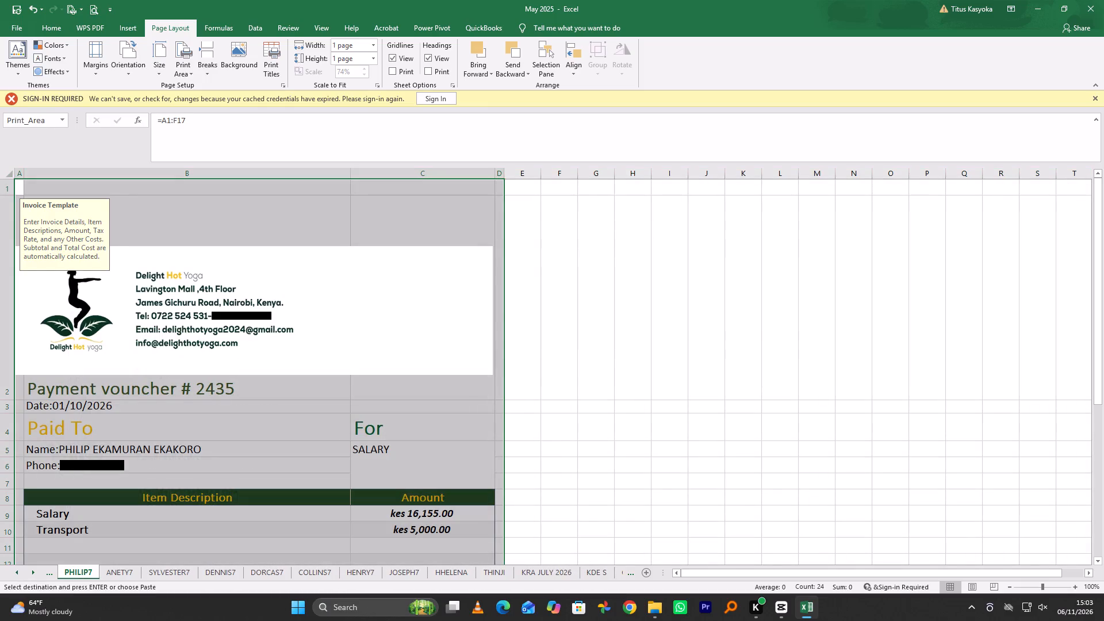
pyautogui.rightClick(5, 172)
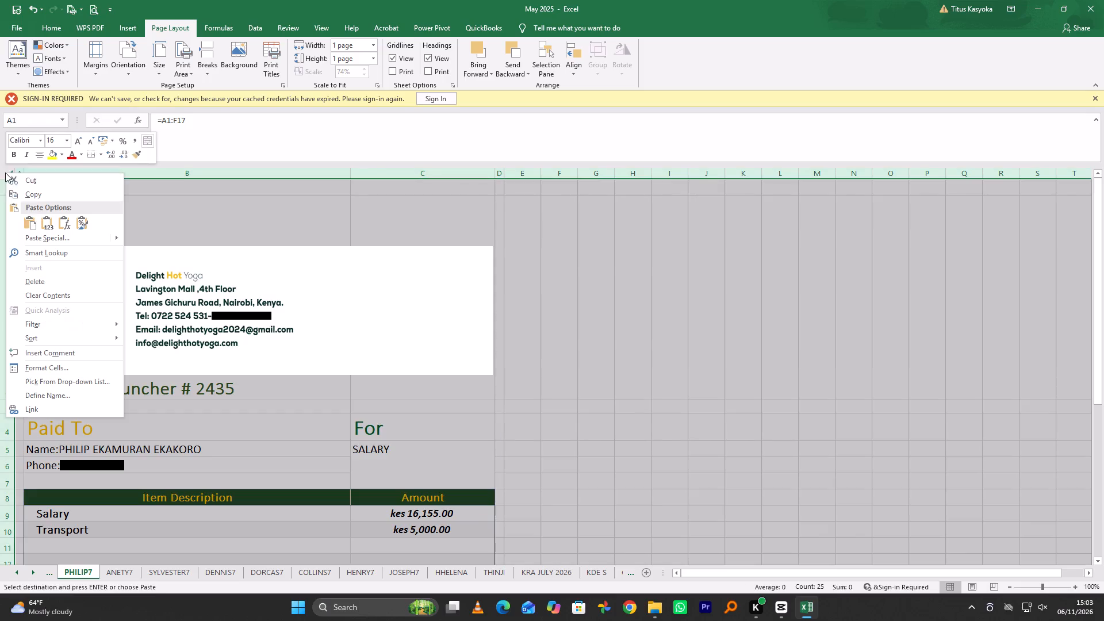
pyautogui.click(32, 195)
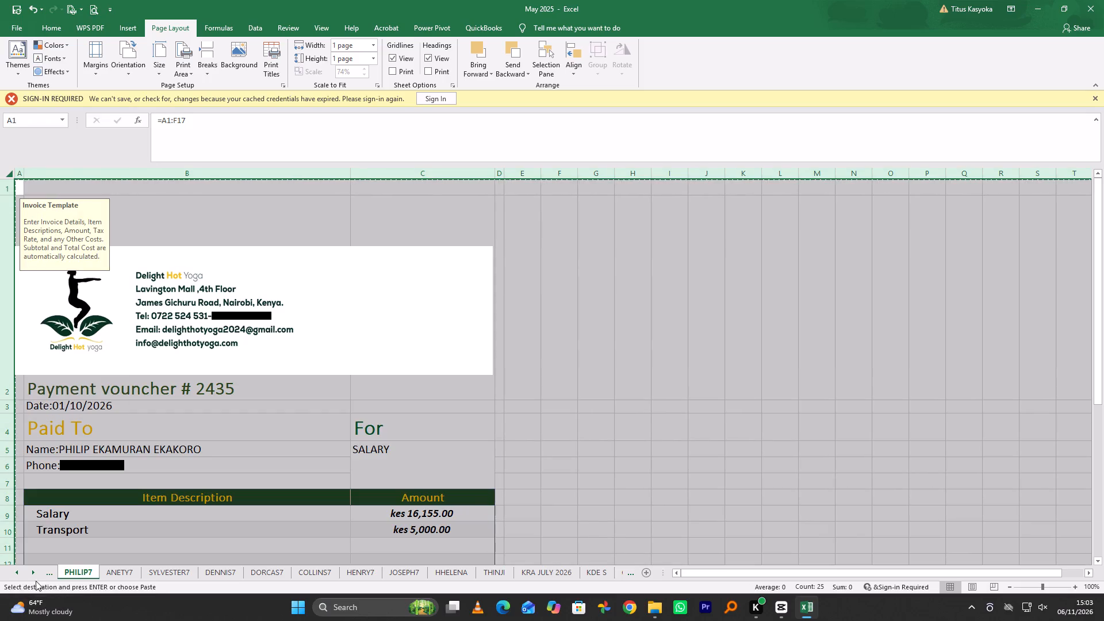
# Paste the copied PHILIP7 voucher over the whole blank PHILO worksheet.
pyautogui.tripleClick(33, 571)
pyautogui.tripleClick(33, 571)
pyautogui.tripleClick(33, 571)
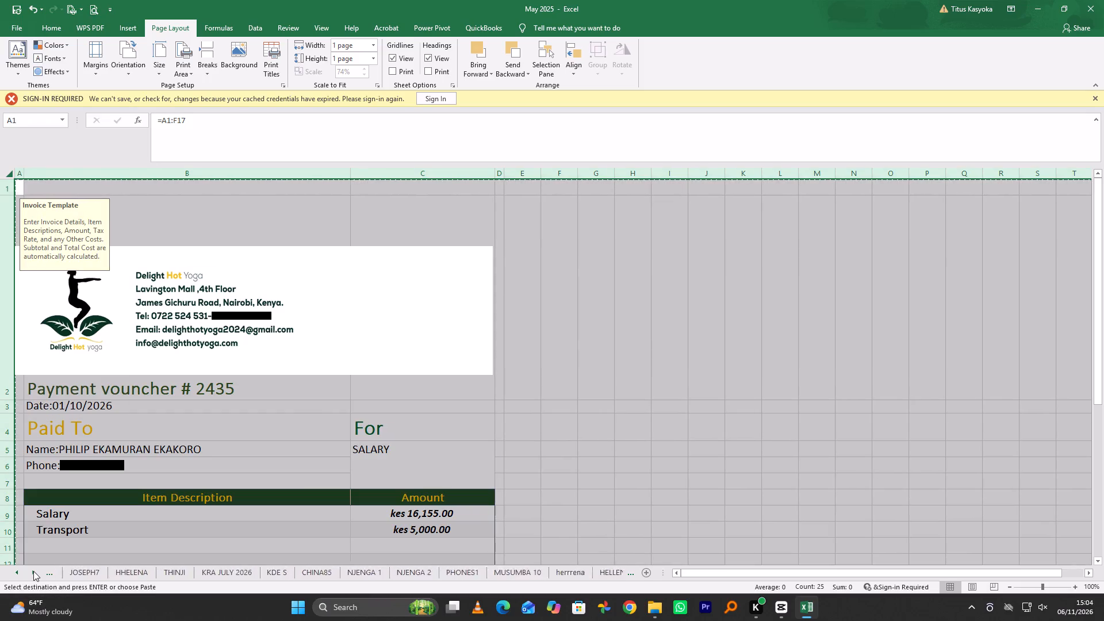
pyautogui.tripleClick(33, 571)
pyautogui.tripleClick(33, 571)
pyautogui.tripleClick(33, 571)
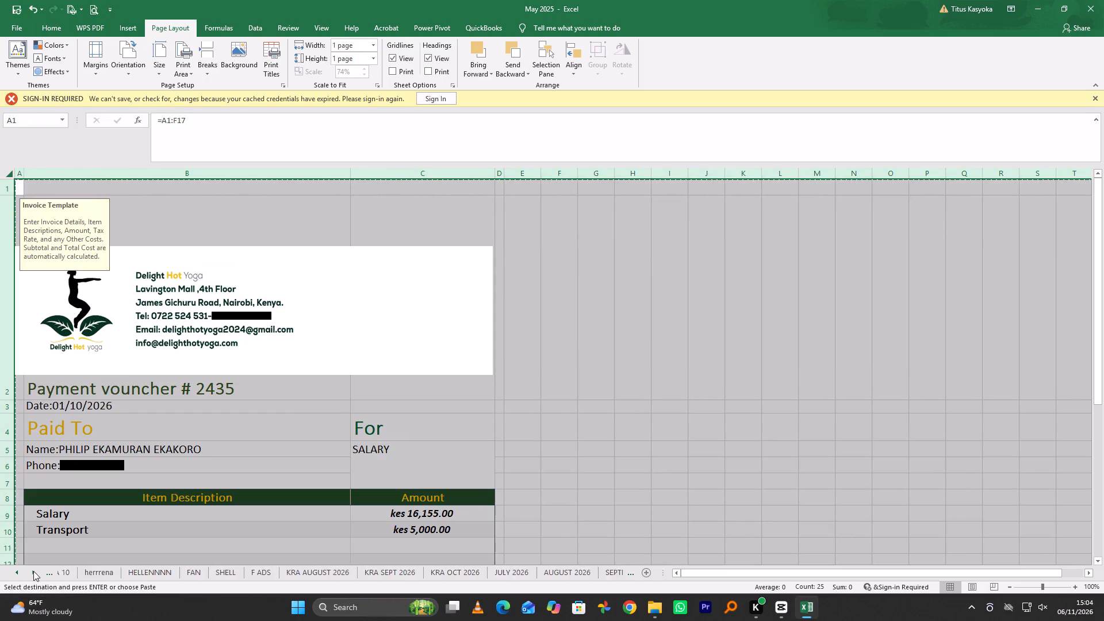
pyautogui.tripleClick(33, 571)
pyautogui.doubleClick(33, 571)
pyautogui.doubleClick(33, 571)
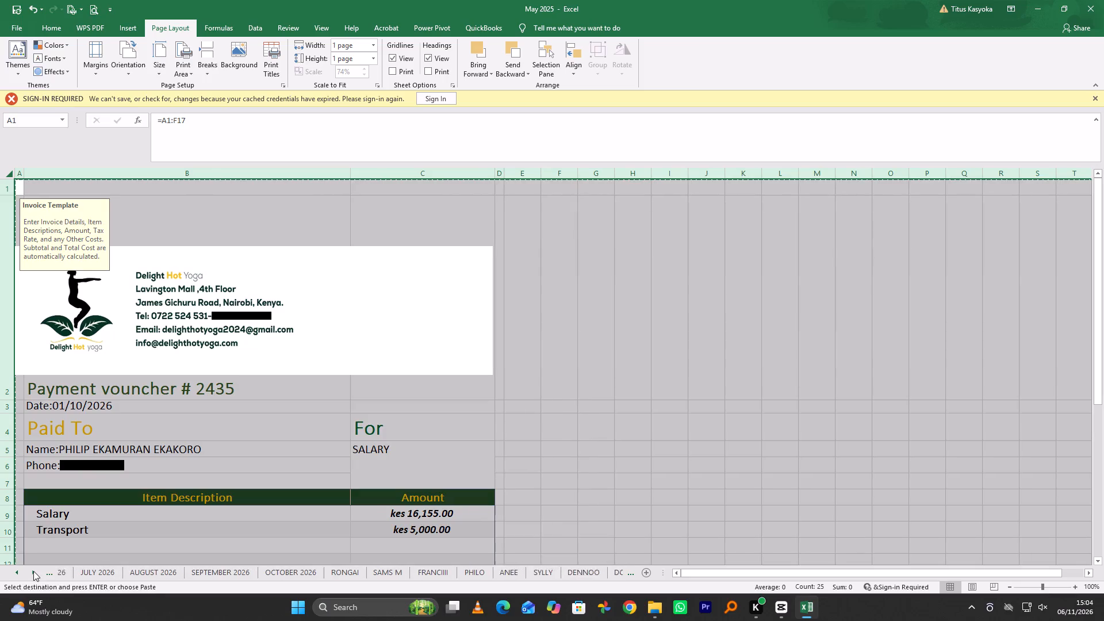
pyautogui.click(458, 572)
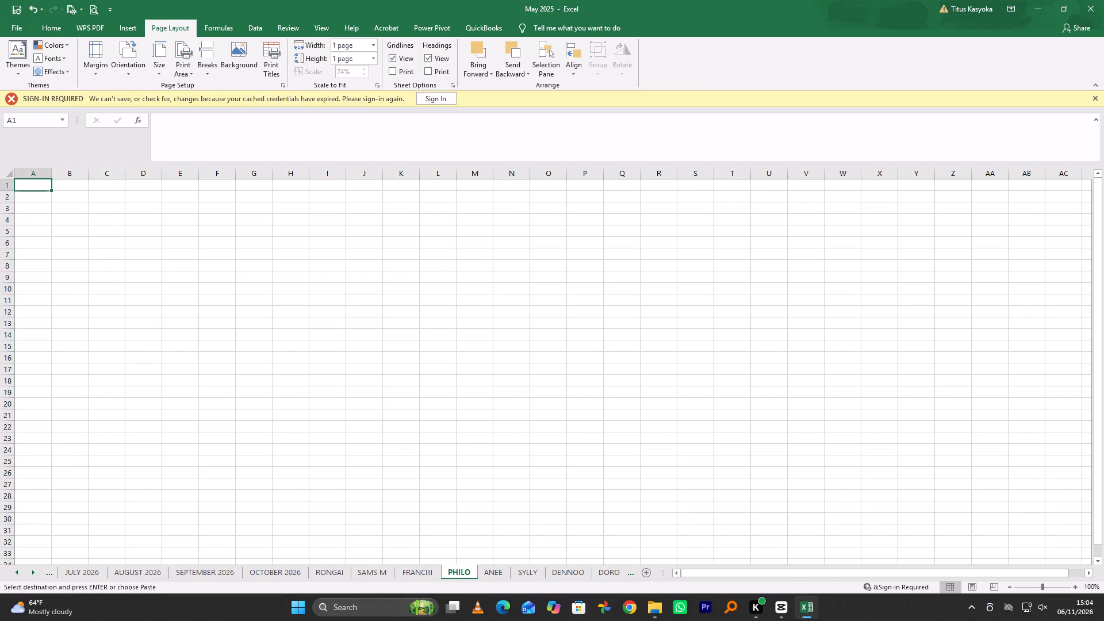
pyautogui.rightClick(8, 172)
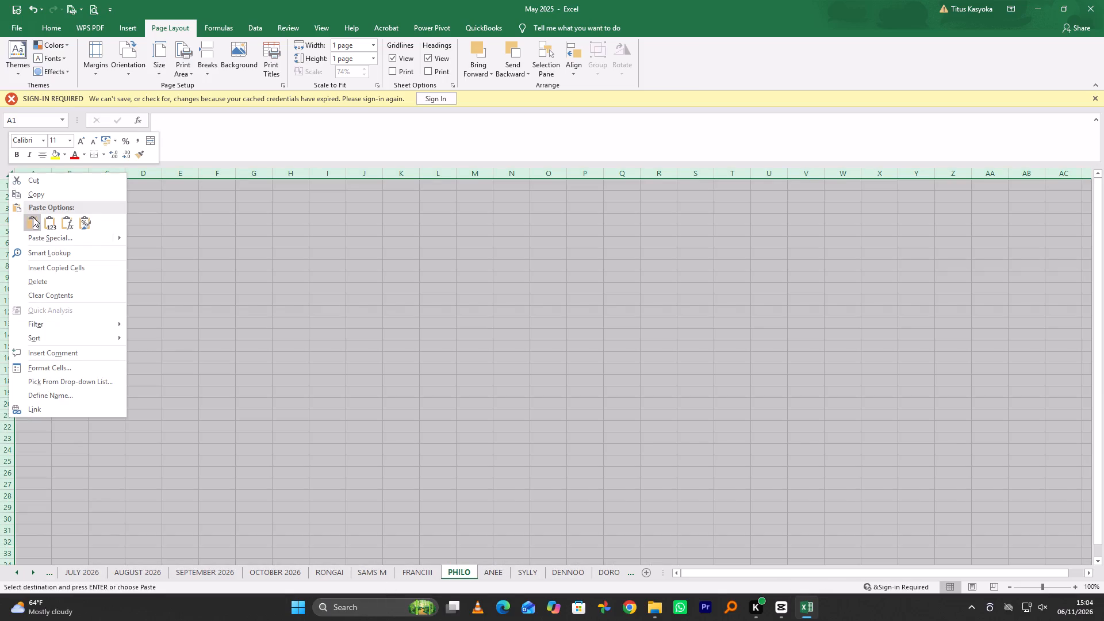
pyautogui.click(33, 223)
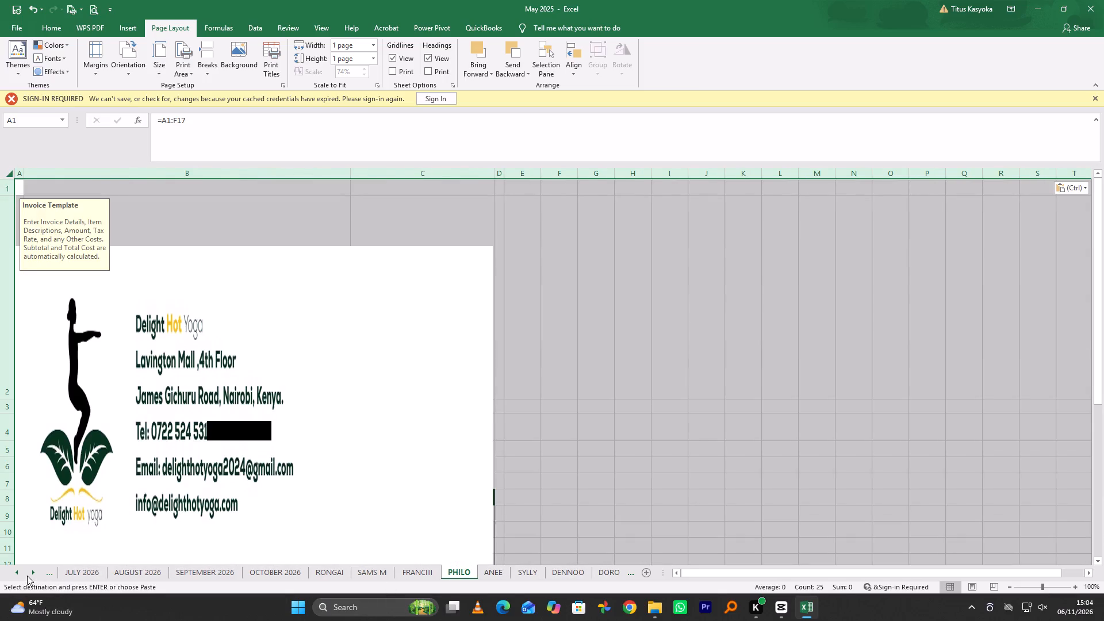
# Copy the entire ANETY7 worksheet, which holds payment voucher # 2436.
pyautogui.tripleClick(16, 572)
pyautogui.tripleClick(16, 572)
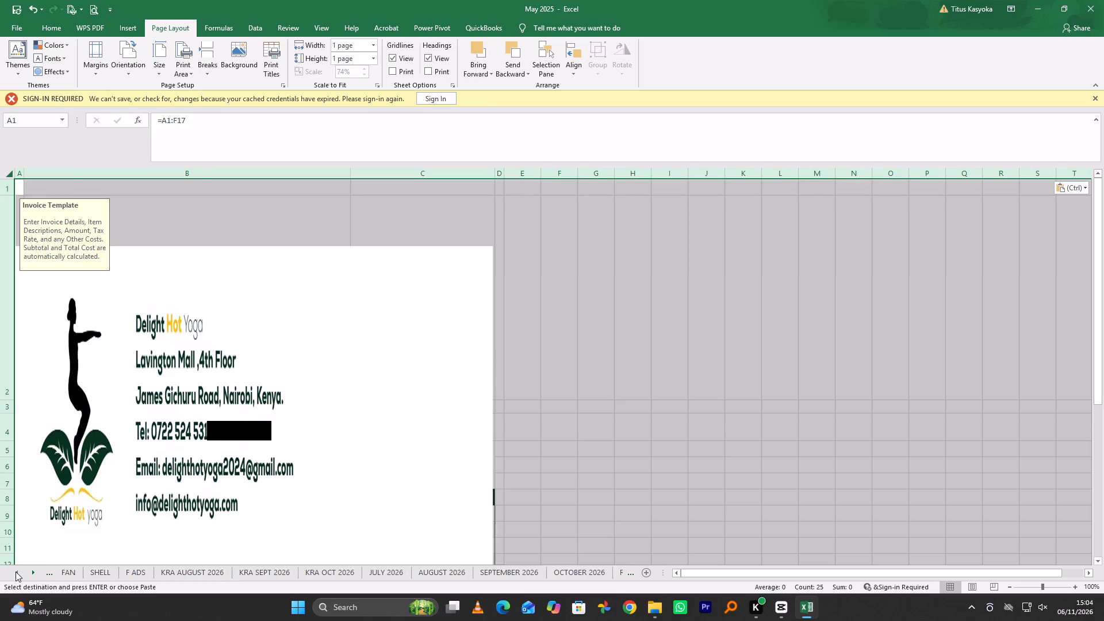
pyautogui.tripleClick(16, 572)
pyautogui.doubleClick(16, 572)
pyautogui.tripleClick(16, 572)
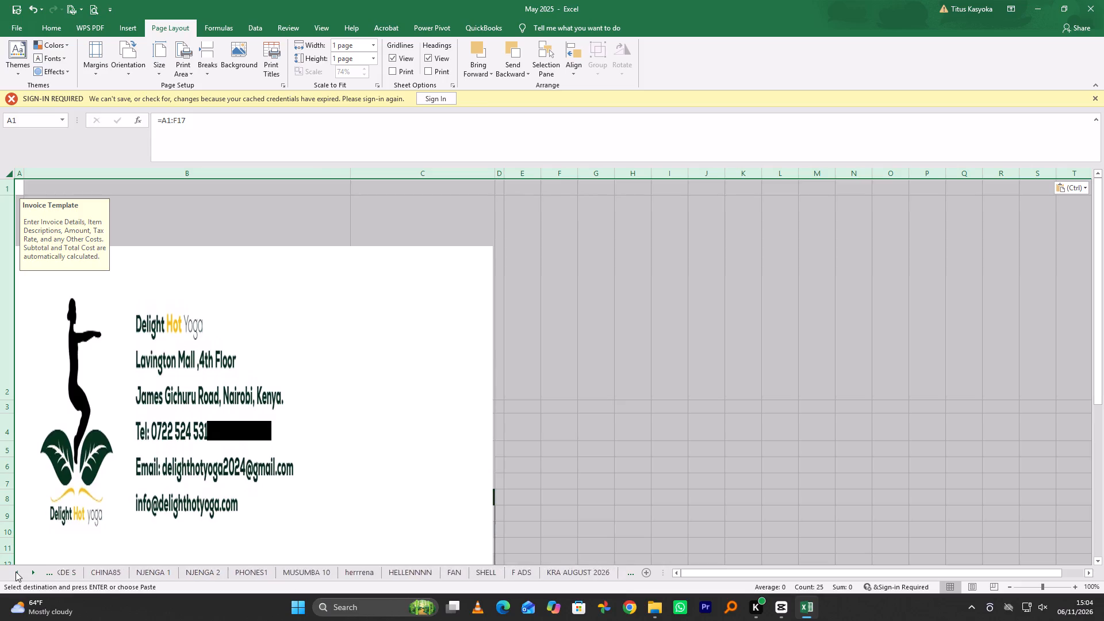
pyautogui.tripleClick(16, 572)
pyautogui.tripleClick(16, 572)
pyautogui.doubleClick(16, 572)
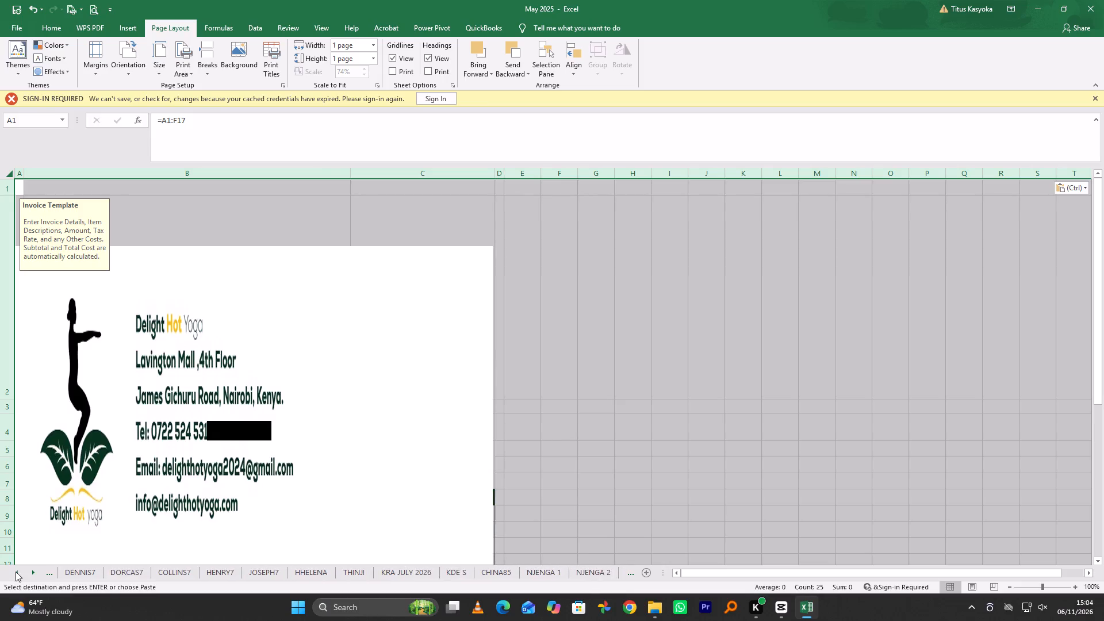
pyautogui.click(16, 572)
pyautogui.click(16, 572)
pyautogui.click(75, 569)
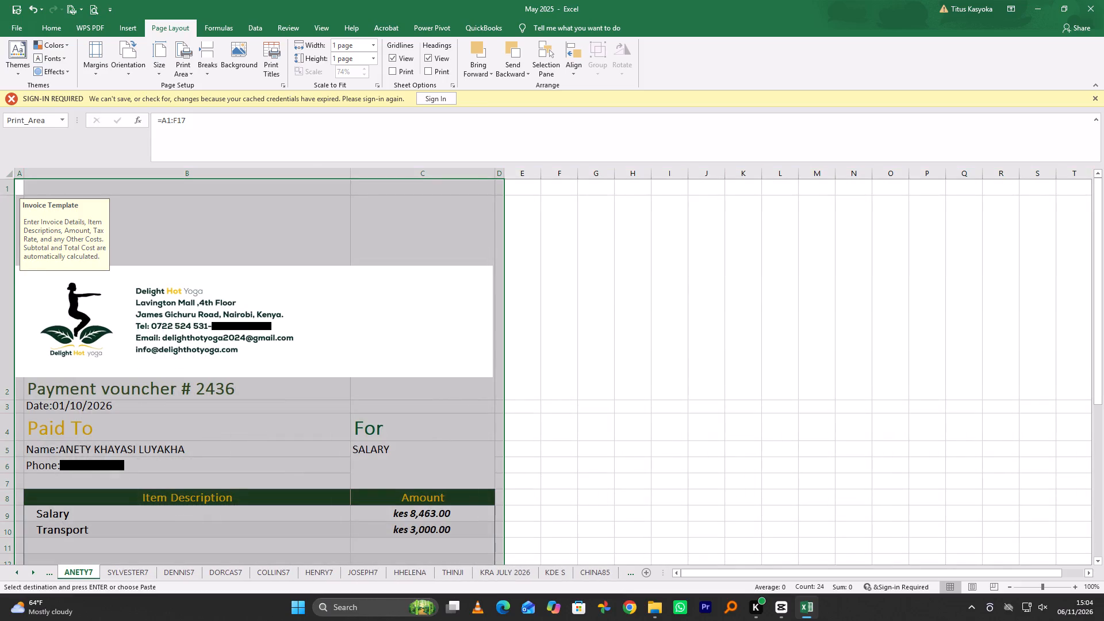
pyautogui.rightClick(4, 171)
pyautogui.click(43, 191)
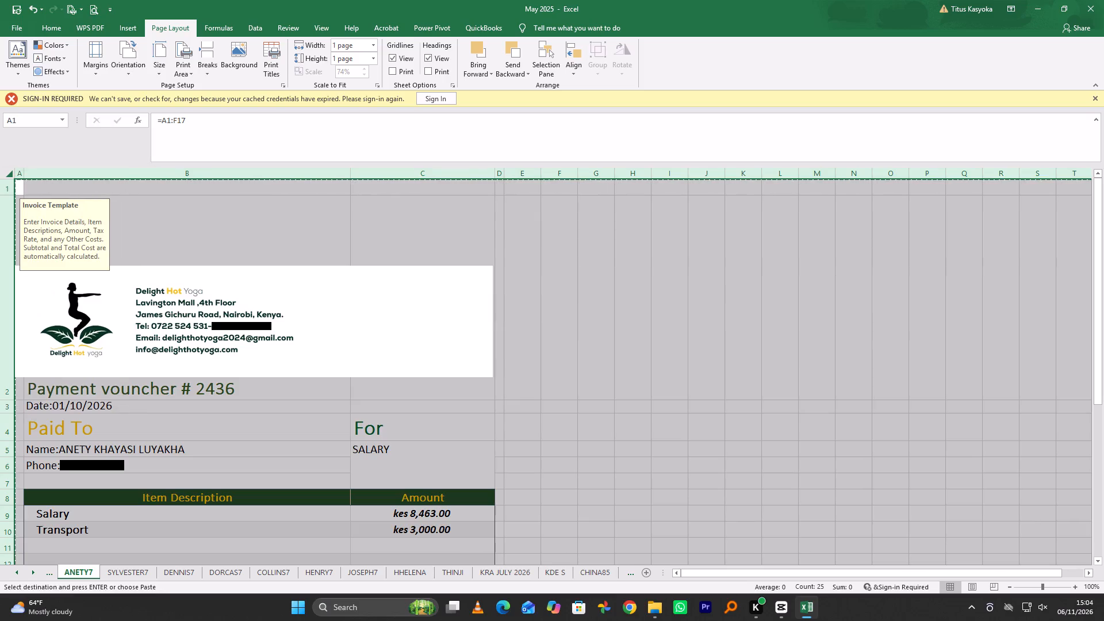
# Paste the copied ANETY7 voucher over the whole blank ANEE worksheet.
pyautogui.tripleClick(33, 574)
pyautogui.tripleClick(33, 574)
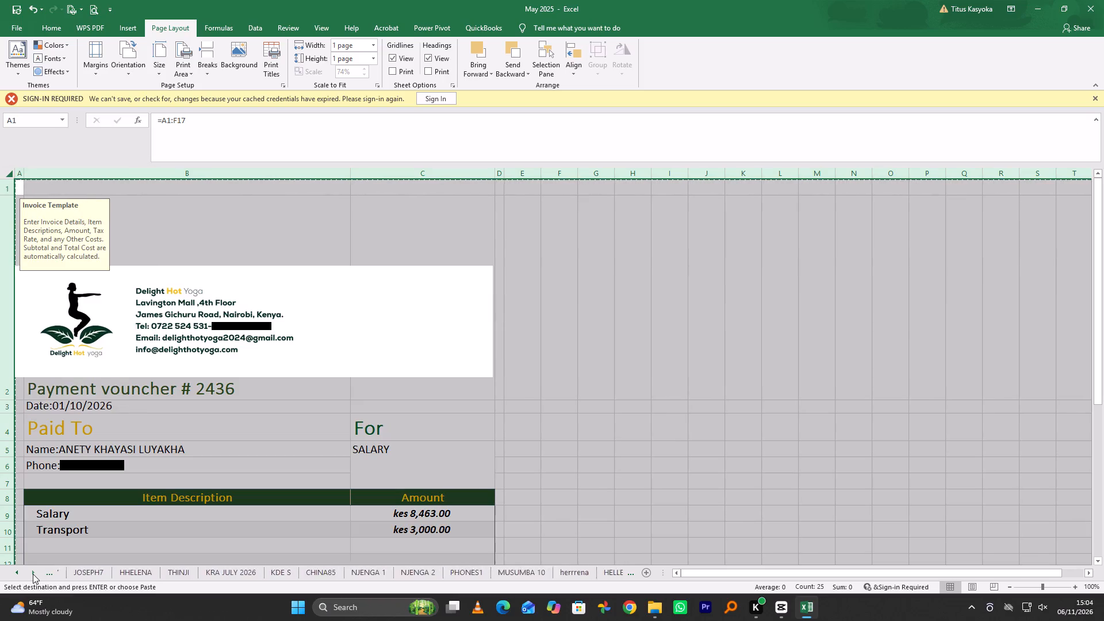
pyautogui.tripleClick(33, 574)
pyautogui.tripleClick(33, 573)
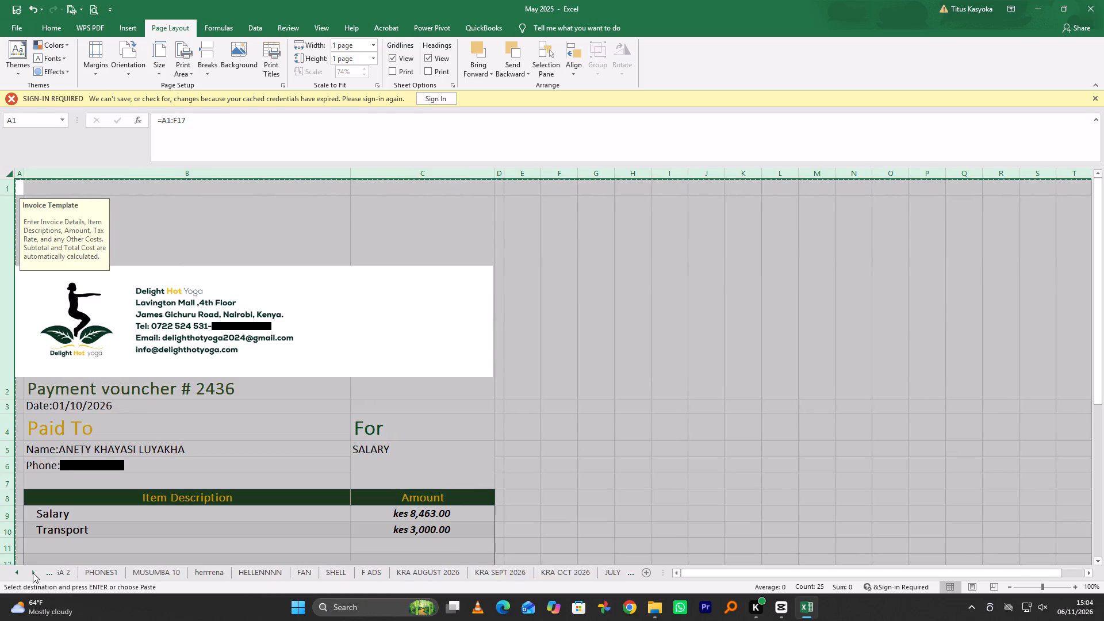
pyautogui.tripleClick(33, 573)
pyautogui.tripleClick(33, 573)
pyautogui.tripleClick(33, 572)
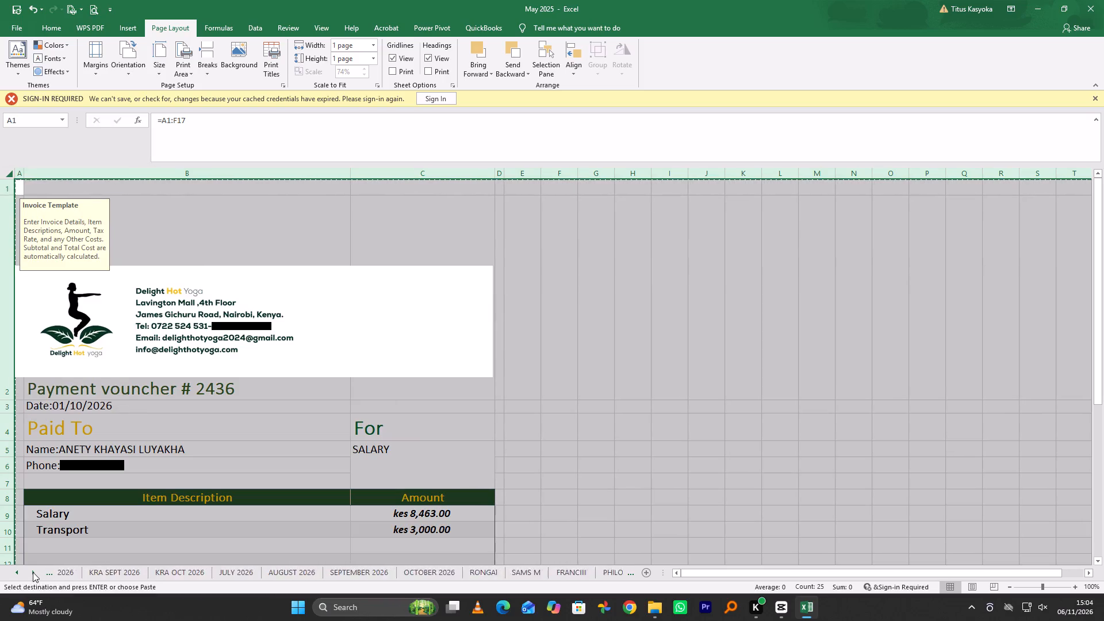
pyautogui.click(33, 572)
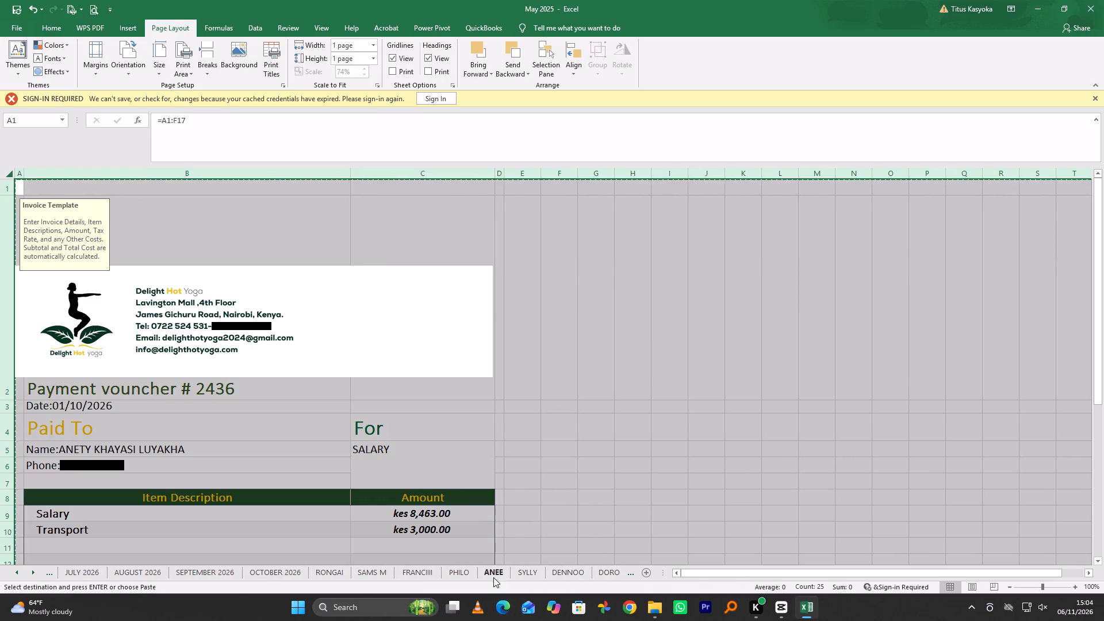
pyautogui.click(494, 576)
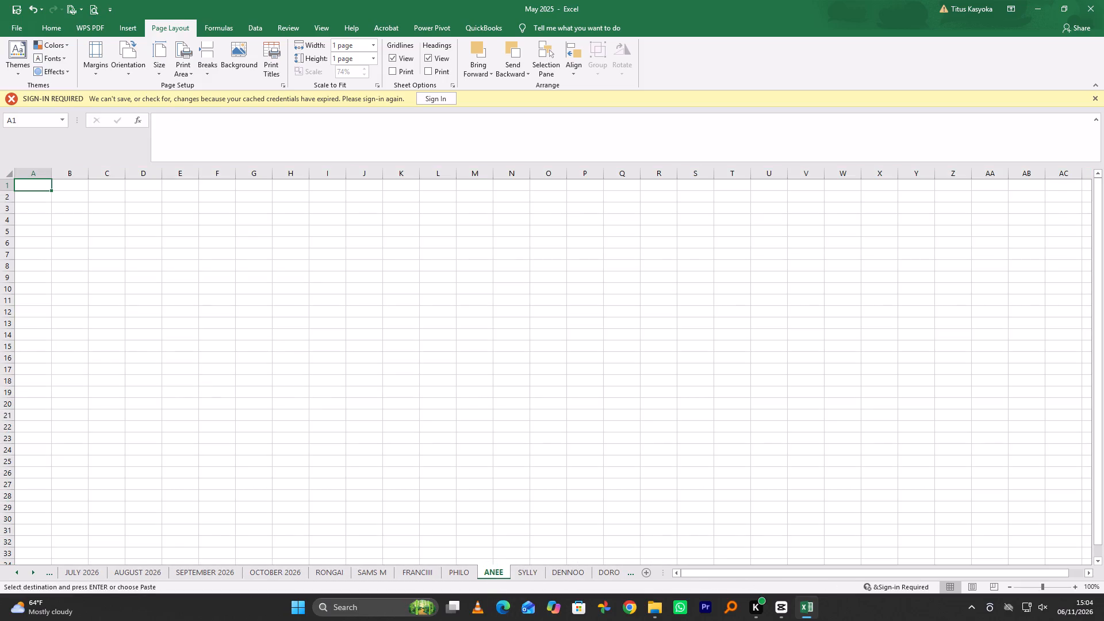
pyautogui.rightClick(6, 175)
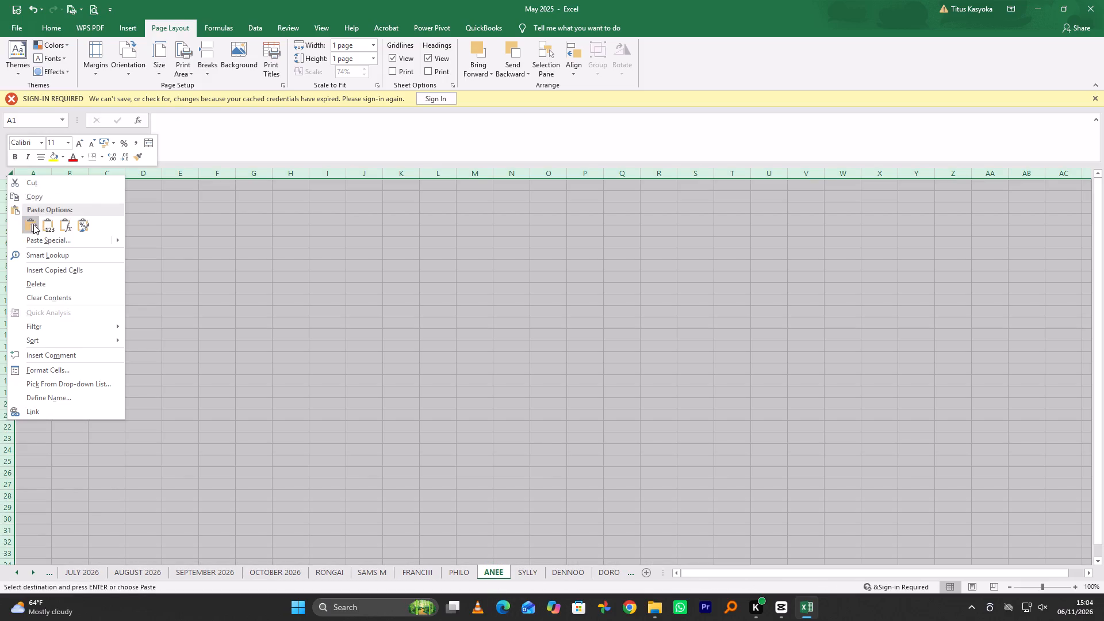
pyautogui.click(33, 224)
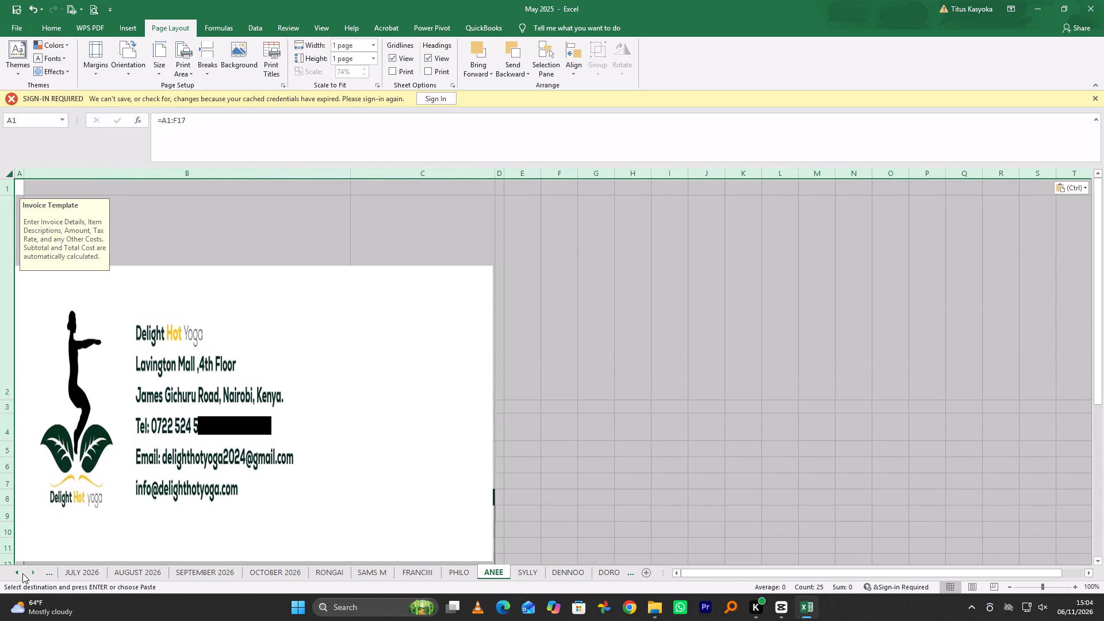
# Copy the entire SYLVESTER7 worksheet, which holds payment voucher # 2437.
pyautogui.tripleClick(16, 573)
pyautogui.tripleClick(16, 573)
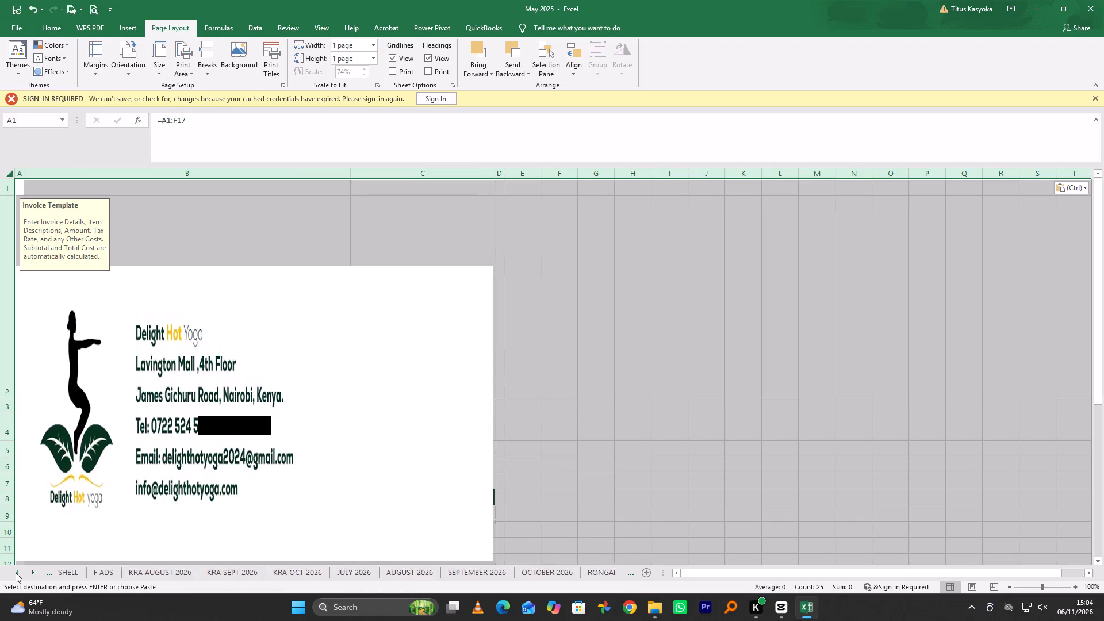
pyautogui.tripleClick(16, 573)
pyautogui.tripleClick(16, 573)
pyautogui.tripleClick(16, 573)
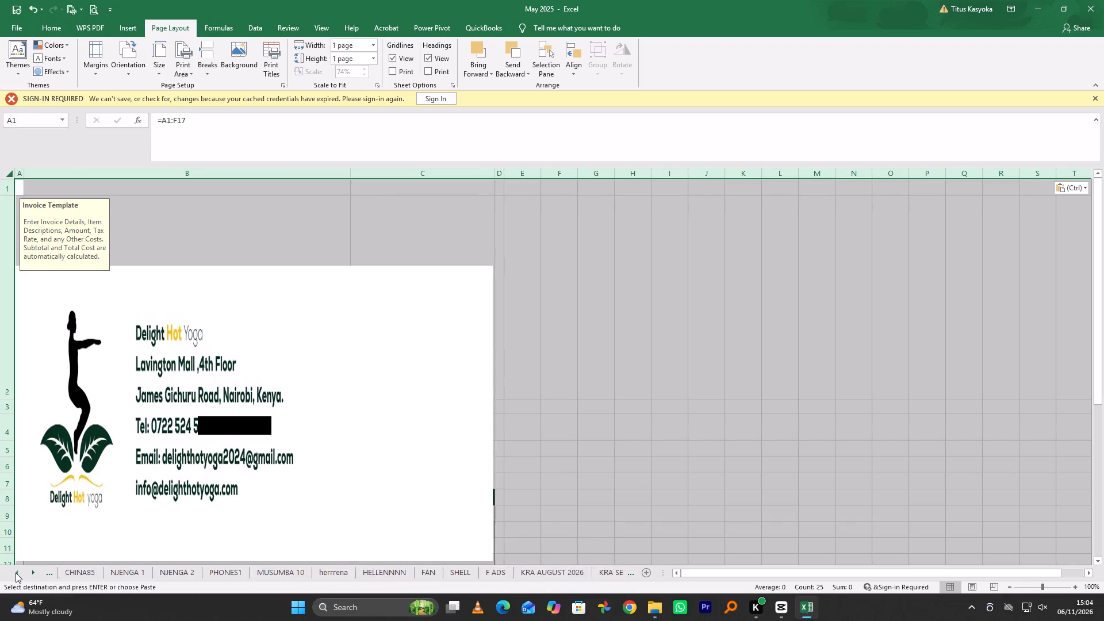
pyautogui.tripleClick(16, 573)
pyautogui.tripleClick(16, 573)
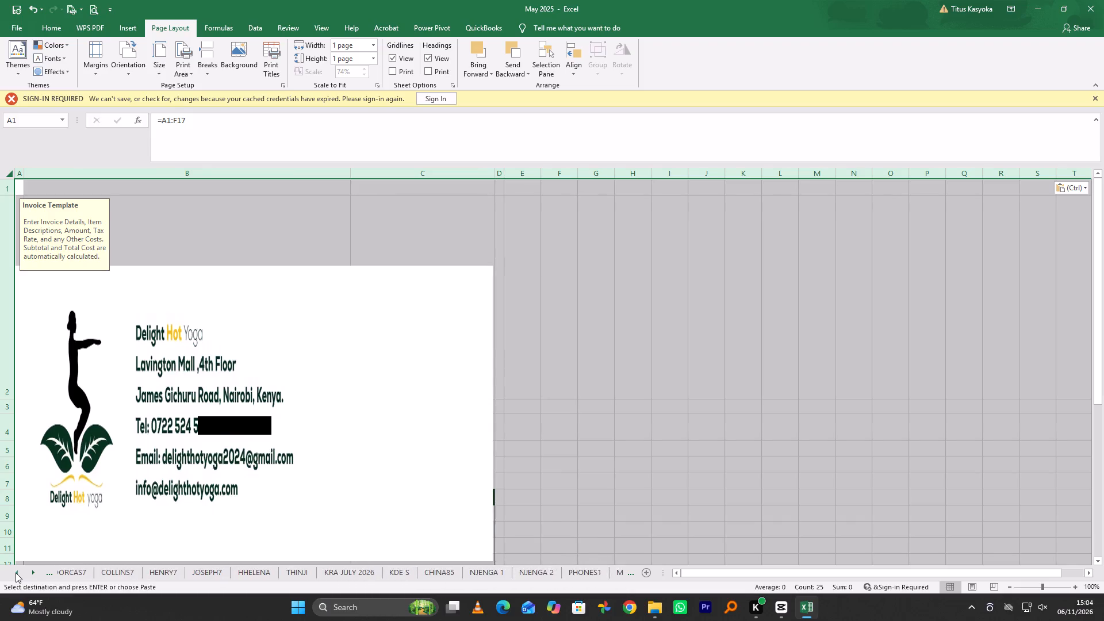
pyautogui.doubleClick(16, 573)
pyautogui.click(16, 573)
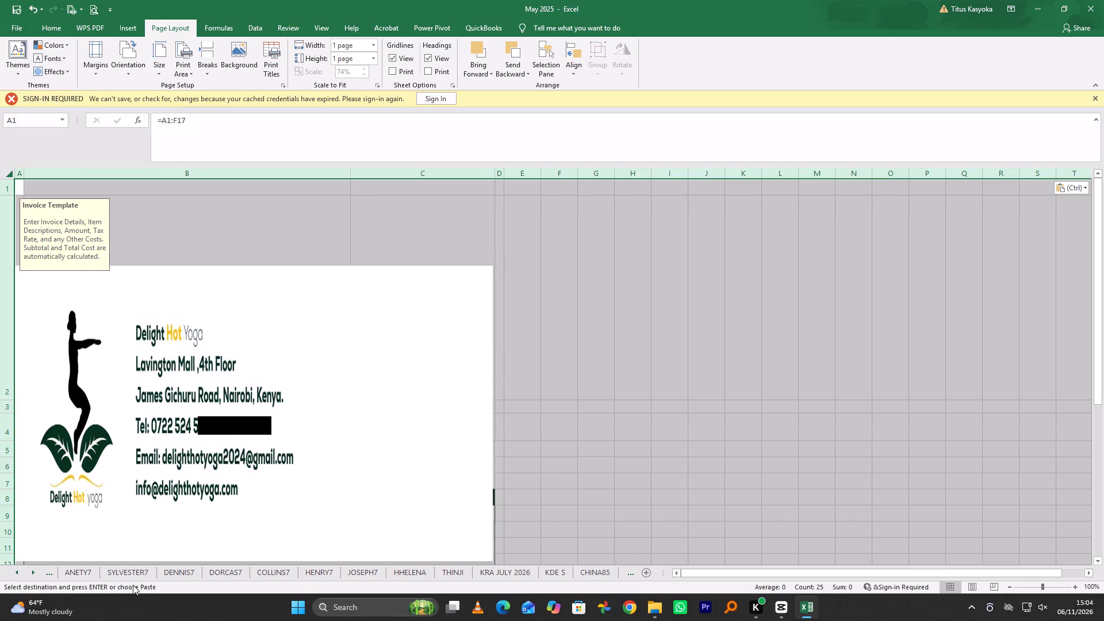
pyautogui.click(134, 572)
pyautogui.rightClick(5, 171)
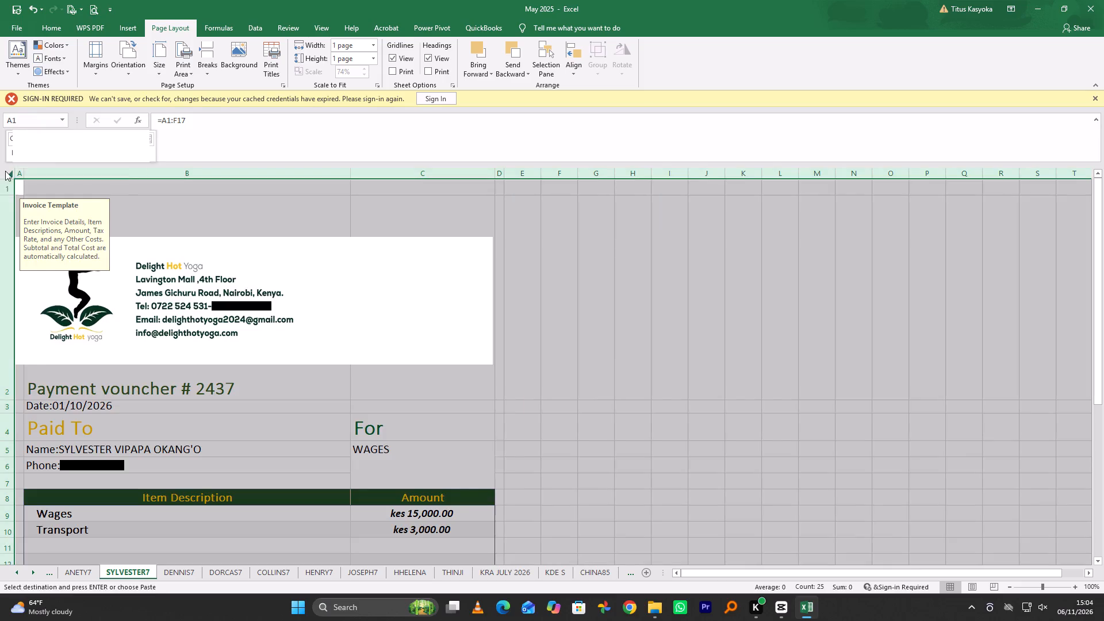
pyautogui.click(34, 194)
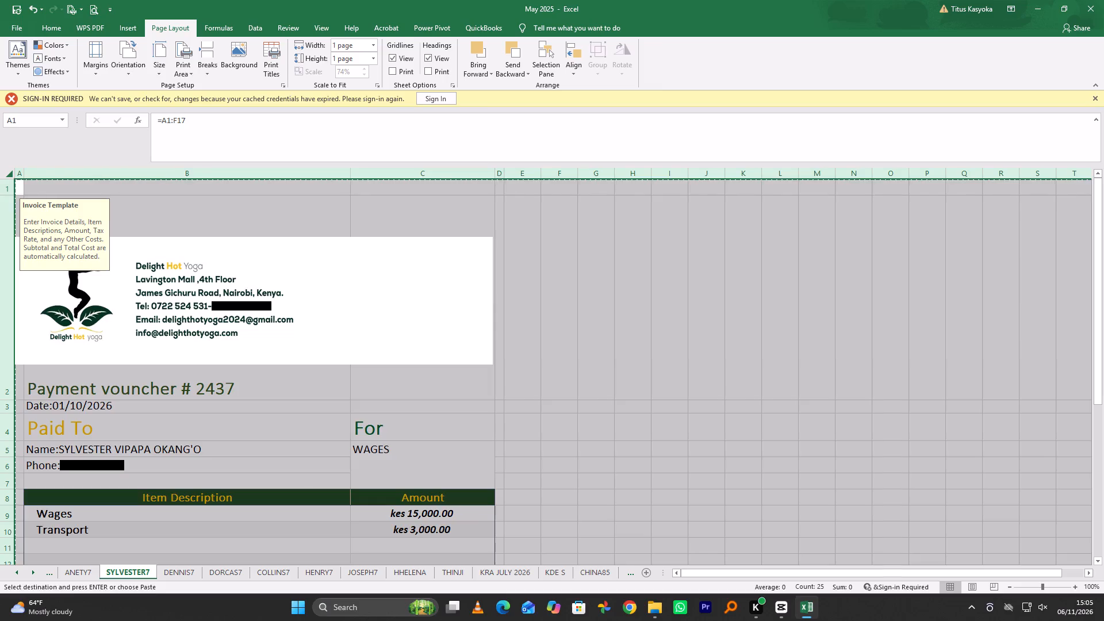
# Paste the copied SYLVESTER7 voucher over the whole blank SYLLY worksheet.
pyautogui.doubleClick(32, 570)
pyautogui.tripleClick(32, 570)
pyautogui.tripleClick(32, 570)
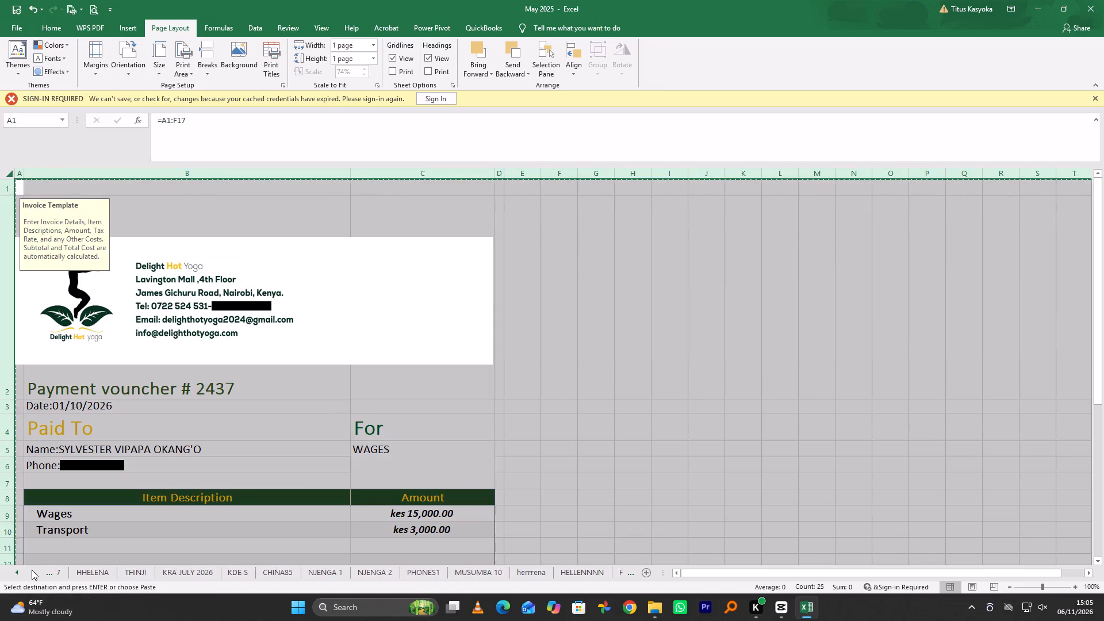
pyautogui.tripleClick(32, 570)
pyautogui.tripleClick(32, 570)
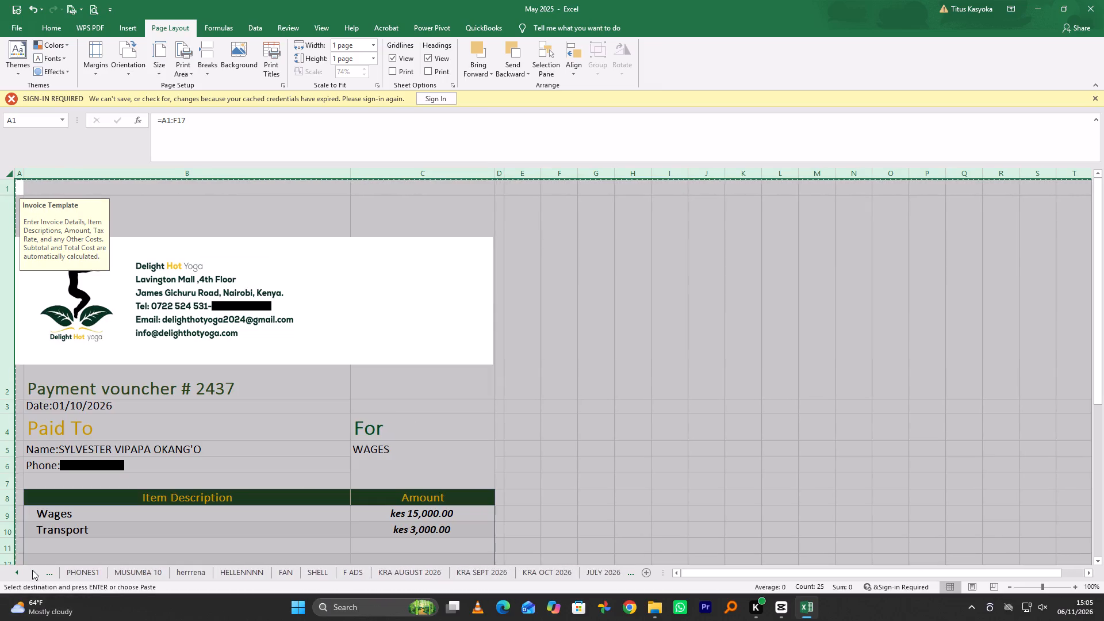
pyautogui.tripleClick(32, 570)
pyautogui.doubleClick(32, 570)
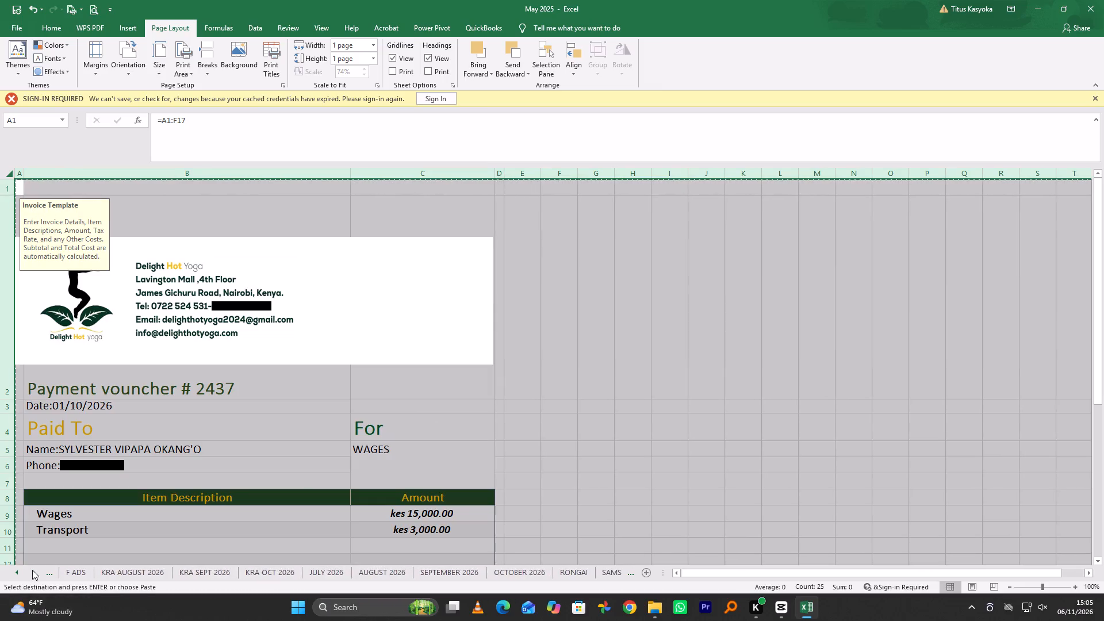
pyautogui.tripleClick(32, 570)
pyautogui.doubleClick(32, 570)
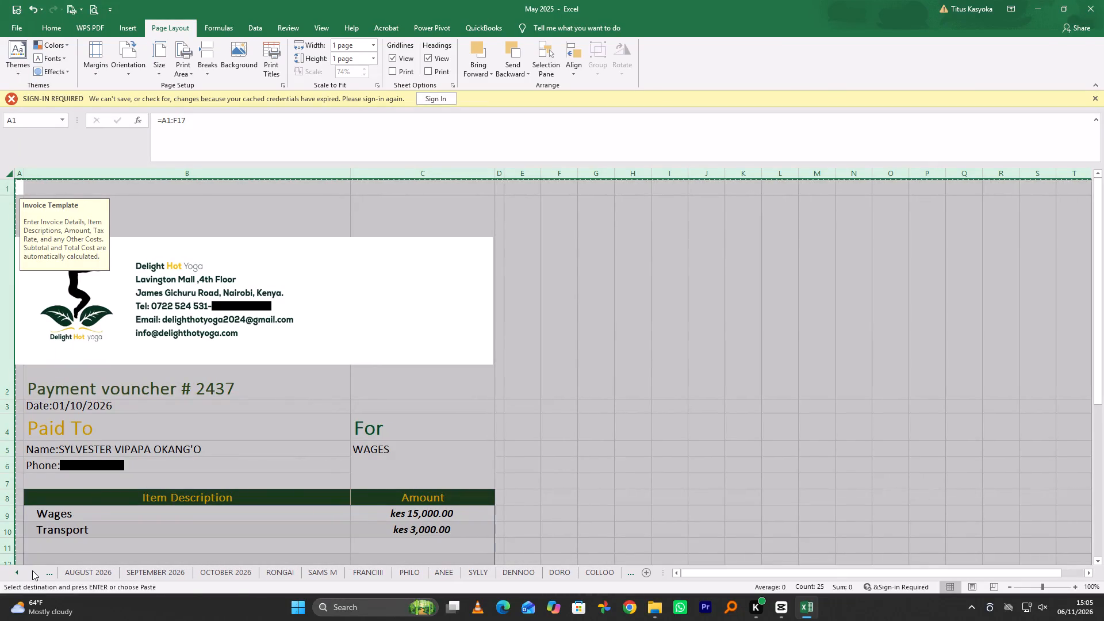
pyautogui.click(478, 572)
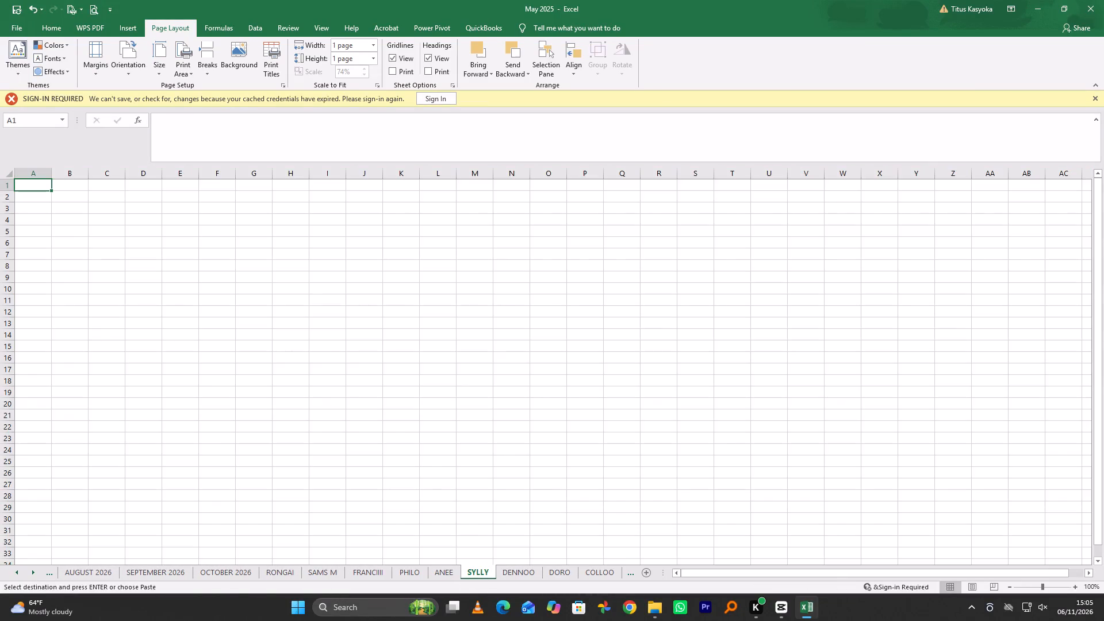
pyautogui.rightClick(5, 172)
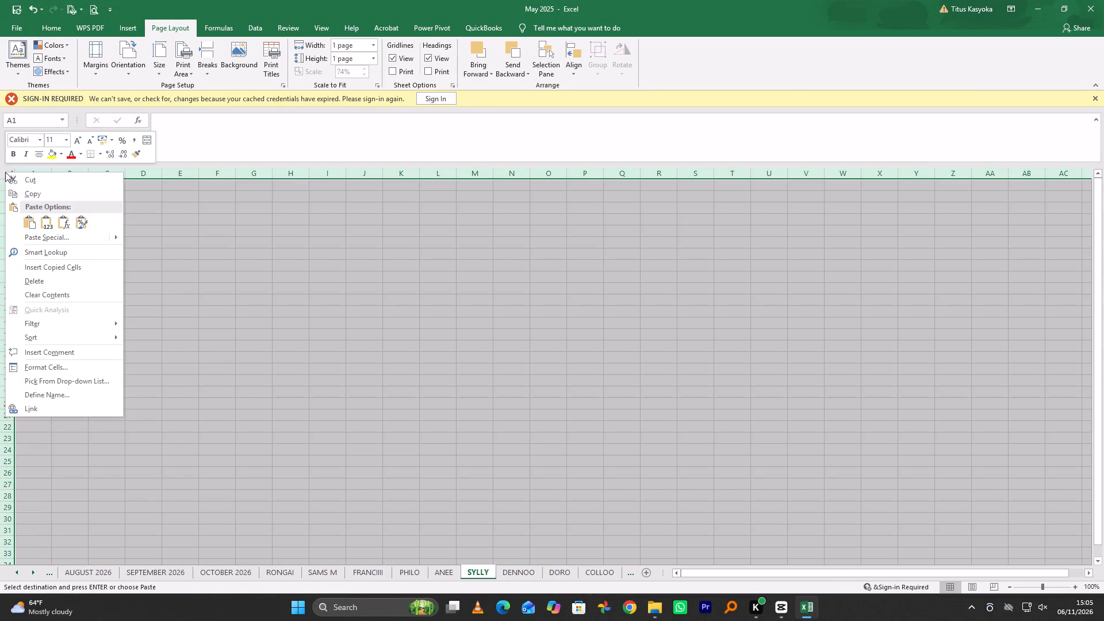
pyautogui.click(28, 221)
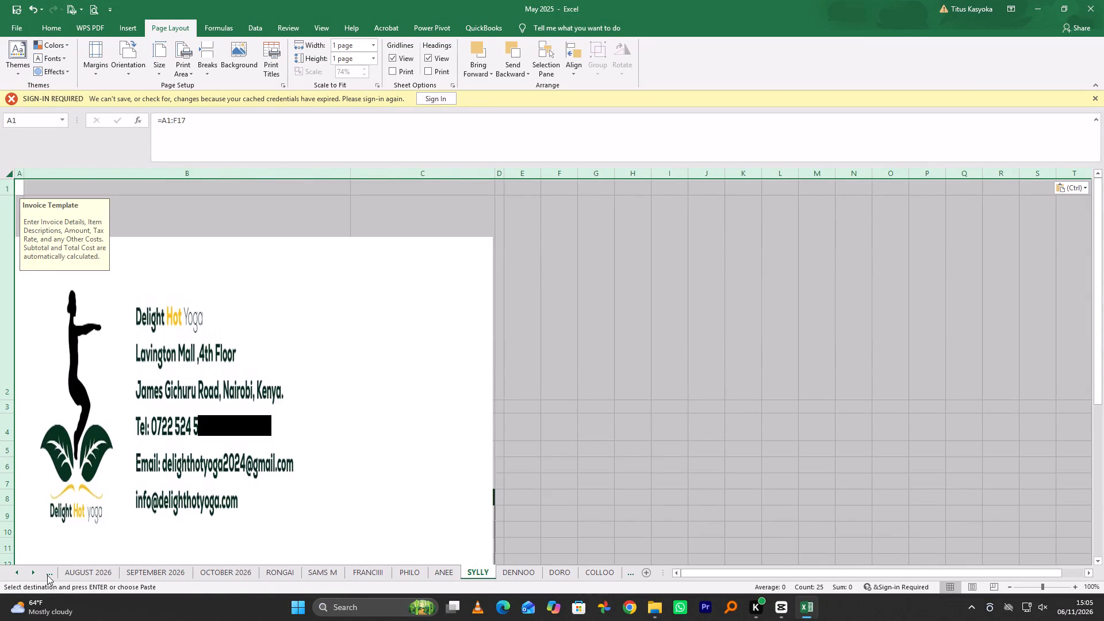
# Copy the entire DENNIS7 worksheet, which holds payment voucher # 2438.
pyautogui.tripleClick(13, 568)
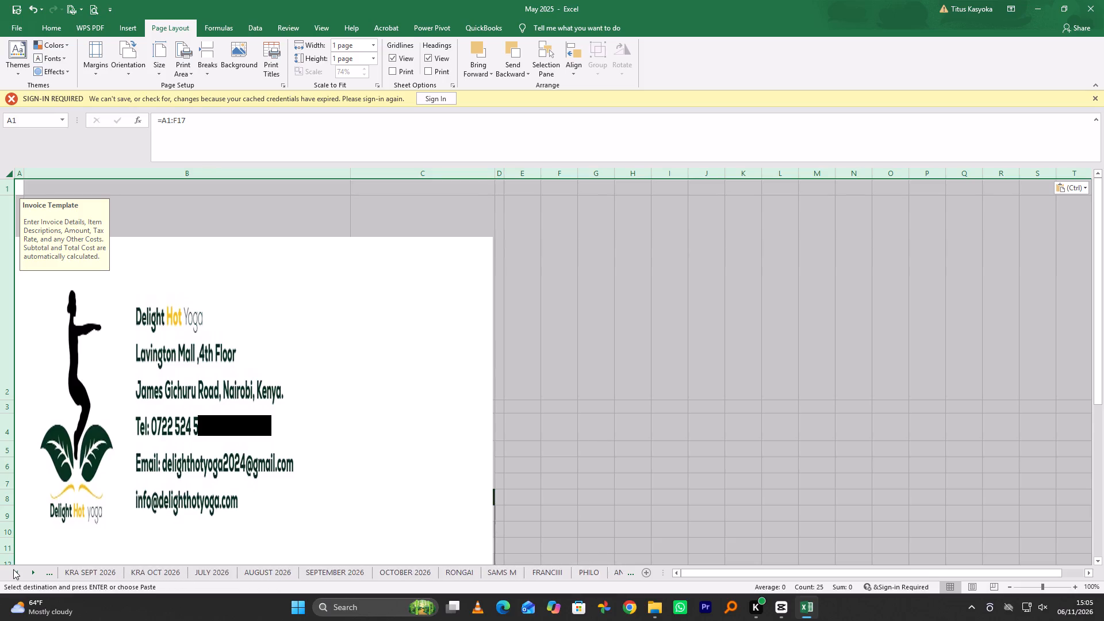
pyautogui.tripleClick(13, 569)
pyautogui.tripleClick(13, 569)
pyautogui.tripleClick(13, 569)
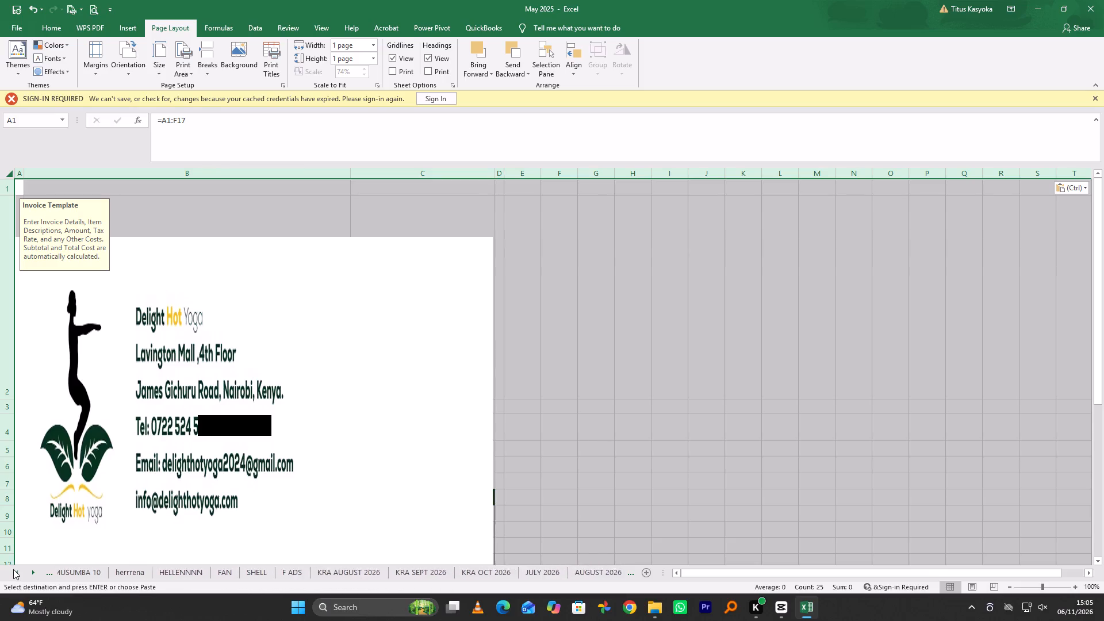
pyautogui.tripleClick(13, 569)
pyautogui.tripleClick(13, 569)
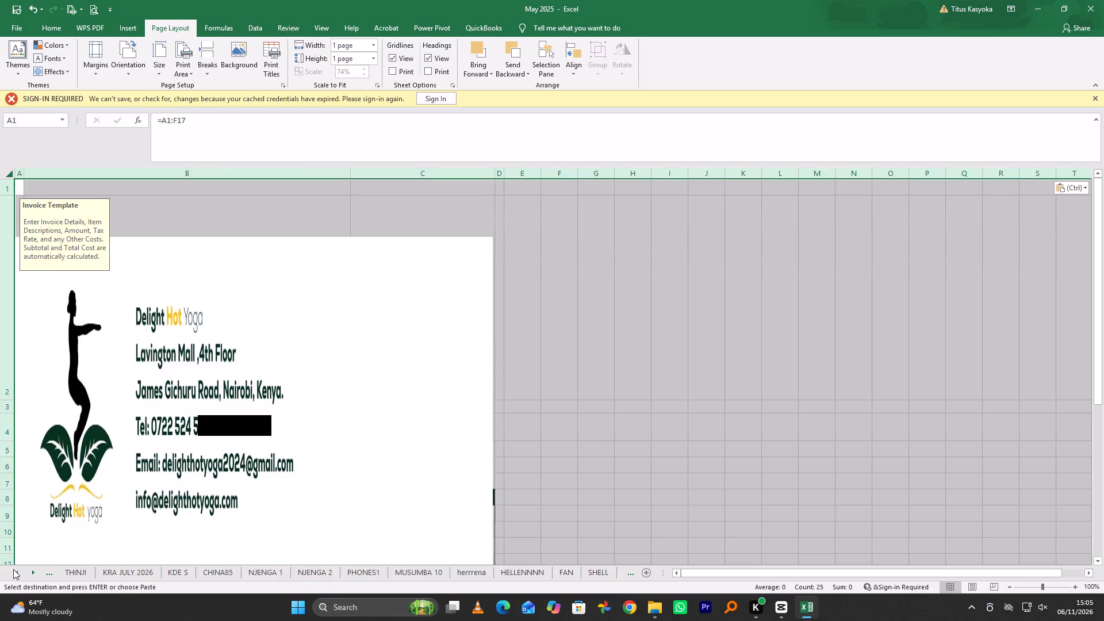
pyautogui.doubleClick(13, 569)
pyautogui.click(13, 569)
pyautogui.doubleClick(13, 569)
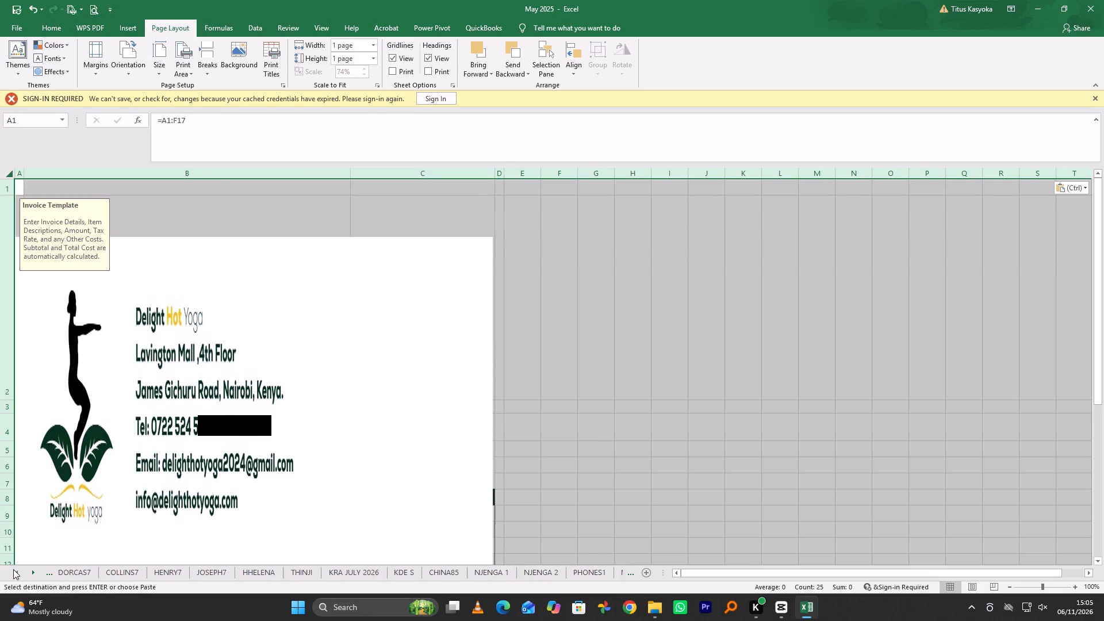
pyautogui.doubleClick(13, 569)
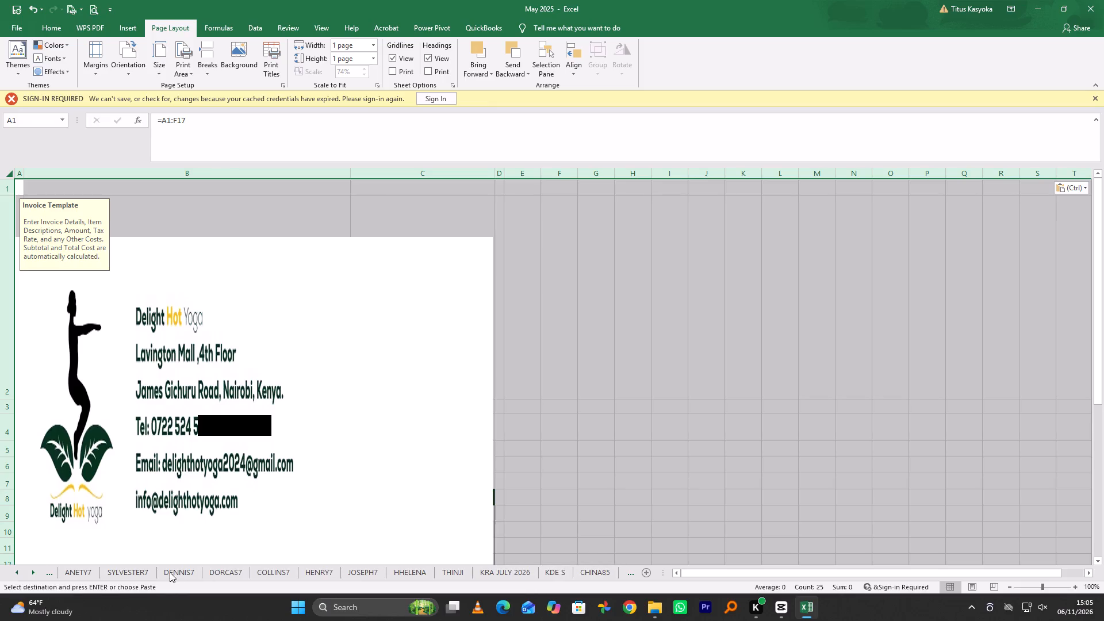
pyautogui.click(175, 572)
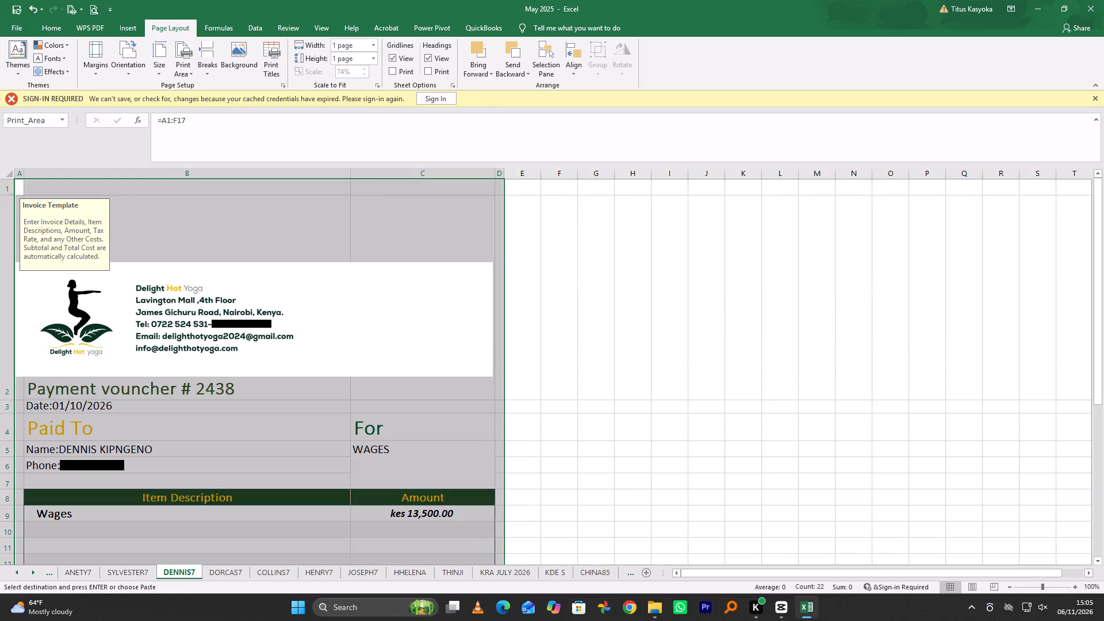
pyautogui.rightClick(7, 174)
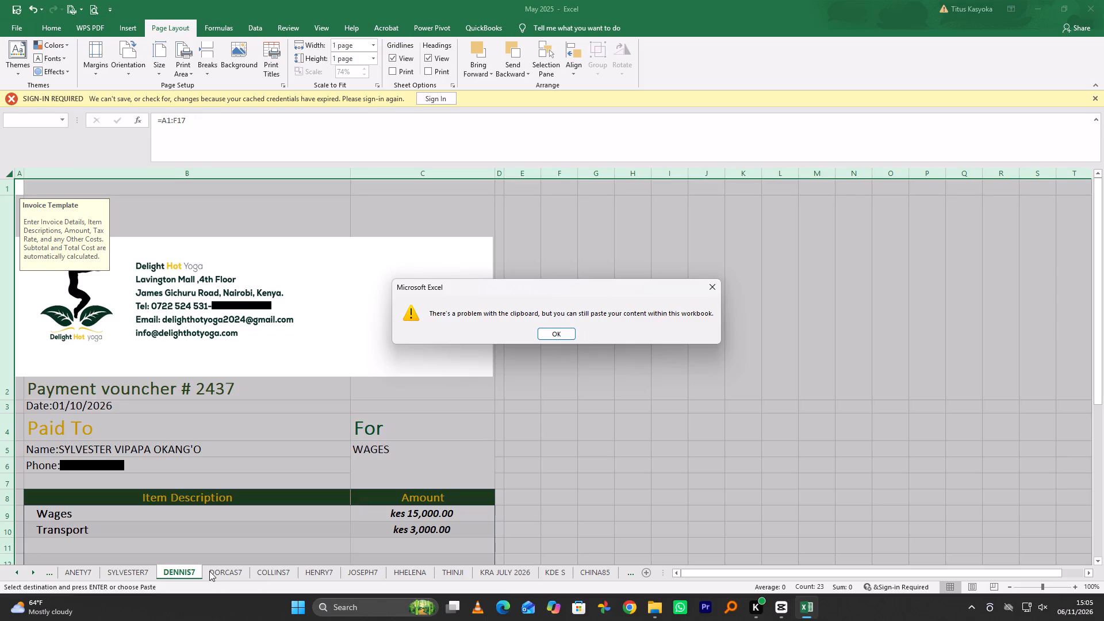
pyautogui.click(710, 282)
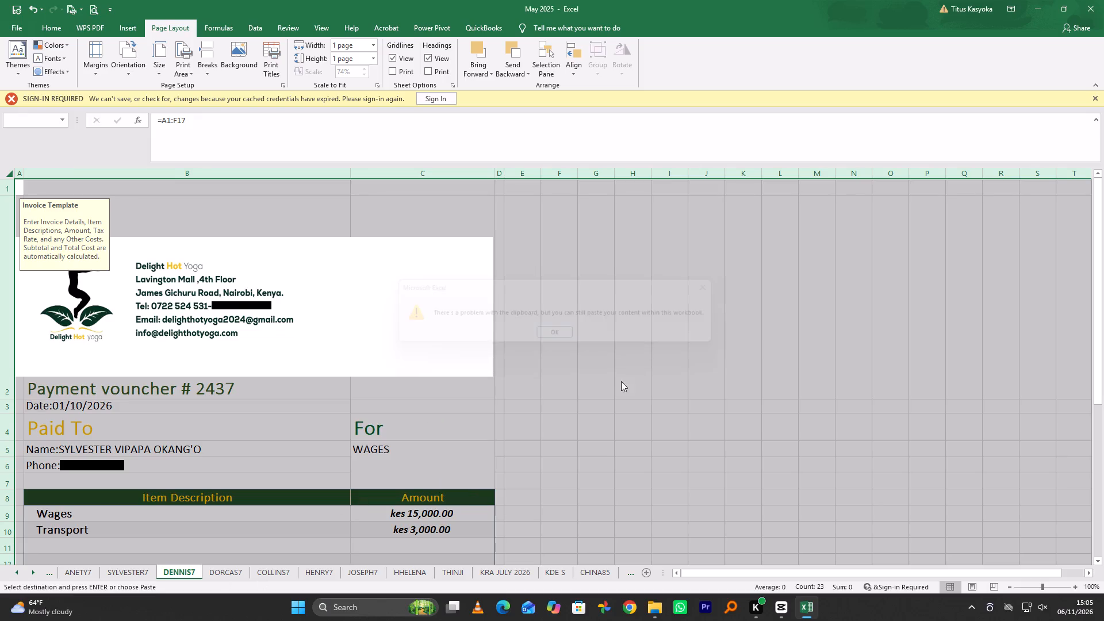
pyautogui.rightClick(6, 172)
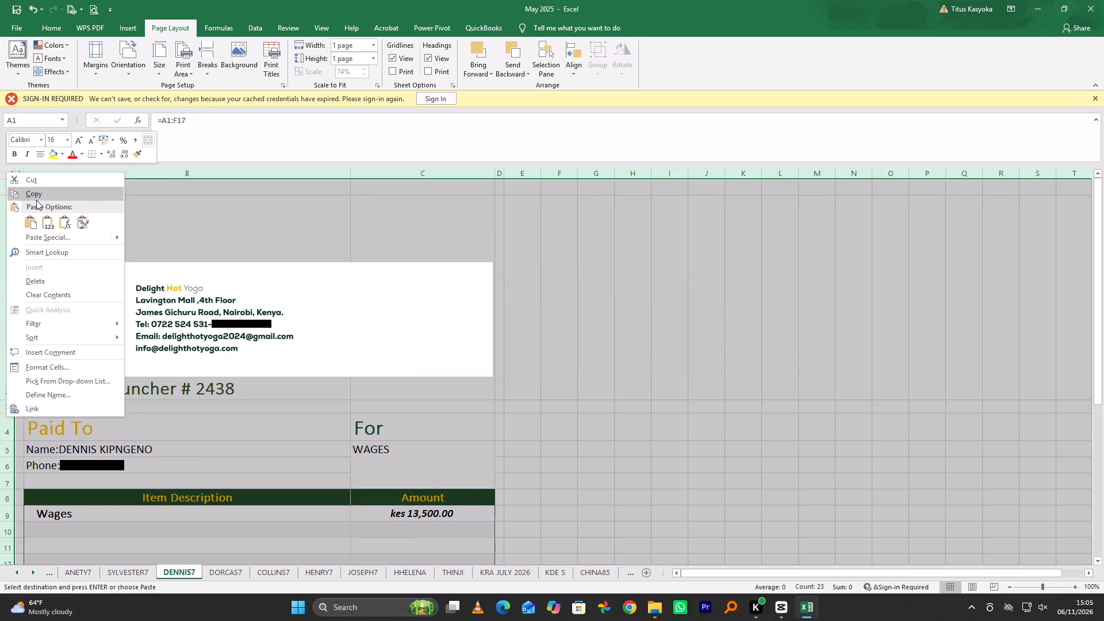
pyautogui.click(38, 195)
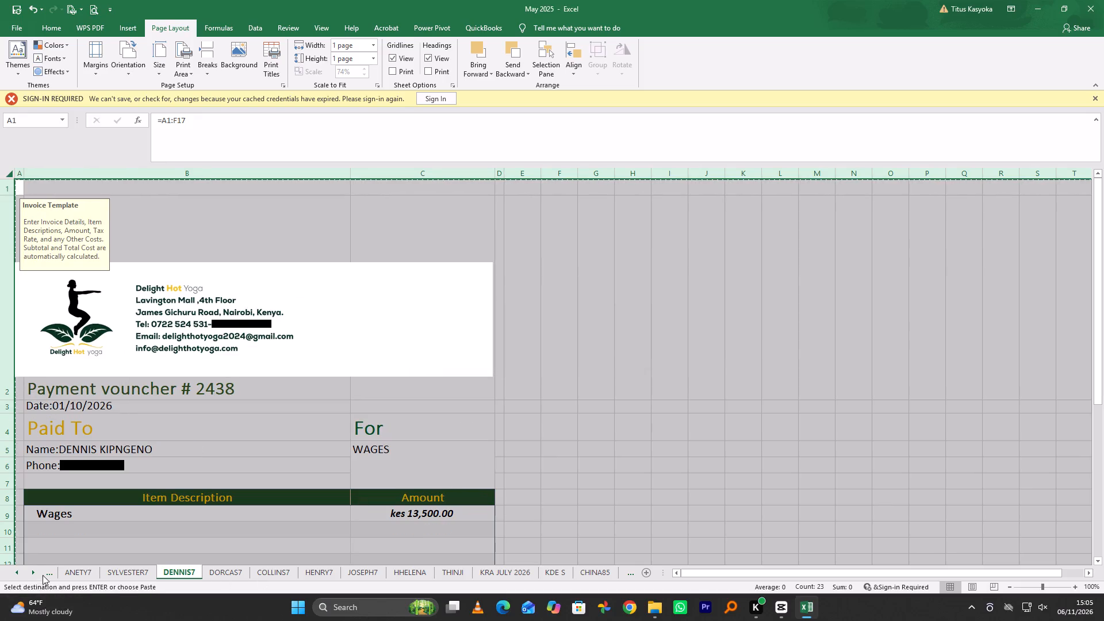
# Paste the copied DENNIS7 voucher over the whole blank DENNOO worksheet.
pyautogui.tripleClick(34, 574)
pyautogui.tripleClick(34, 574)
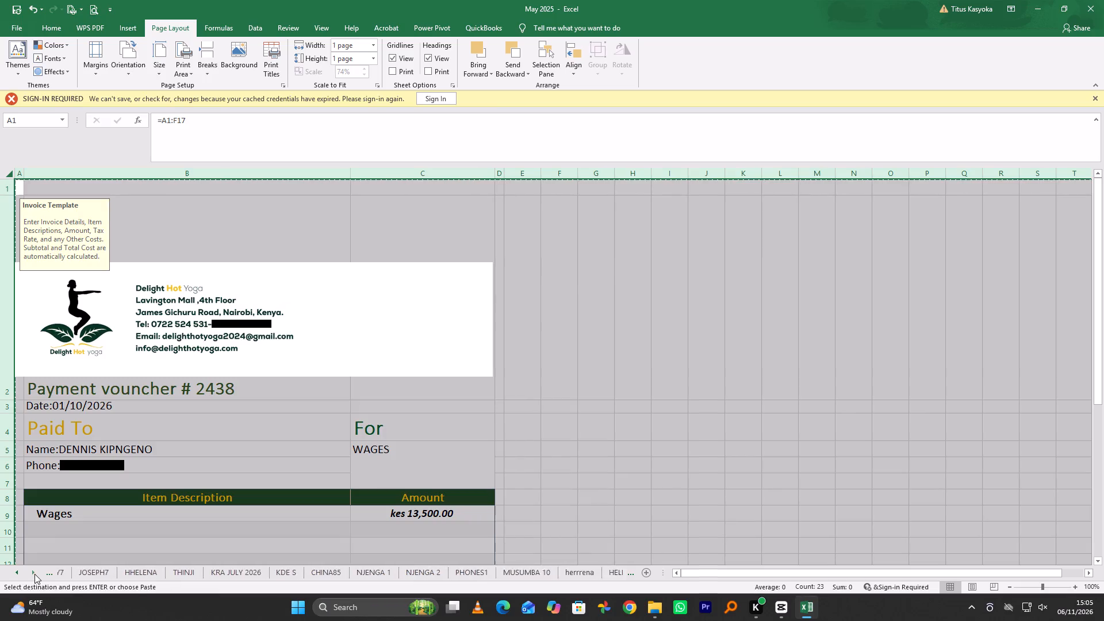
pyautogui.tripleClick(34, 574)
pyautogui.tripleClick(34, 574)
pyautogui.tripleClick(34, 574)
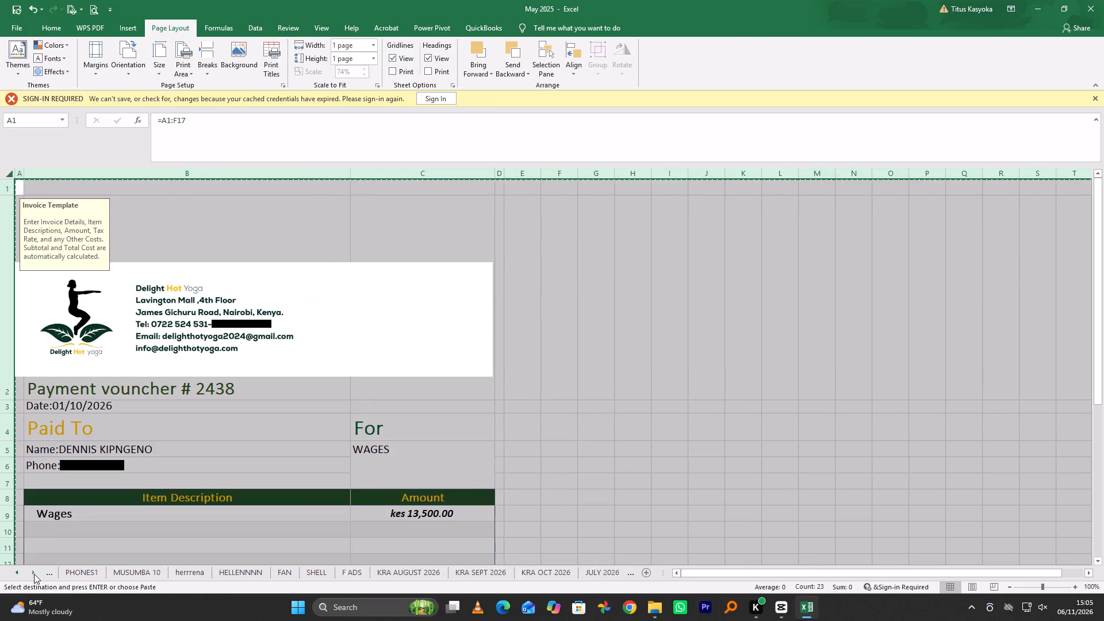
pyautogui.doubleClick(34, 574)
pyautogui.tripleClick(34, 574)
pyautogui.tripleClick(34, 574)
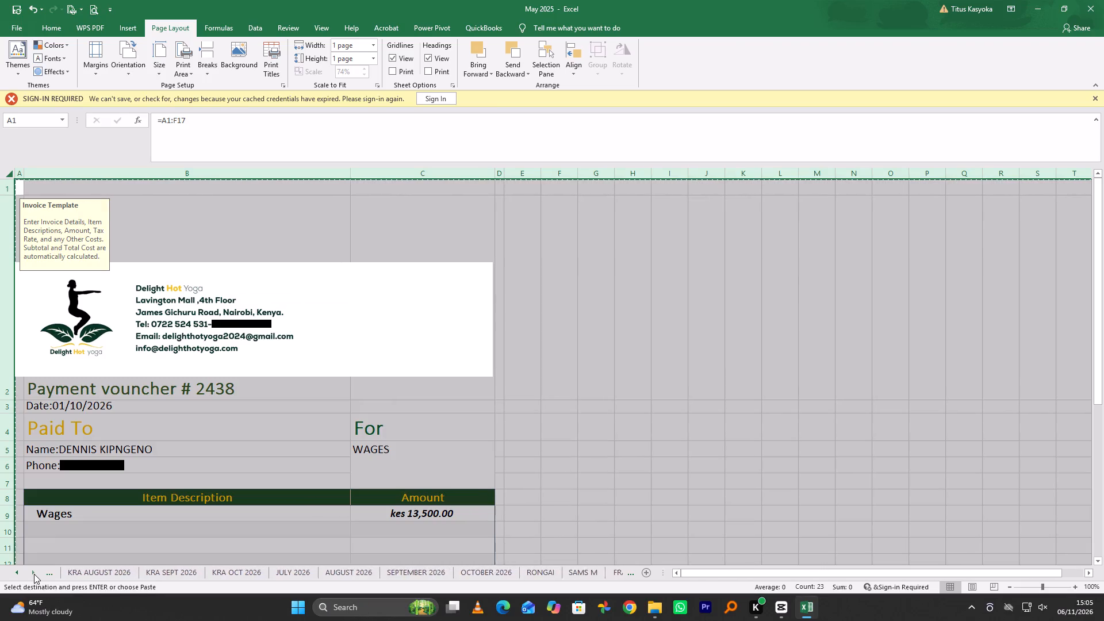
pyautogui.click(34, 574)
pyautogui.click(34, 574)
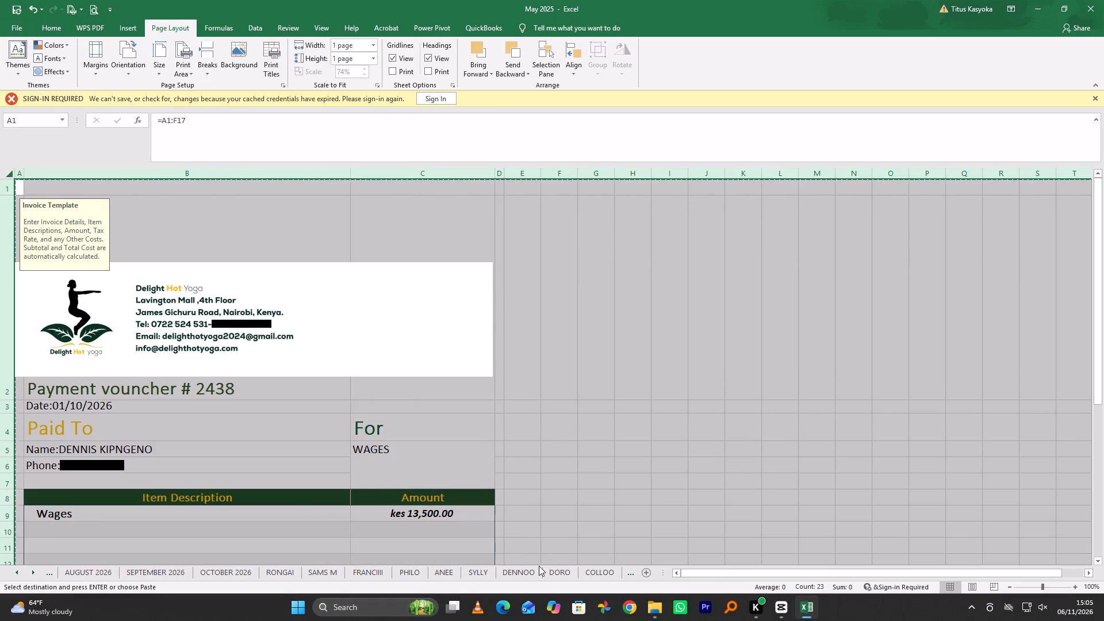
pyautogui.click(513, 569)
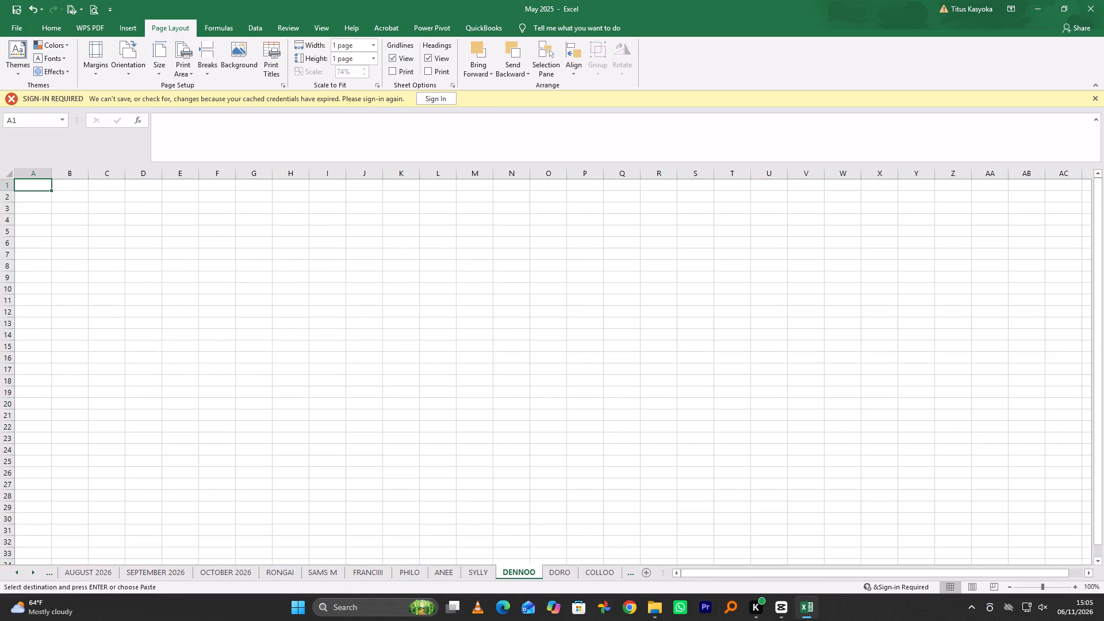
pyautogui.rightClick(5, 171)
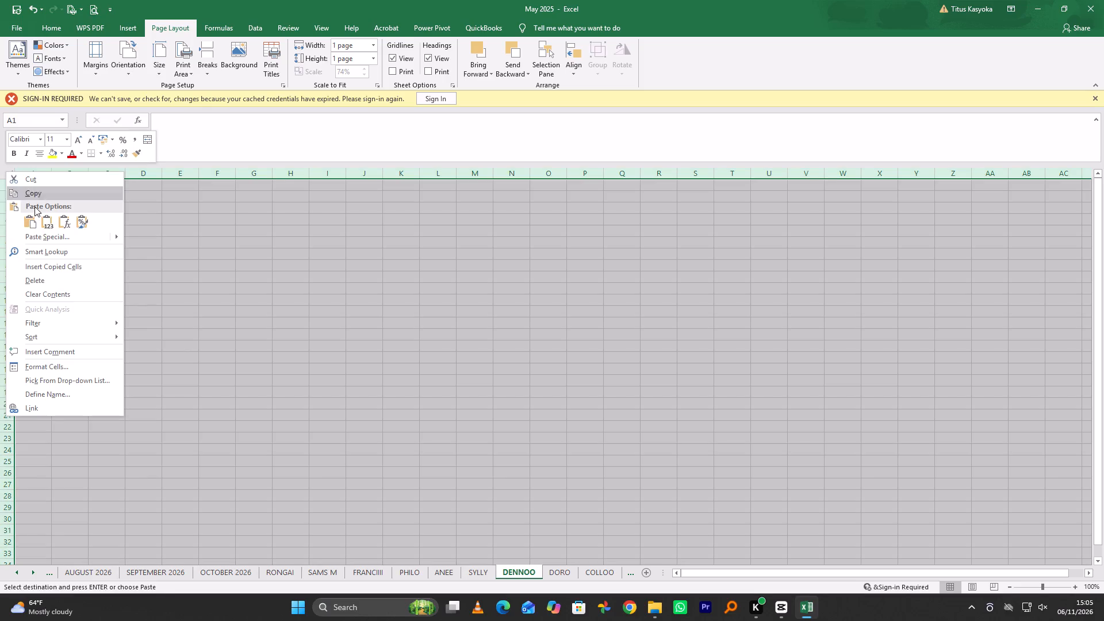
pyautogui.click(30, 223)
pyautogui.click(633, 494)
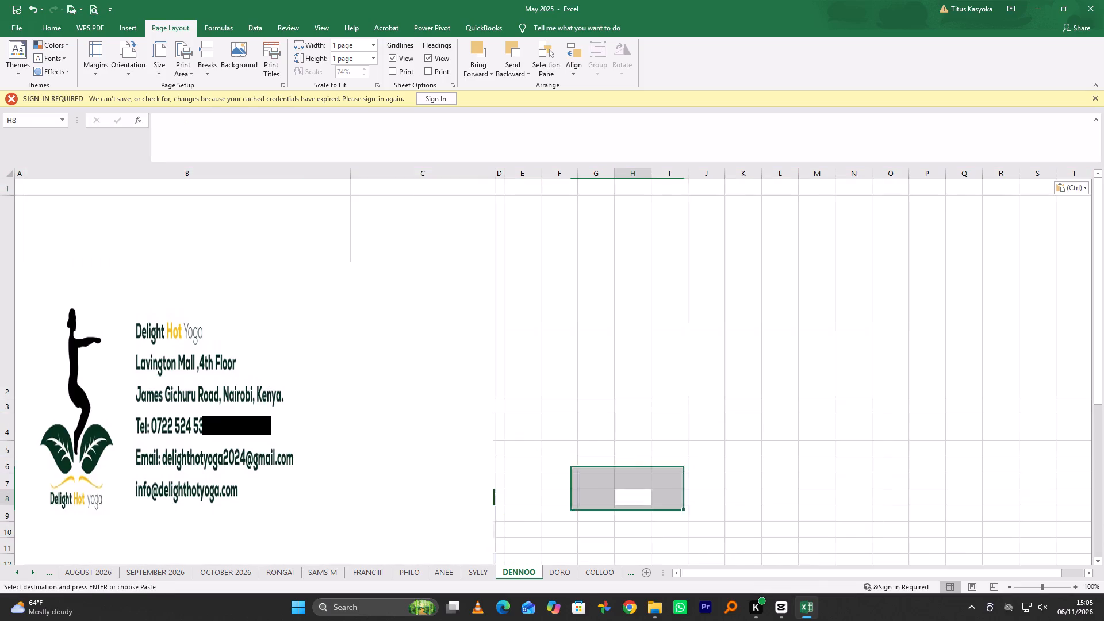
# Copy the entire DORCAS7 worksheet, which holds payment voucher # 2439.
pyautogui.tripleClick(14, 572)
pyautogui.tripleClick(14, 572)
pyautogui.tripleClick(14, 572)
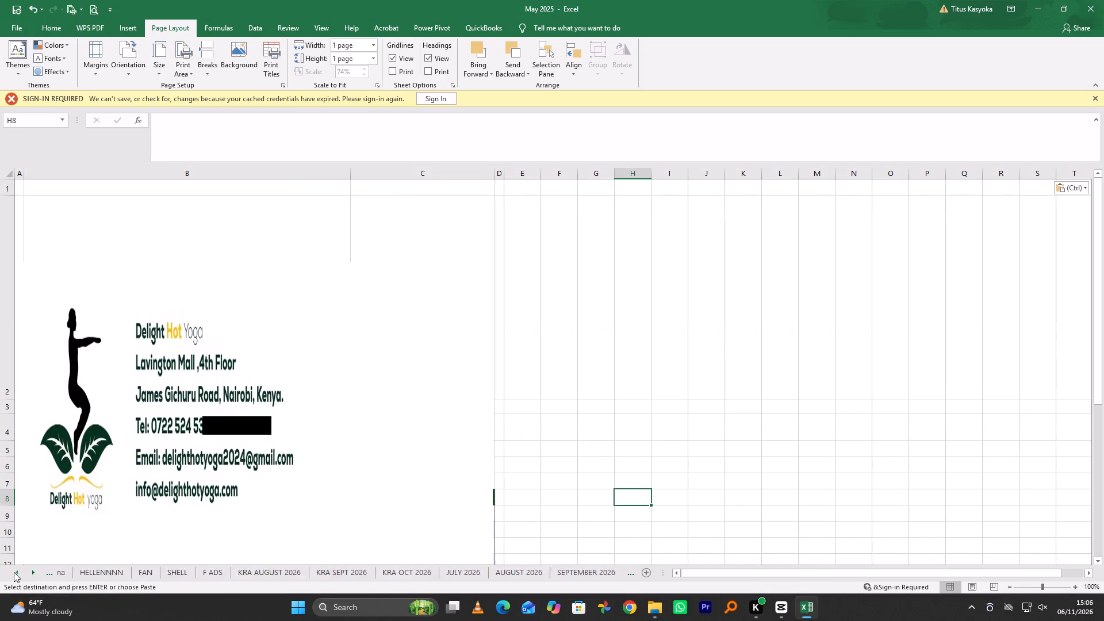
pyautogui.tripleClick(14, 572)
pyautogui.tripleClick(14, 572)
pyautogui.click(14, 572)
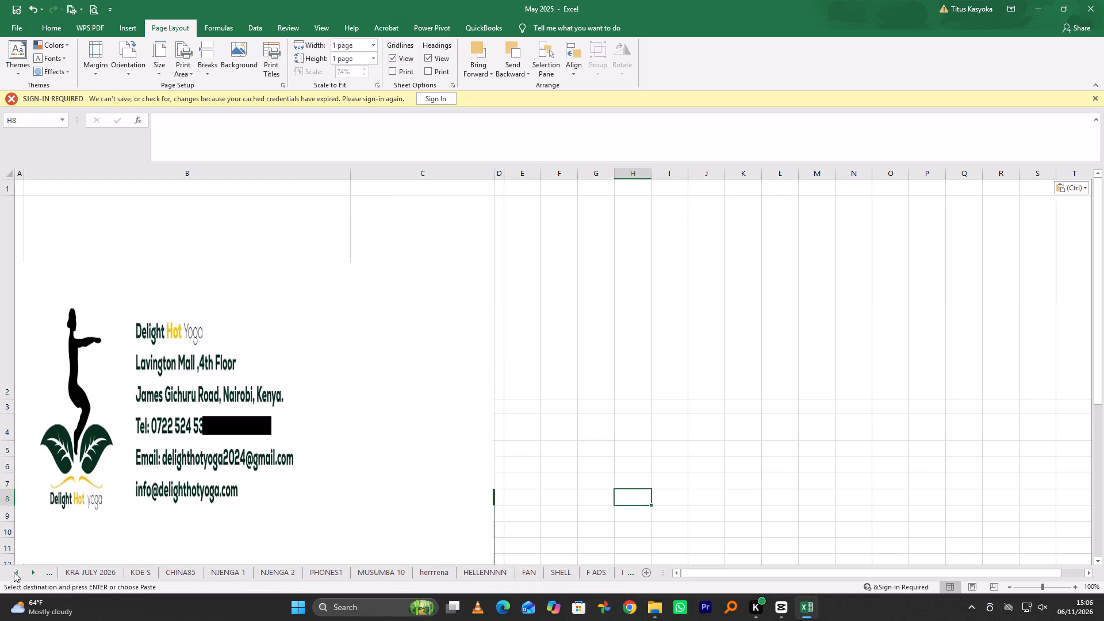
pyautogui.tripleClick(14, 572)
pyautogui.tripleClick(14, 572)
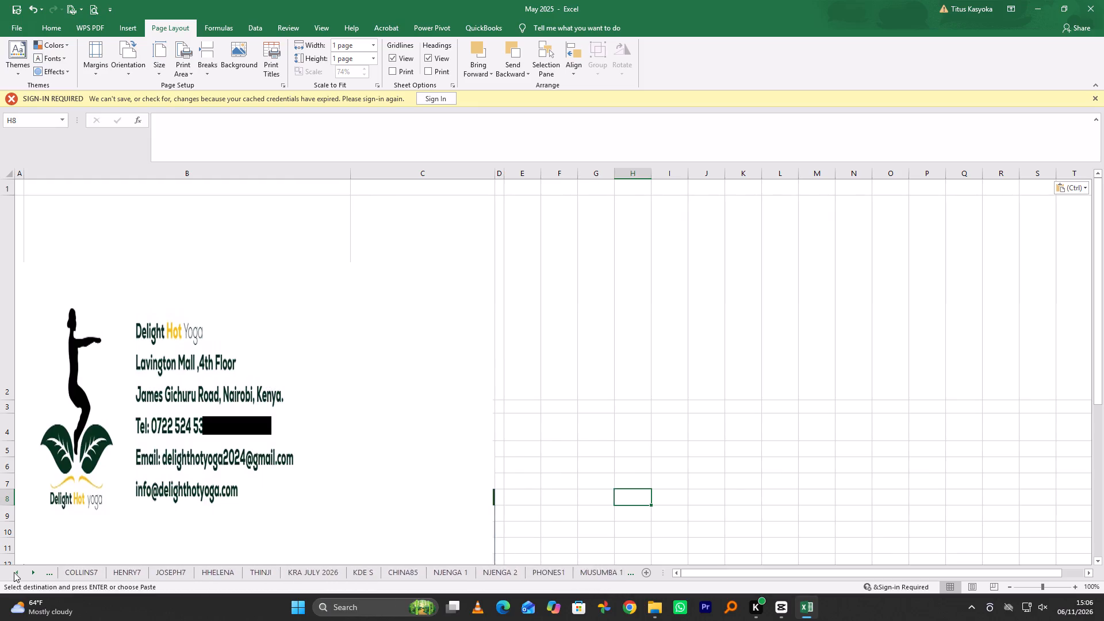
pyautogui.click(14, 572)
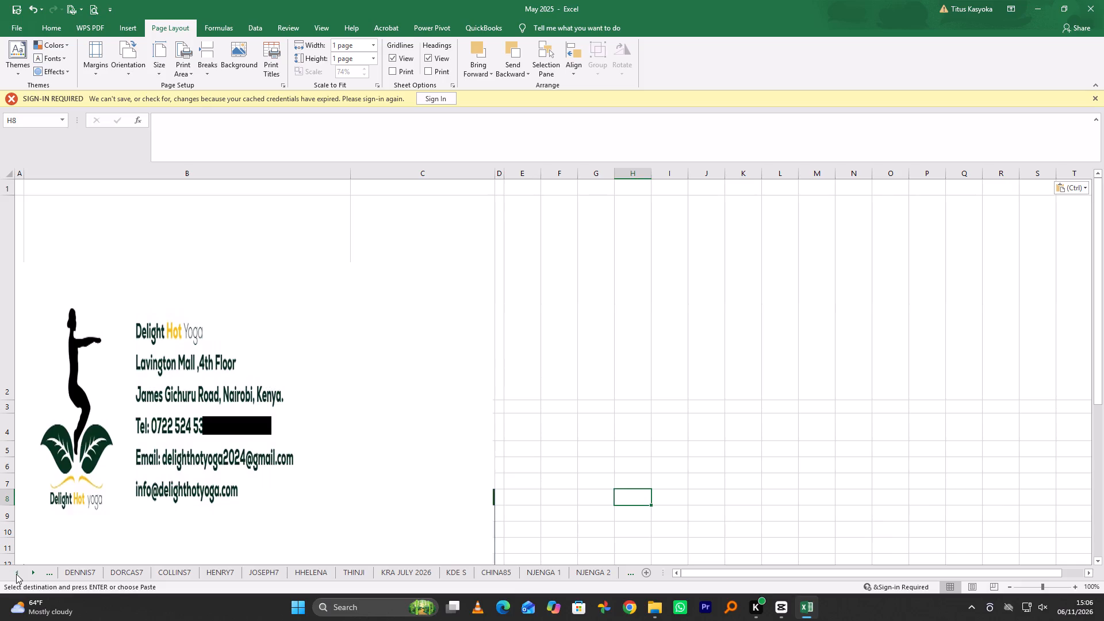
pyautogui.click(122, 574)
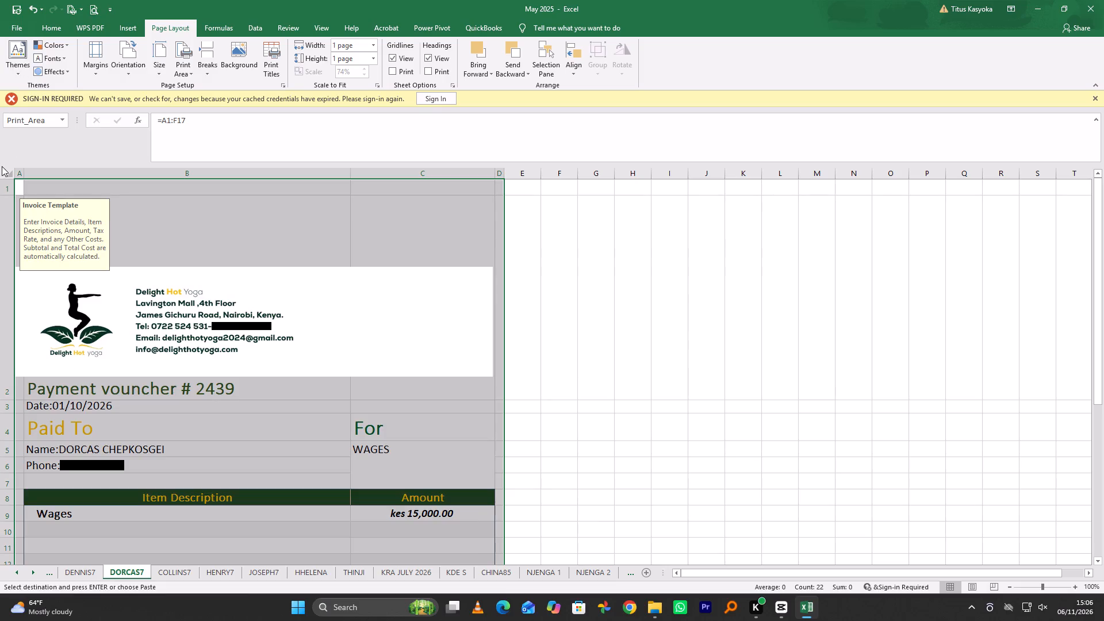
pyautogui.rightClick(4, 172)
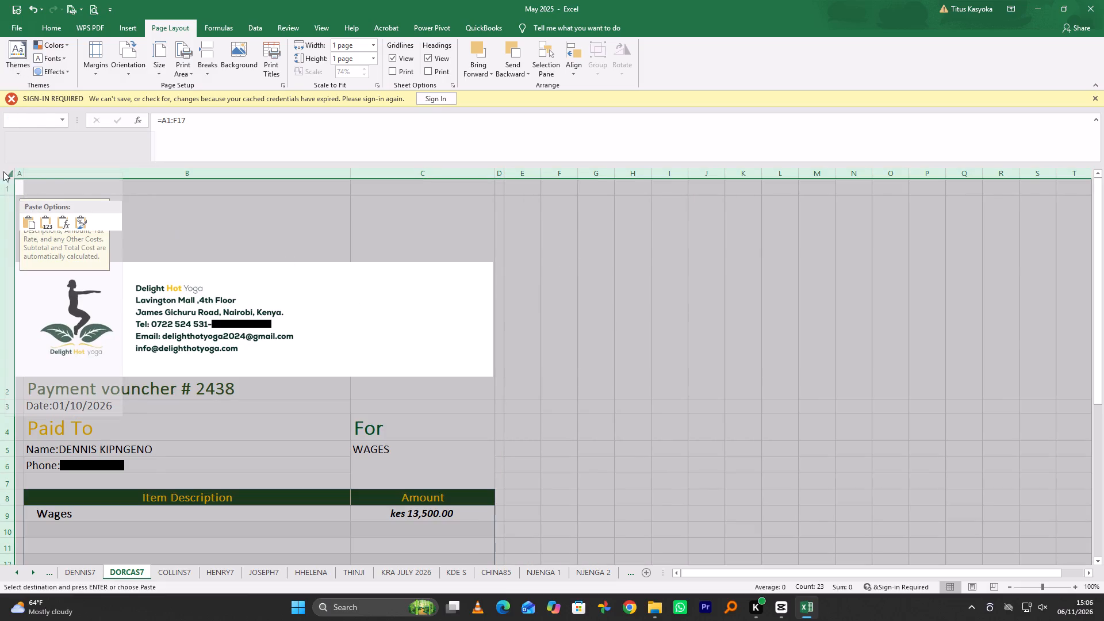
pyautogui.click(715, 285)
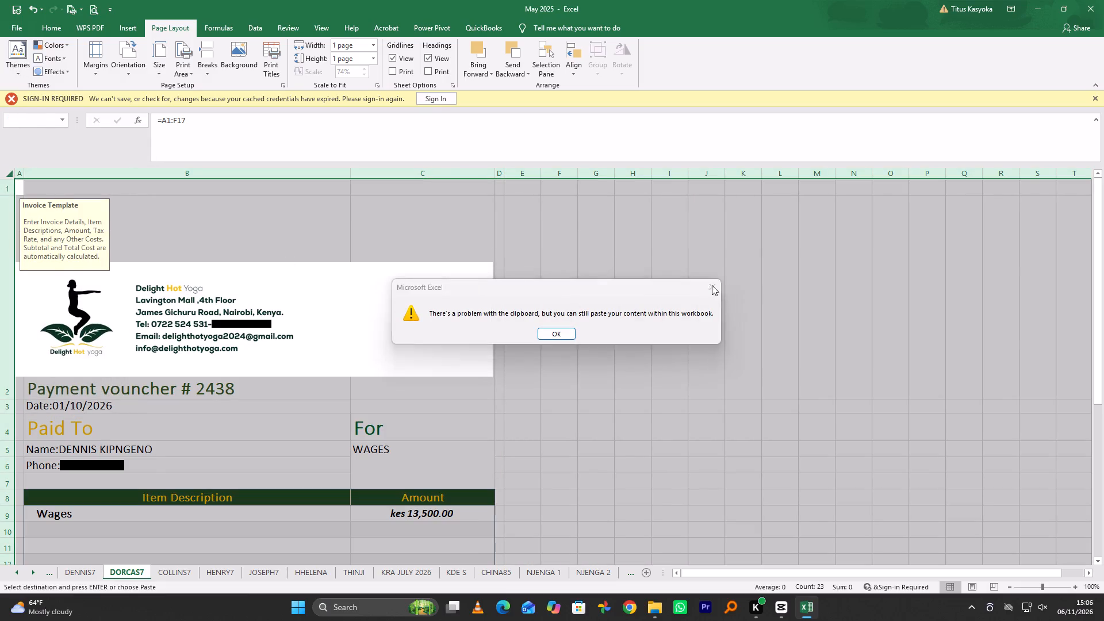
pyautogui.rightClick(8, 174)
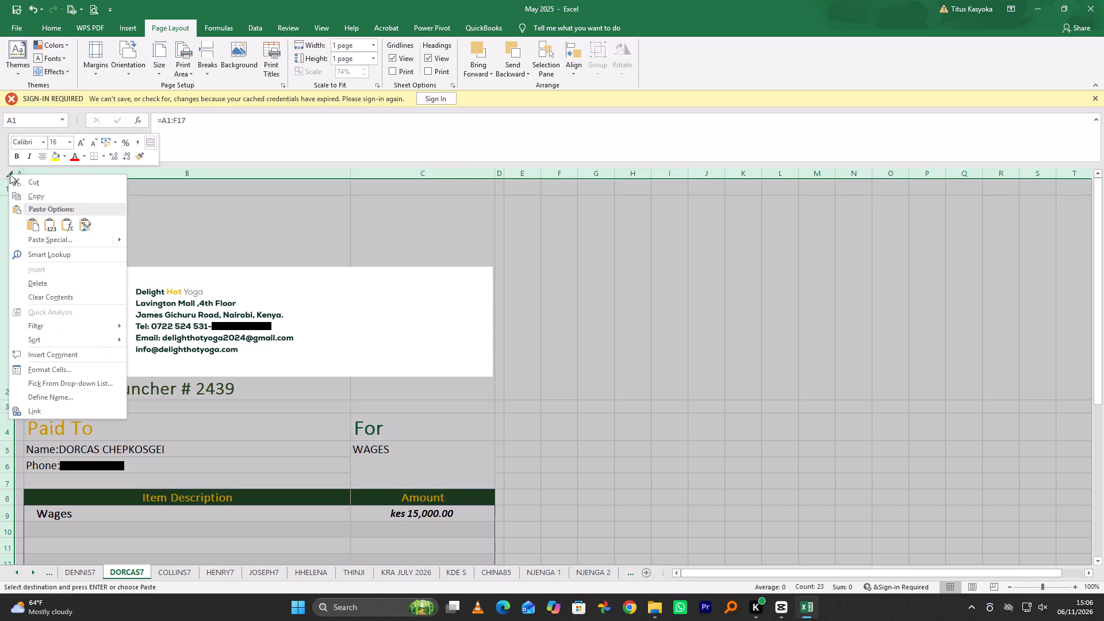
pyautogui.click(48, 197)
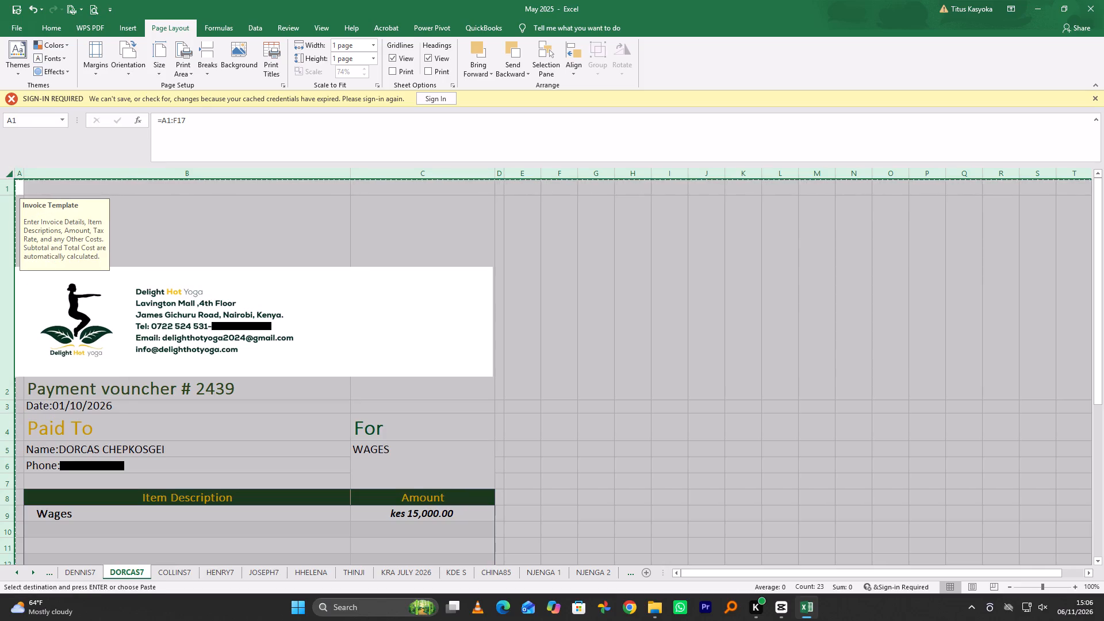
# Paste the copied DORCAS7 voucher over the whole blank DORO worksheet.
pyautogui.click(34, 572)
pyautogui.tripleClick(34, 572)
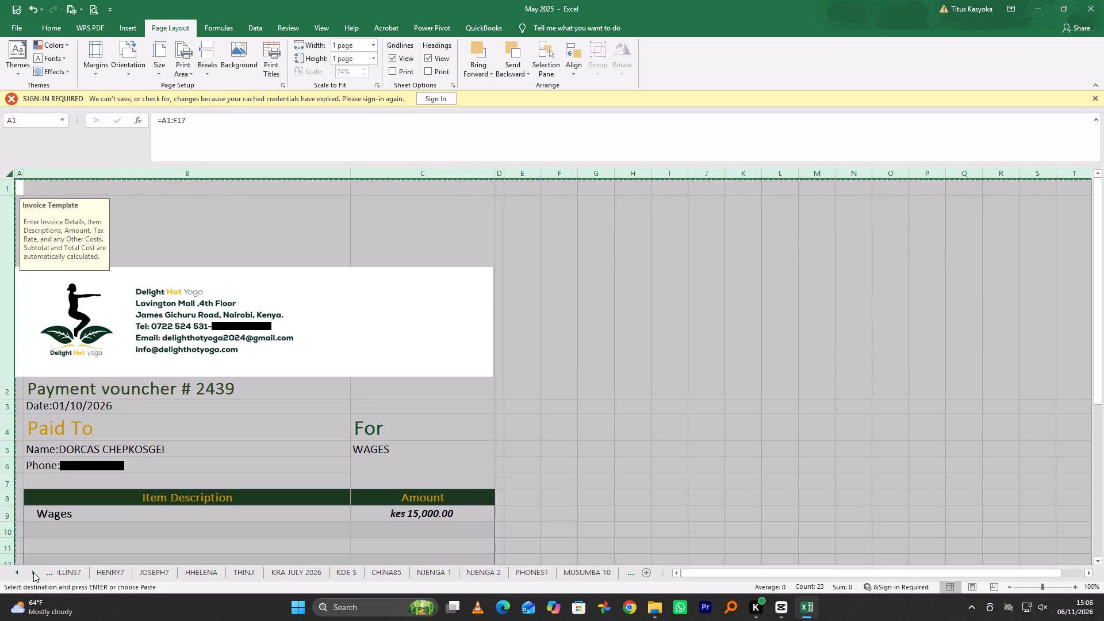
pyautogui.click(33, 572)
pyautogui.tripleClick(33, 572)
pyautogui.tripleClick(33, 572)
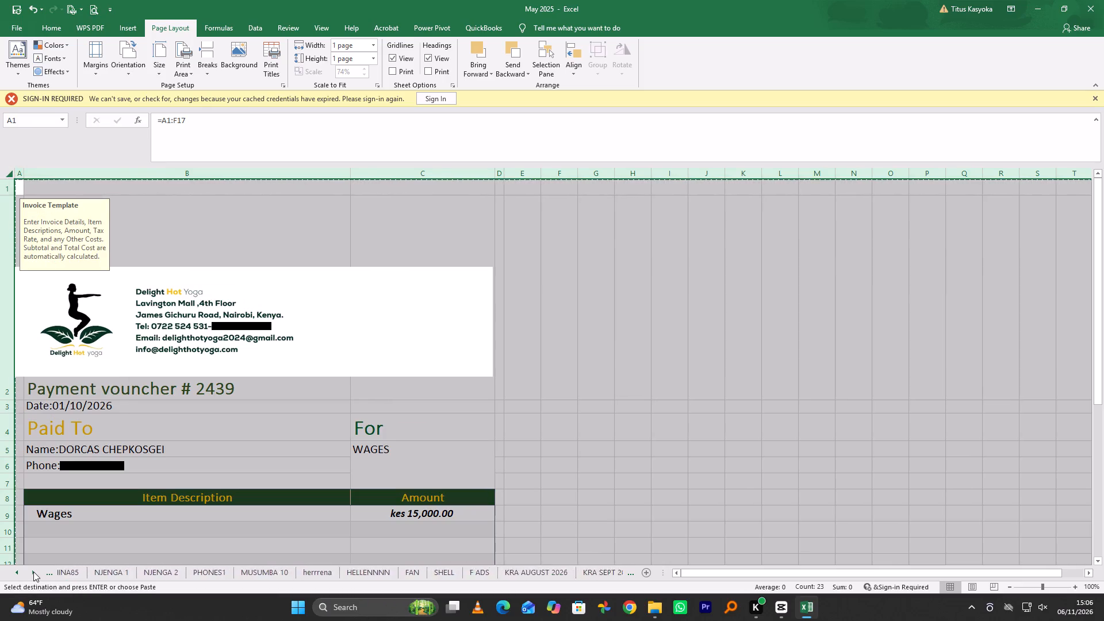
pyautogui.tripleClick(30, 570)
pyautogui.doubleClick(30, 570)
pyautogui.tripleClick(30, 570)
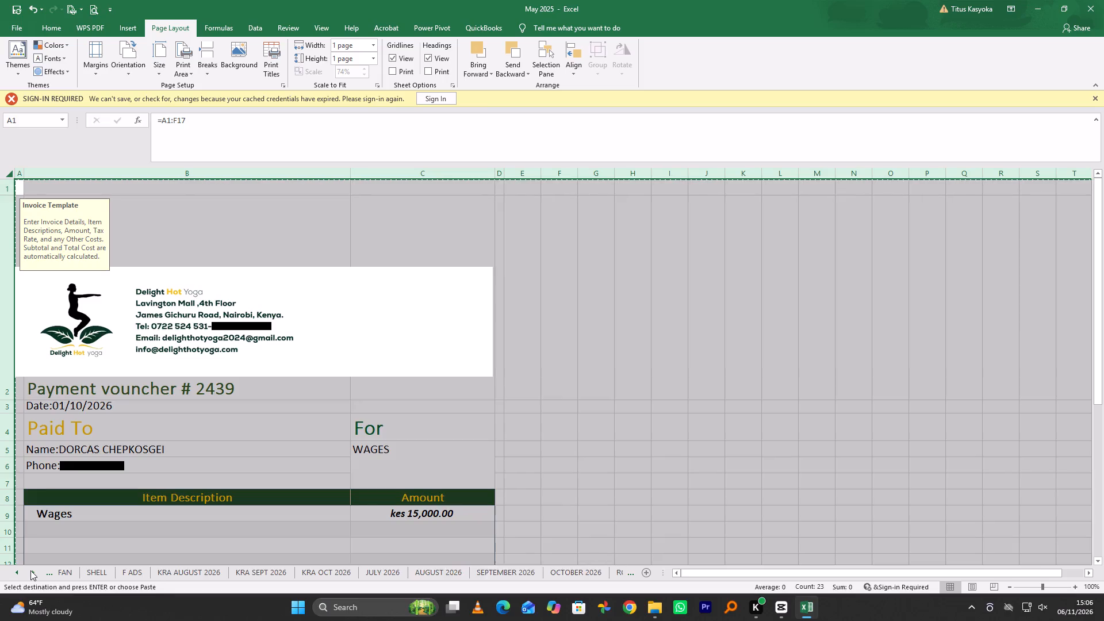
pyautogui.tripleClick(30, 570)
pyautogui.click(30, 570)
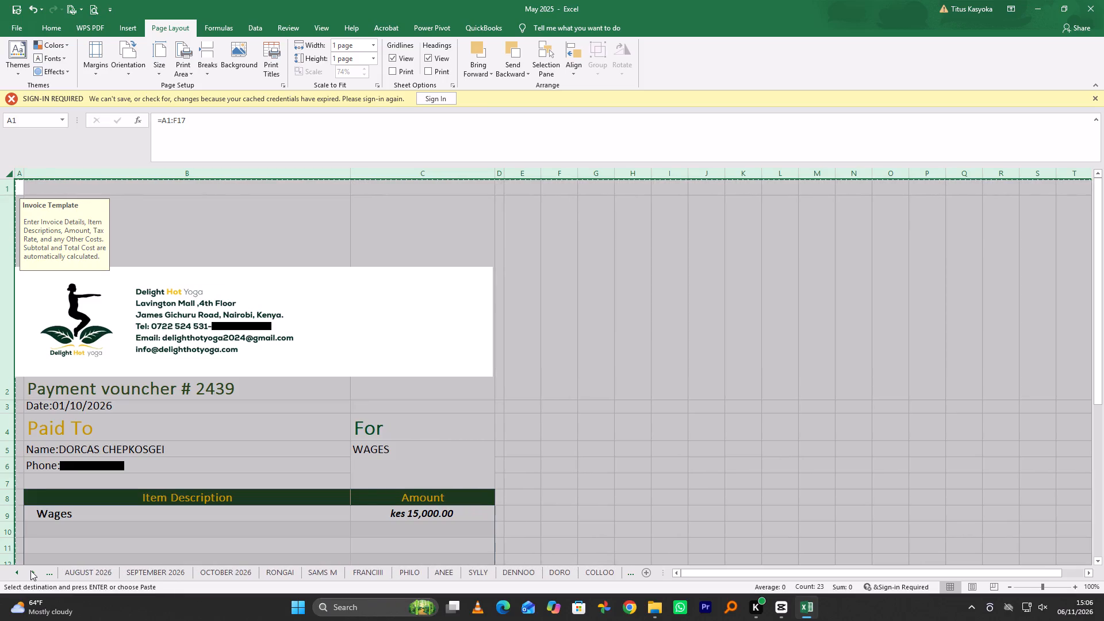
pyautogui.click(30, 570)
pyautogui.click(496, 572)
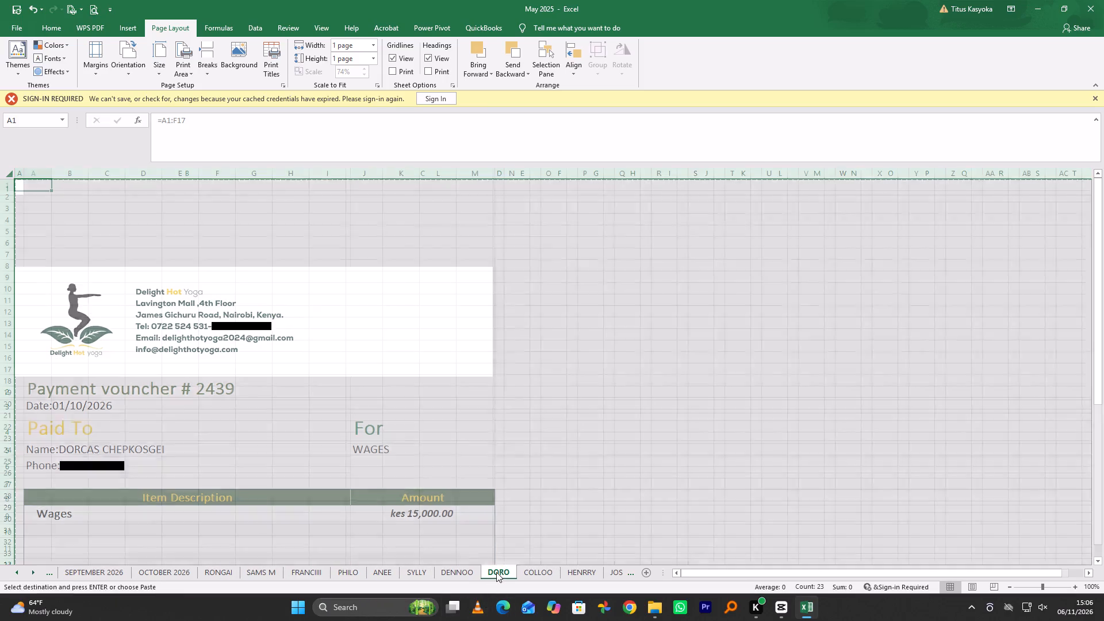
pyautogui.rightClick(7, 172)
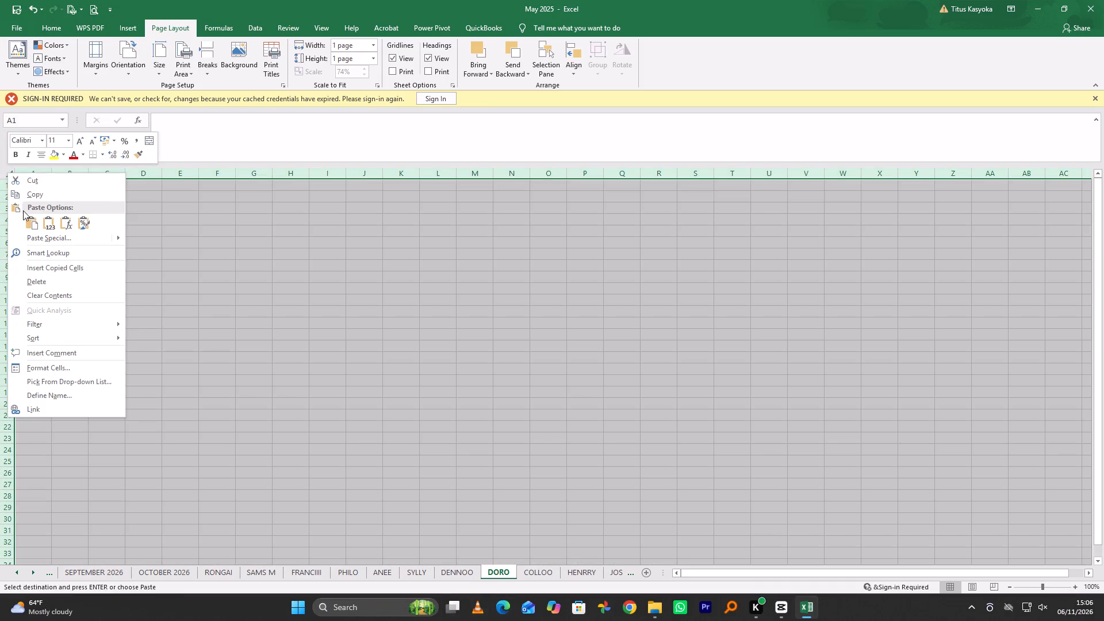
pyautogui.click(33, 221)
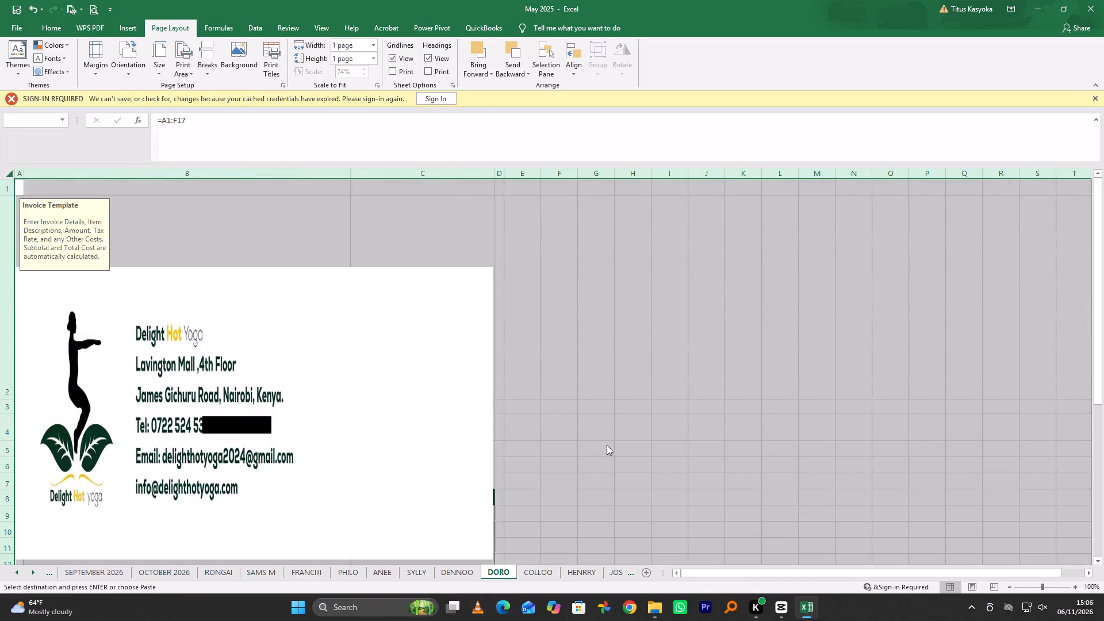
pyautogui.moveTo(605, 446); pyautogui.dragTo(599, 446)
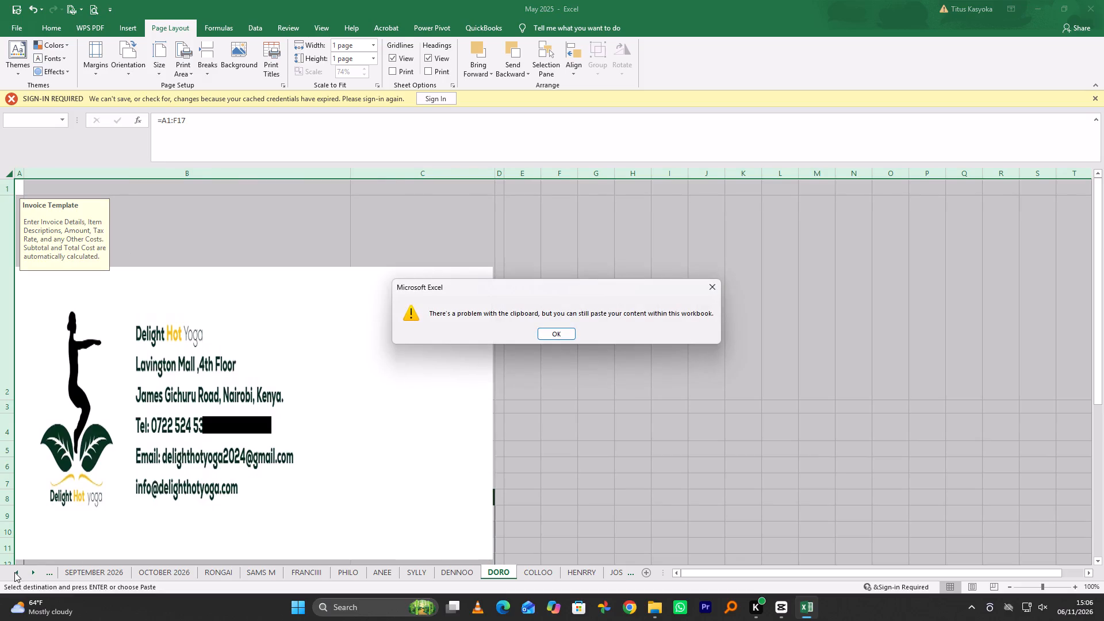
pyautogui.doubleClick(14, 572)
pyautogui.click(691, 385)
# Dismiss the clipboard message and clear the whole-sheet selection on the DORO worksheet.
pyautogui.click(714, 281)
pyautogui.click(629, 432)
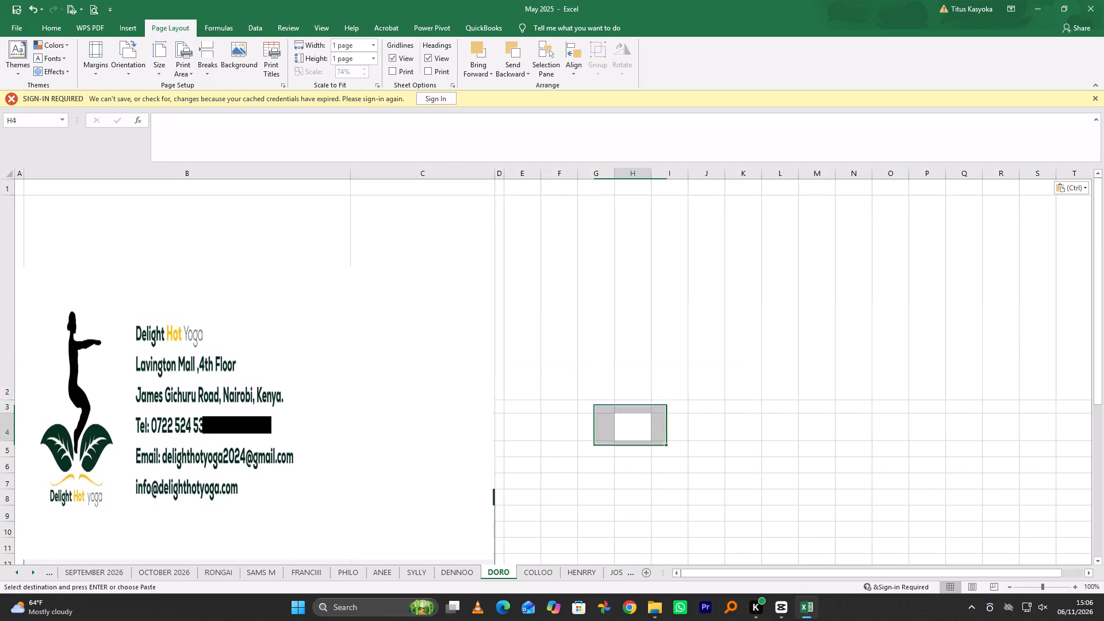
# Open the COLLINS7 worksheet, which holds payment voucher # 2440.
pyautogui.tripleClick(17, 572)
pyautogui.tripleClick(17, 572)
pyautogui.tripleClick(17, 572)
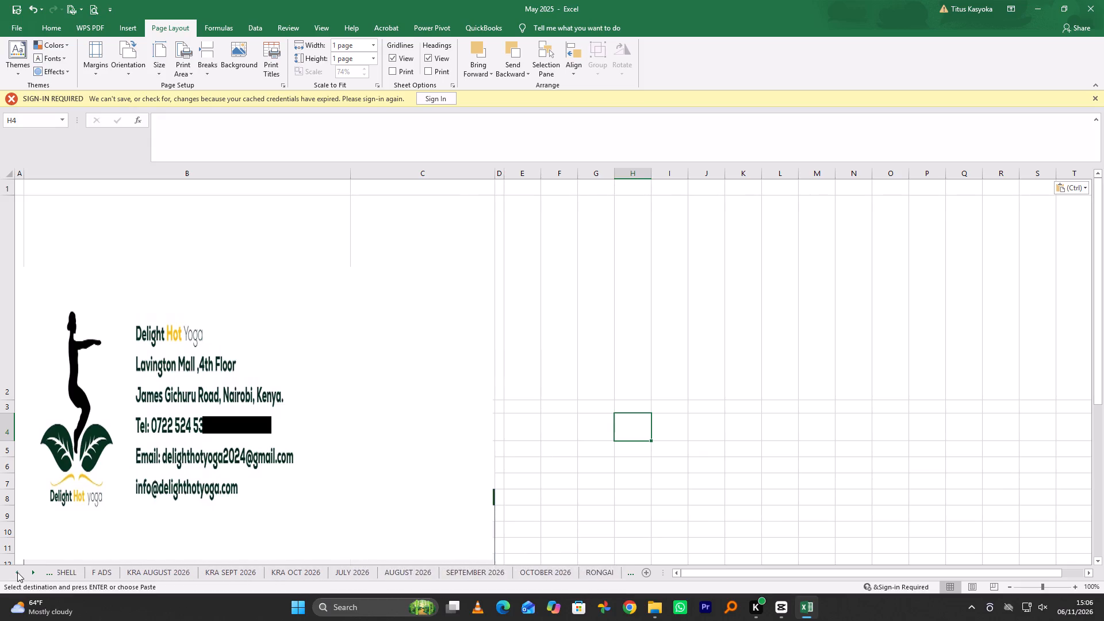
pyautogui.tripleClick(17, 572)
pyautogui.click(17, 572)
pyautogui.tripleClick(17, 572)
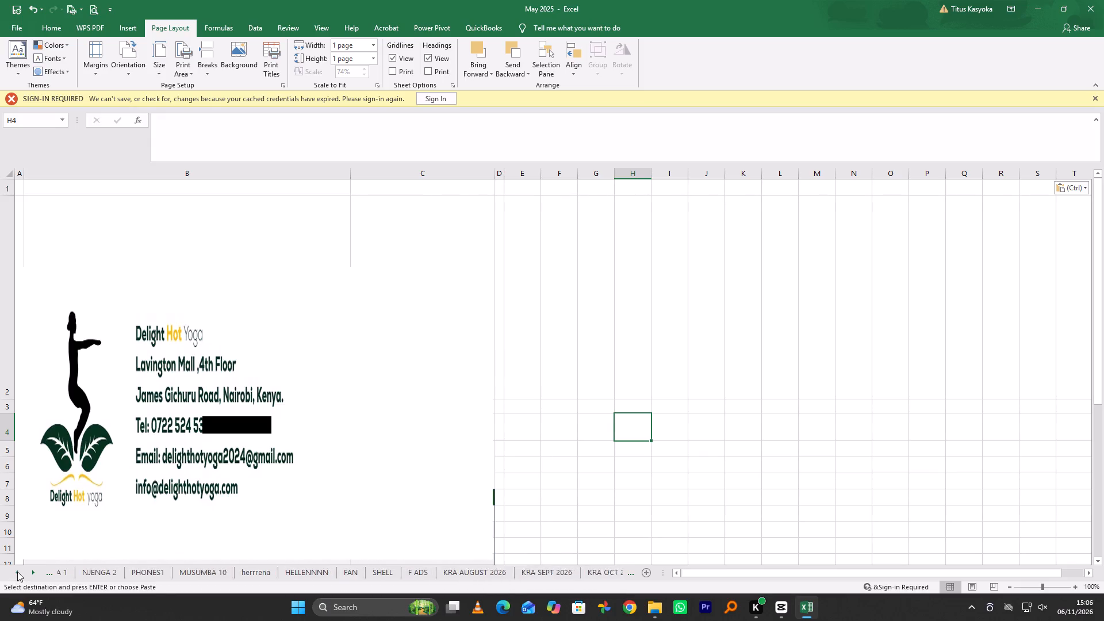
pyautogui.tripleClick(17, 572)
pyautogui.tripleClick(17, 572)
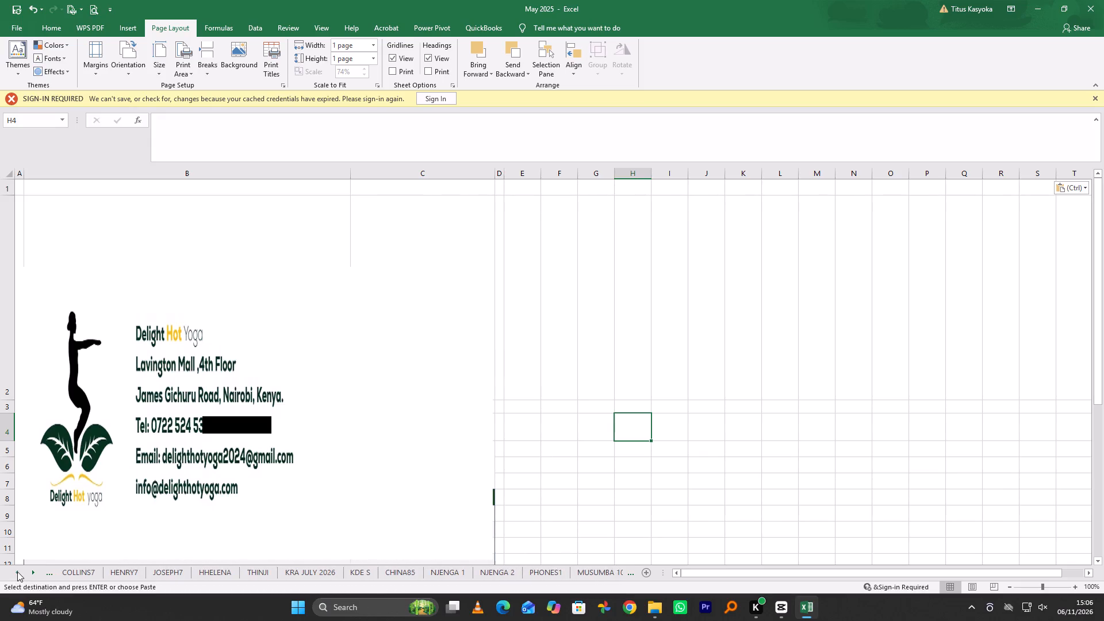
pyautogui.click(17, 572)
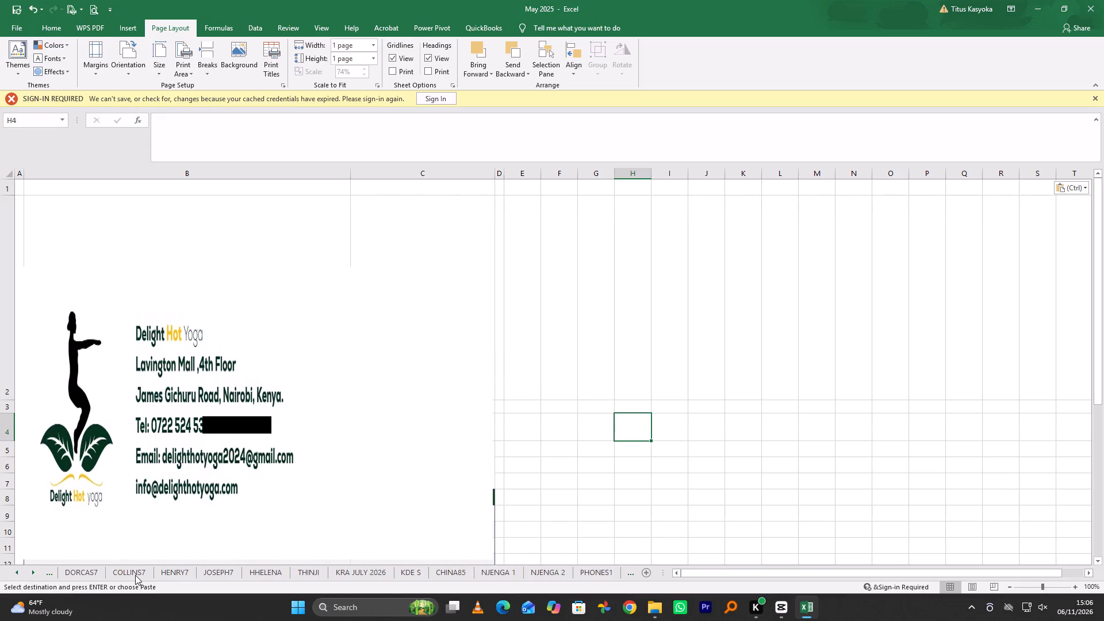
pyautogui.click(135, 575)
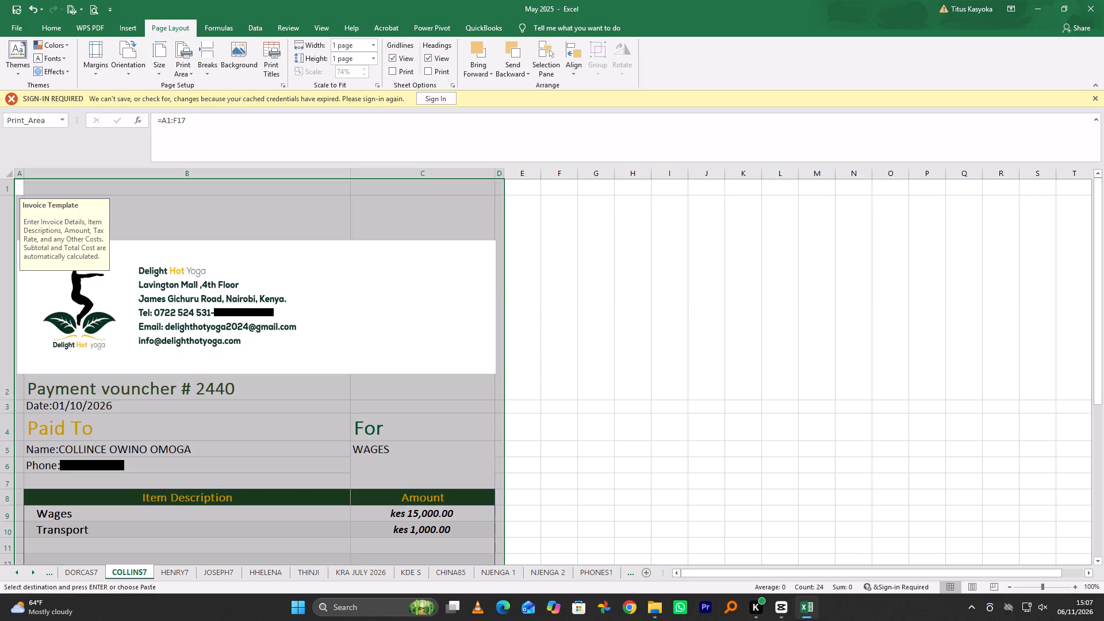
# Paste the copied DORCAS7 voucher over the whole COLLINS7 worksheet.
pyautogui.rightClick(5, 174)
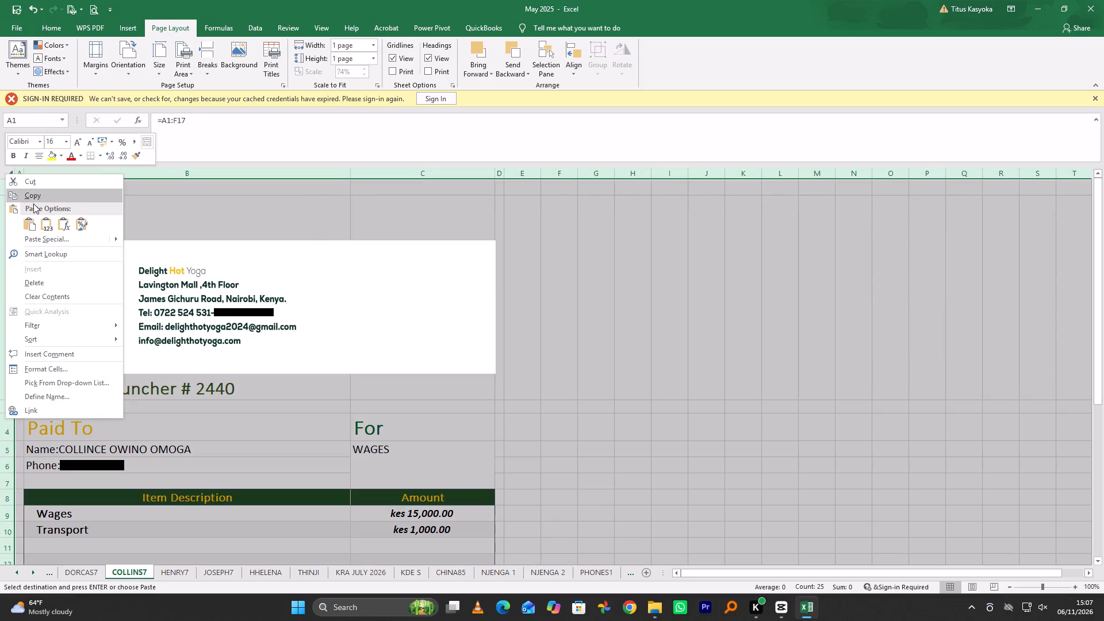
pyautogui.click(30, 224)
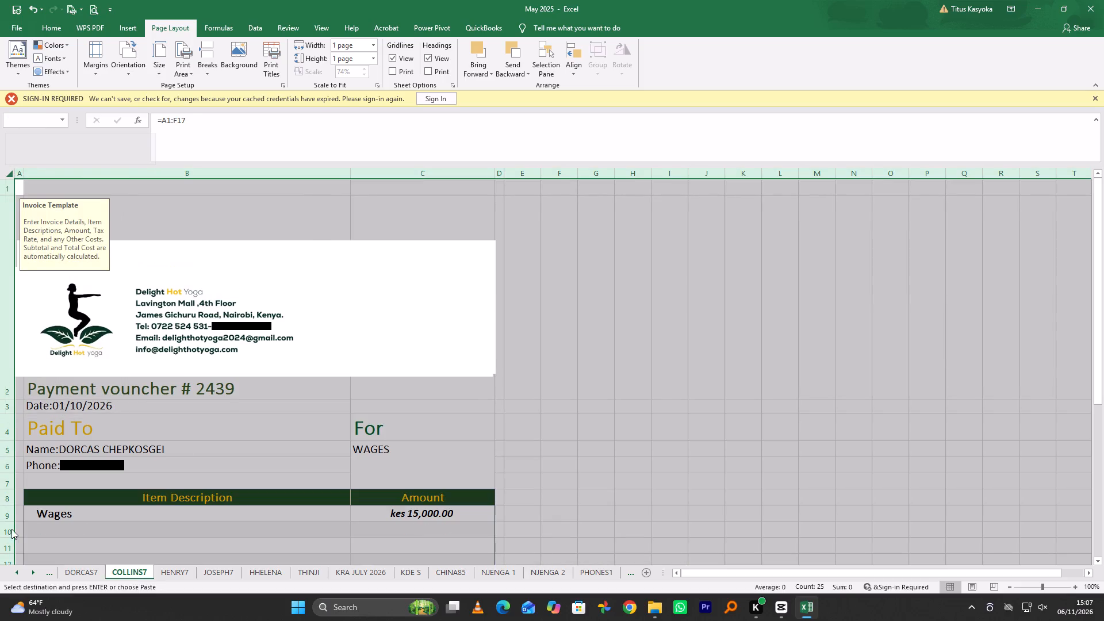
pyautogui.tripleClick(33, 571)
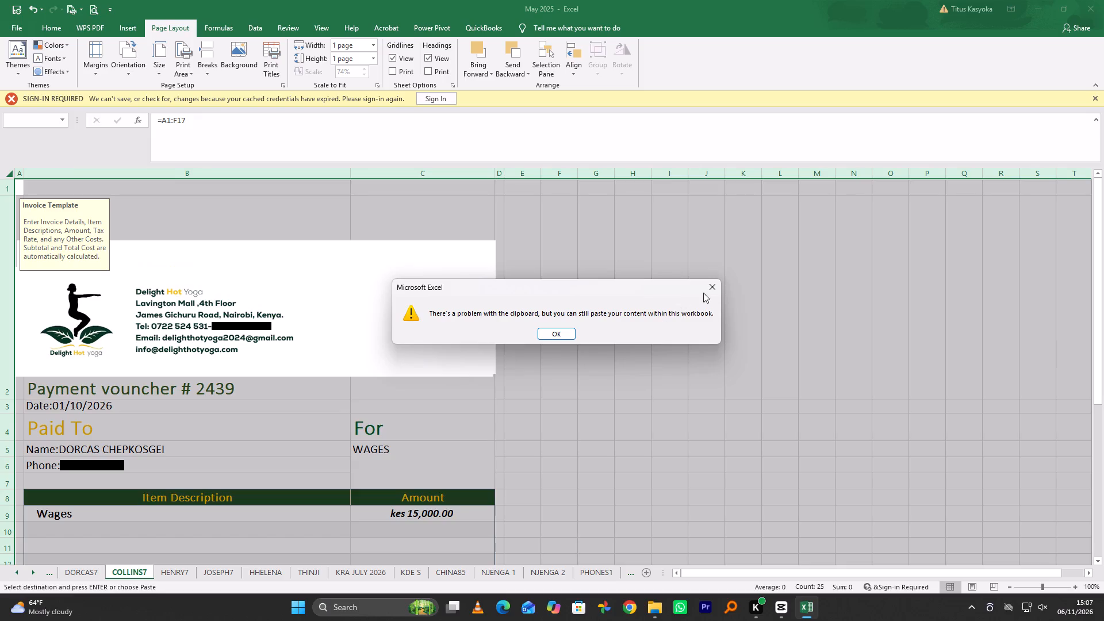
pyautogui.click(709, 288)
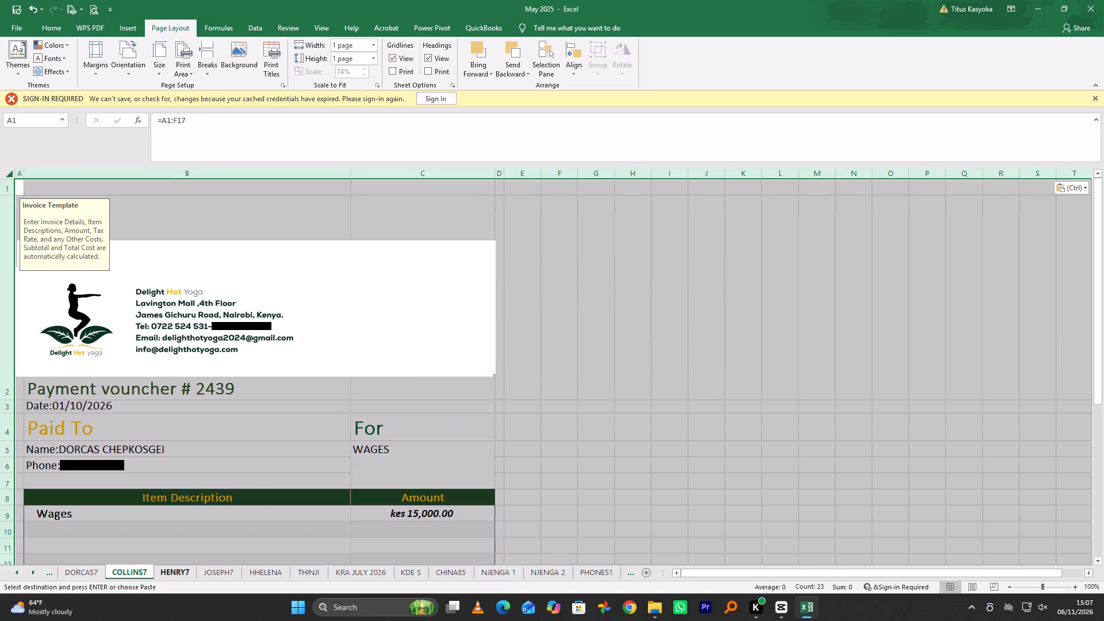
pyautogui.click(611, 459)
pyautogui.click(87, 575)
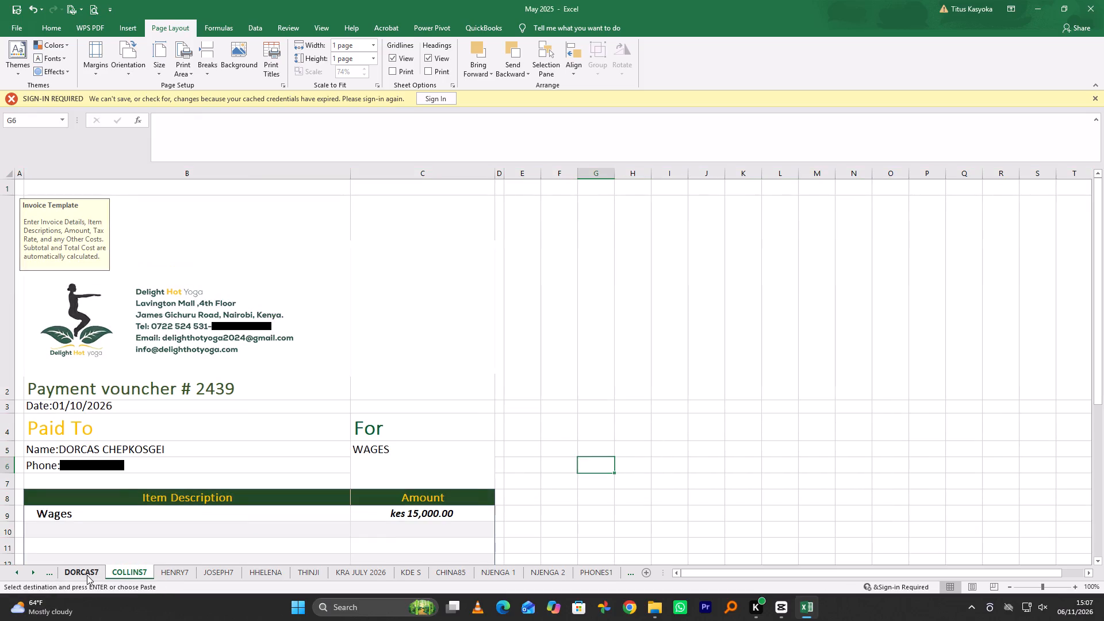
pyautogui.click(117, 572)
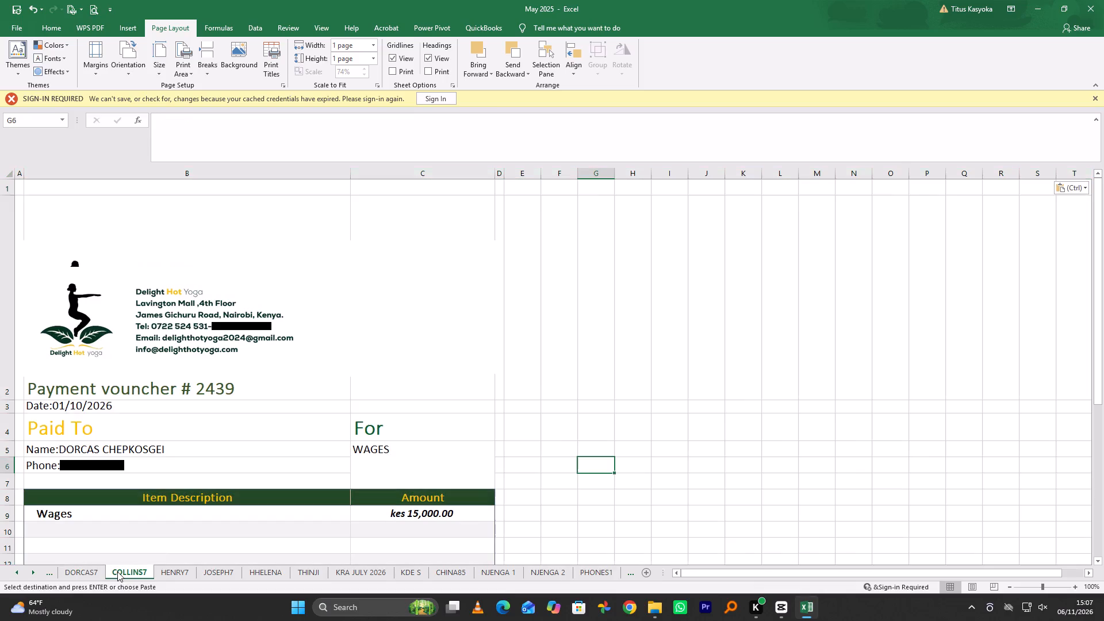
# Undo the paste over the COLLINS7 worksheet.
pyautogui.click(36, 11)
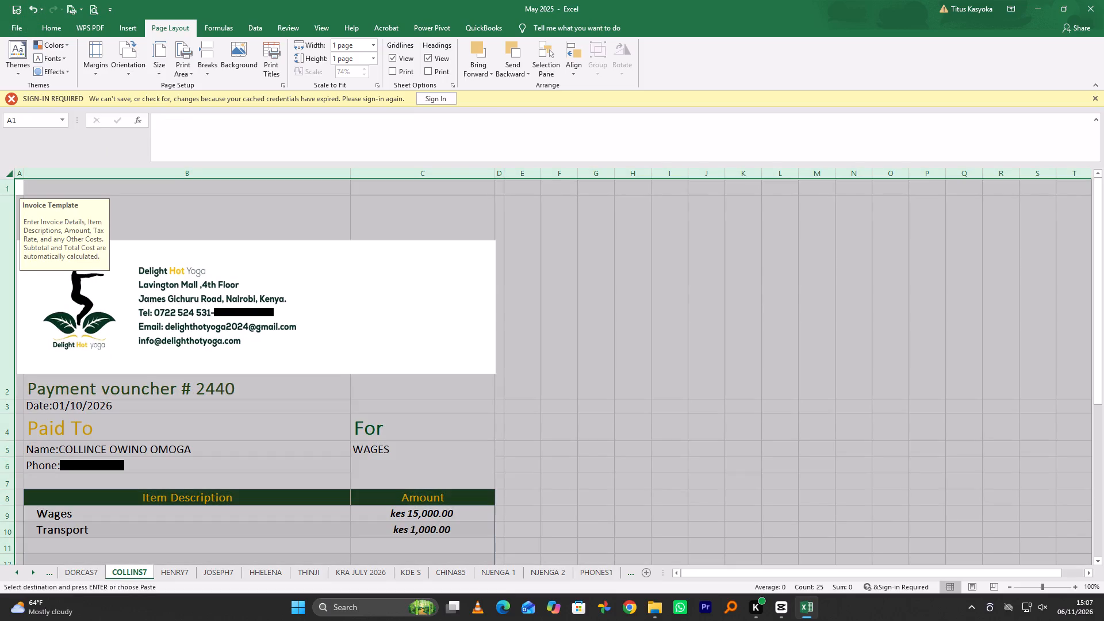
# Copy the entire COLLINS7 worksheet with payment voucher # 2440.
pyautogui.rightClick(6, 172)
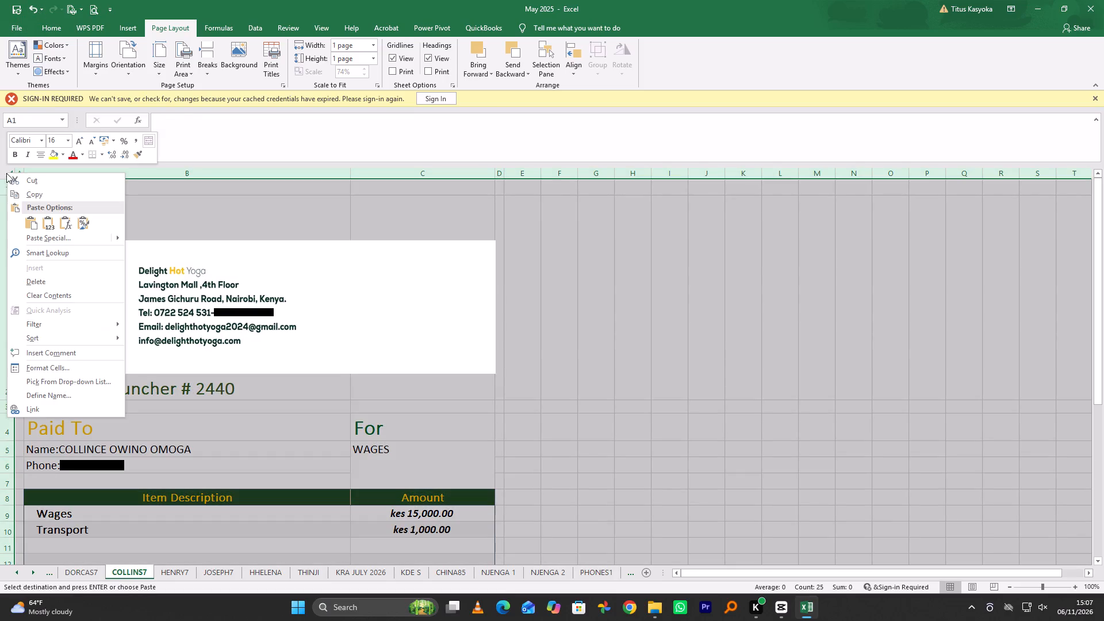
pyautogui.click(43, 195)
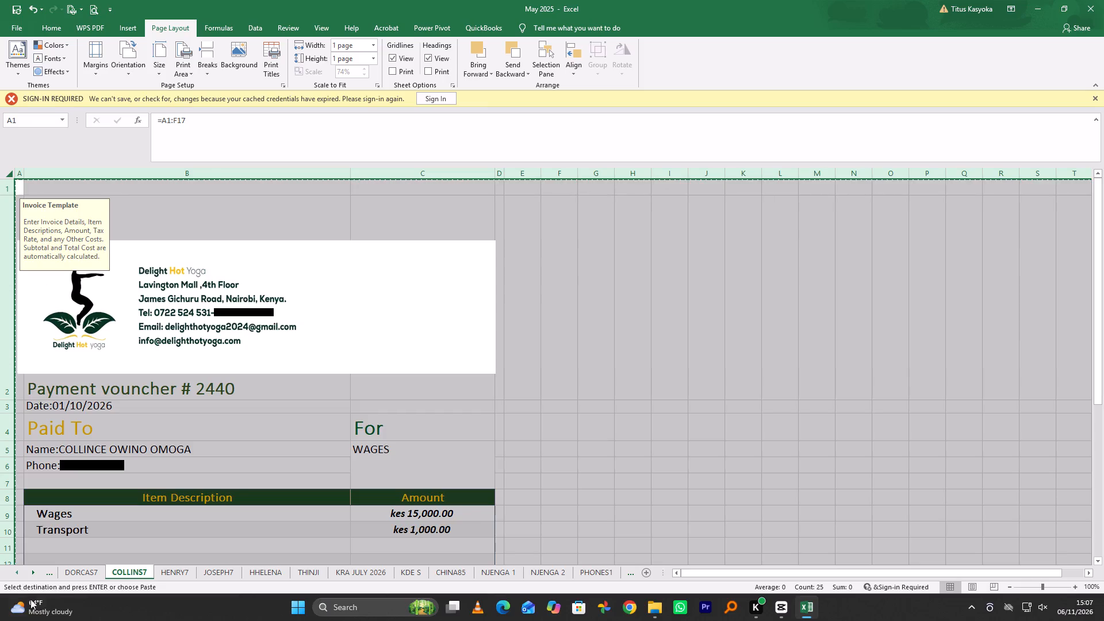
# Paste the copied COLLINS7 voucher over the whole blank COLLOO worksheet.
pyautogui.doubleClick(32, 574)
pyautogui.tripleClick(32, 574)
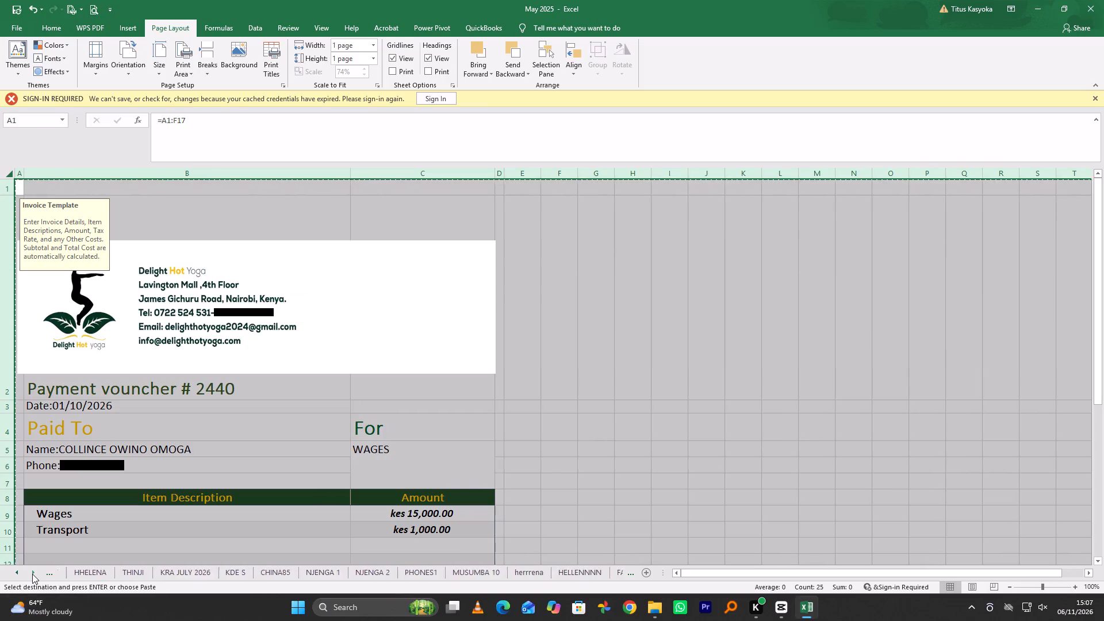
pyautogui.tripleClick(33, 573)
pyautogui.doubleClick(33, 573)
pyautogui.tripleClick(33, 573)
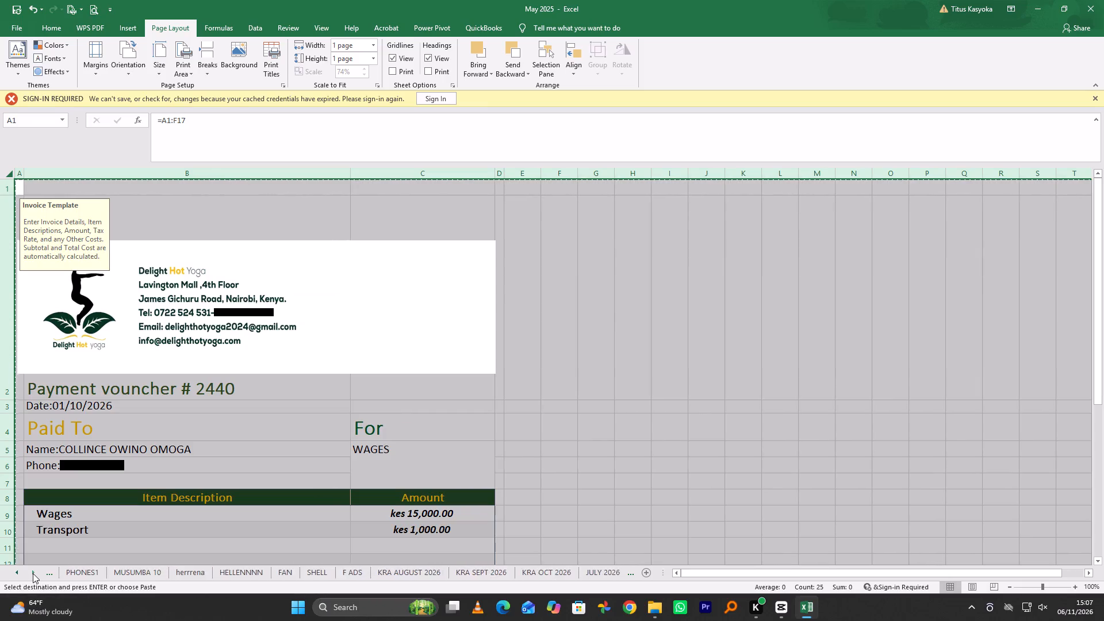
pyautogui.tripleClick(33, 573)
pyautogui.tripleClick(33, 573)
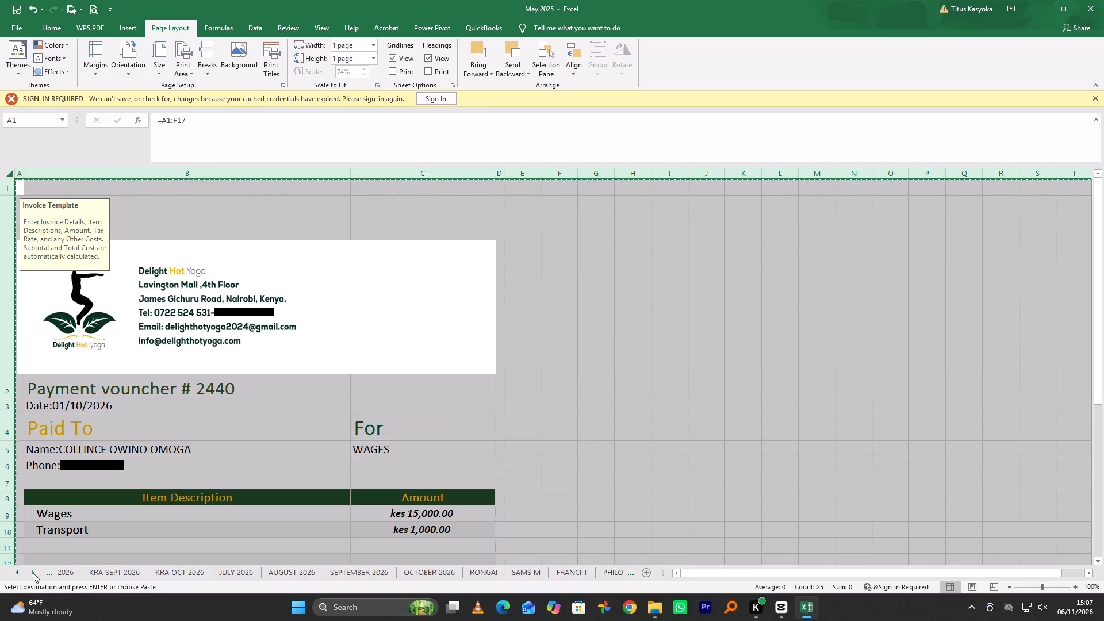
pyautogui.tripleClick(33, 573)
pyautogui.doubleClick(33, 573)
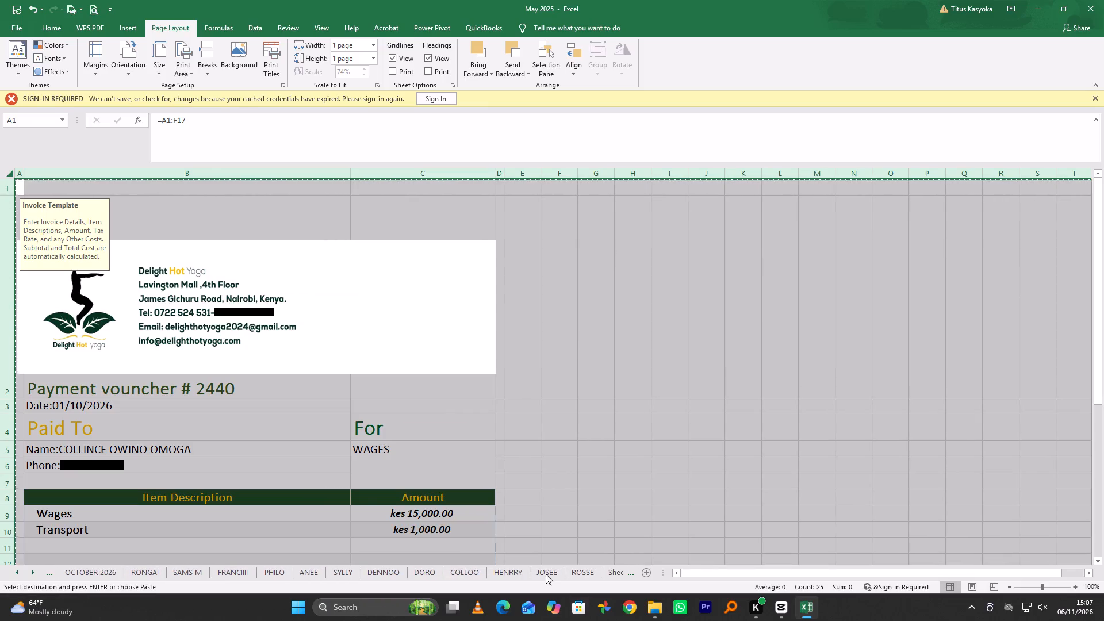
pyautogui.click(471, 573)
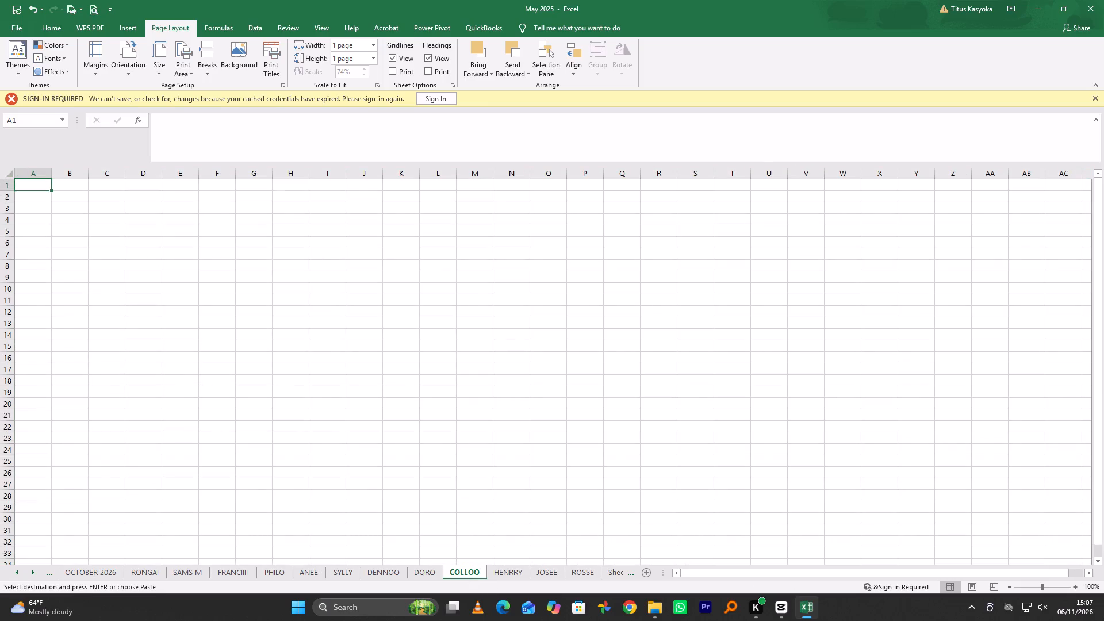
pyautogui.rightClick(6, 172)
pyautogui.click(30, 223)
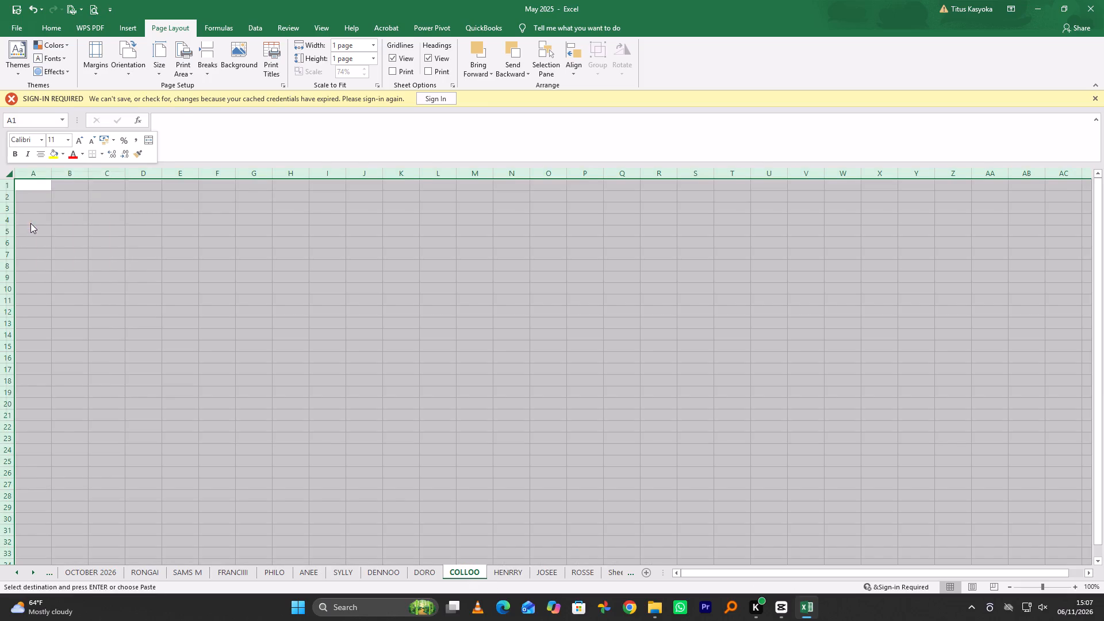
pyautogui.click(706, 442)
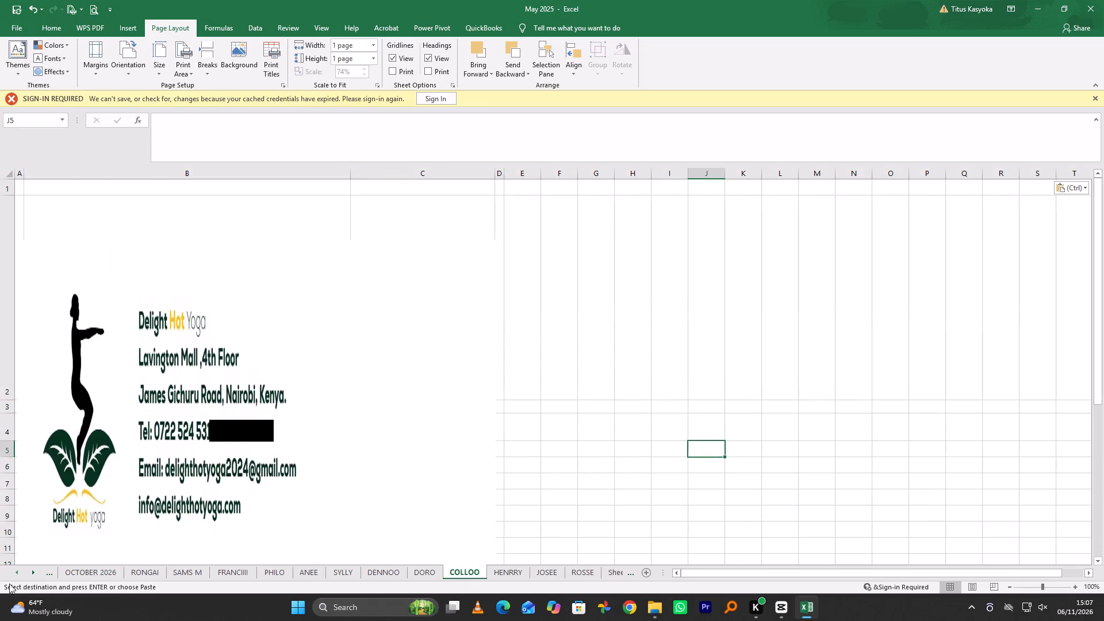
# Copy the entire HENRY7 worksheet, which holds payment voucher # 2441.
pyautogui.tripleClick(19, 570)
pyautogui.tripleClick(19, 570)
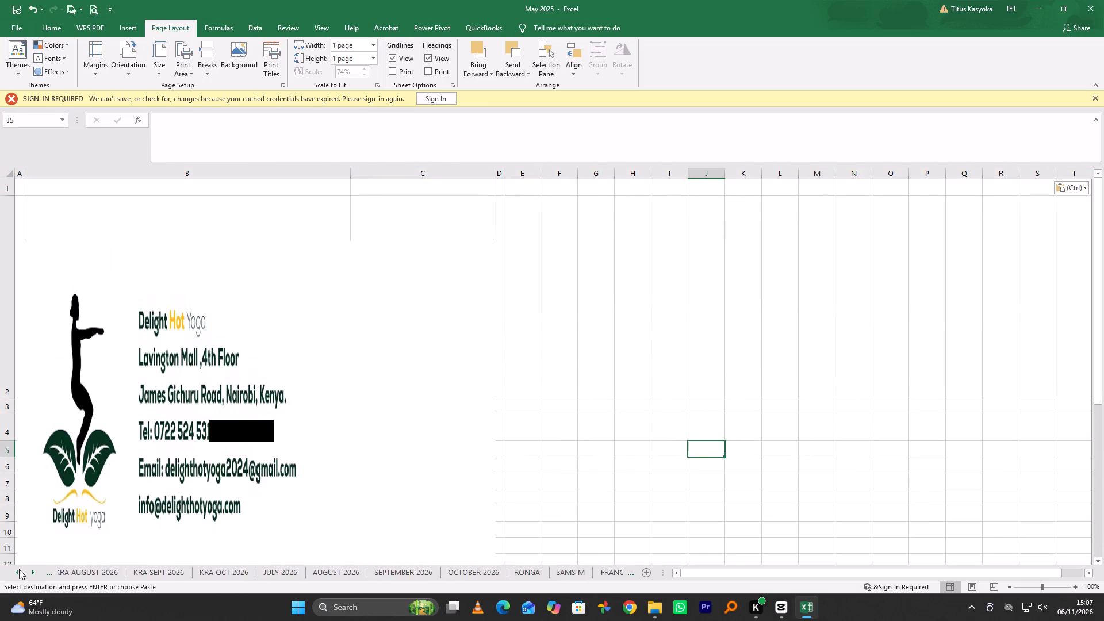
pyautogui.tripleClick(19, 569)
pyautogui.tripleClick(19, 569)
pyautogui.tripleClick(19, 569)
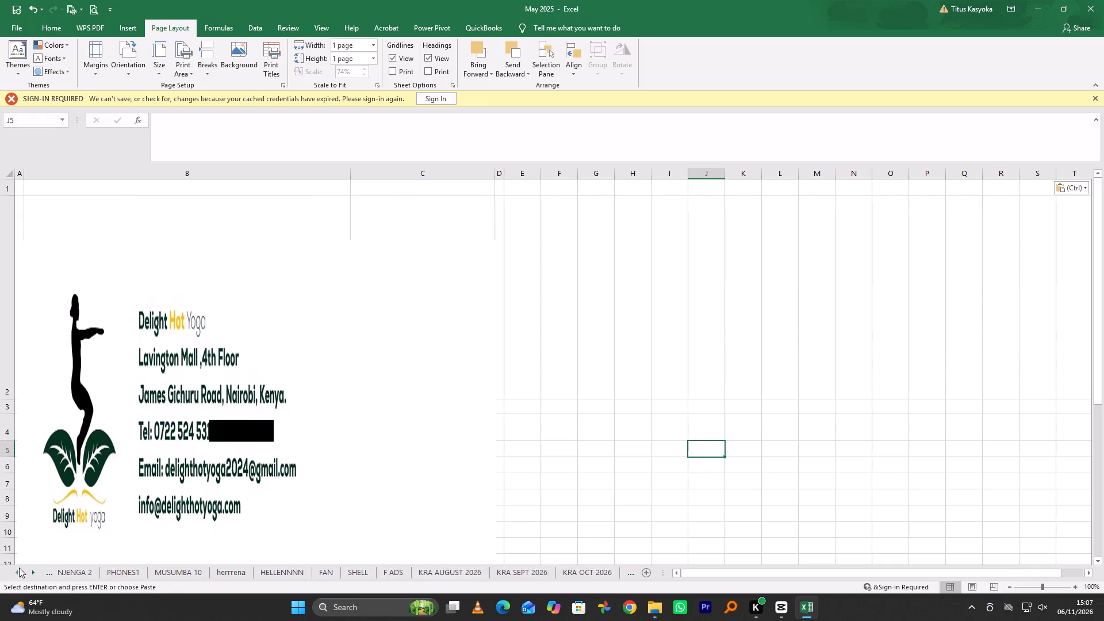
pyautogui.doubleClick(20, 567)
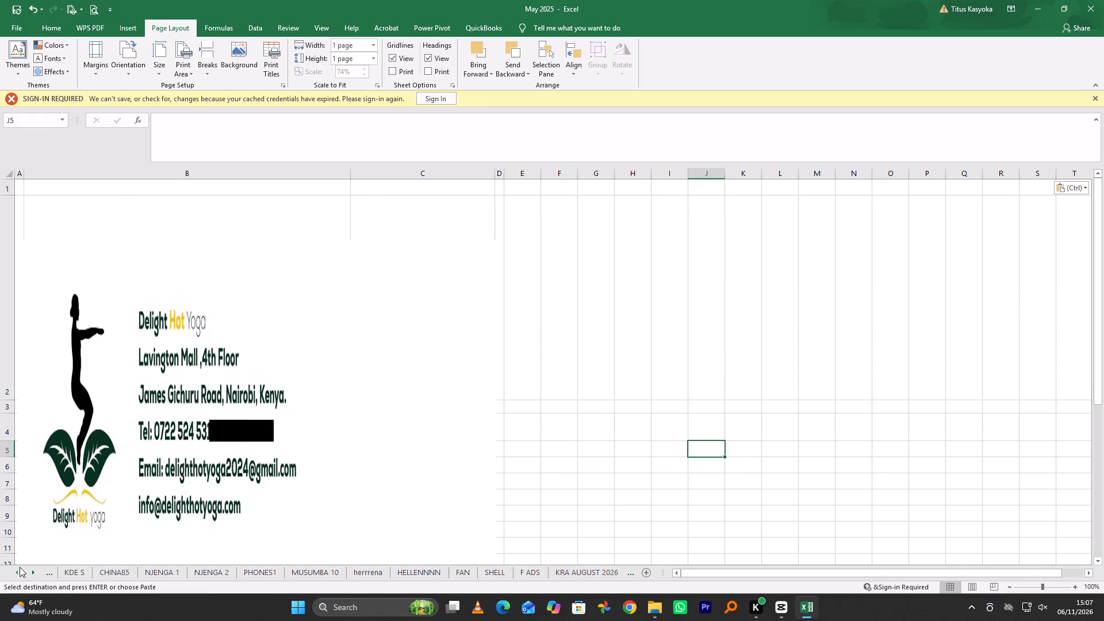
pyautogui.tripleClick(16, 569)
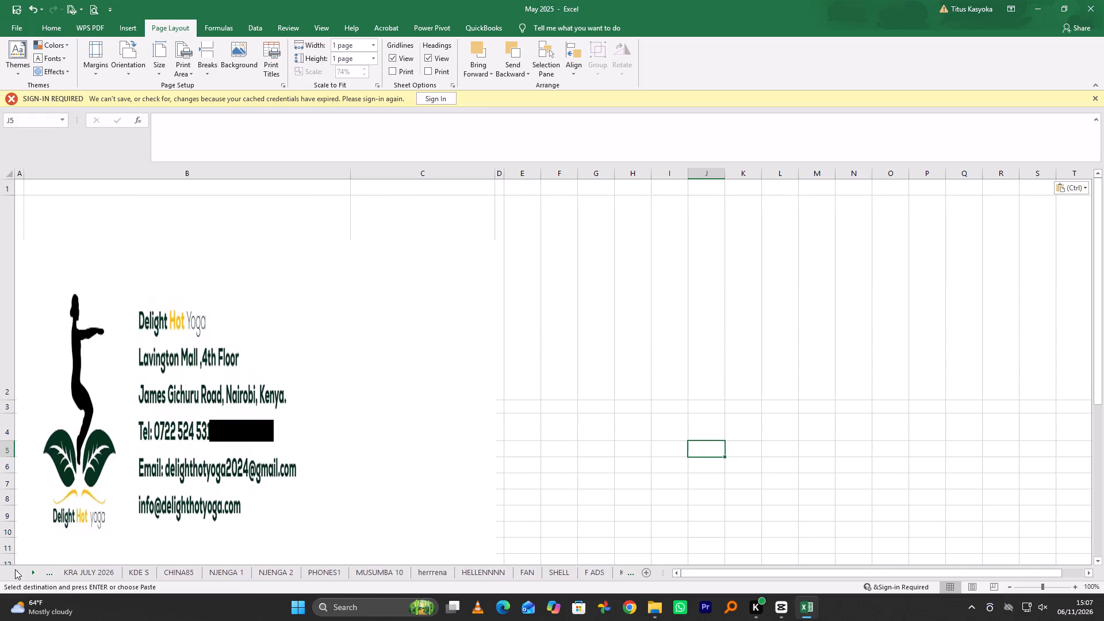
pyautogui.tripleClick(15, 569)
pyautogui.click(15, 569)
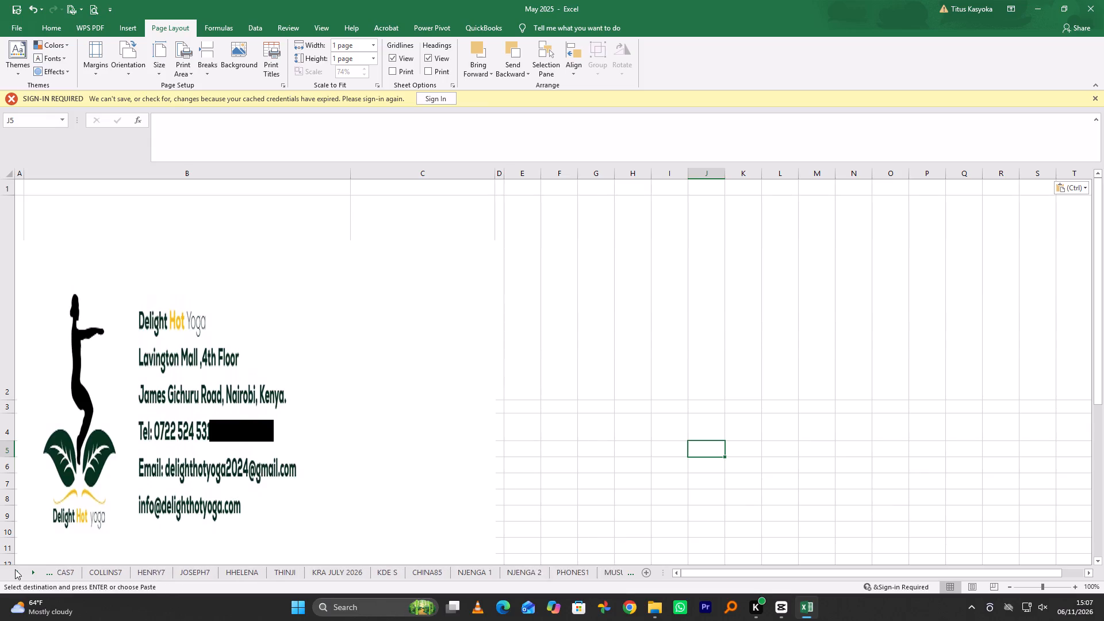
pyautogui.click(177, 573)
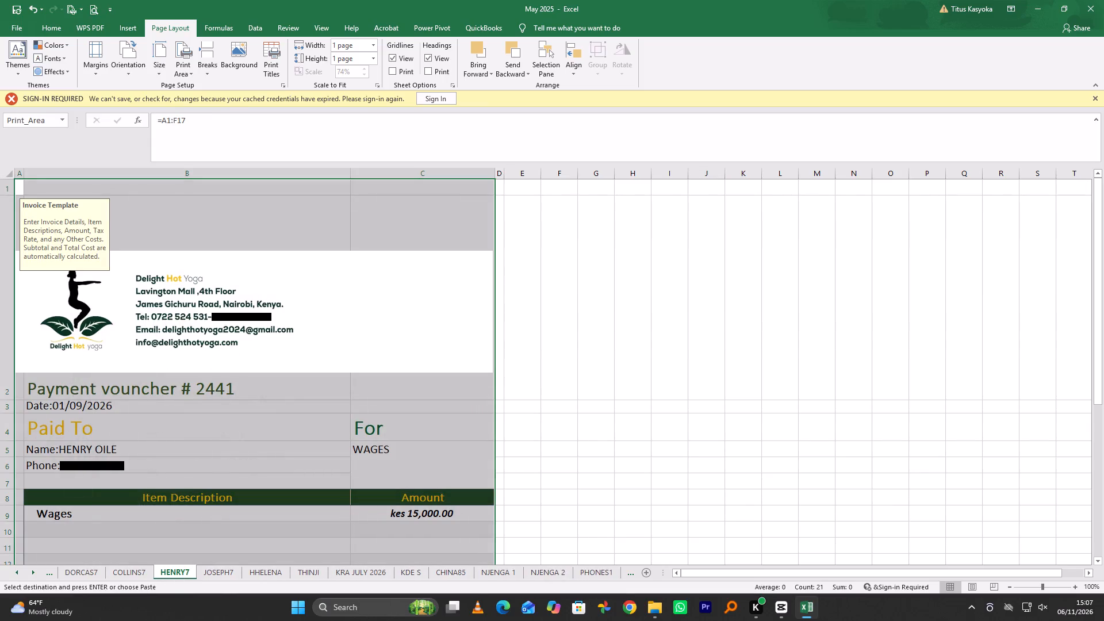
pyautogui.click(647, 473)
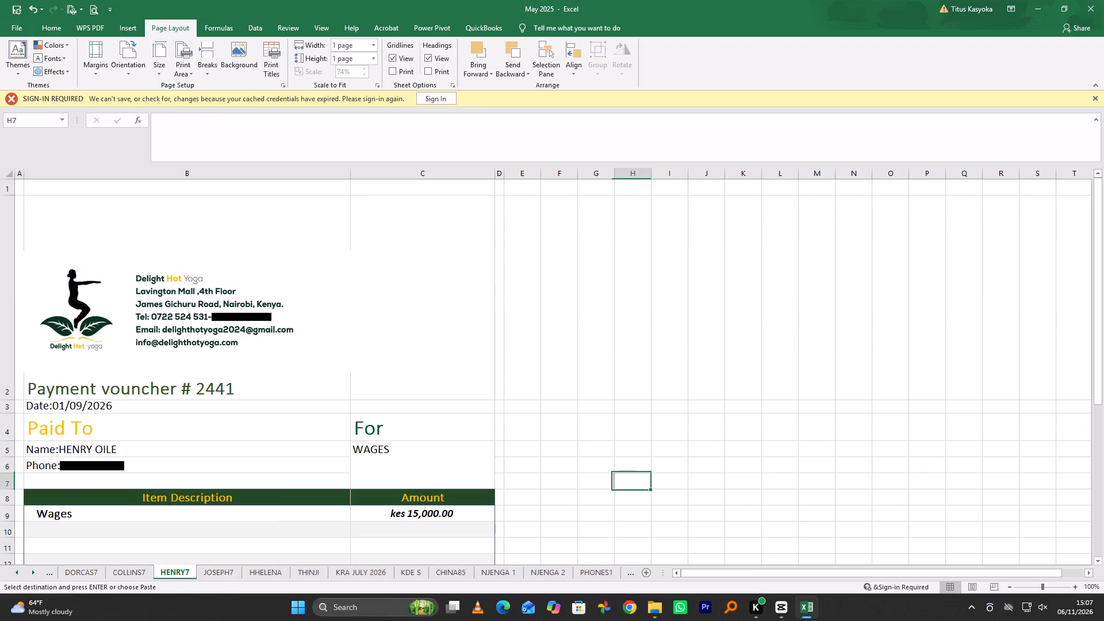
pyautogui.rightClick(6, 171)
pyautogui.click(40, 193)
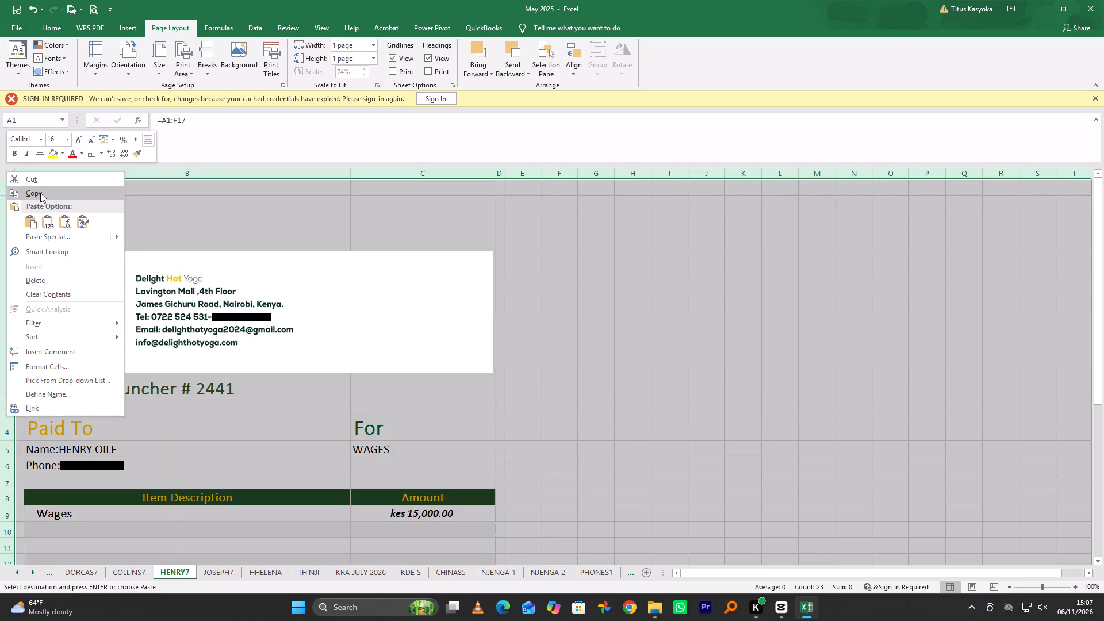
# Paste the copied HENRY7 voucher over the whole blank HENRRY worksheet.
pyautogui.tripleClick(34, 574)
pyautogui.tripleClick(33, 574)
pyautogui.tripleClick(33, 574)
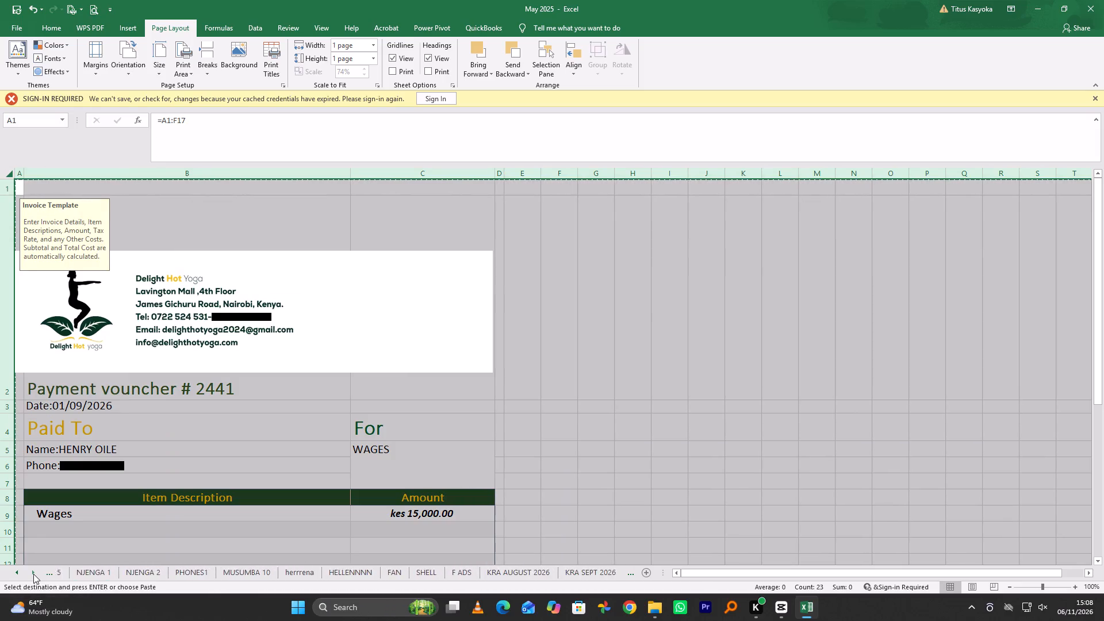
pyautogui.tripleClick(33, 574)
pyautogui.tripleClick(33, 574)
pyautogui.tripleClick(33, 573)
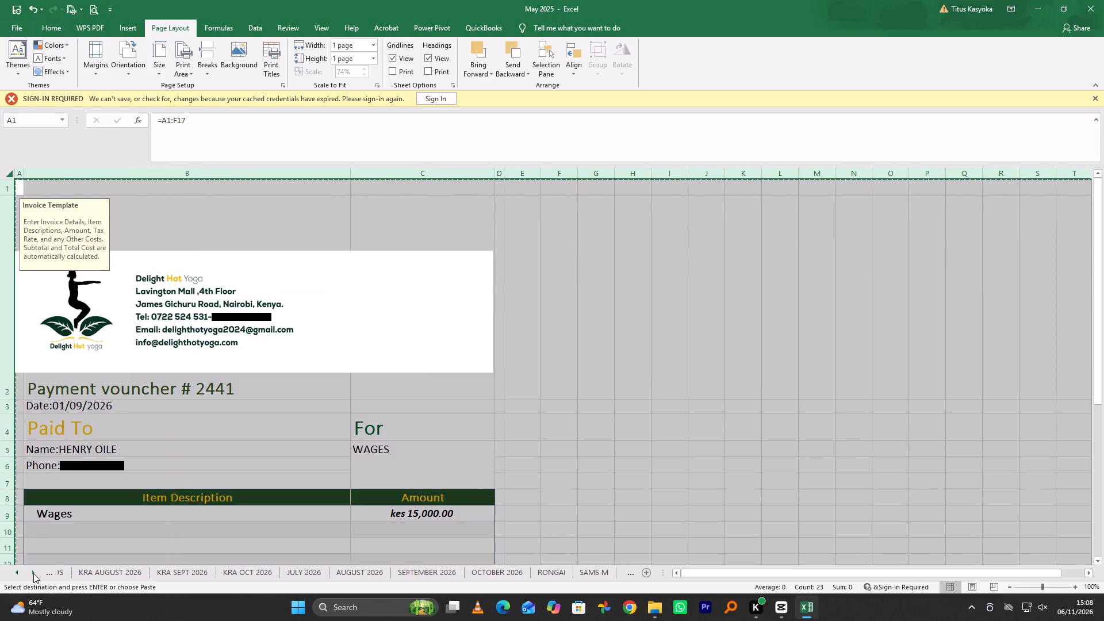
pyautogui.tripleClick(33, 573)
pyautogui.tripleClick(33, 573)
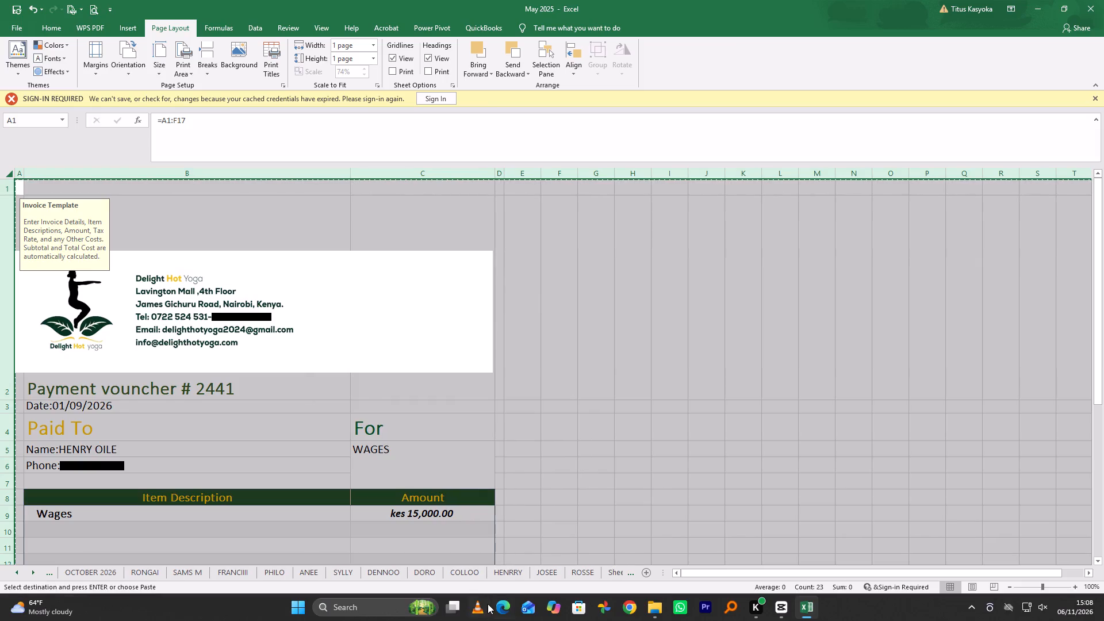
pyautogui.click(508, 572)
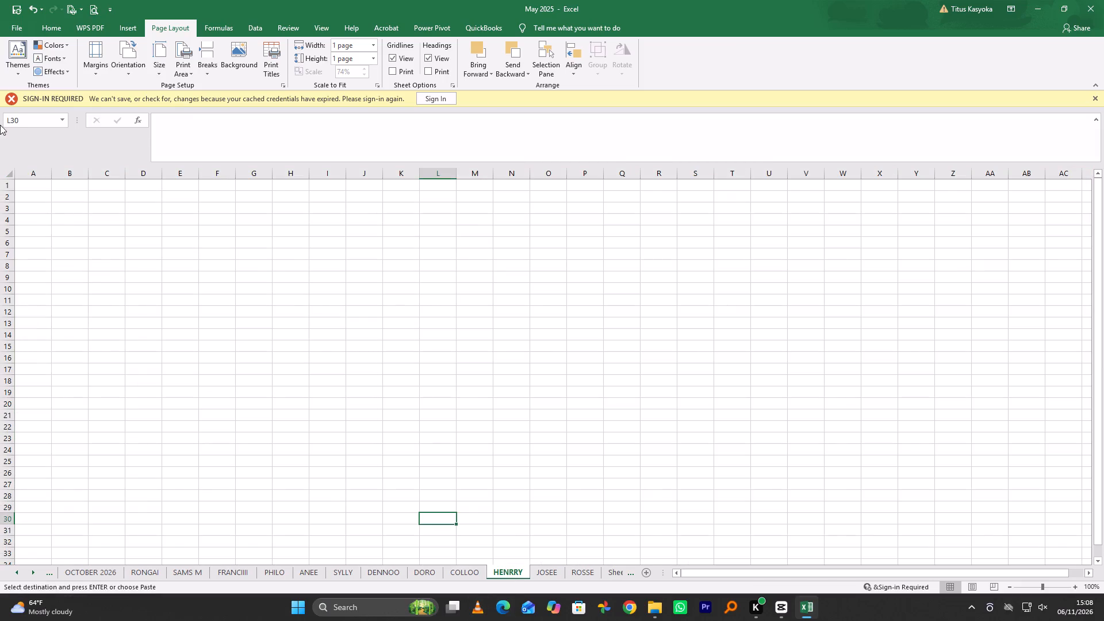
pyautogui.rightClick(4, 171)
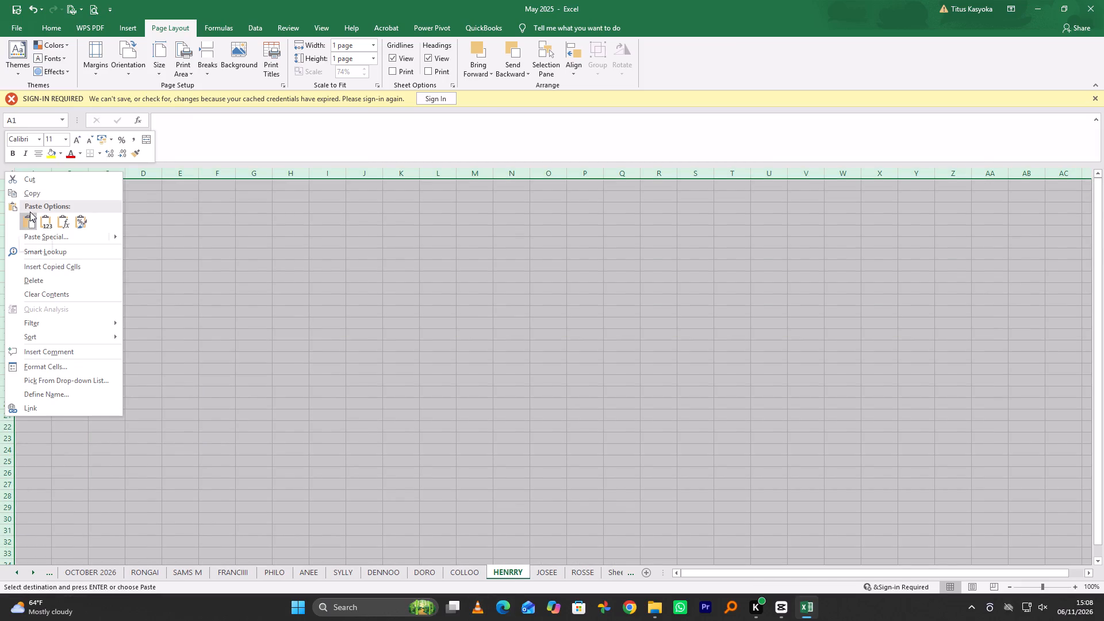
pyautogui.click(31, 223)
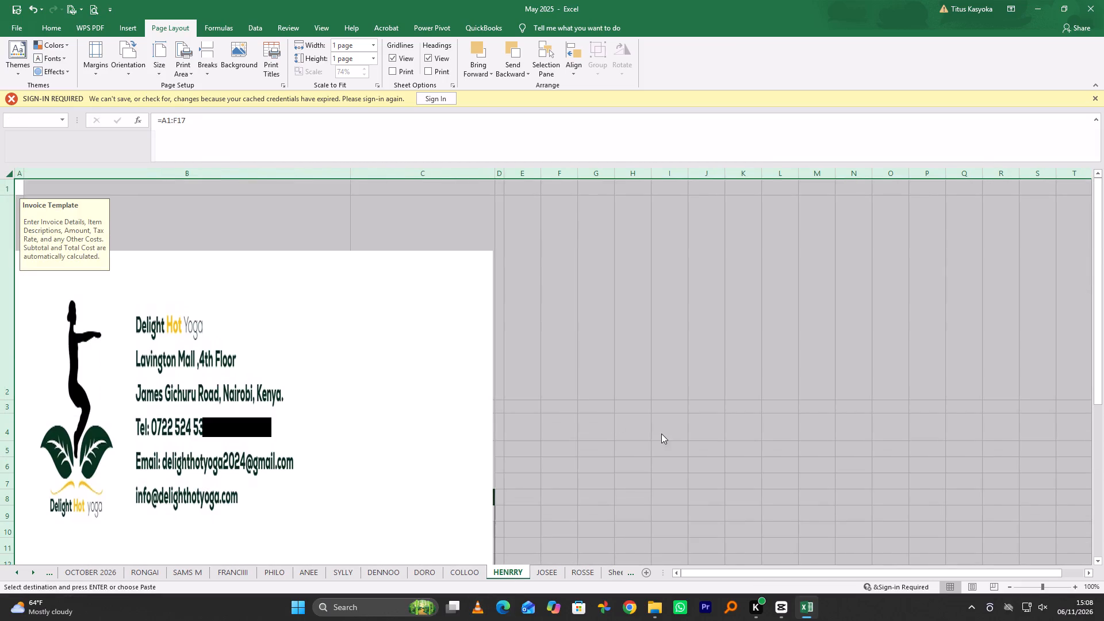
pyautogui.click(661, 434)
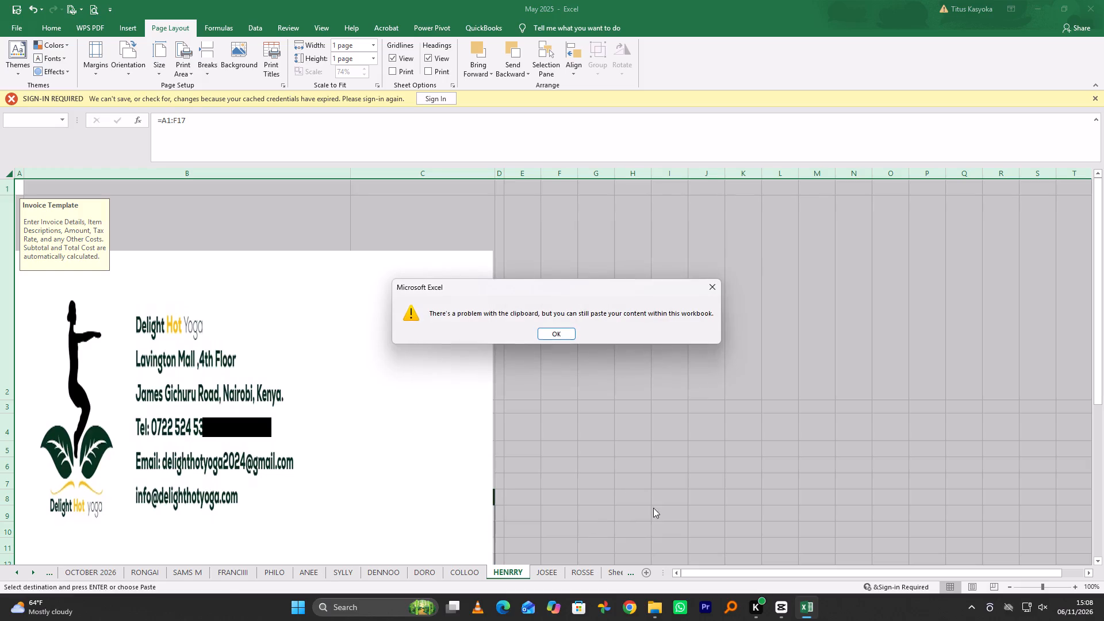
pyautogui.click(708, 287)
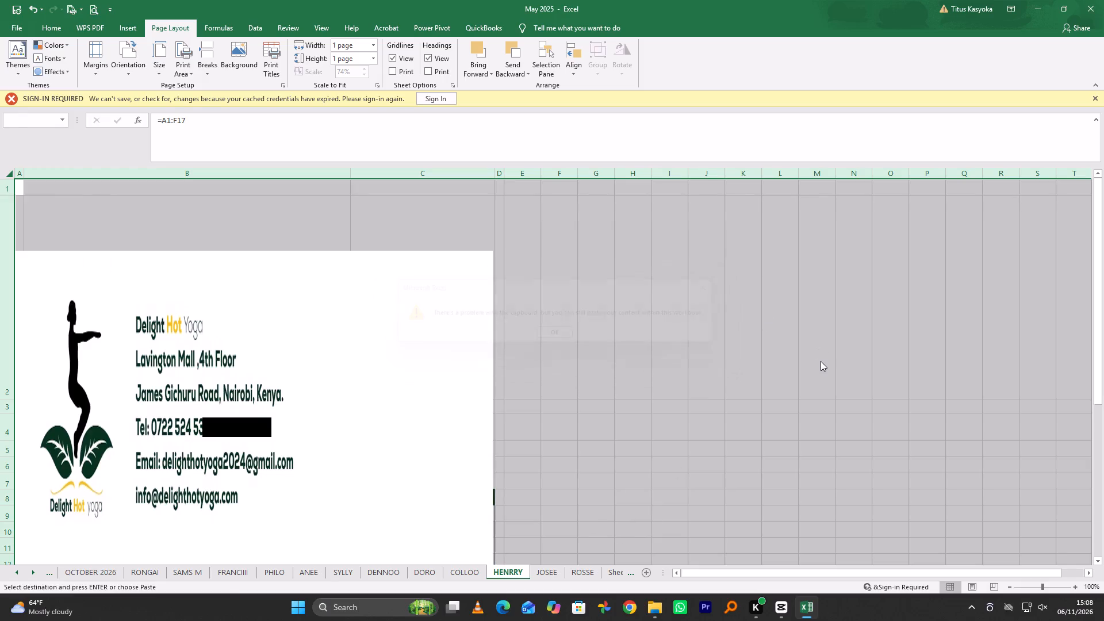
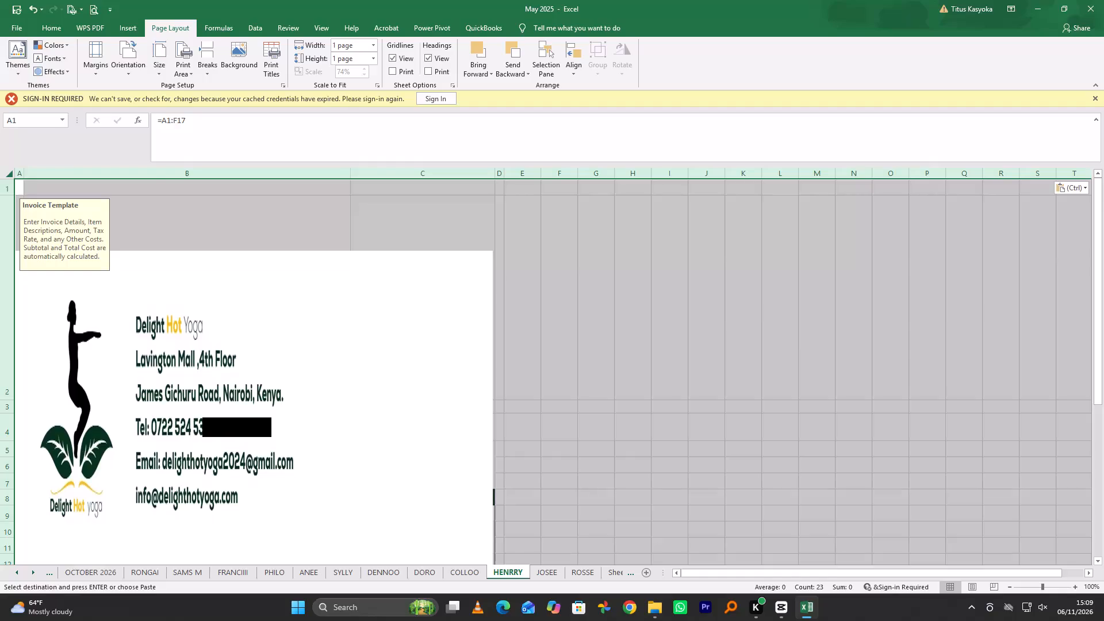
pyautogui.scroll(-1, 410, 315)
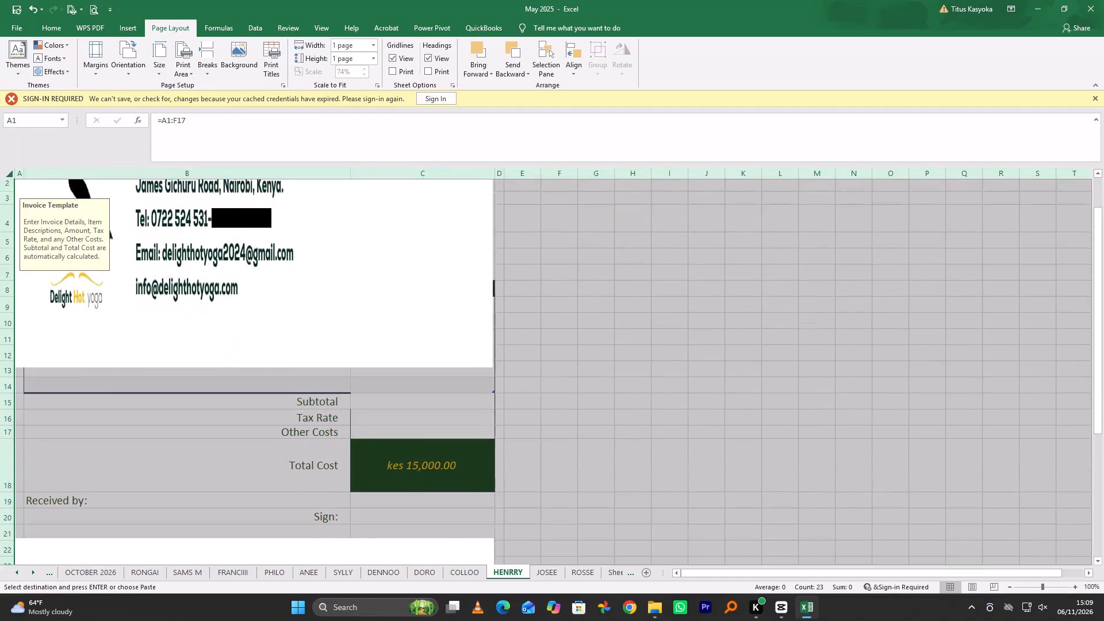
pyautogui.click(637, 432)
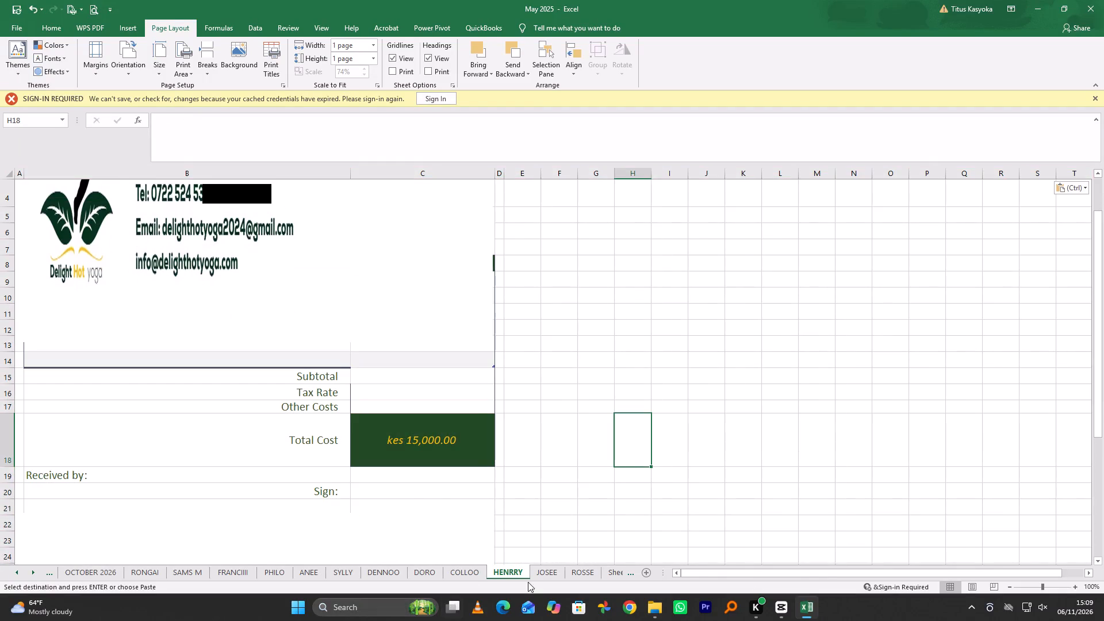
pyautogui.tripleClick(16, 573)
pyautogui.tripleClick(16, 573)
pyautogui.tripleClick(16, 573)
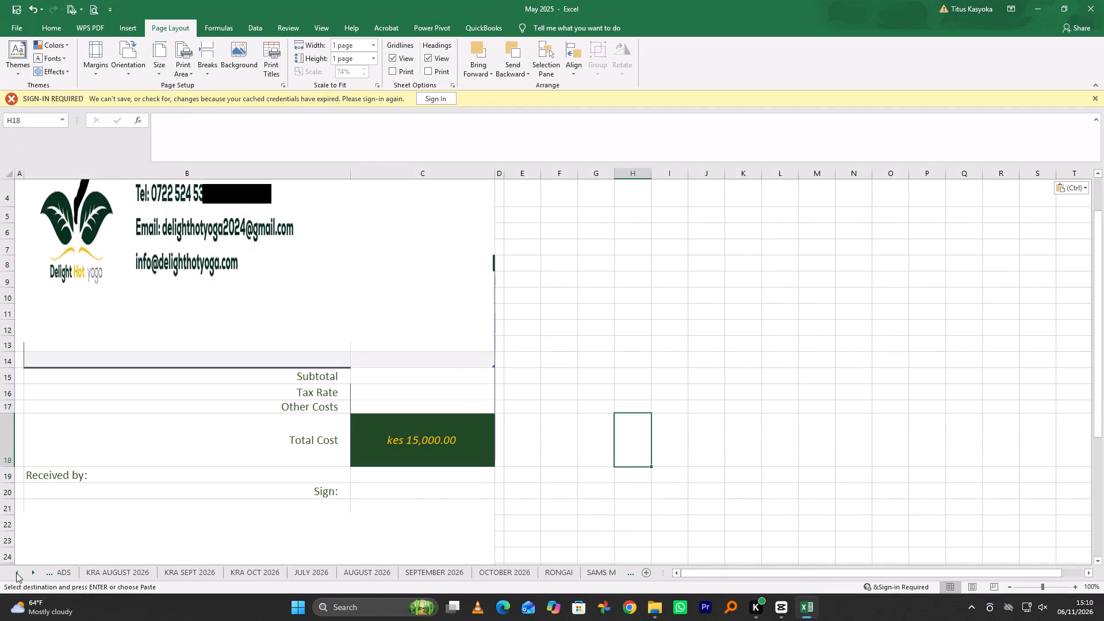
pyautogui.tripleClick(16, 572)
pyautogui.tripleClick(16, 570)
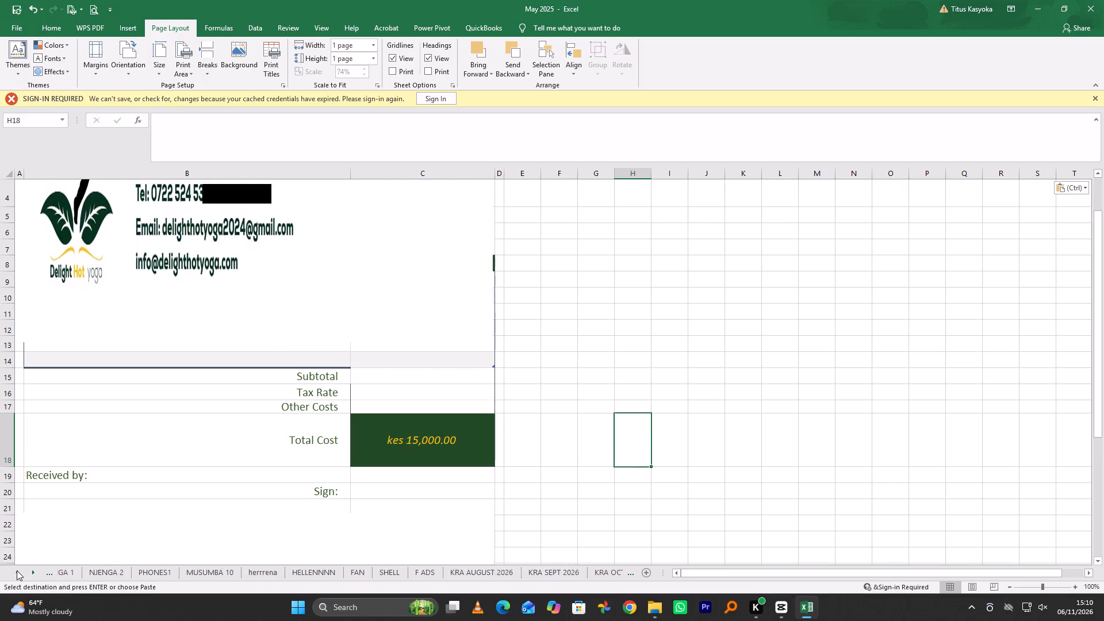
pyautogui.doubleClick(17, 570)
pyautogui.doubleClick(17, 570)
pyautogui.doubleClick(17, 570)
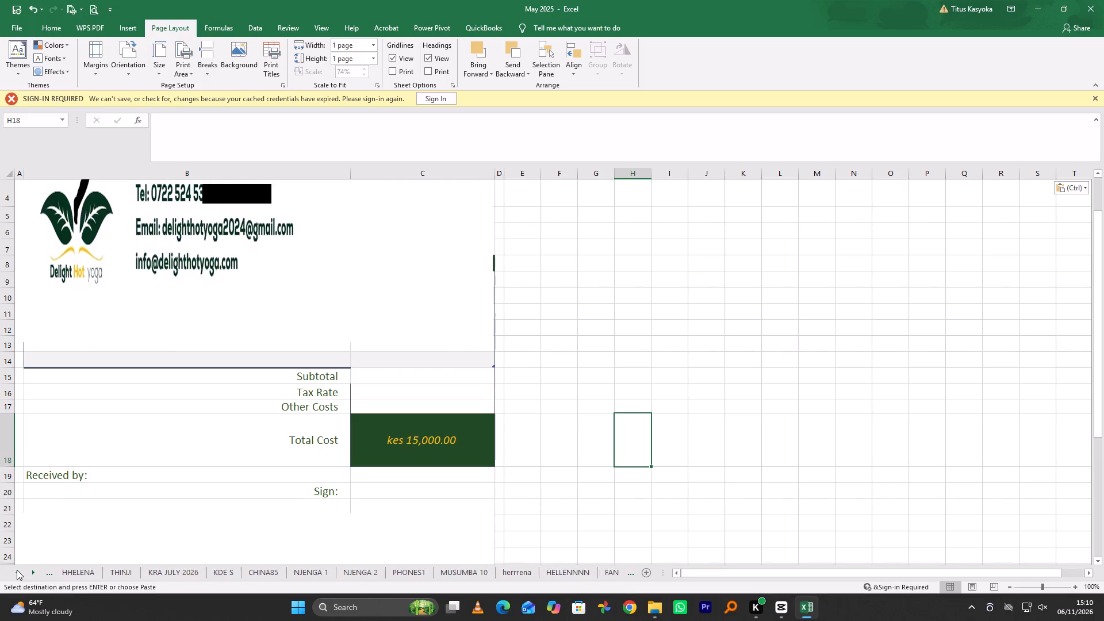
pyautogui.click(17, 570)
pyautogui.click(121, 570)
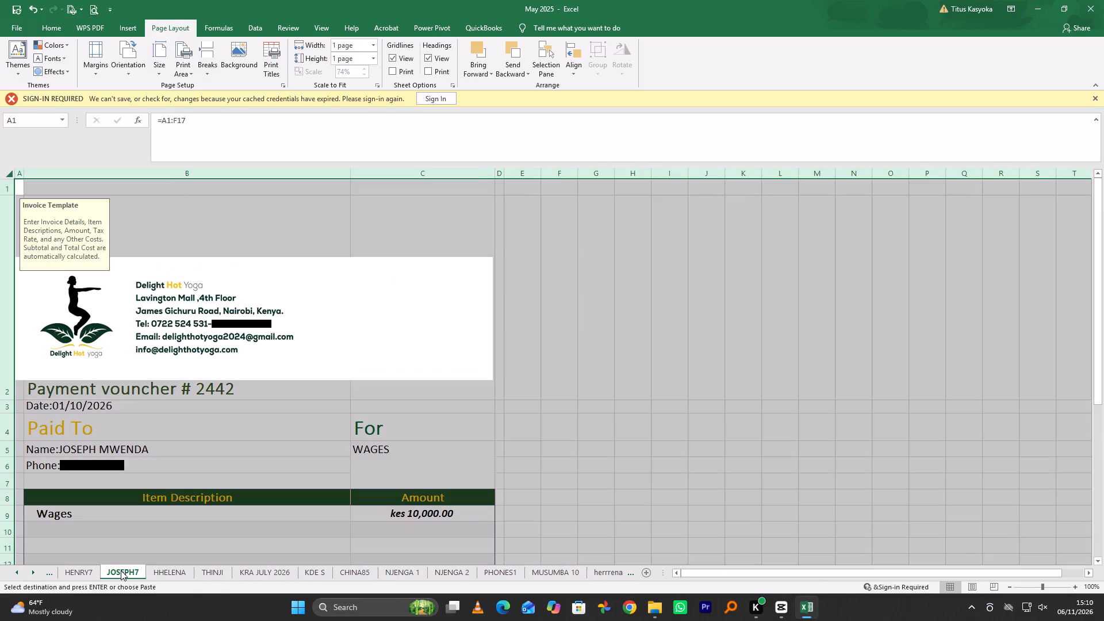
pyautogui.click(584, 460)
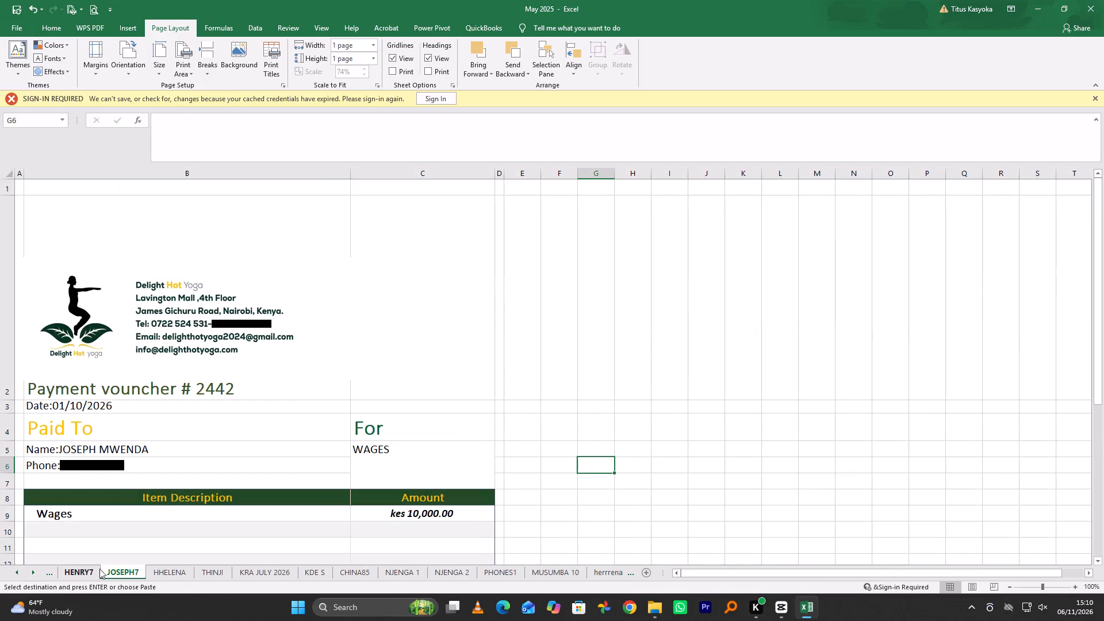
pyautogui.rightClick(6, 171)
pyautogui.click(38, 190)
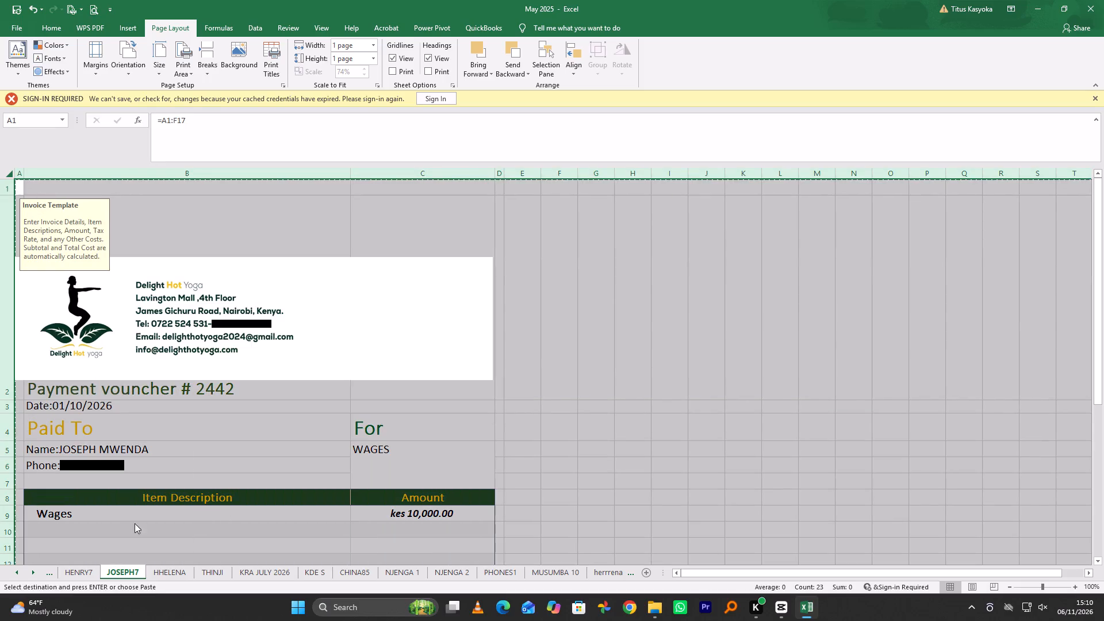
# Paste the copied JOSEPH7 voucher over the whole blank ROSSE worksheet.
pyautogui.tripleClick(32, 572)
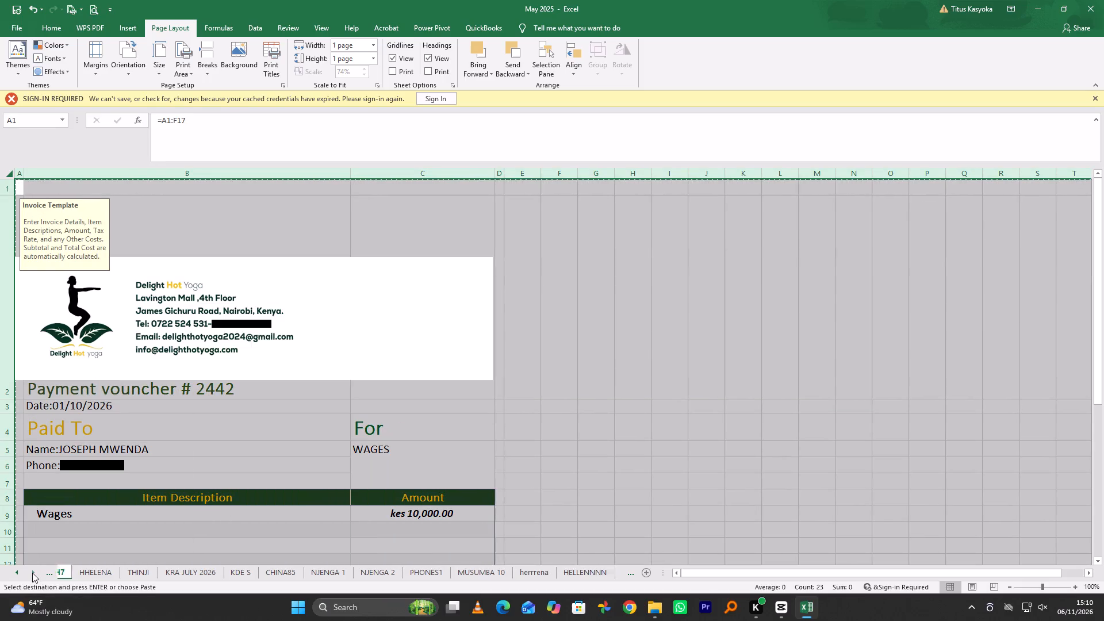
pyautogui.tripleClick(32, 573)
pyautogui.tripleClick(33, 573)
pyautogui.tripleClick(34, 573)
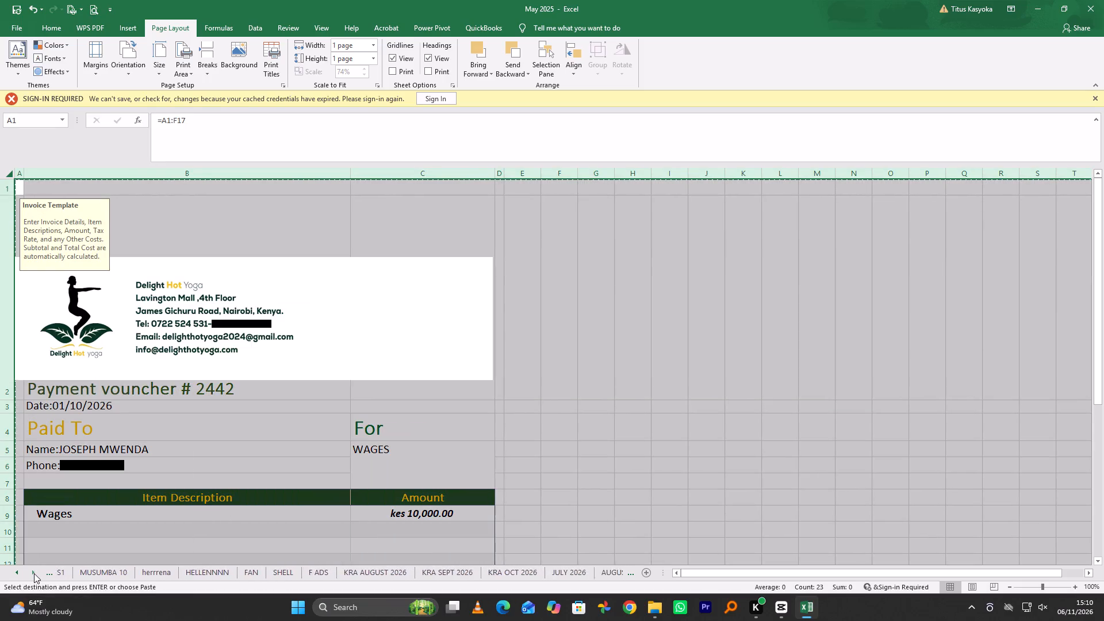
pyautogui.tripleClick(34, 573)
pyautogui.click(34, 573)
pyautogui.tripleClick(34, 573)
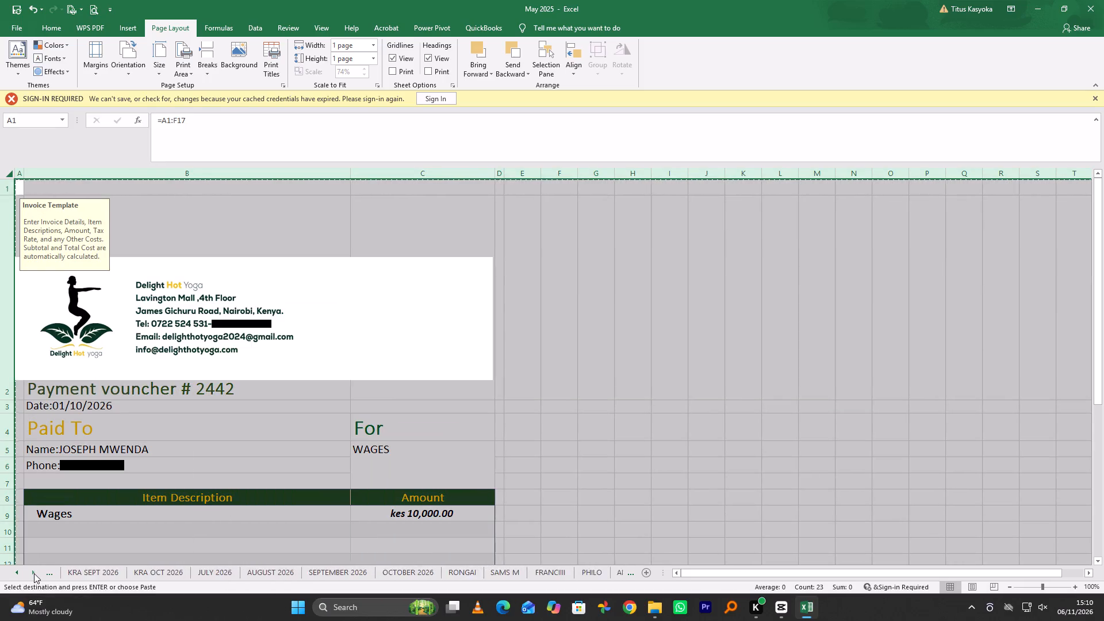
pyautogui.click(34, 573)
pyautogui.click(34, 573)
pyautogui.click(34, 573)
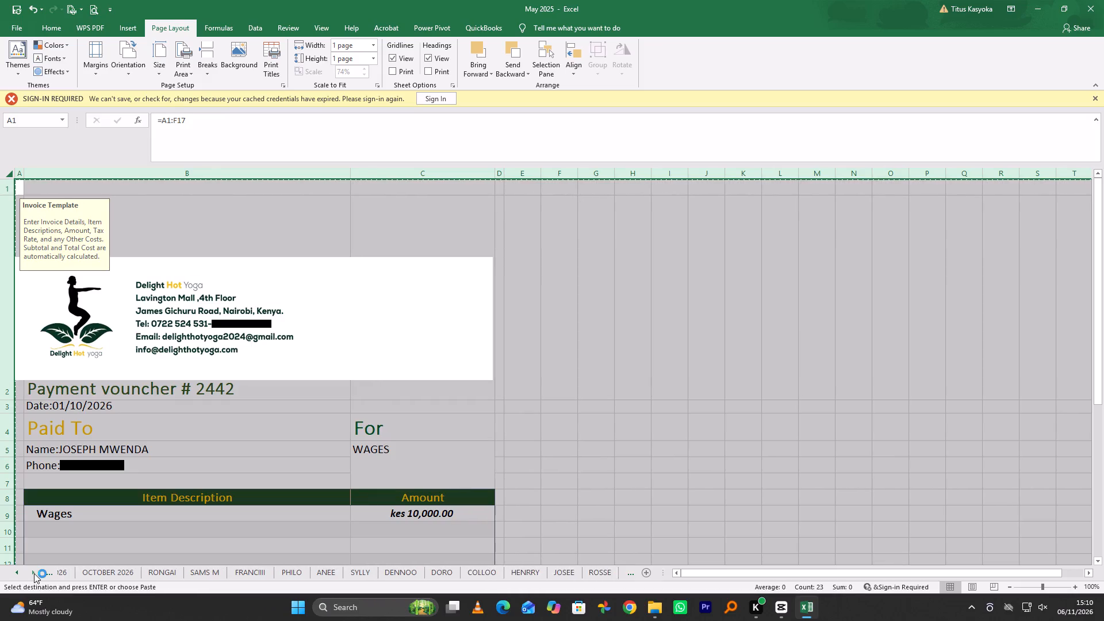
pyautogui.click(585, 572)
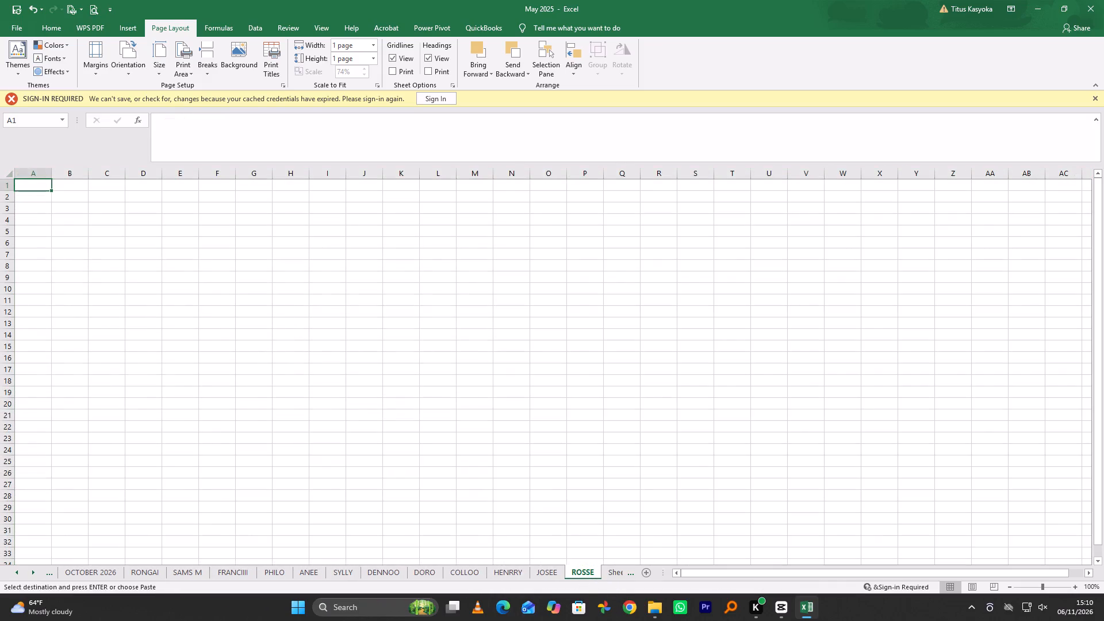
pyautogui.rightClick(5, 172)
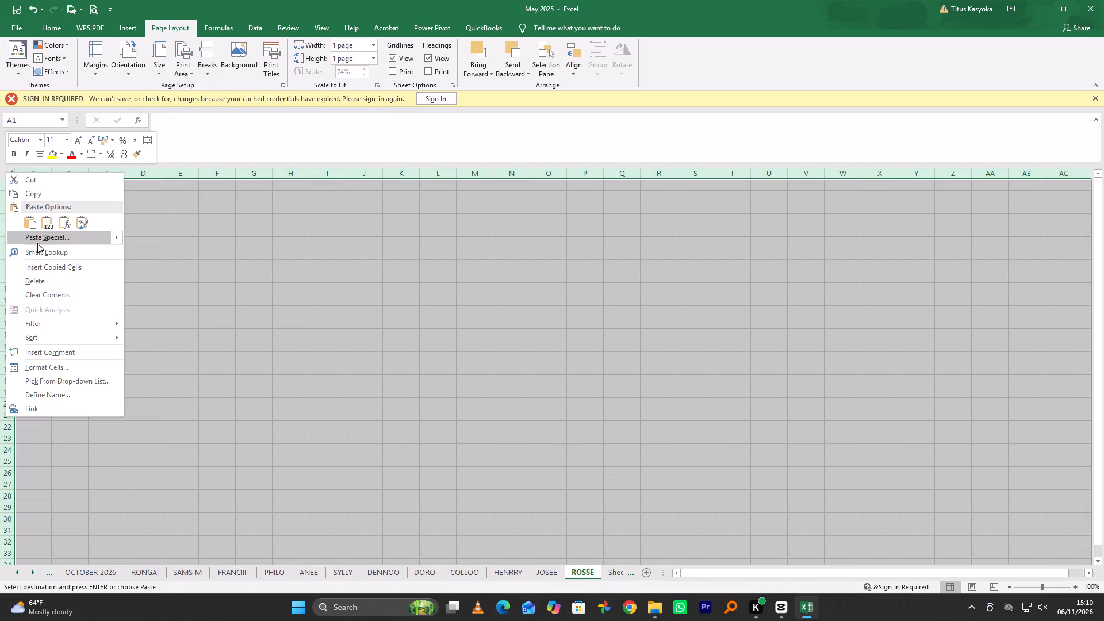
pyautogui.click(29, 224)
pyautogui.click(654, 484)
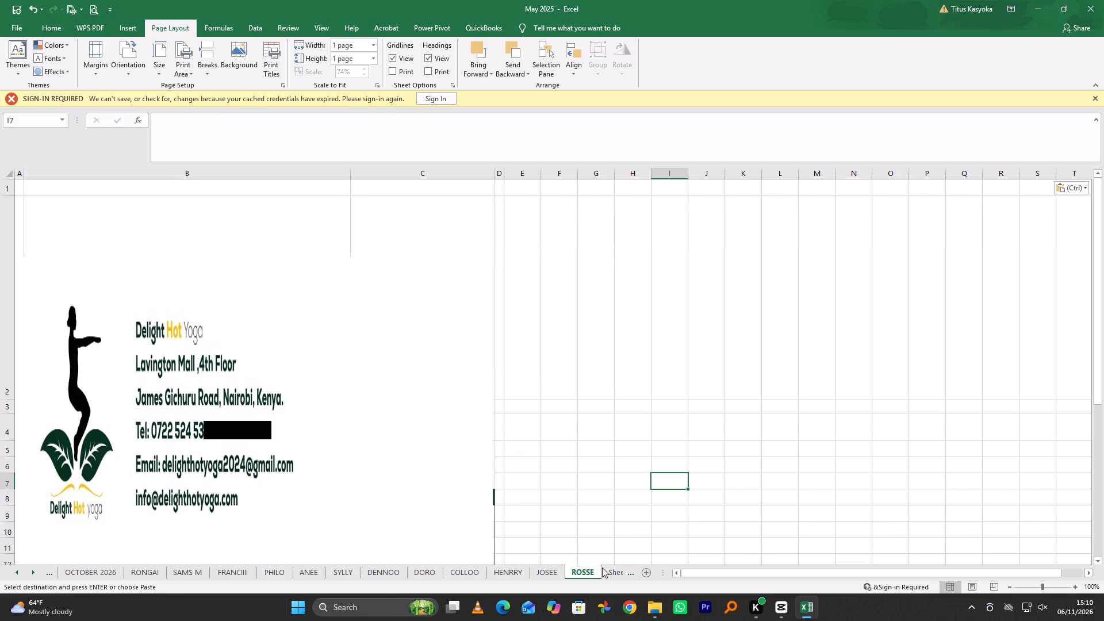
# Paste the copied JOSEPH7 voucher over the whole blank JOSEE worksheet as well.
pyautogui.click(545, 574)
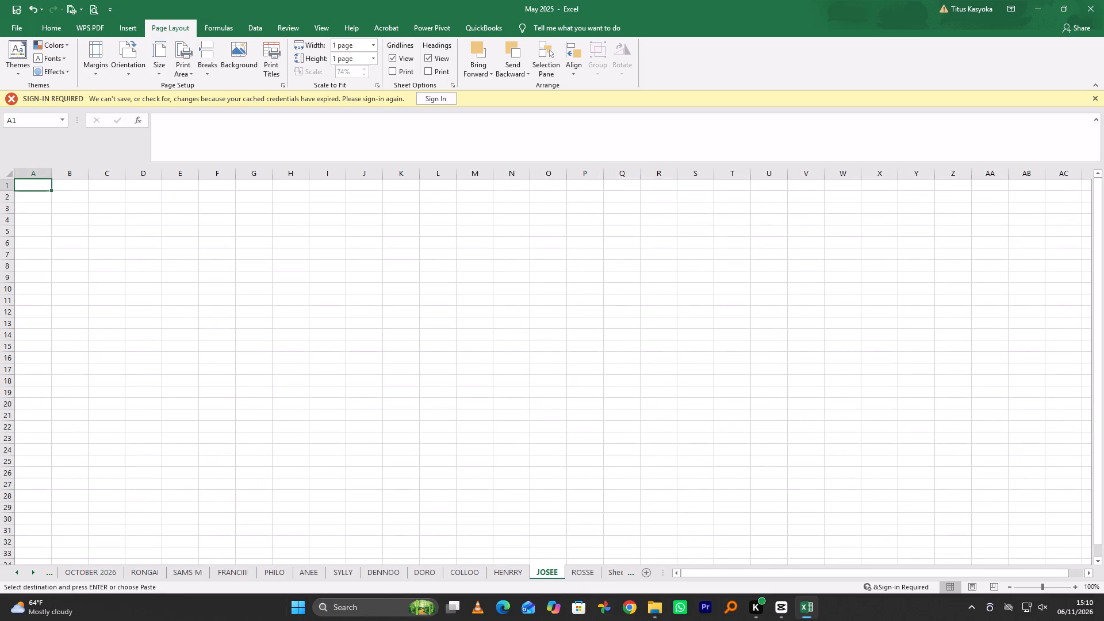
pyautogui.rightClick(5, 174)
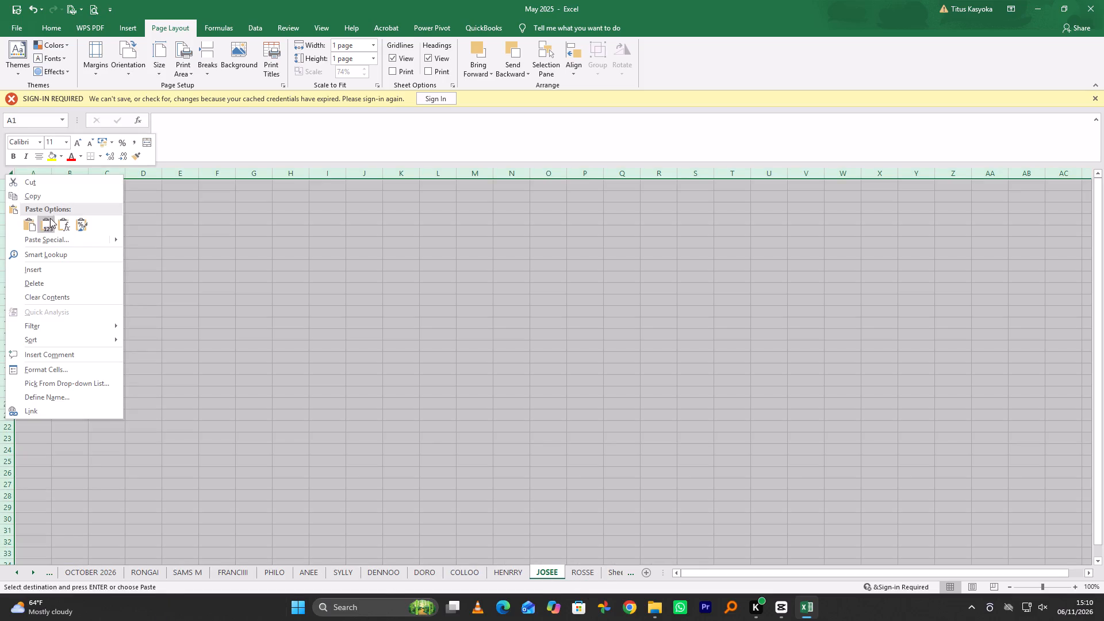
pyautogui.click(27, 221)
pyautogui.click(622, 477)
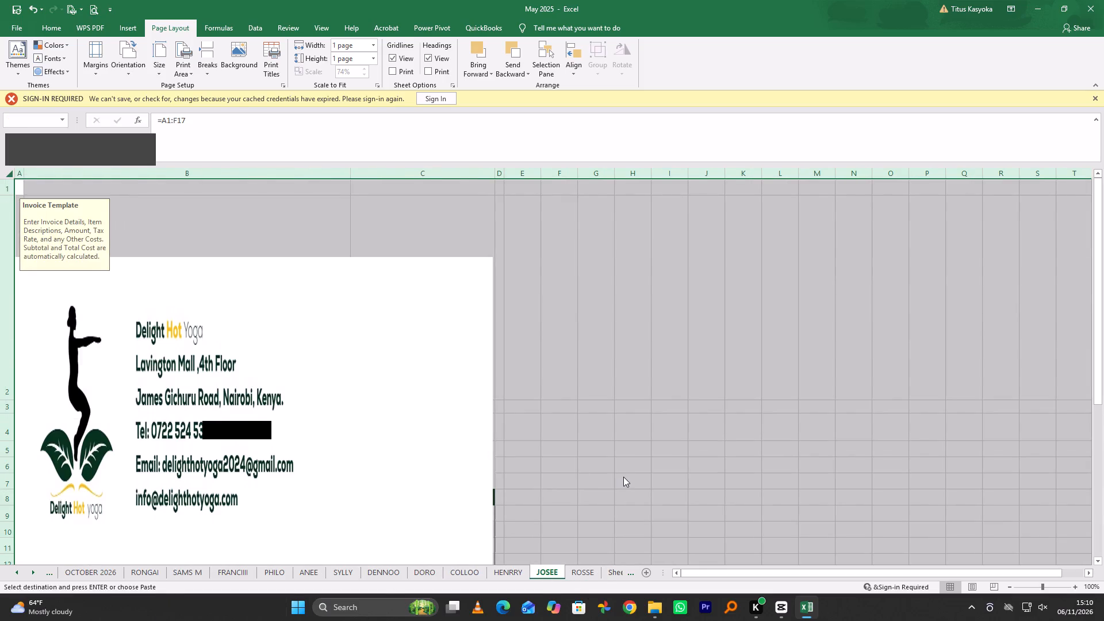
pyautogui.click(612, 496)
pyautogui.click(597, 547)
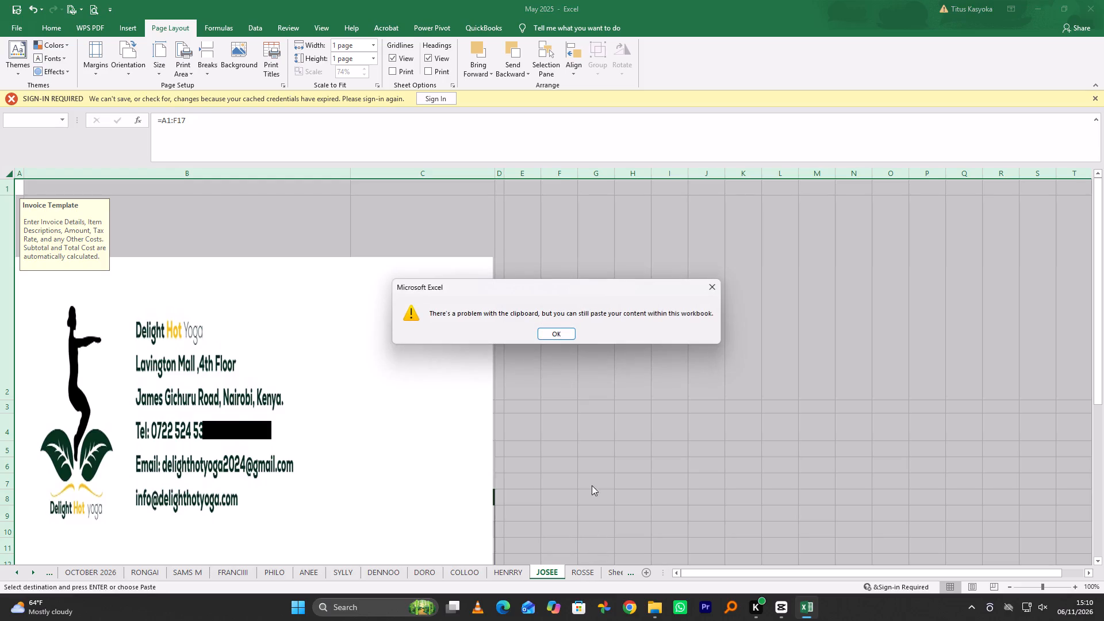
pyautogui.click(708, 290)
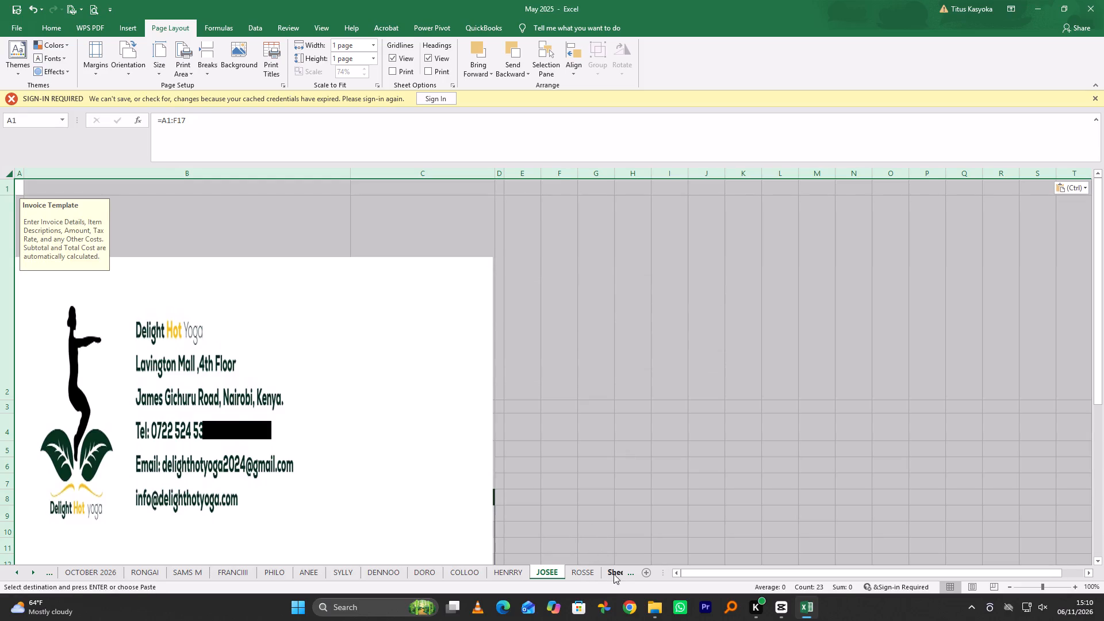
# Check the ROSSE sheet and the unnamed blank sheets after it, and examine the earlier voucher on the HHELENA sheet.
pyautogui.click(593, 573)
pyautogui.click(627, 524)
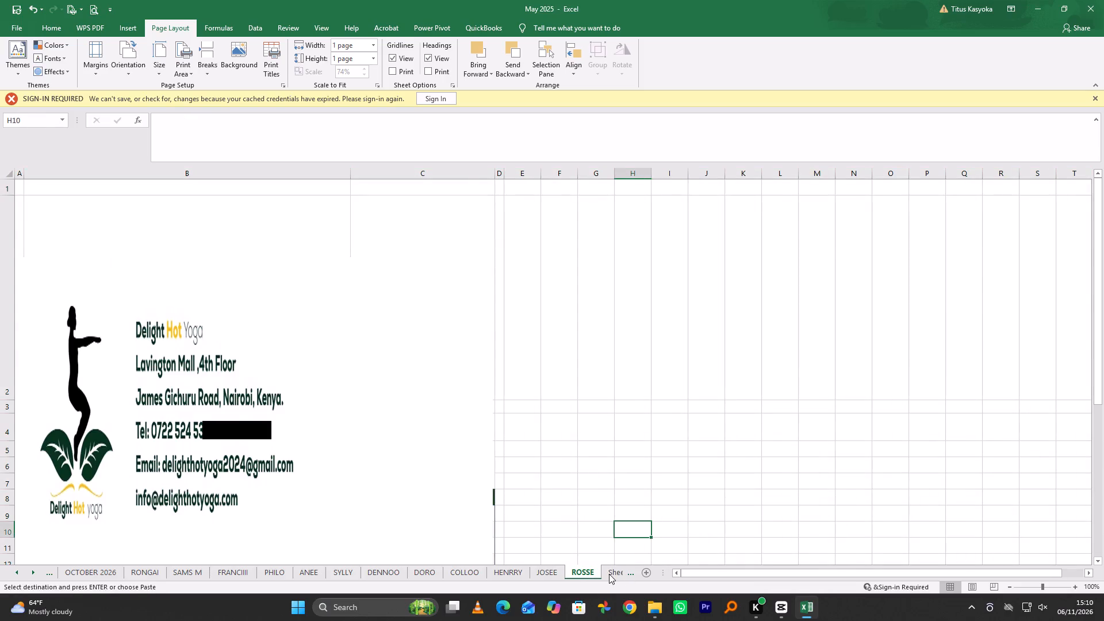
pyautogui.click(608, 573)
pyautogui.click(608, 573)
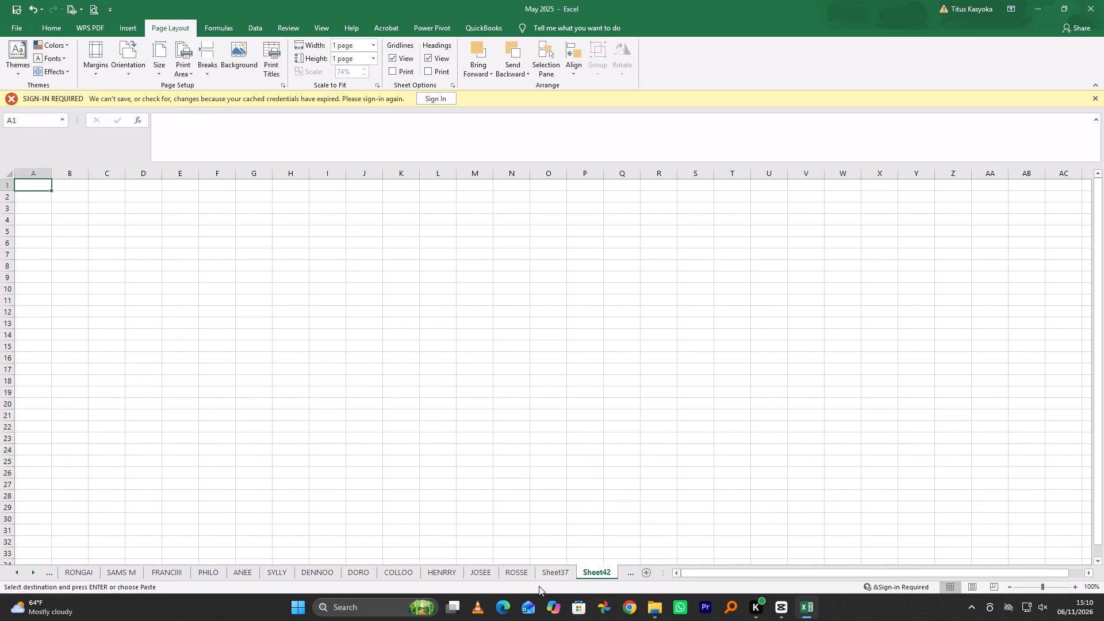
pyautogui.tripleClick(16, 570)
pyautogui.click(16, 570)
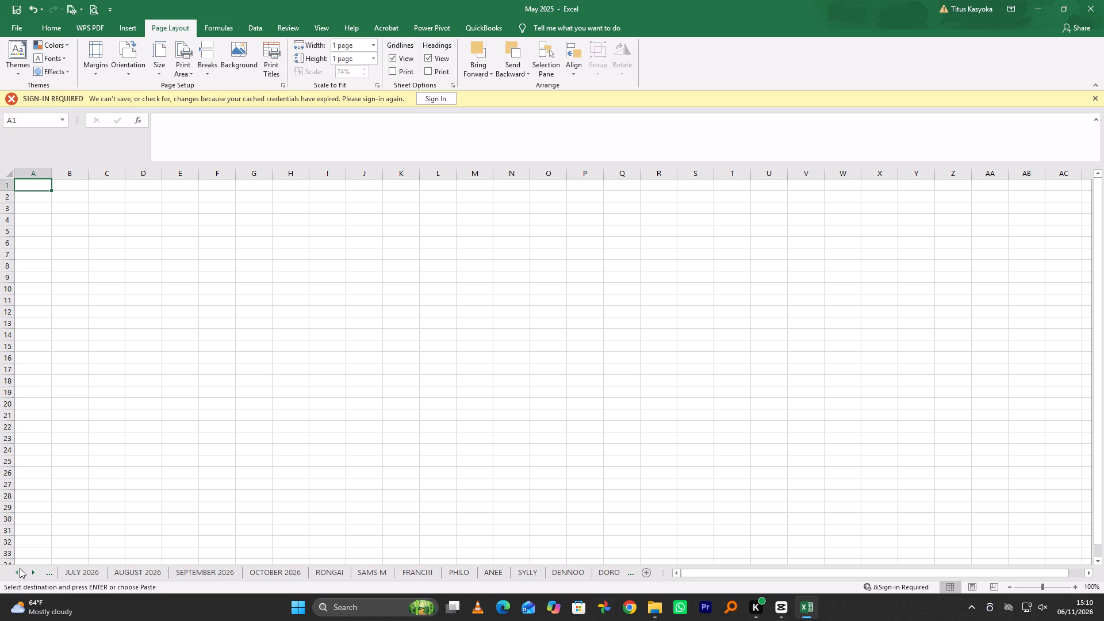
pyautogui.tripleClick(20, 568)
pyautogui.tripleClick(20, 568)
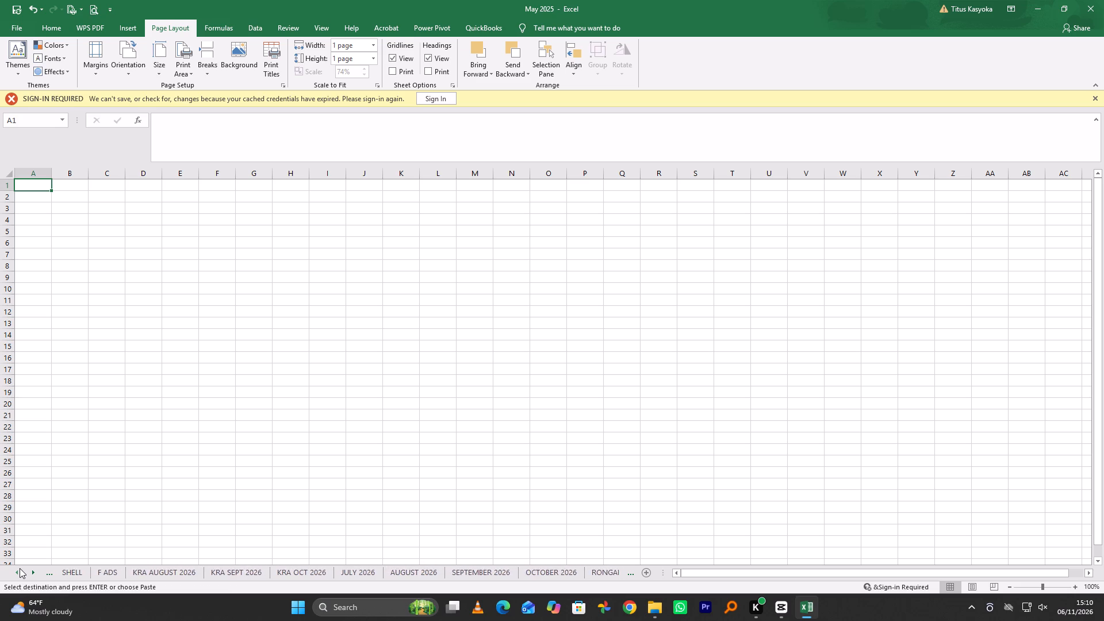
pyautogui.click(20, 568)
pyautogui.click(22, 567)
pyautogui.click(22, 567)
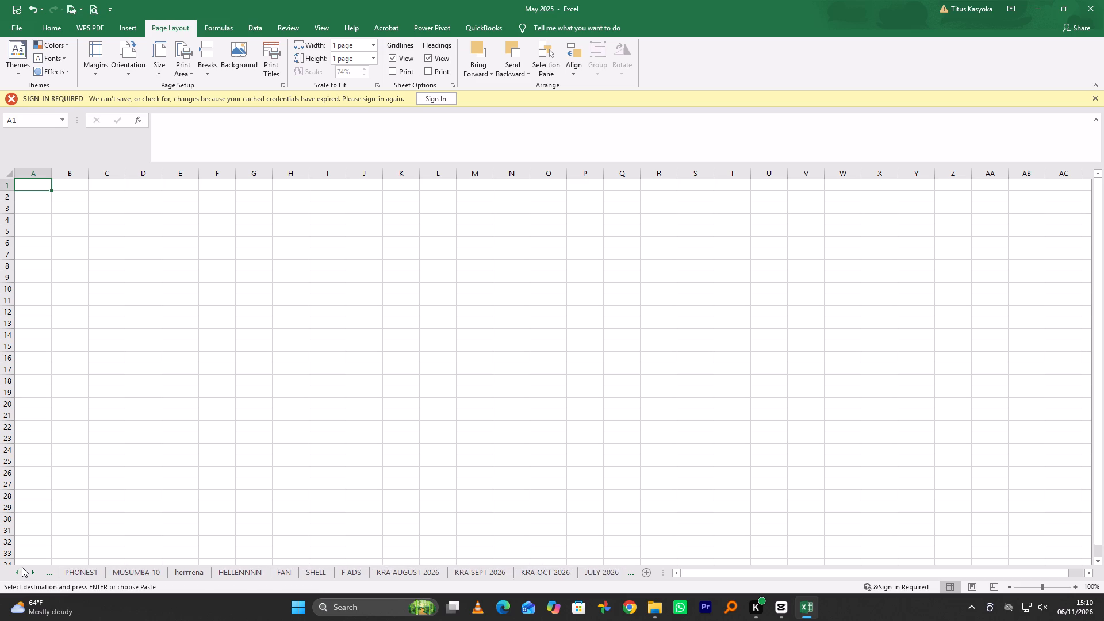
pyautogui.doubleClick(22, 567)
pyautogui.tripleClick(22, 567)
pyautogui.click(22, 567)
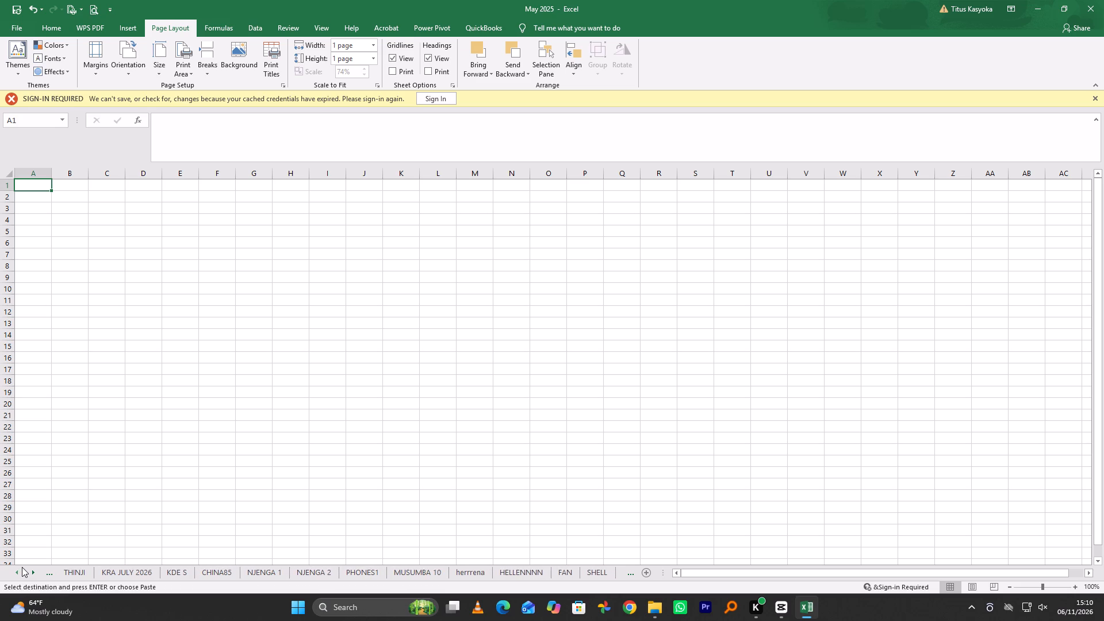
pyautogui.doubleClick(22, 567)
pyautogui.click(22, 567)
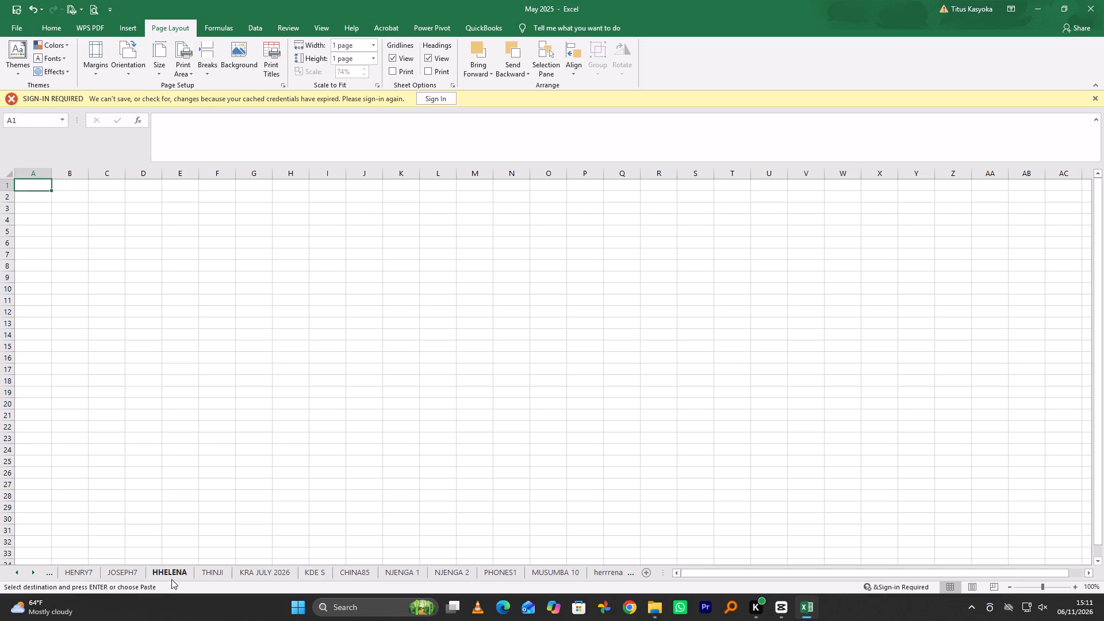
pyautogui.click(167, 573)
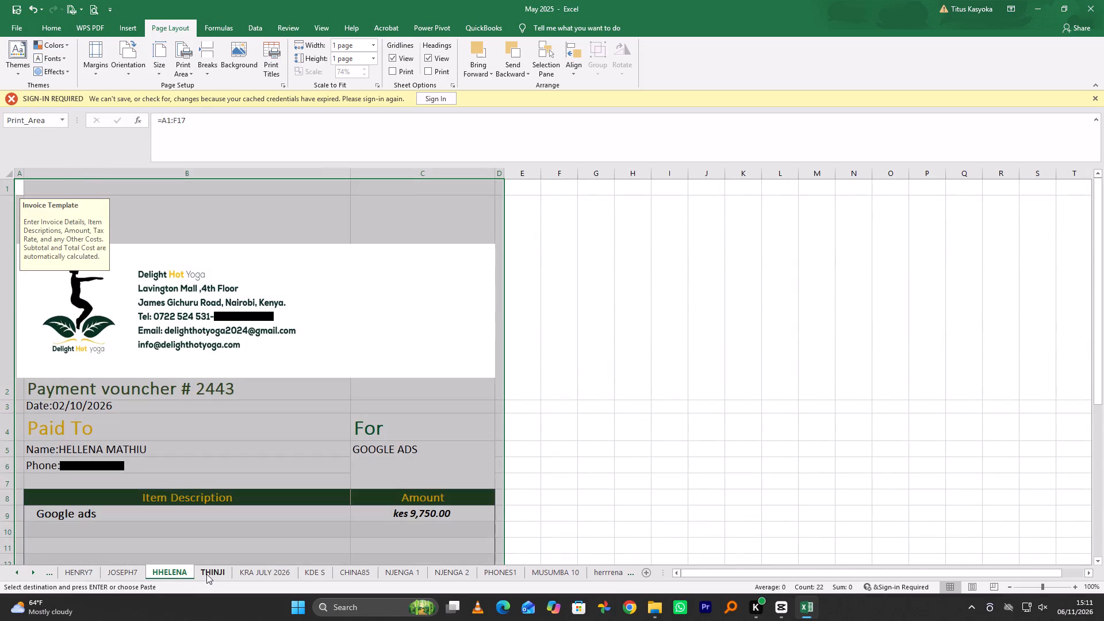
# Copy the entire KRA OCT 2026 worksheet, which holds payment voucher # 2445.
pyautogui.tripleClick(34, 573)
pyautogui.click(34, 573)
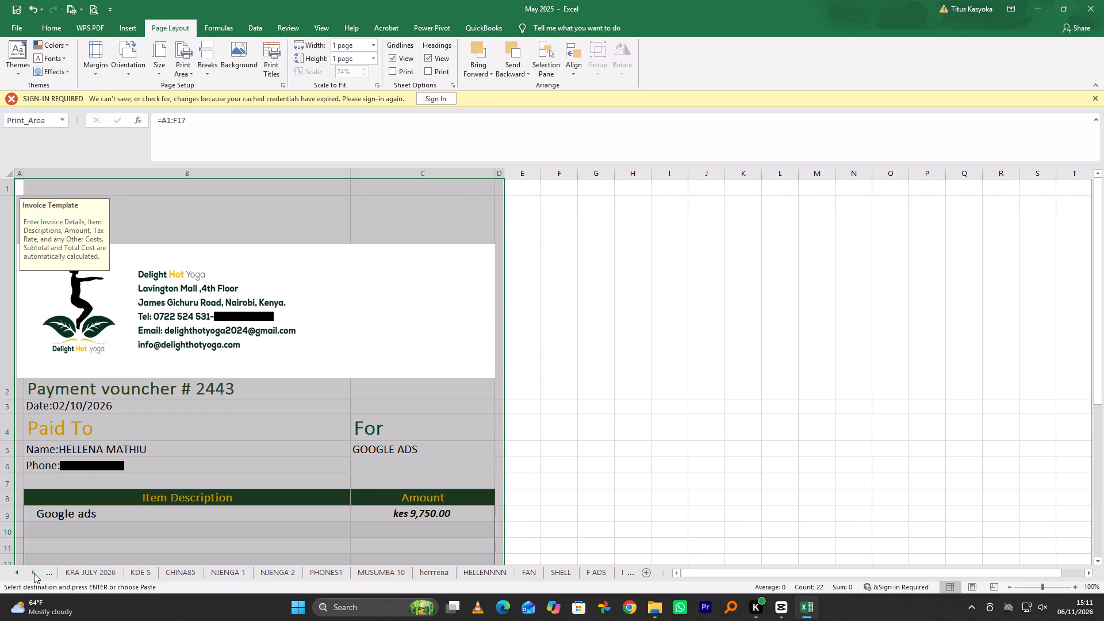
pyautogui.click(440, 576)
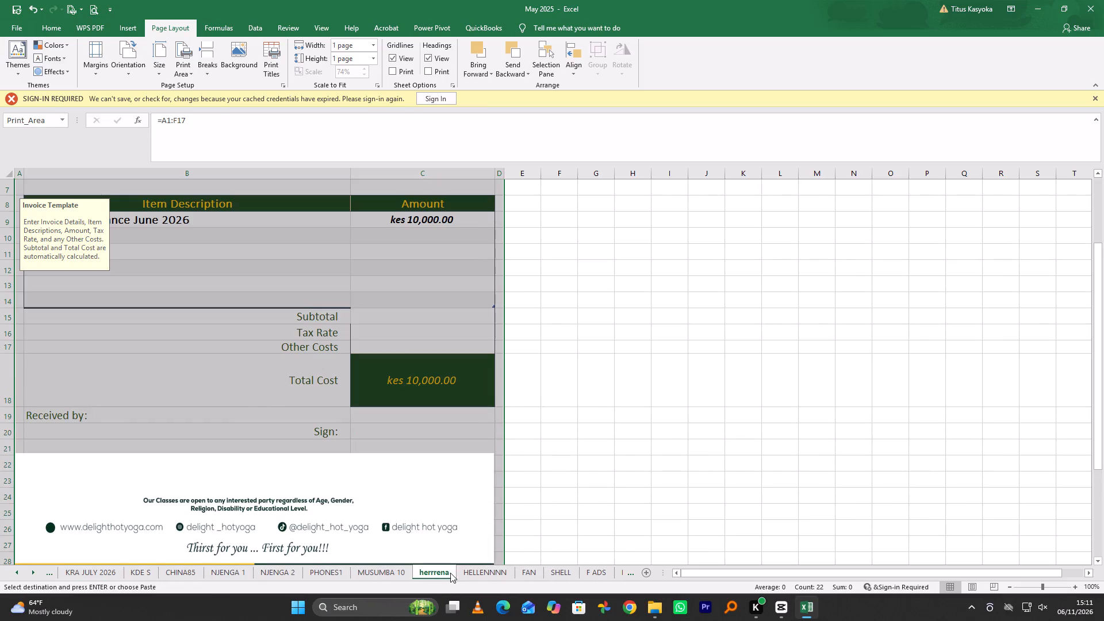
pyautogui.click(483, 572)
pyautogui.scroll(1, 415, 481)
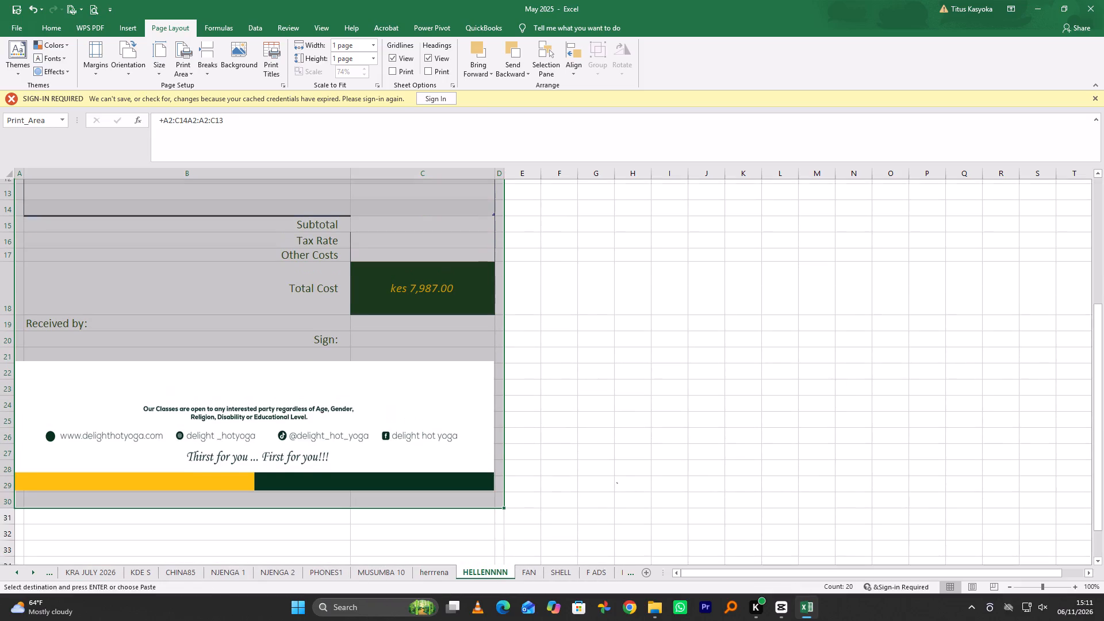
pyautogui.tripleClick(33, 571)
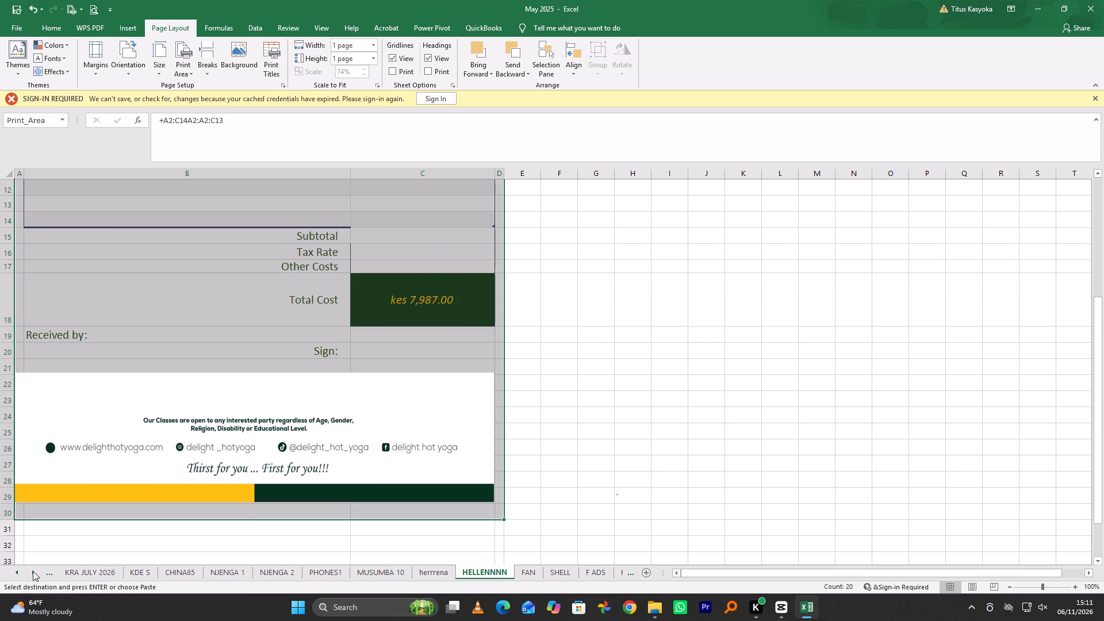
pyautogui.doubleClick(33, 570)
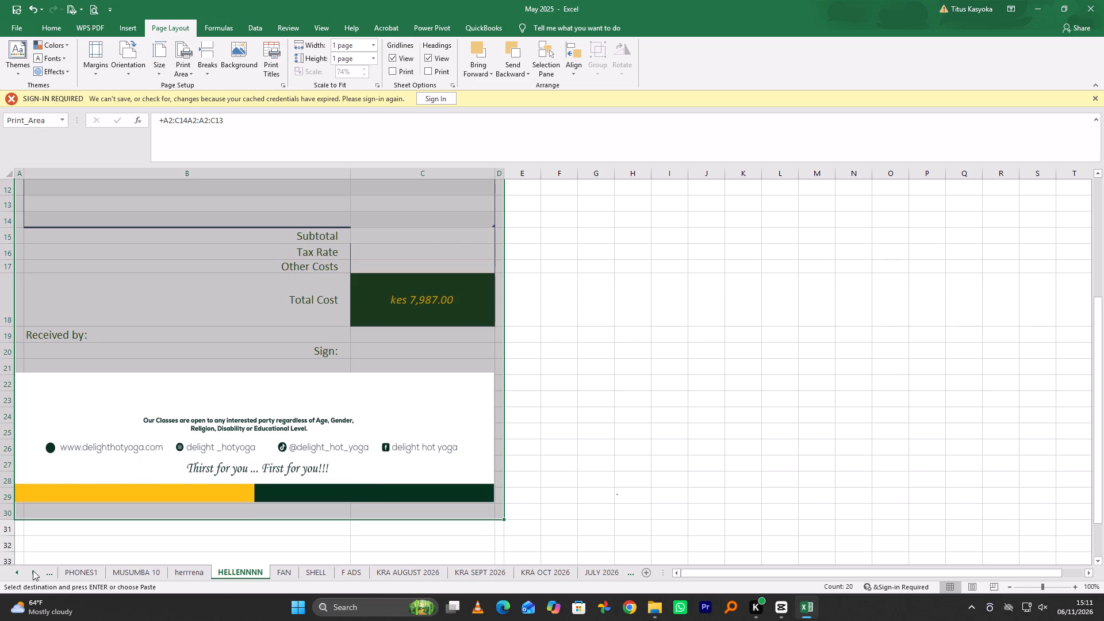
pyautogui.doubleClick(33, 570)
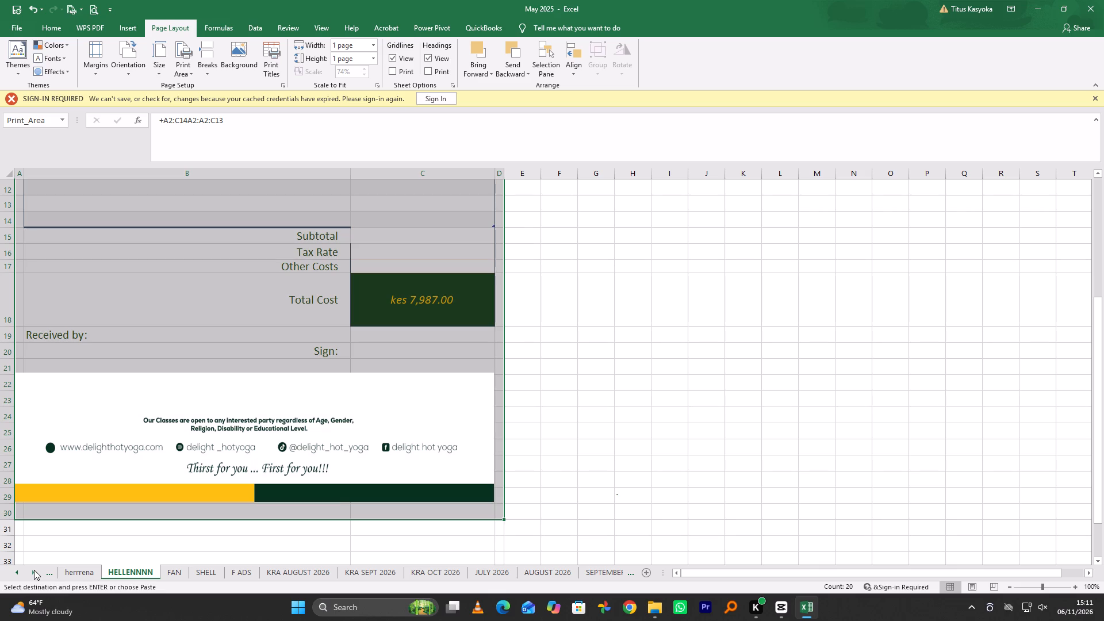
pyautogui.click(34, 570)
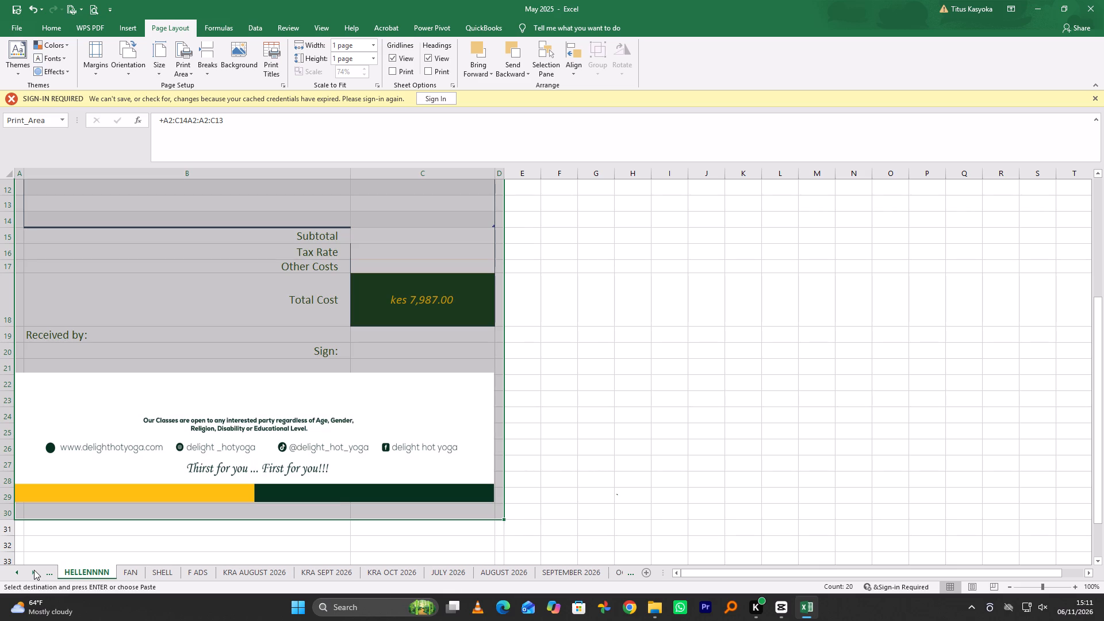
pyautogui.click(34, 570)
pyautogui.click(327, 576)
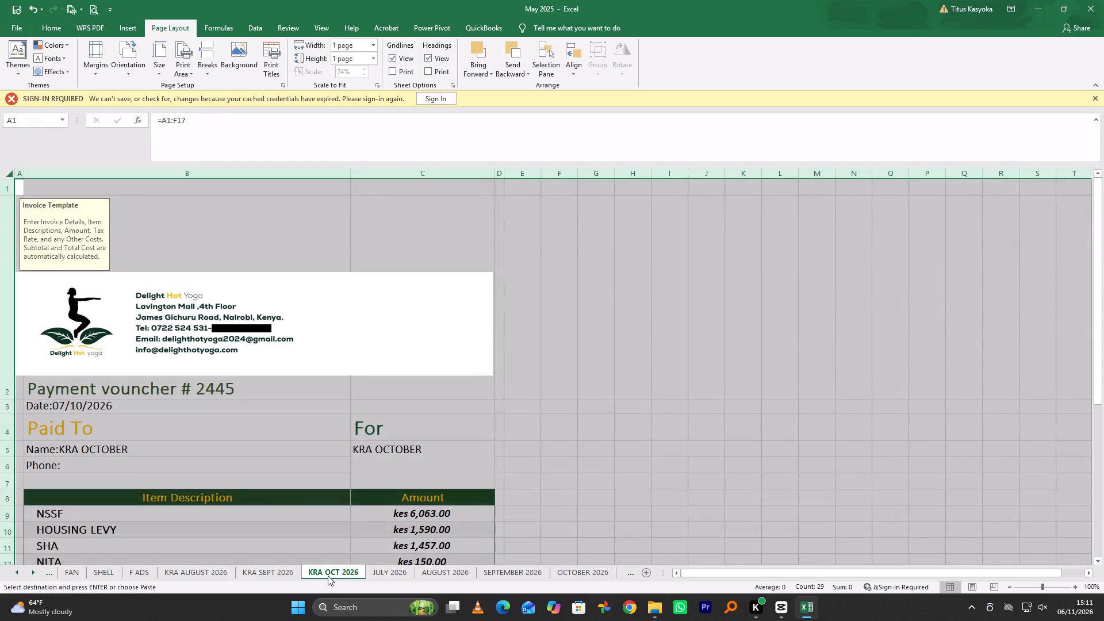
pyautogui.rightClick(7, 174)
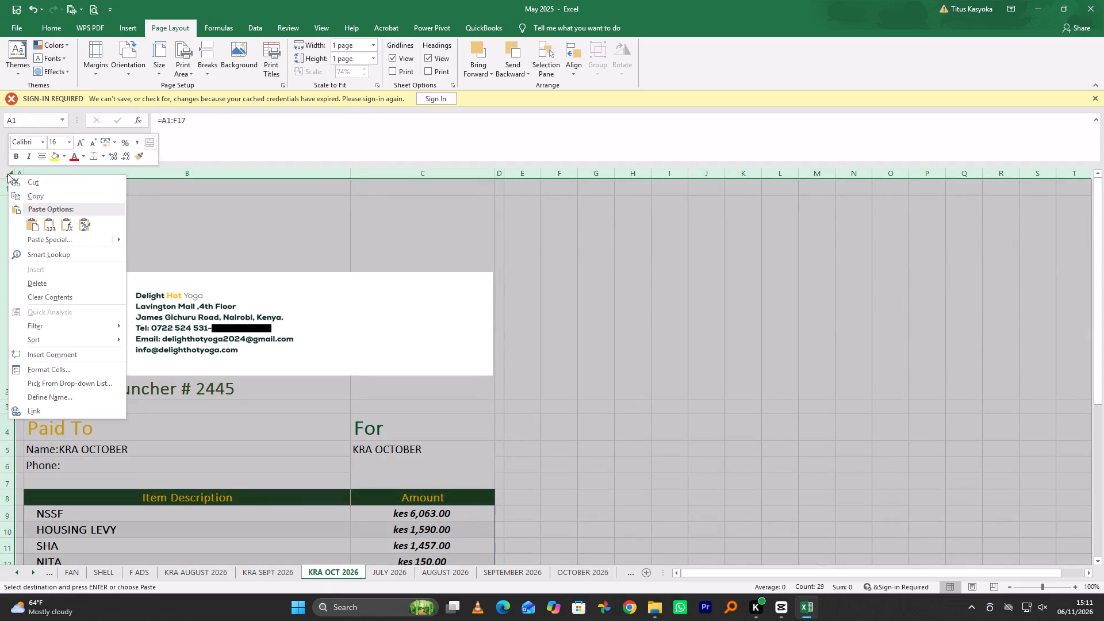
pyautogui.click(39, 194)
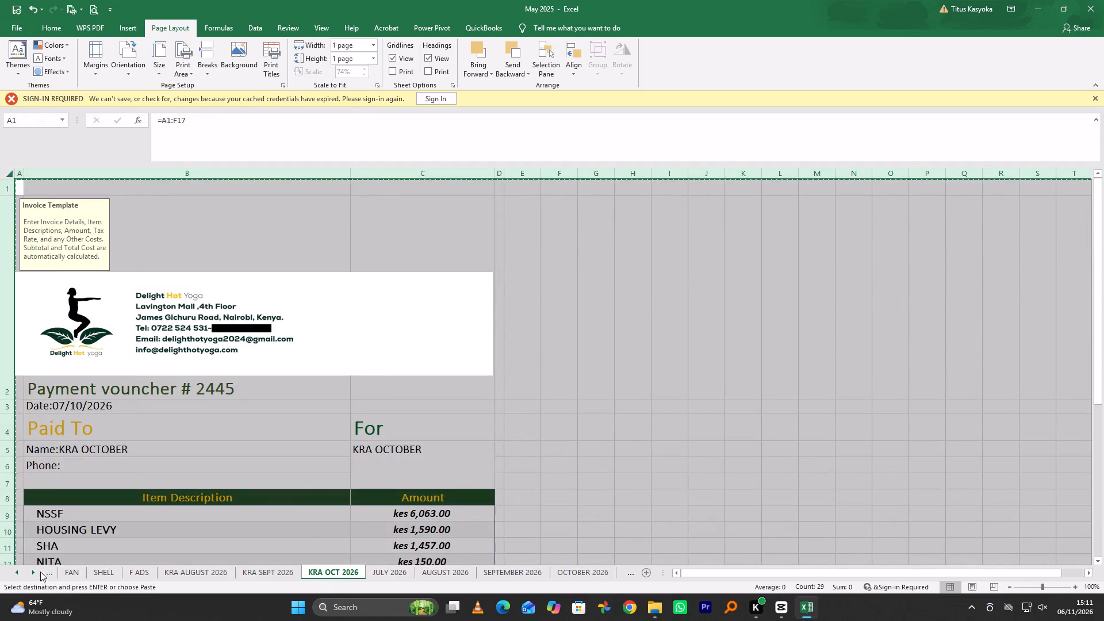
# Paste the copied KRA OCT 2026 voucher over the whole blank Sheet37 worksheet.
pyautogui.tripleClick(32, 573)
pyautogui.tripleClick(32, 573)
pyautogui.tripleClick(32, 573)
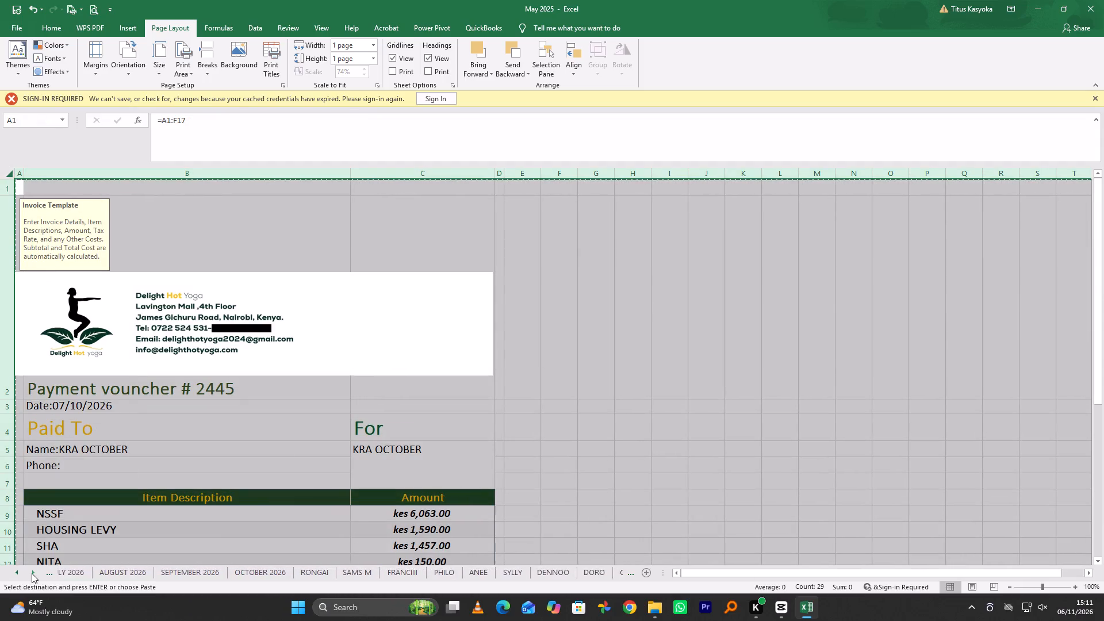
pyautogui.tripleClick(32, 573)
pyautogui.click(32, 573)
pyautogui.click(32, 572)
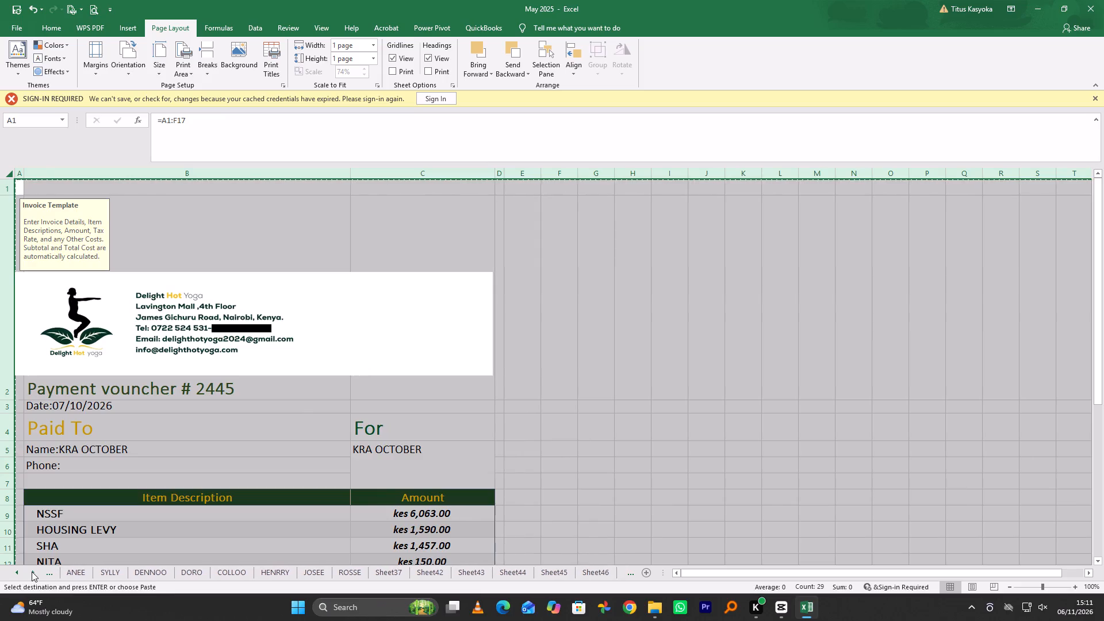
pyautogui.click(396, 574)
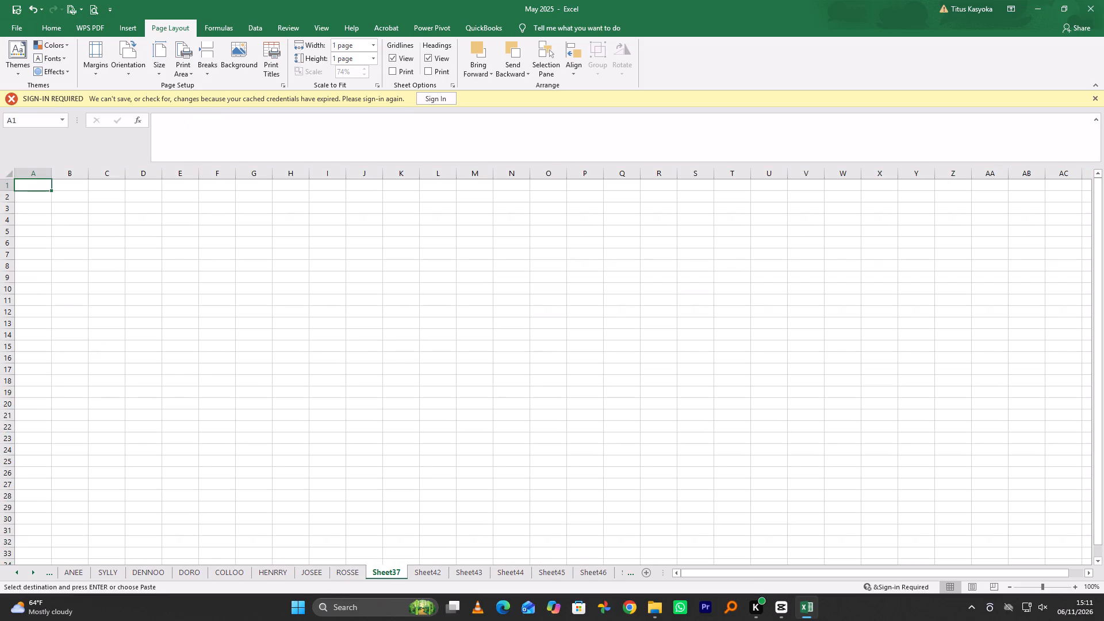
pyautogui.rightClick(5, 172)
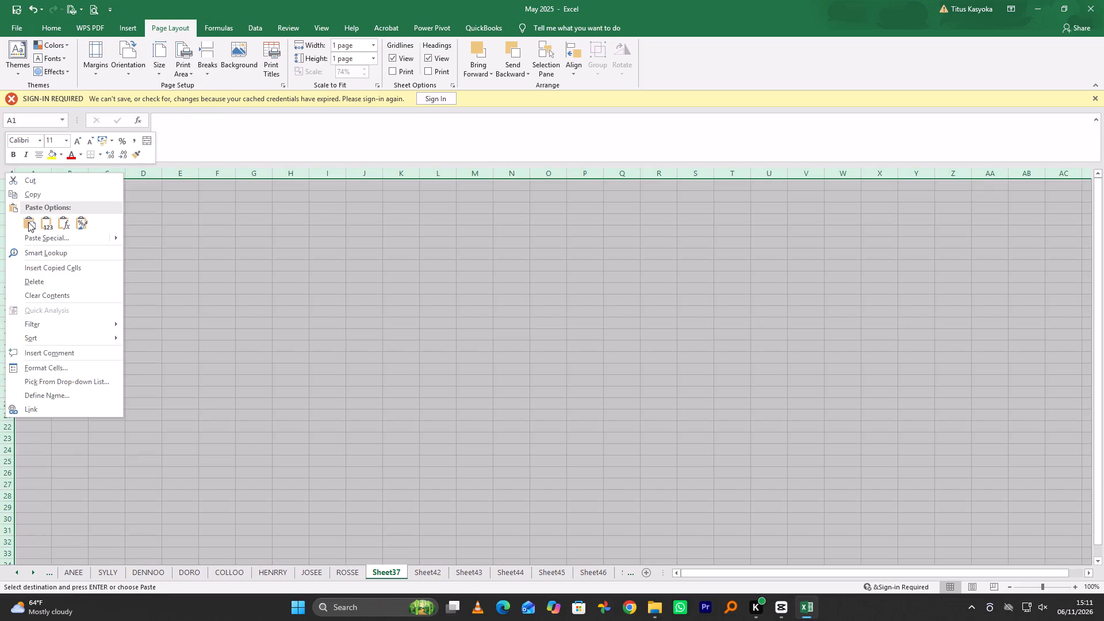
pyautogui.click(29, 222)
pyautogui.click(604, 468)
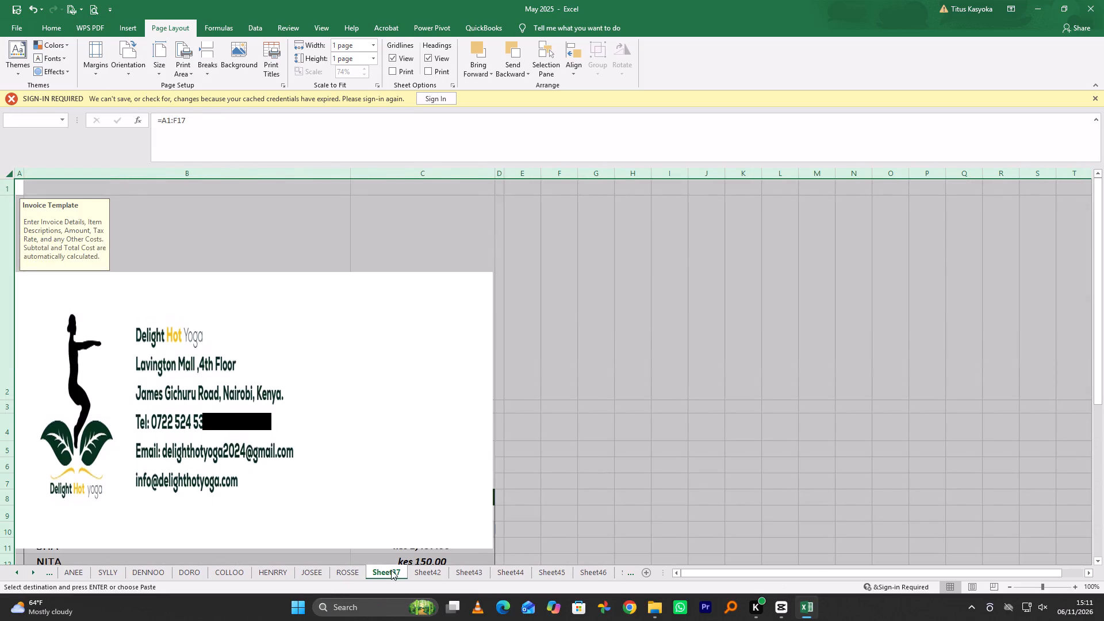
pyautogui.tripleClick(391, 573)
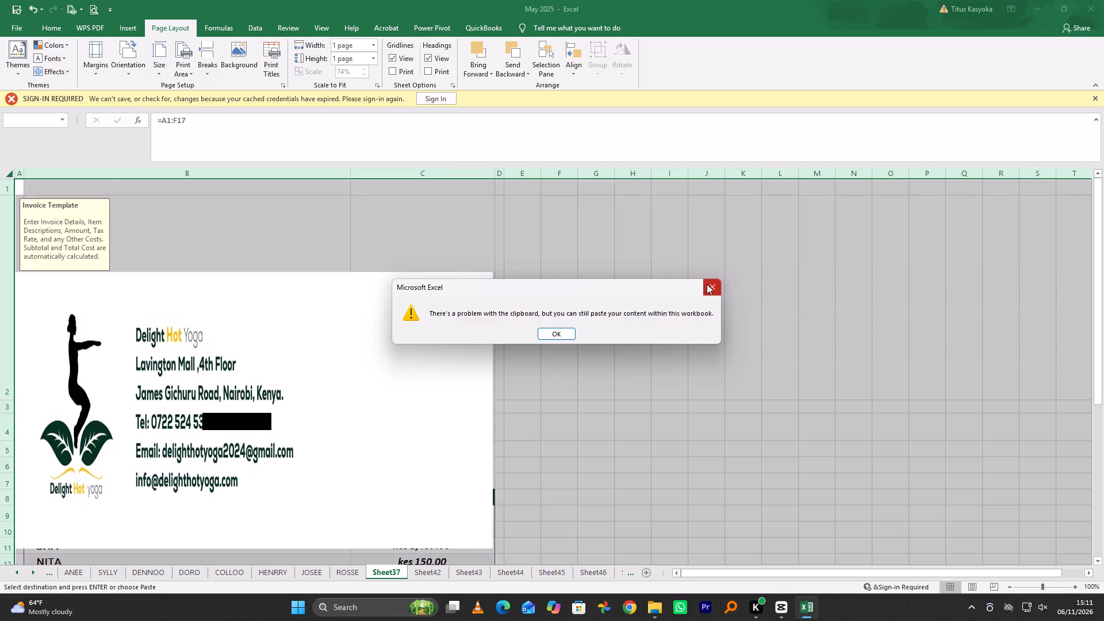
pyautogui.click(707, 284)
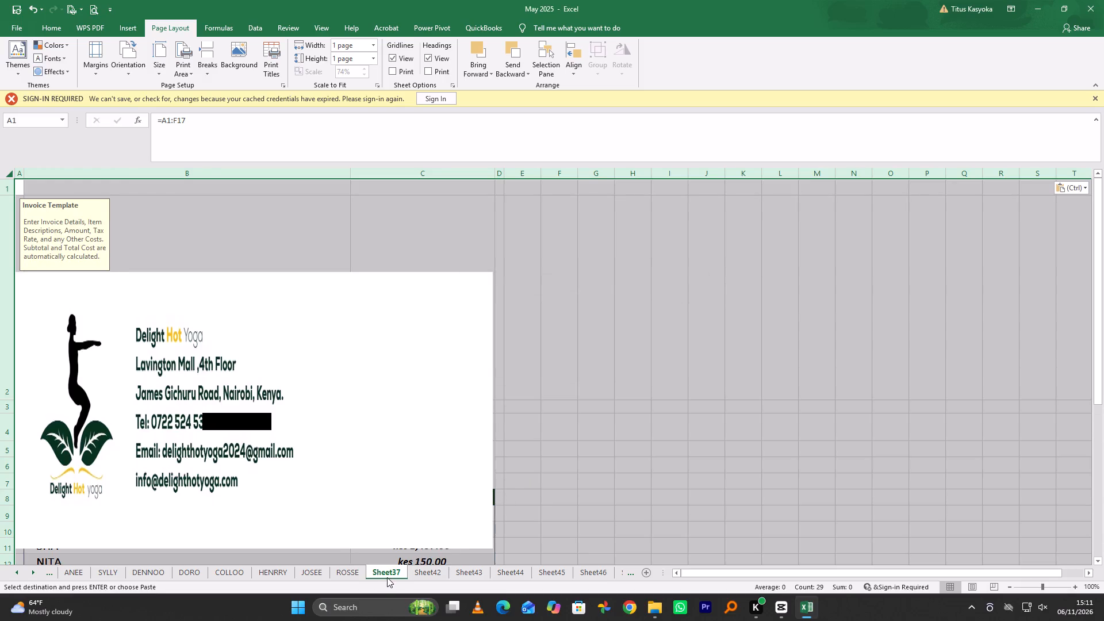
# Rename Sheet37 as KRA NOVEMBER 2026.
pyautogui.doubleClick(388, 574)
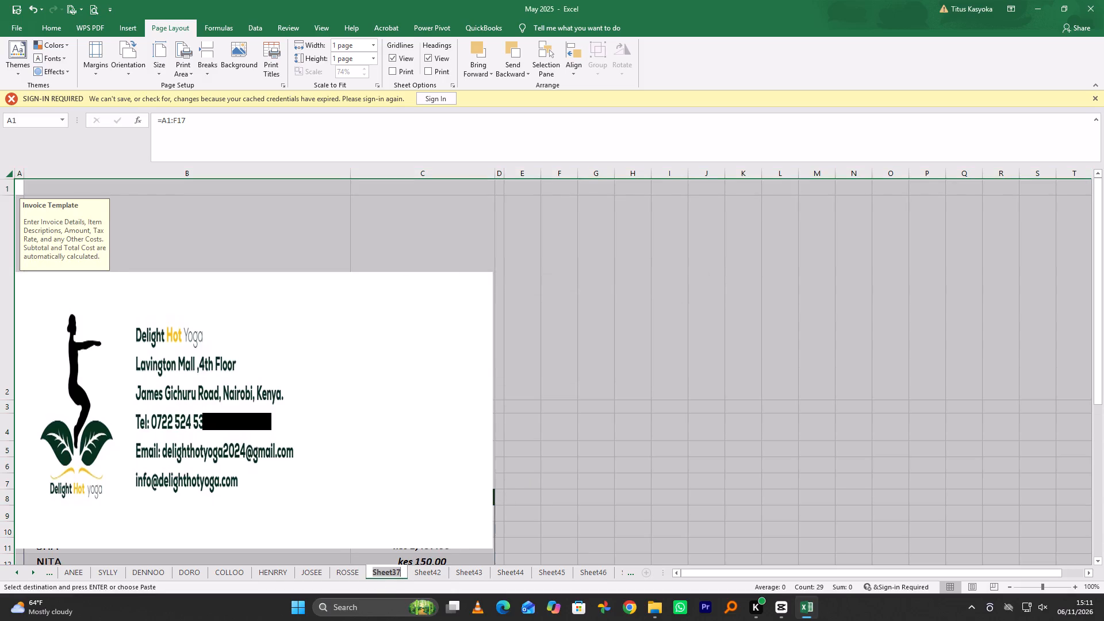
pyautogui.press('k')
pyautogui.write('RA')
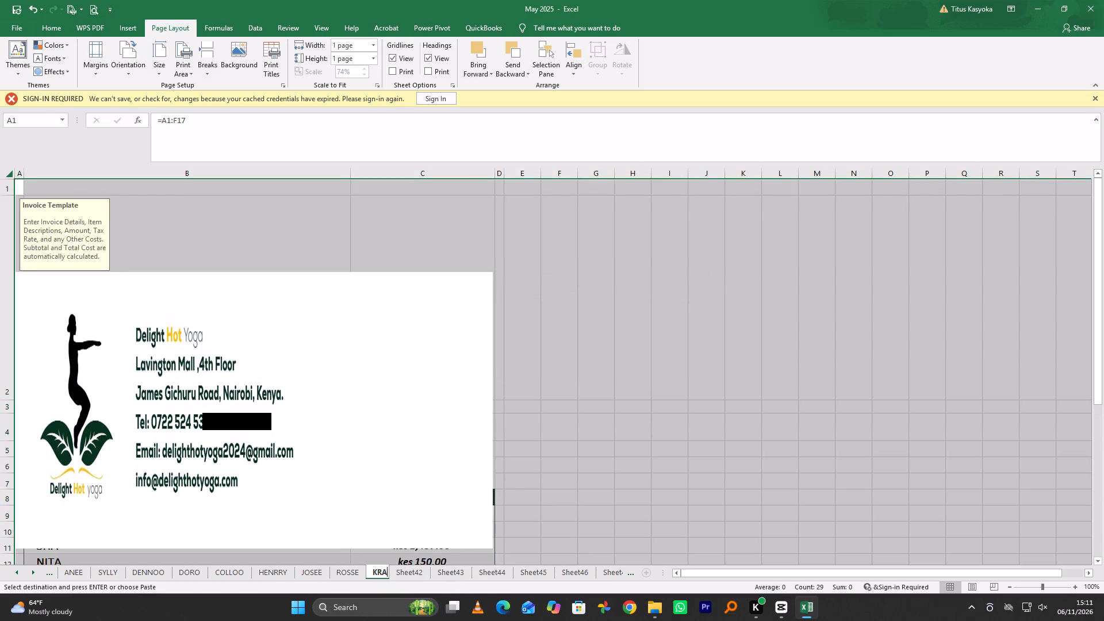
pyautogui.press('space')
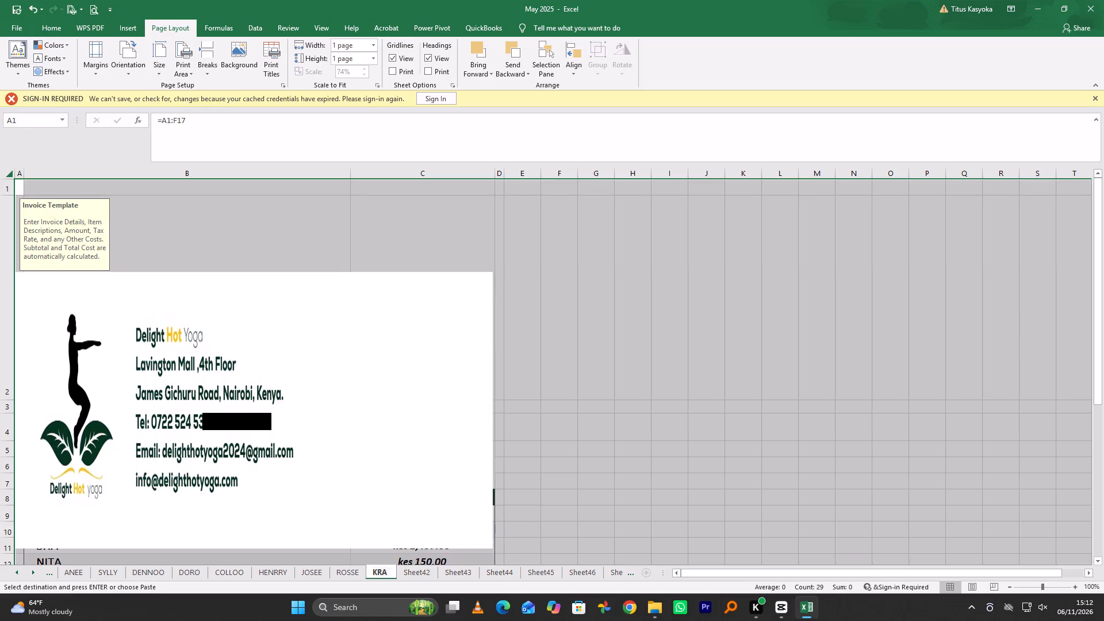
pyautogui.write('NO')
pyautogui.press('w')
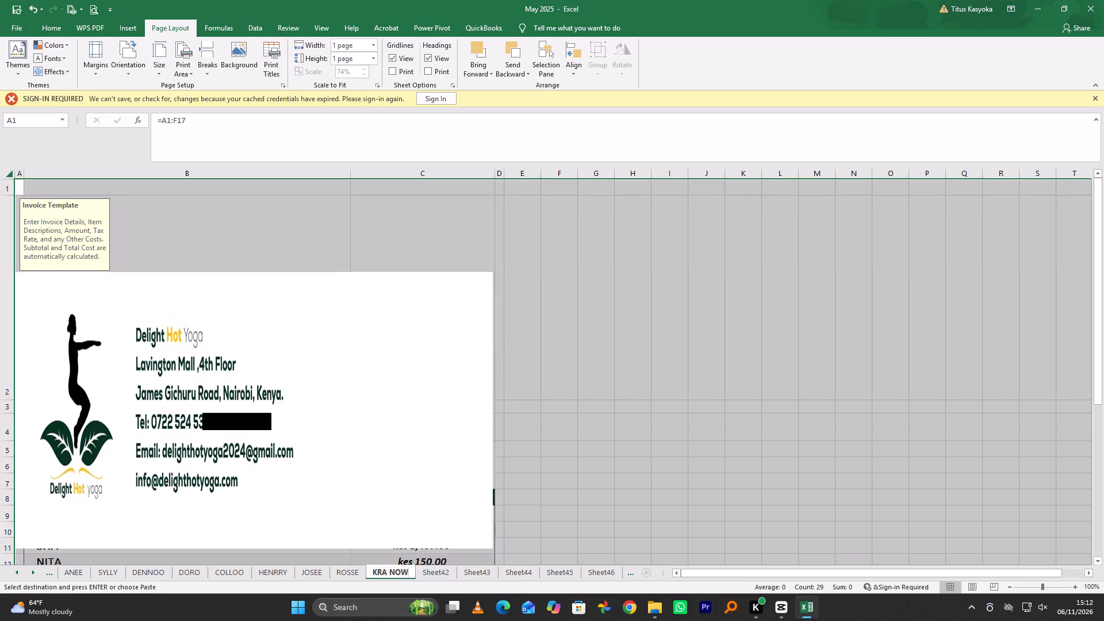
pyautogui.press('BackSpace')
pyautogui.write('VEMBER 2026')
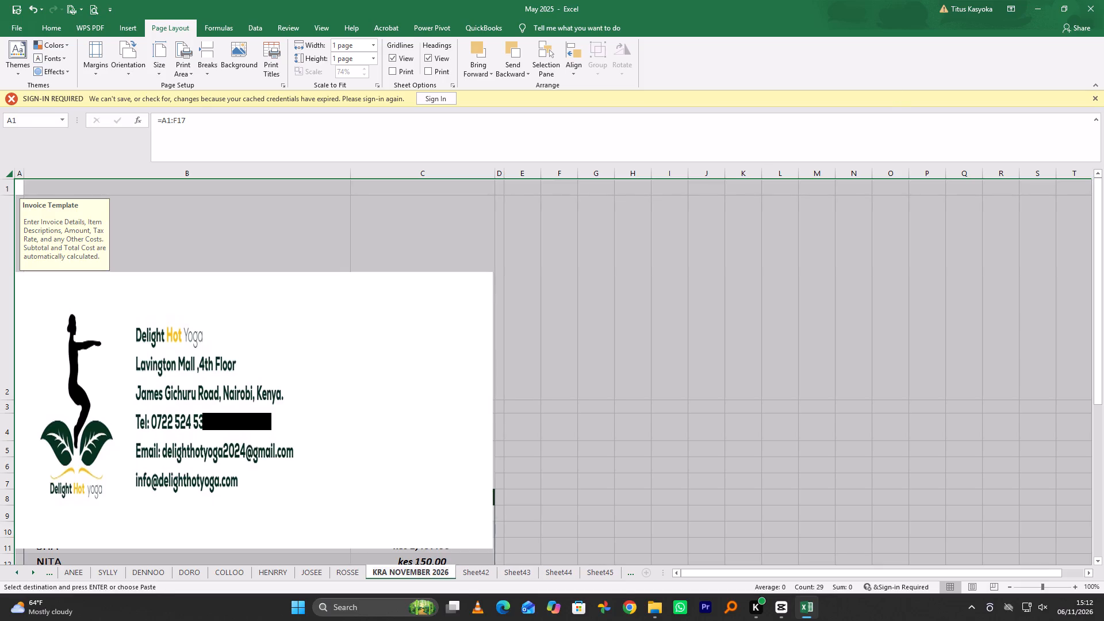
pyautogui.click(823, 350)
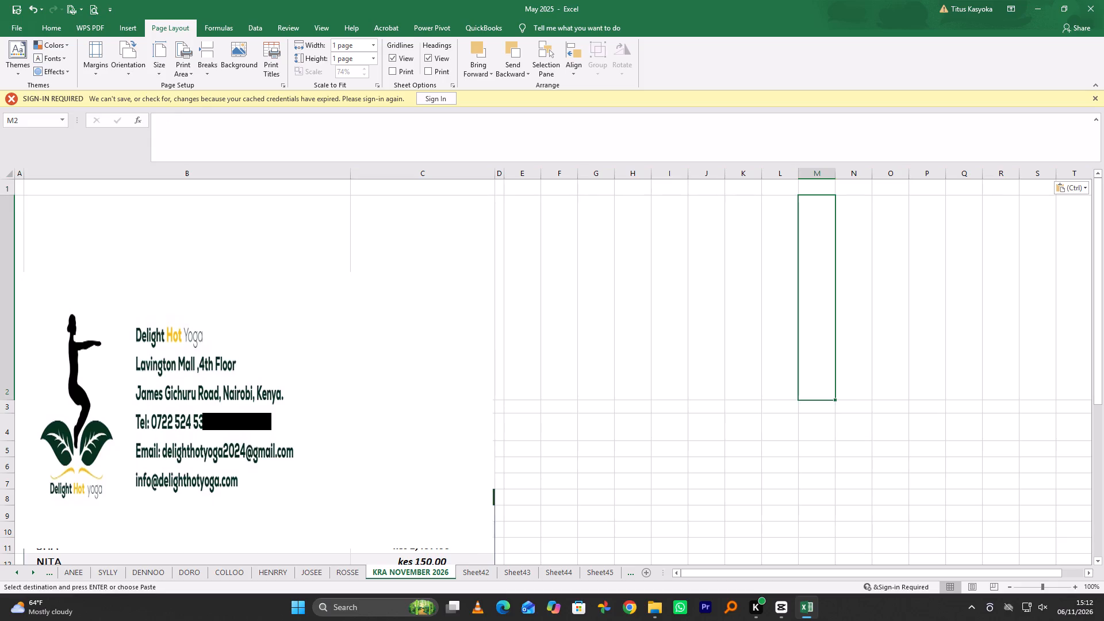
pyautogui.click(597, 381)
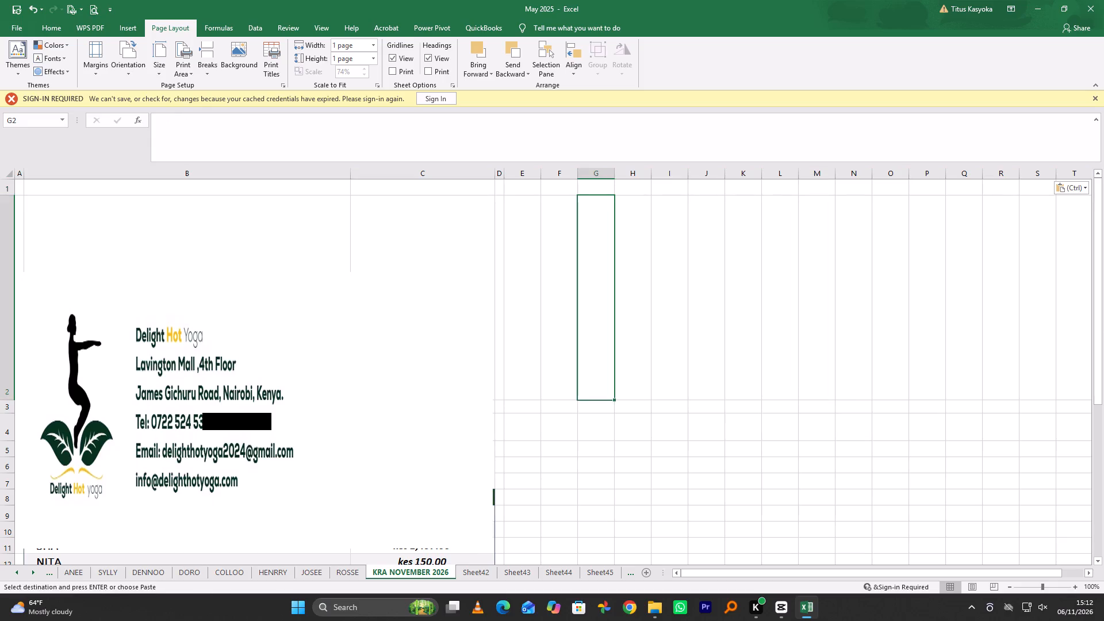
# On the FRANCIIII sheet, reduce the stretched header picture's height and place it in row 2 just above the payment voucher number.
pyautogui.tripleClick(14, 572)
pyautogui.tripleClick(14, 572)
pyautogui.tripleClick(14, 572)
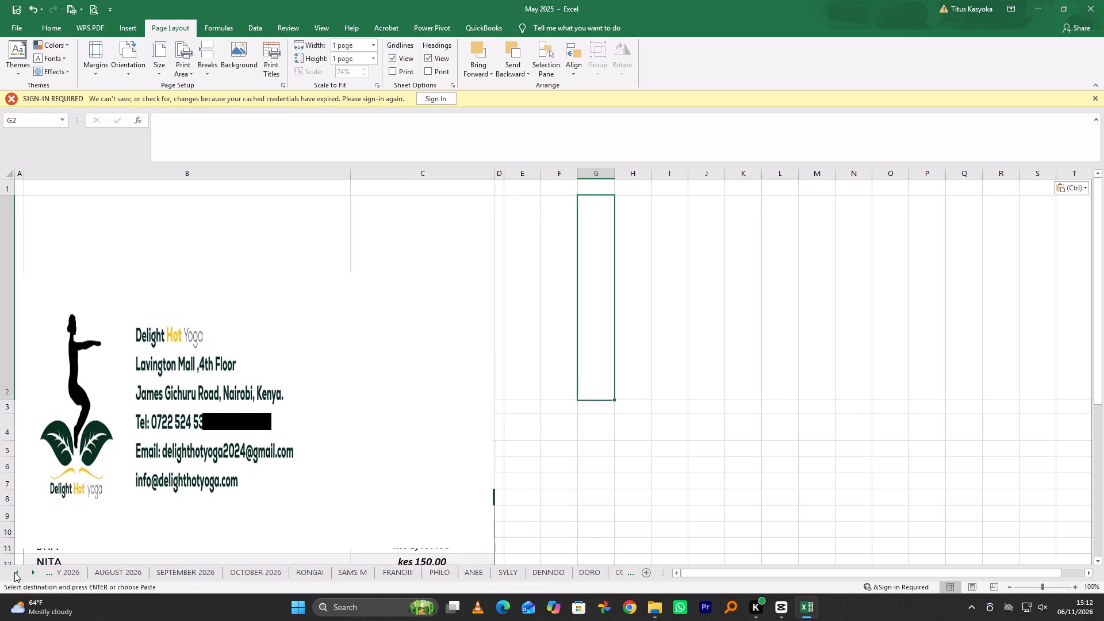
pyautogui.click(14, 572)
pyautogui.click(14, 572)
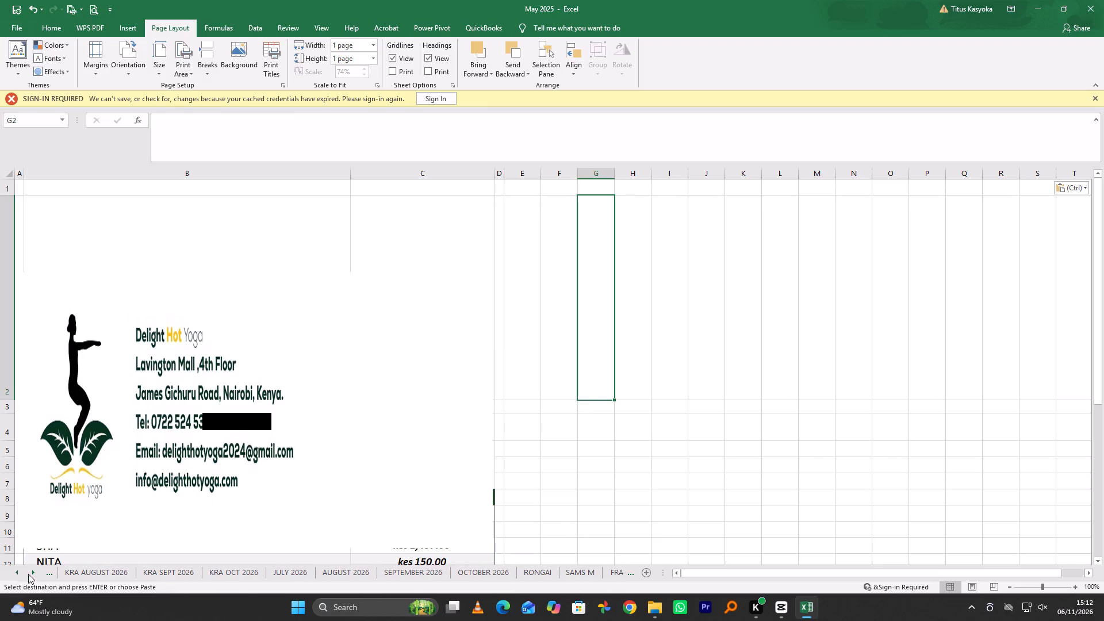
pyautogui.doubleClick(33, 574)
pyautogui.tripleClick(33, 573)
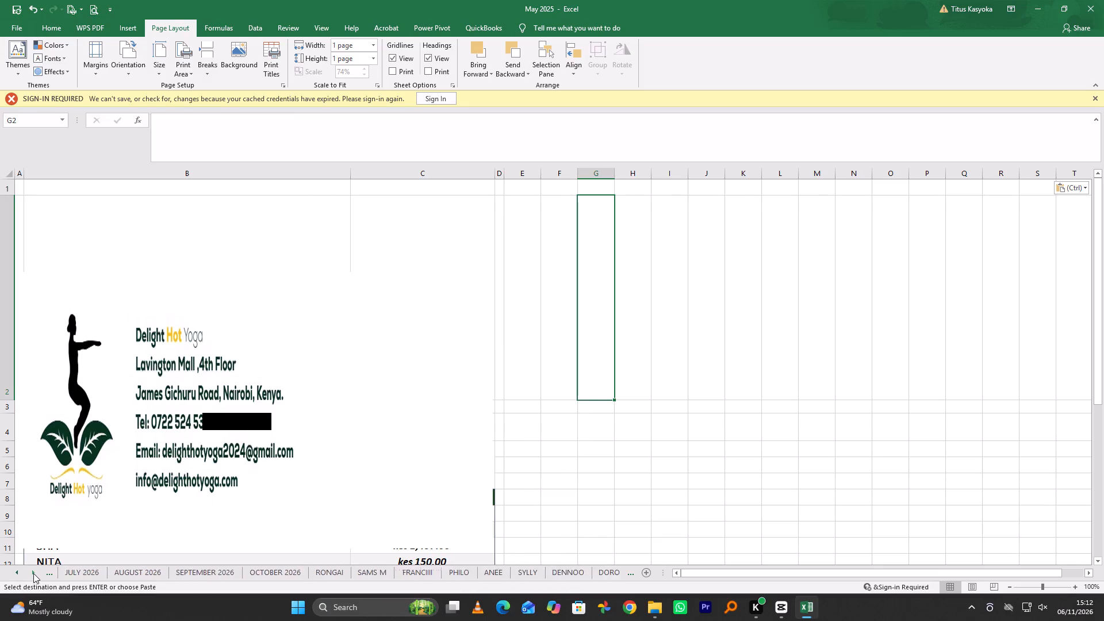
pyautogui.click(33, 573)
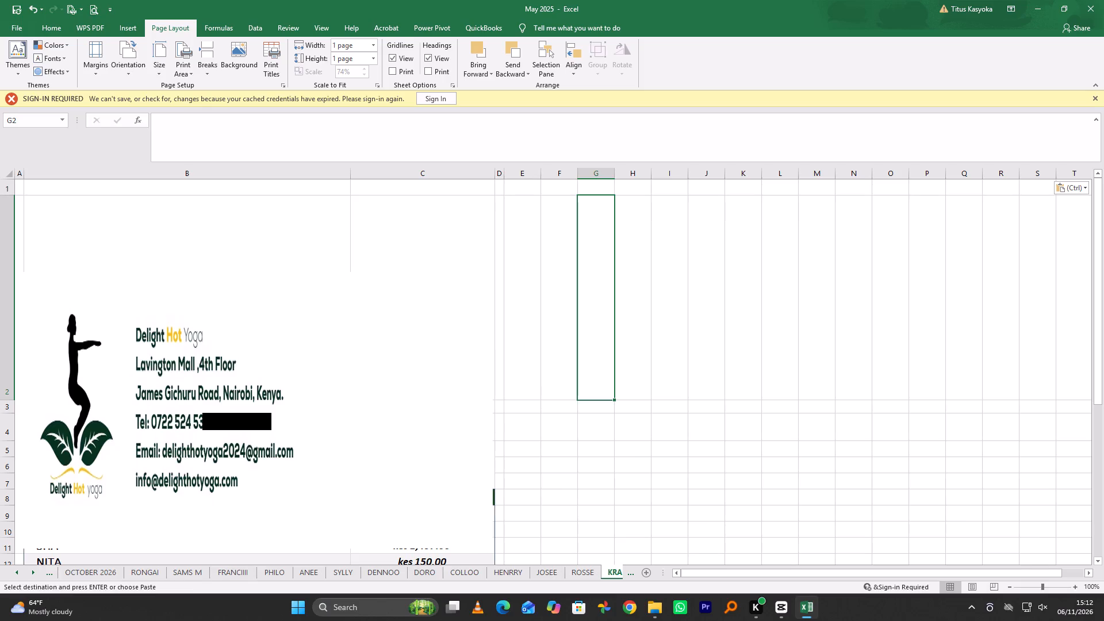
pyautogui.click(233, 570)
pyautogui.click(223, 520)
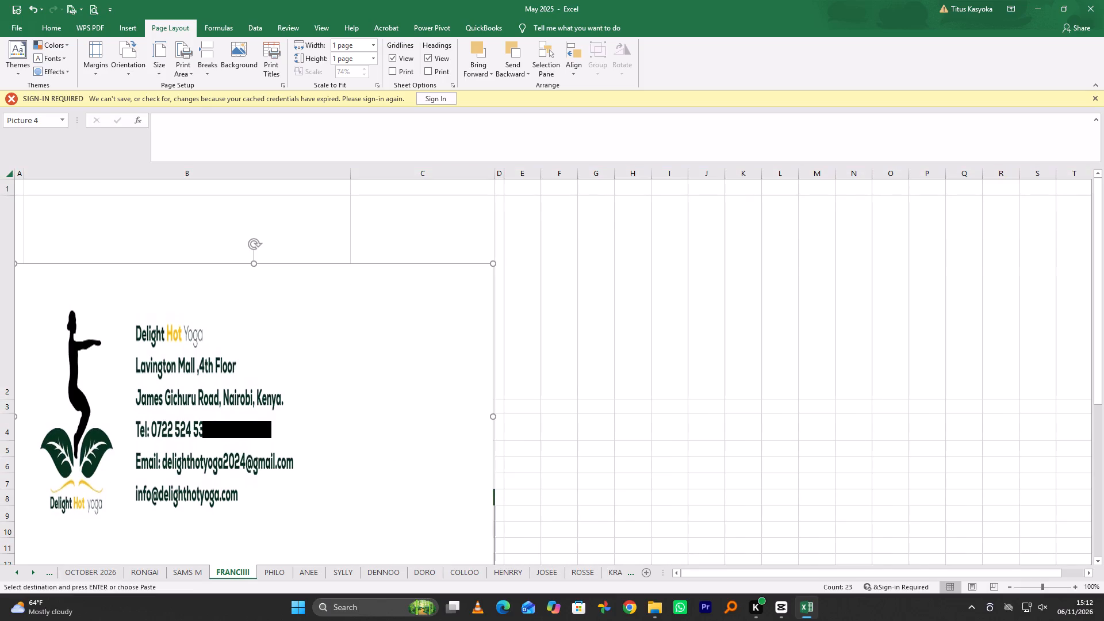
pyautogui.click(255, 259)
pyautogui.moveTo(253, 264); pyautogui.dragTo(238, 411)
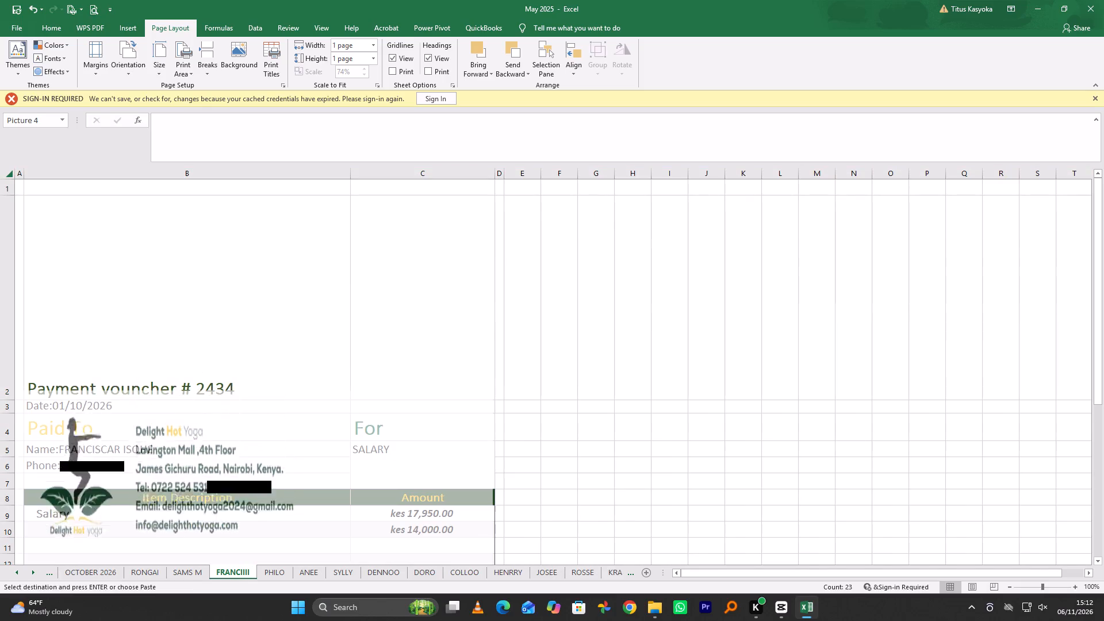
pyautogui.moveTo(238, 411); pyautogui.dragTo(234, 461)
pyautogui.moveTo(237, 528); pyautogui.dragTo(218, 331)
pyautogui.click(254, 264)
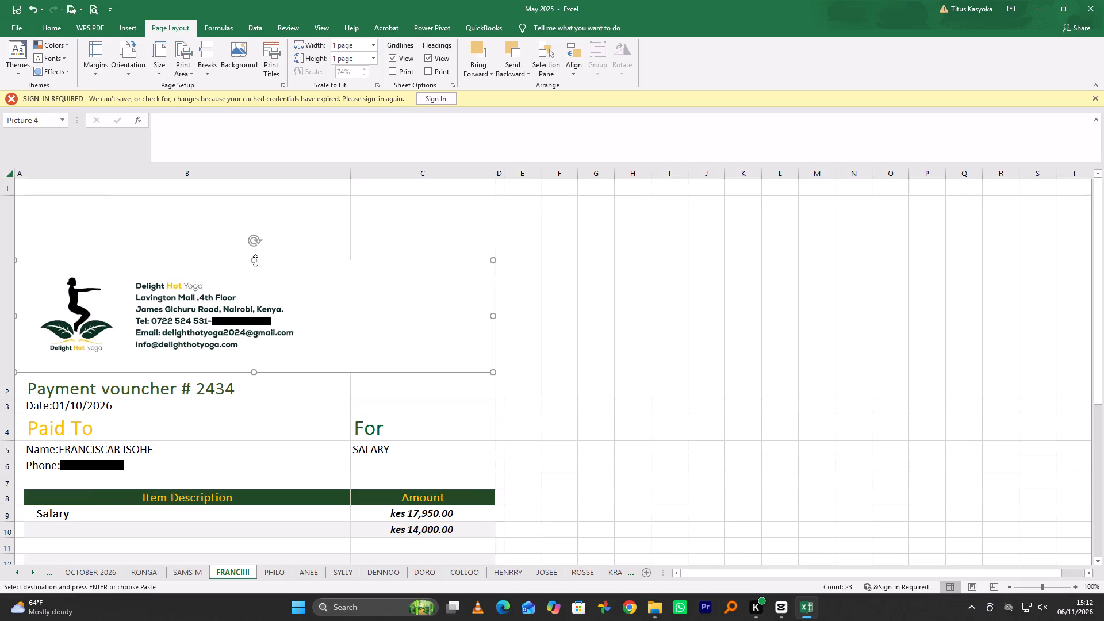
pyautogui.click(668, 461)
# Reduce the height of the footer picture on the FRANCIIII sheet so it ends at about row 29.
pyautogui.scroll(-3, 307, 435)
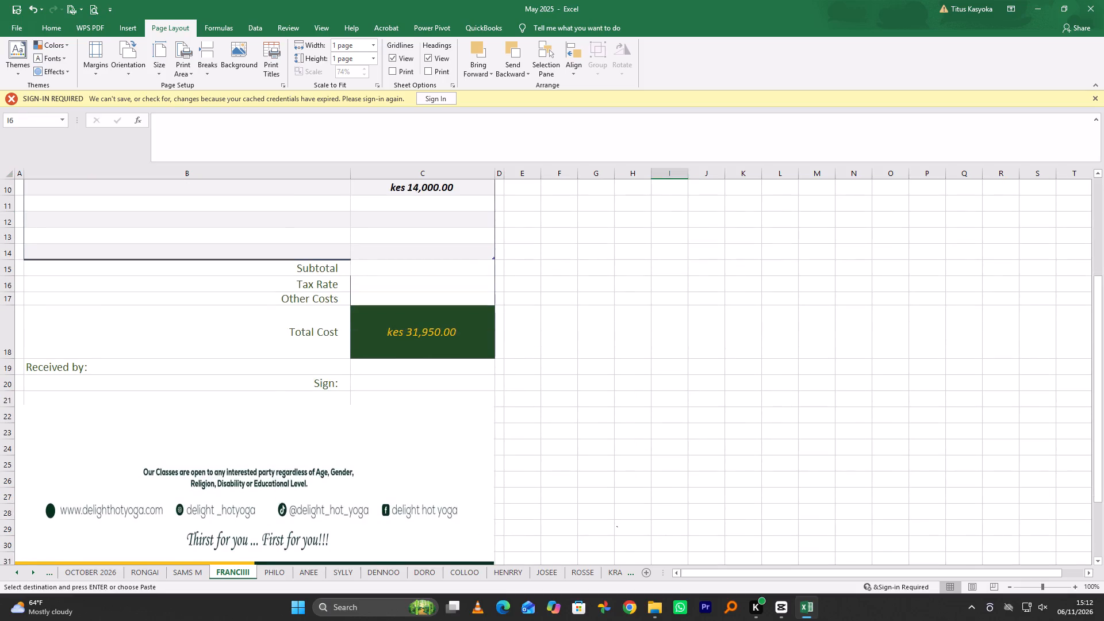
pyautogui.scroll(-1, 292, 426)
pyautogui.click(275, 428)
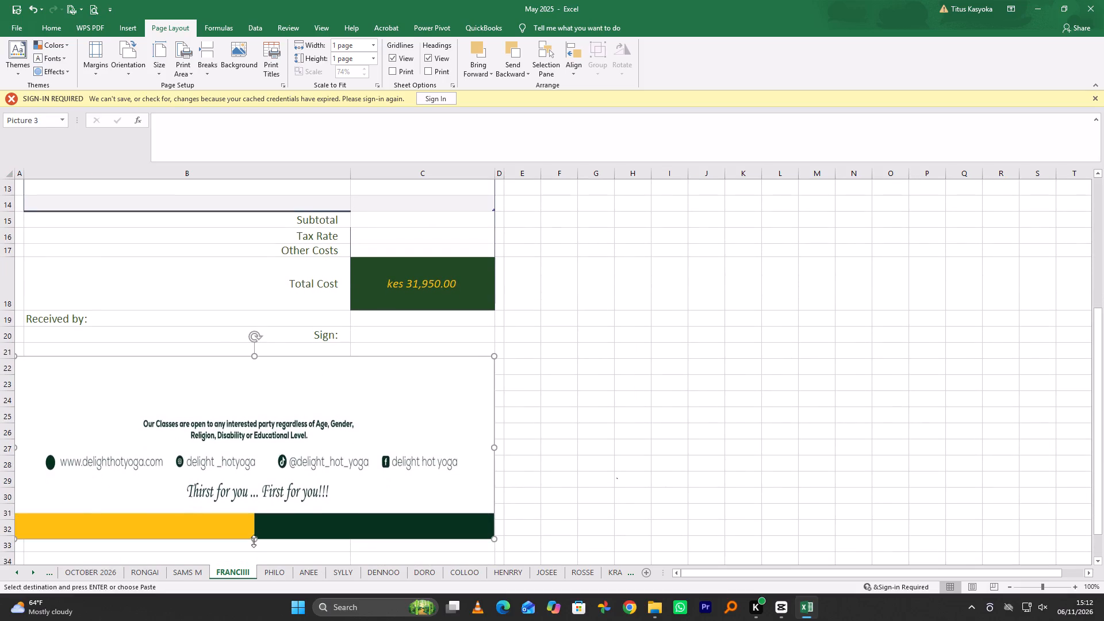
pyautogui.moveTo(254, 541); pyautogui.dragTo(258, 483)
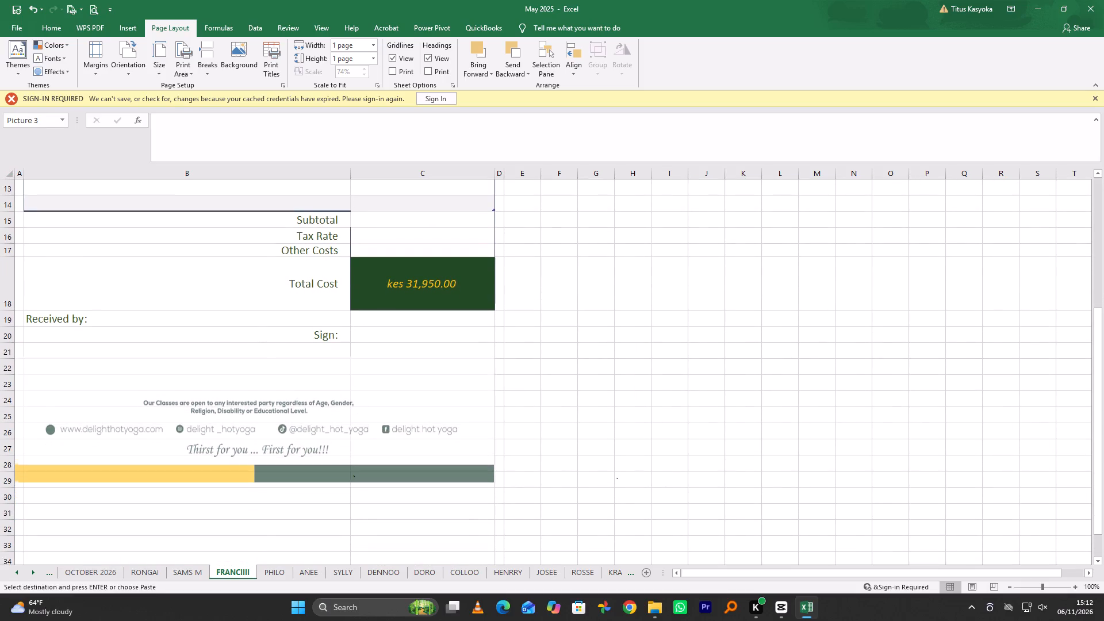
pyautogui.moveTo(258, 483); pyautogui.dragTo(258, 487)
pyautogui.click(556, 493)
pyautogui.scroll(4, 305, 447)
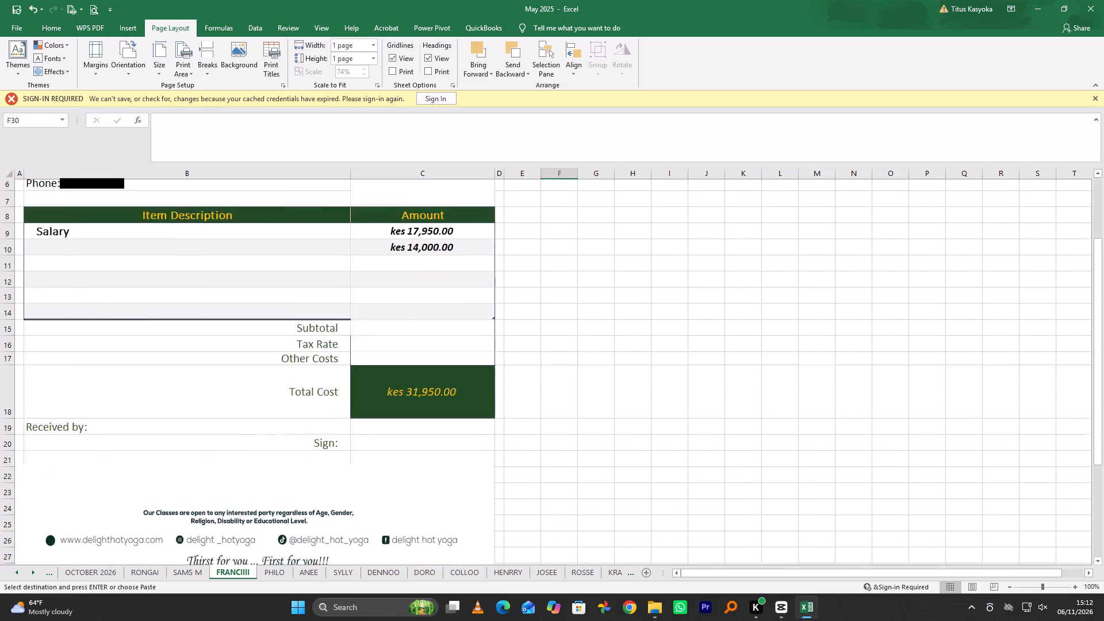
# Change the payment voucher date on the FRANCIIII sheet to 02/11/2026.
pyautogui.scroll(1, 305, 447)
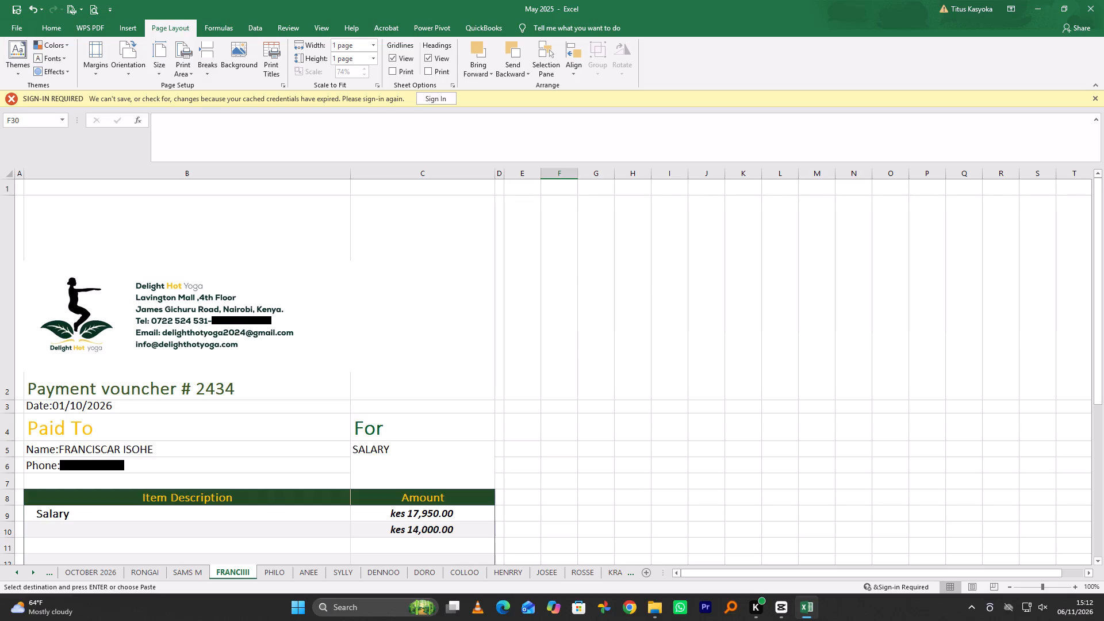
pyautogui.doubleClick(82, 407)
pyautogui.press('BackSpace')
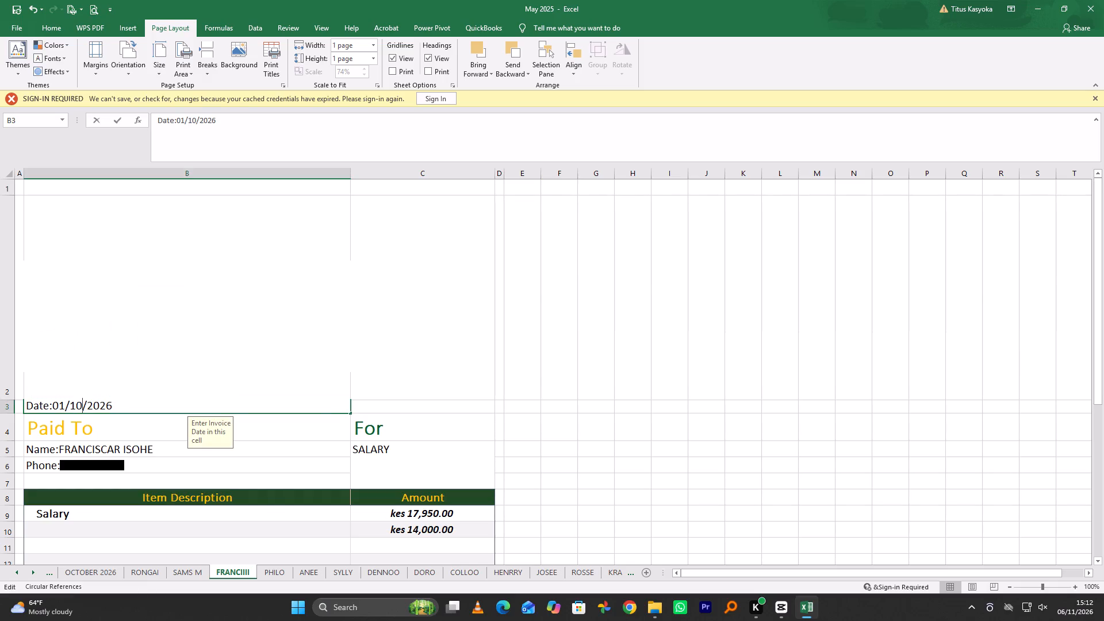
pyautogui.press('1')
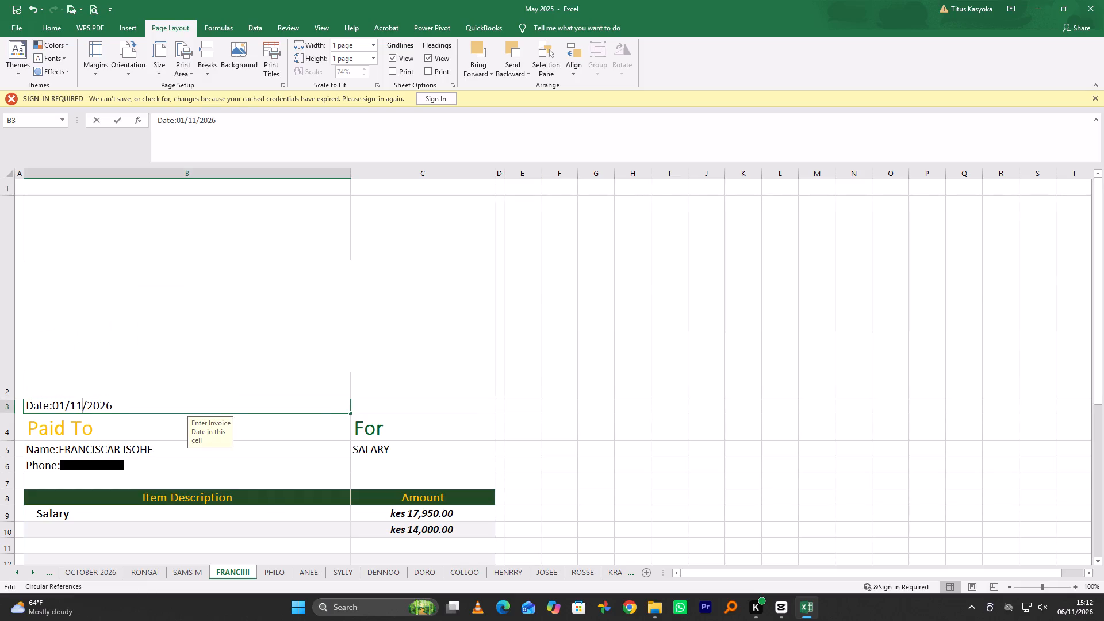
pyautogui.click(62, 406)
pyautogui.press('BackSpace')
pyautogui.press('2')
pyautogui.click(719, 526)
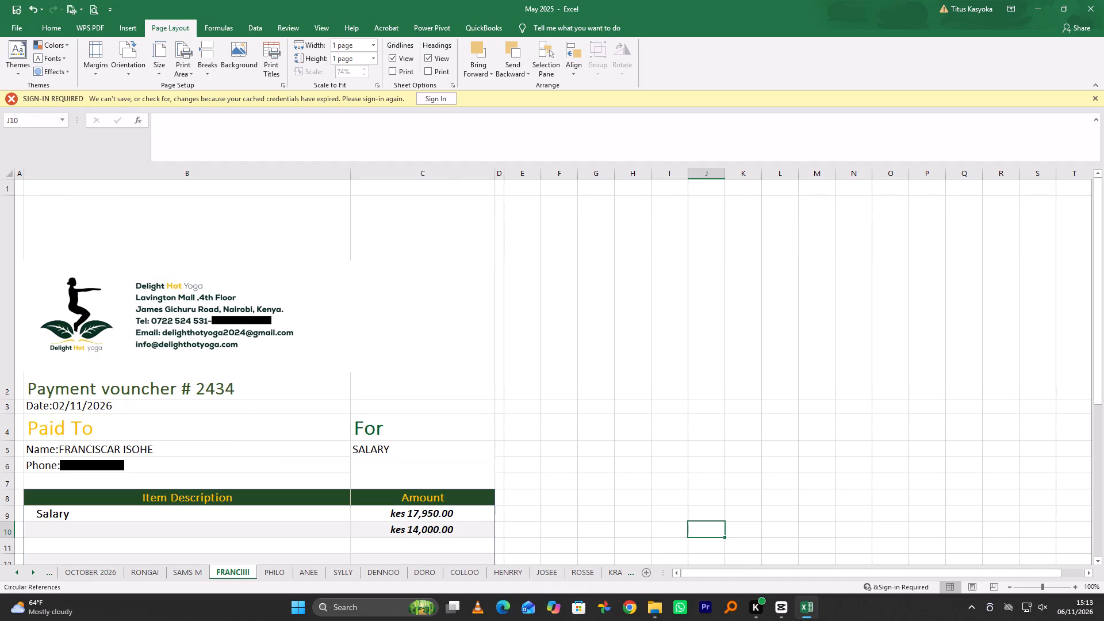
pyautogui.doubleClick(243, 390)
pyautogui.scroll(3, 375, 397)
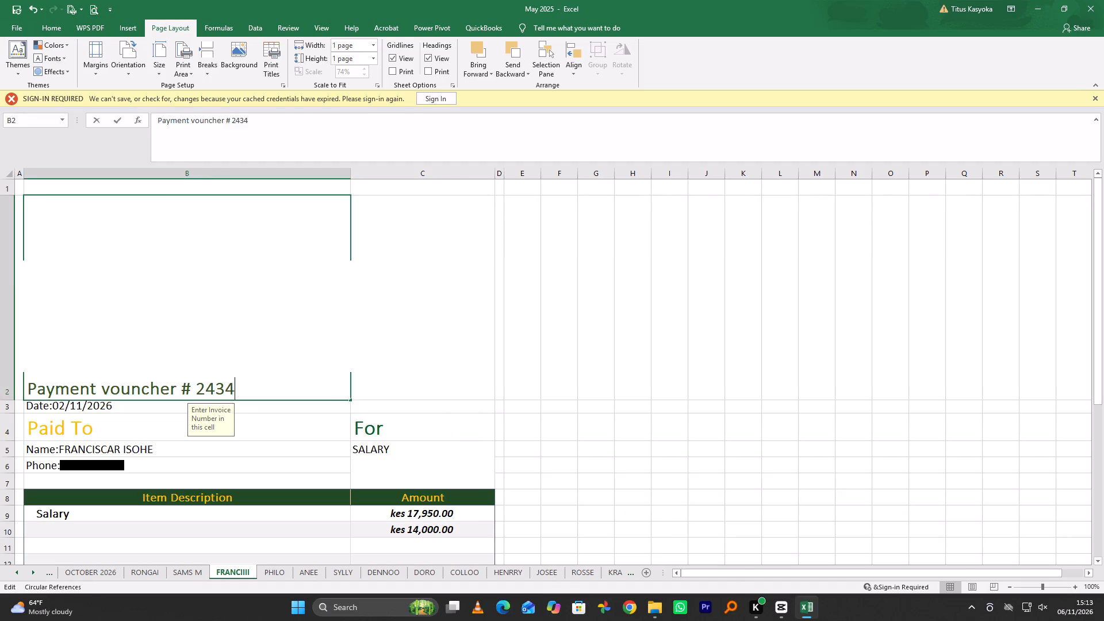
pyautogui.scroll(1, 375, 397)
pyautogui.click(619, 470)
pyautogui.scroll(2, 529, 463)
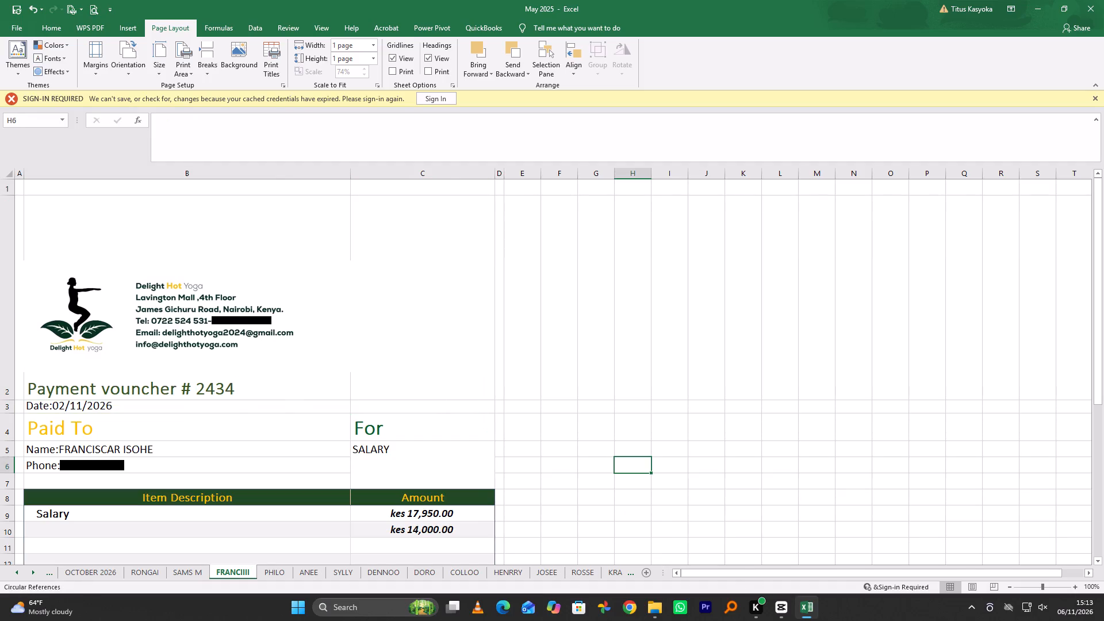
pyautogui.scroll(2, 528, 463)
# Change the payment voucher number on the FRANCIIII sheet to 2460.
pyautogui.tripleClick(240, 391)
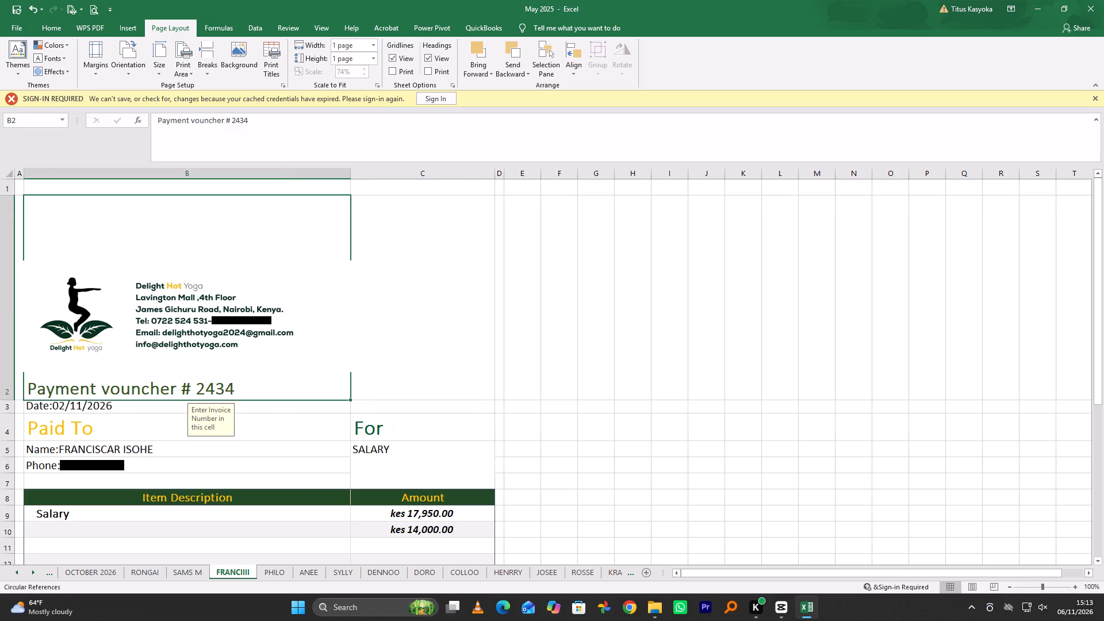
pyautogui.press('BackSpace')
pyautogui.press('BackSpace')
pyautogui.write('60')
pyautogui.click(662, 473)
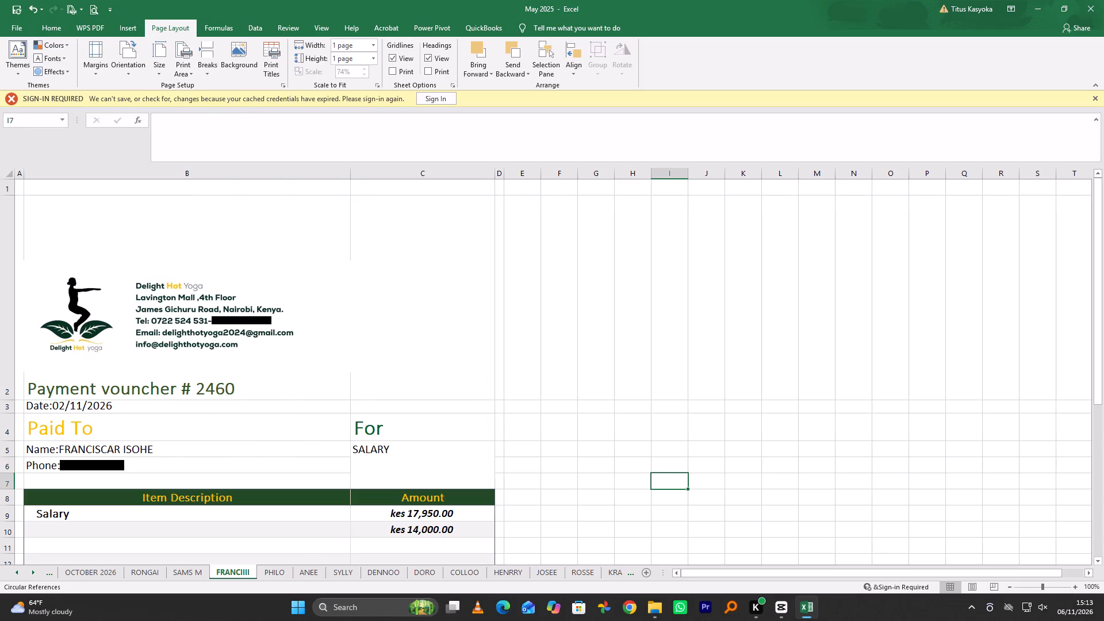
# Enter Transport as the item description in the row below Salary on the FRANCIIII voucher.
pyautogui.doubleClick(71, 528)
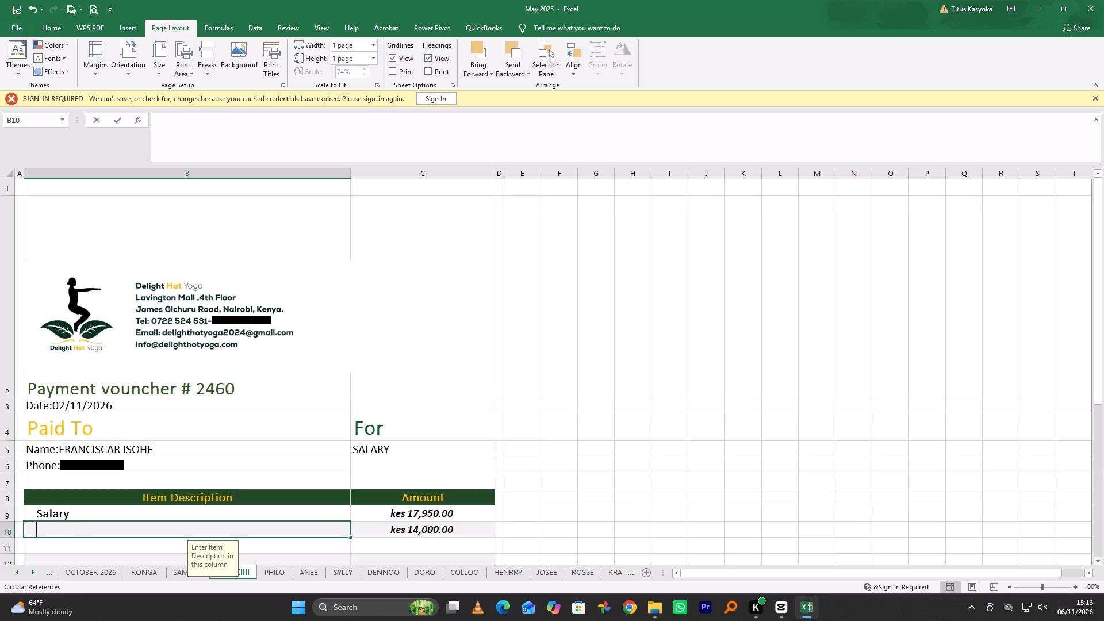
pyautogui.press('t')
pyautogui.write('ransport')
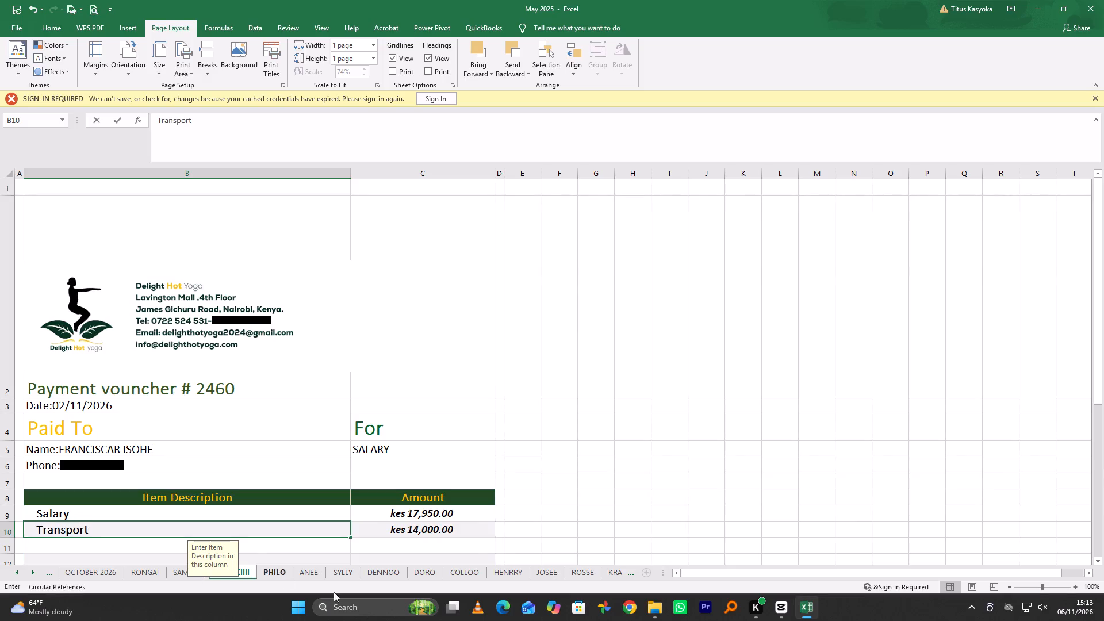
pyautogui.click(587, 513)
# On the PHILO sheet, reduce the stretched header picture's height and place it in row 2 just above the payment voucher number.
pyautogui.click(271, 575)
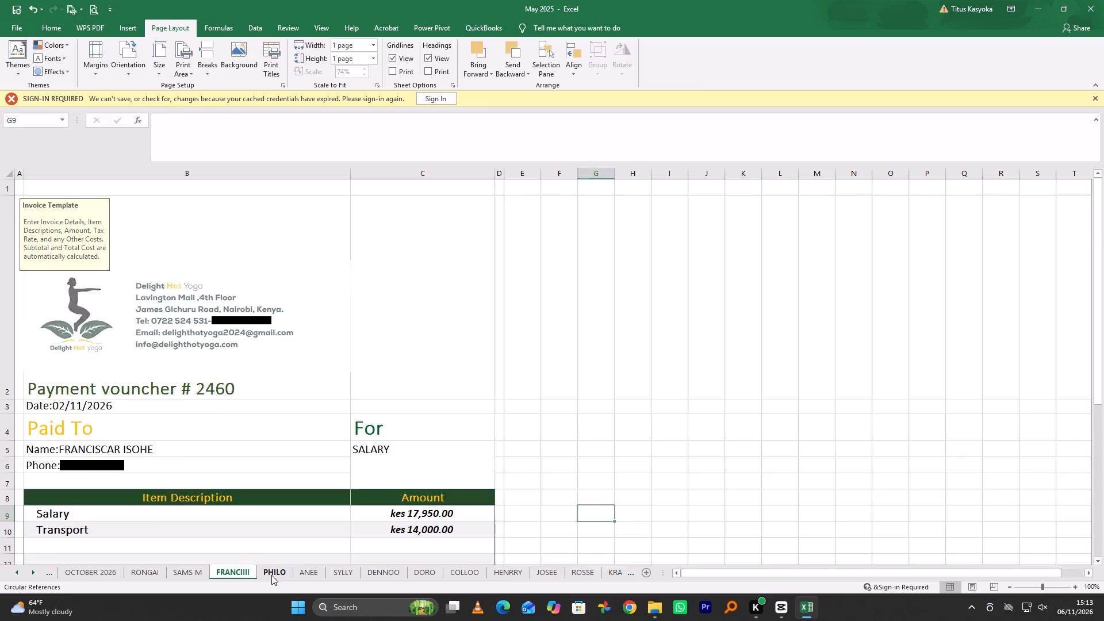
pyautogui.click(584, 505)
pyautogui.click(300, 460)
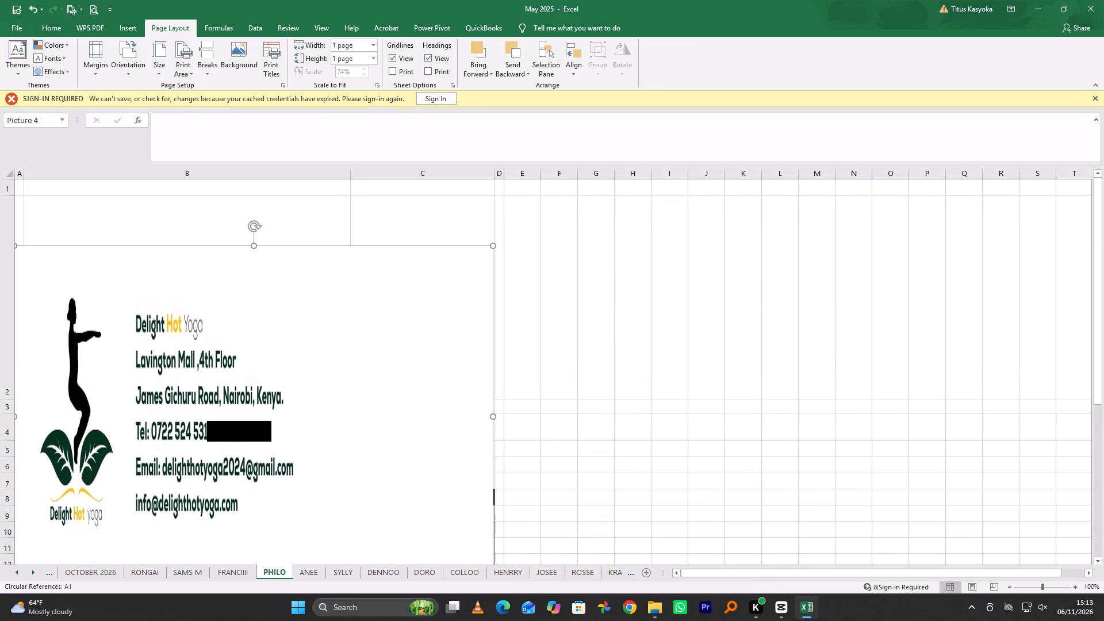
pyautogui.moveTo(255, 247); pyautogui.dragTo(256, 477)
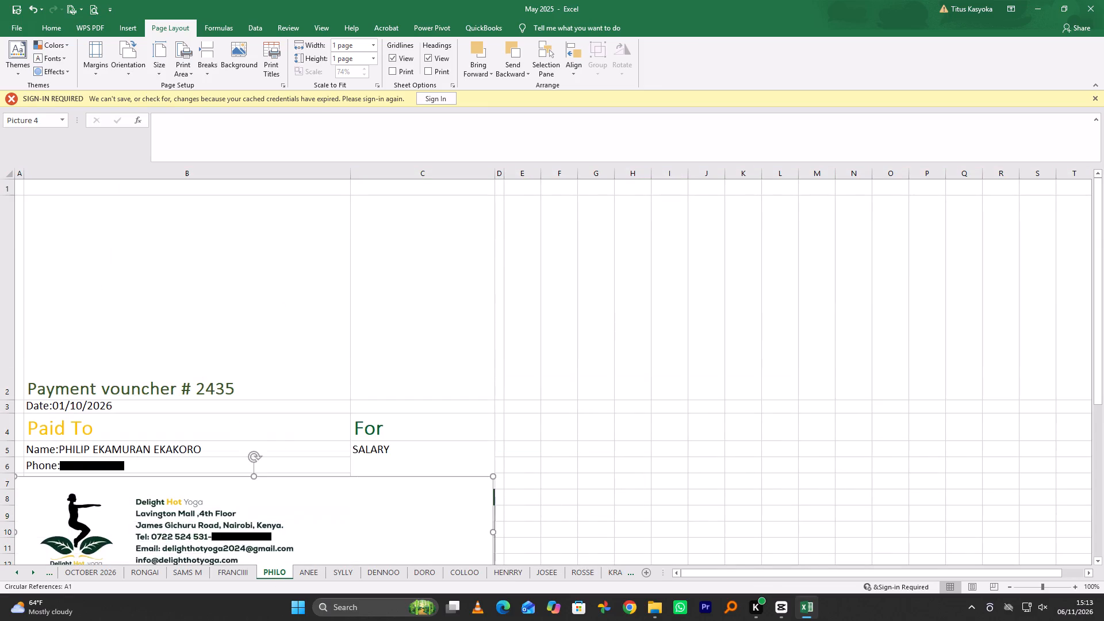
pyautogui.moveTo(256, 533); pyautogui.dragTo(238, 323)
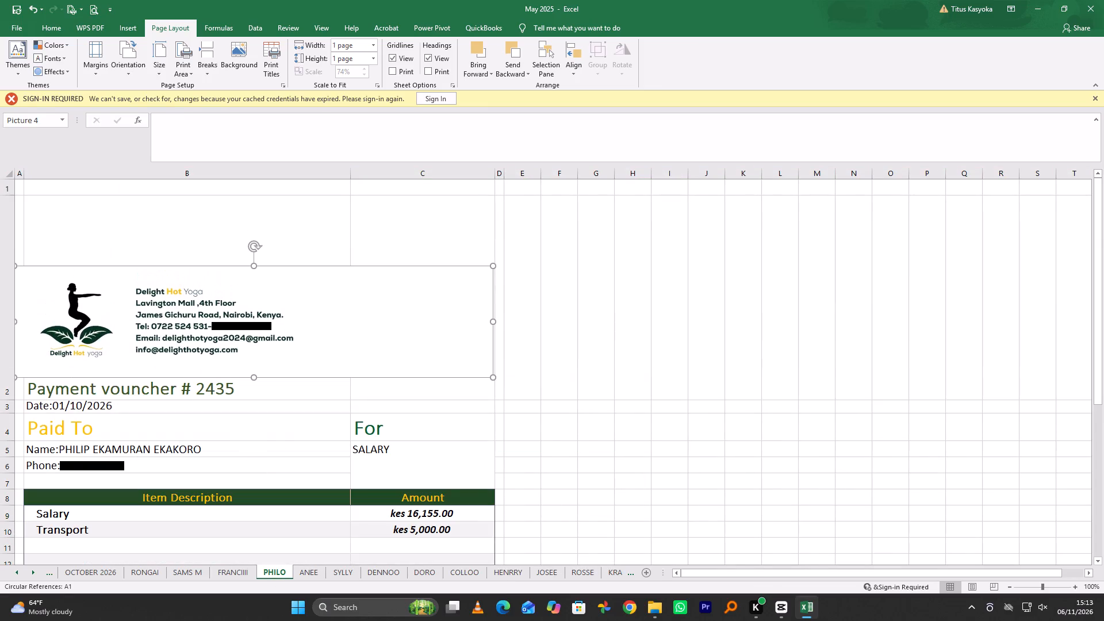
pyautogui.moveTo(252, 266); pyautogui.dragTo(255, 256)
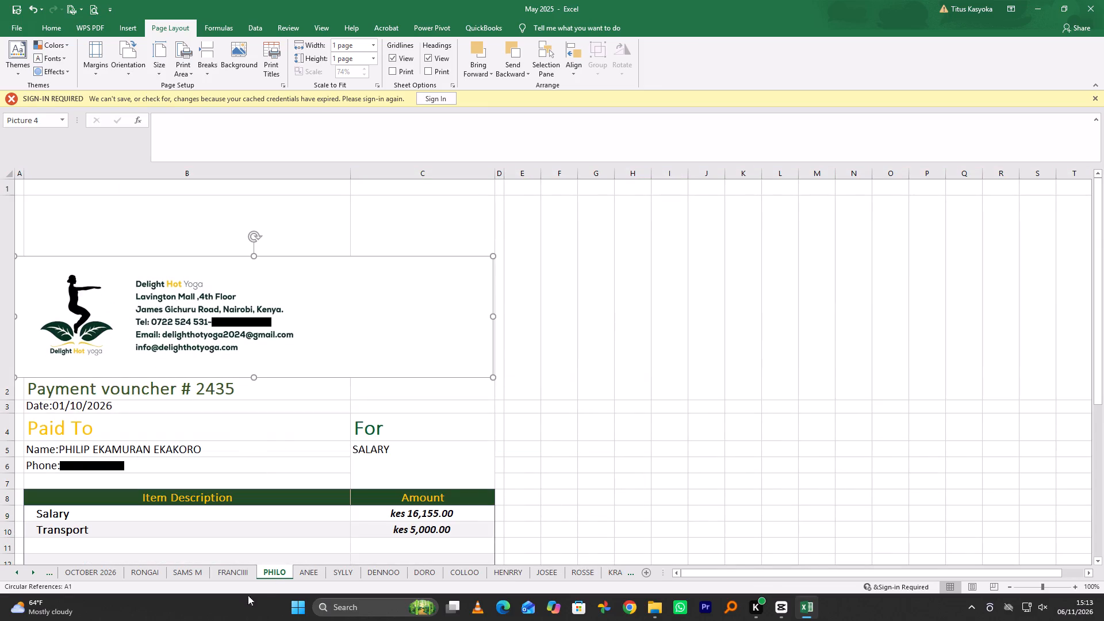
pyautogui.click(242, 577)
pyautogui.click(273, 572)
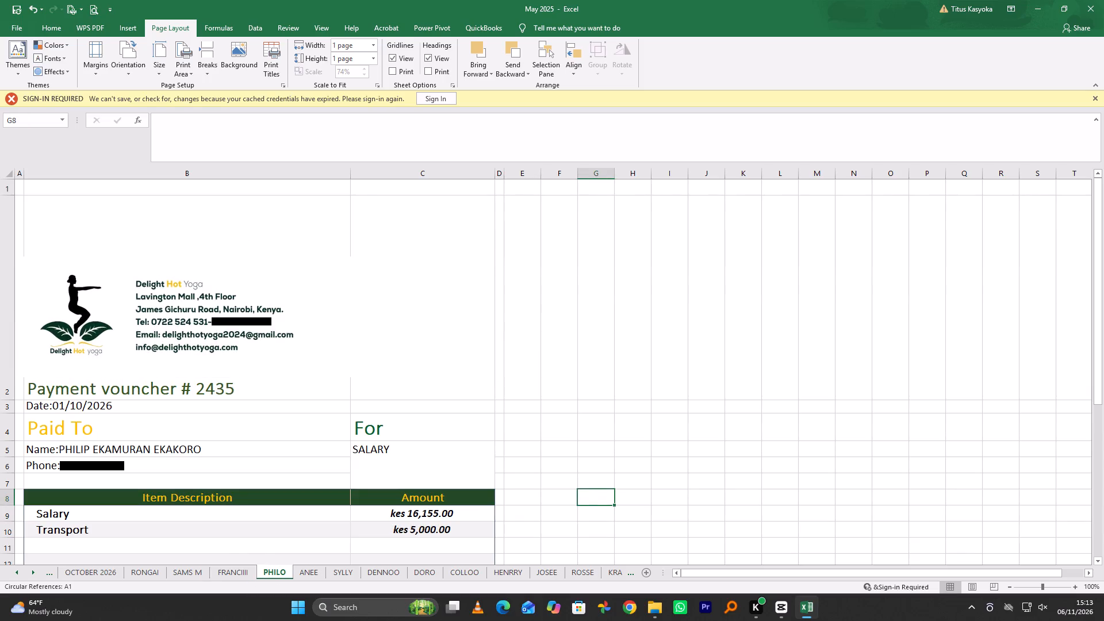
# Change the payment voucher number on the PHILO sheet to 2461.
pyautogui.doubleClick(238, 389)
pyautogui.press('BackSpace')
pyautogui.press('BackSpace')
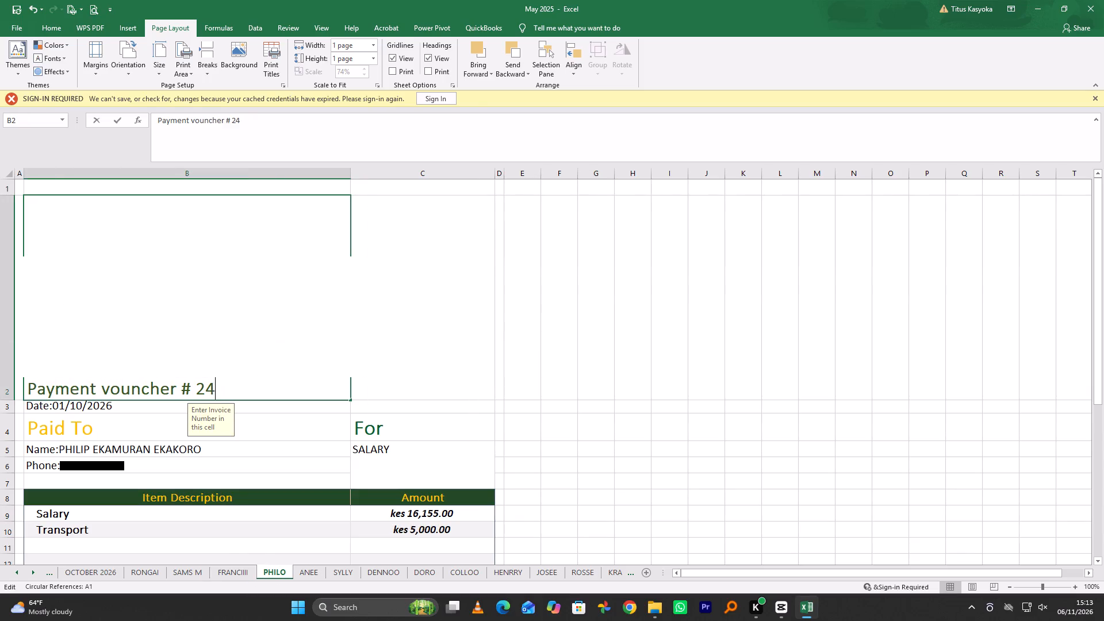
pyautogui.write('61')
pyautogui.click(615, 425)
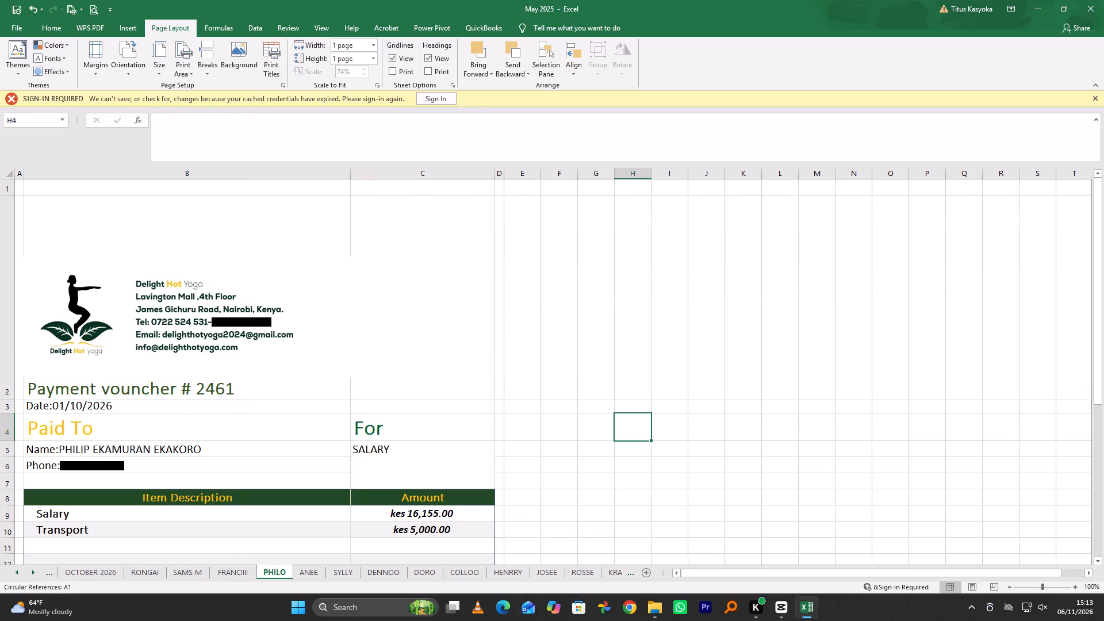
# Change the payment voucher date on the PHILO sheet to 02/11/2026.
pyautogui.doubleClick(66, 404)
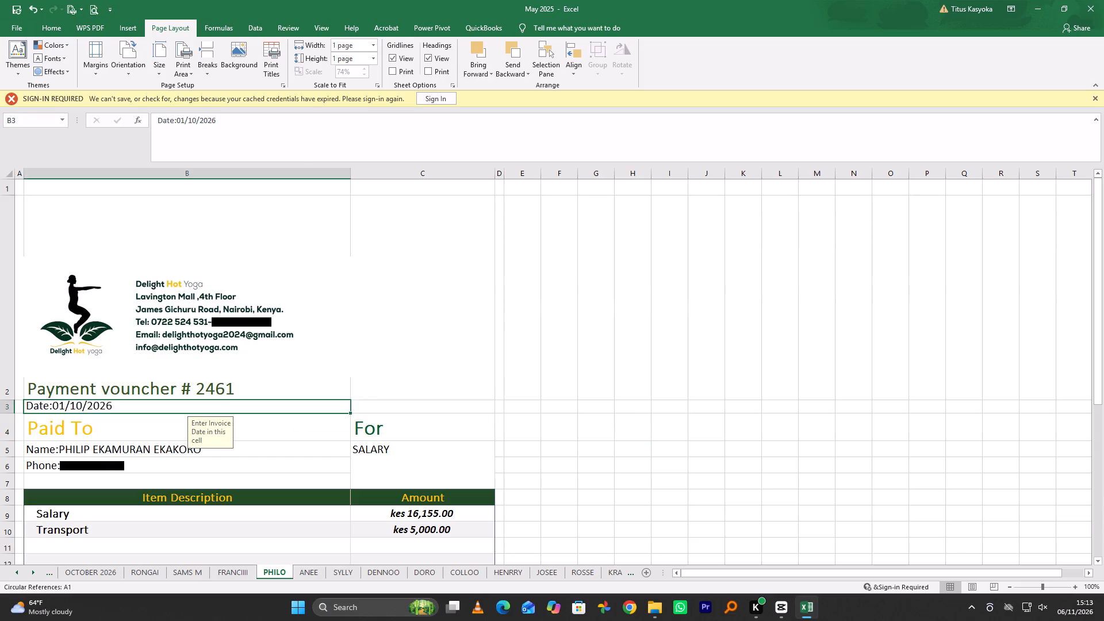
pyautogui.press('BackSpace')
pyautogui.press('2')
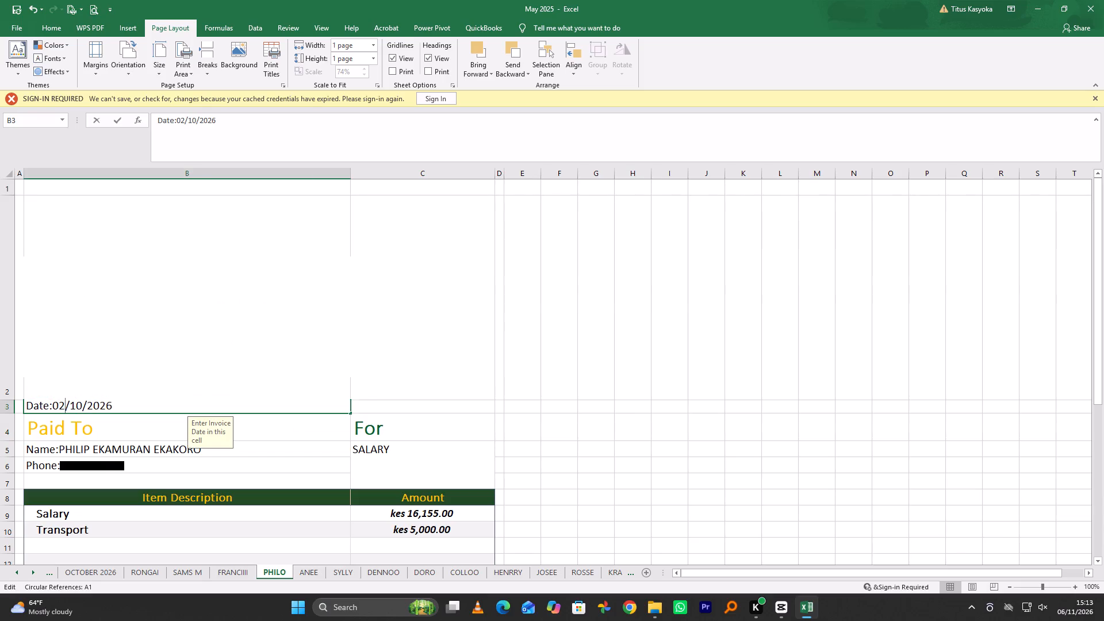
pyautogui.click(83, 405)
pyautogui.press('BackSpace')
pyautogui.press('1')
pyautogui.click(655, 511)
pyautogui.scroll(-1, 119, 503)
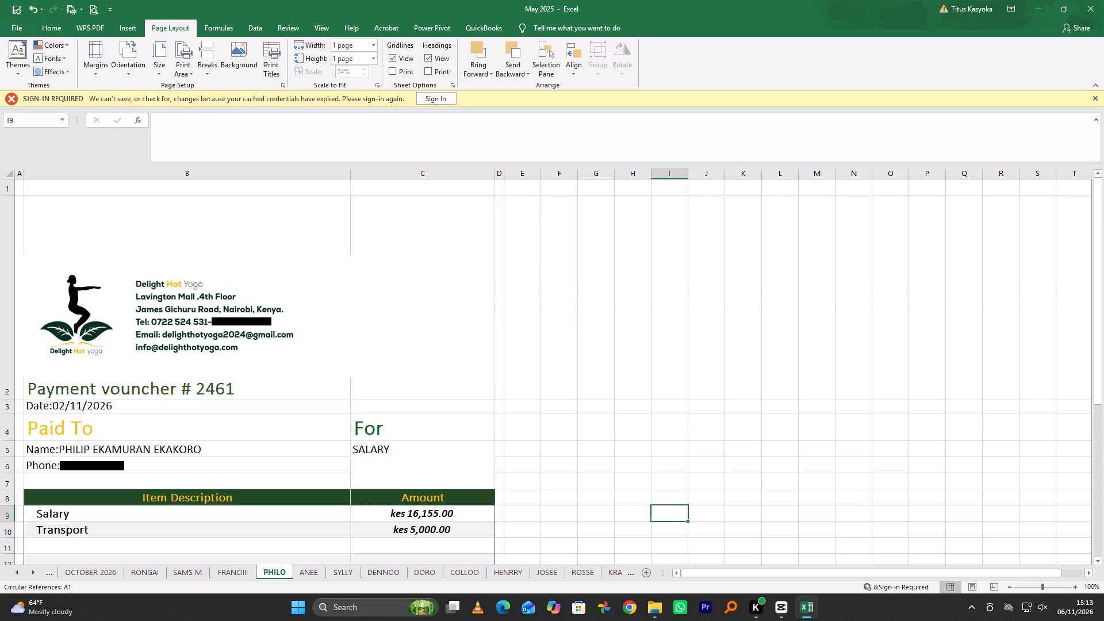
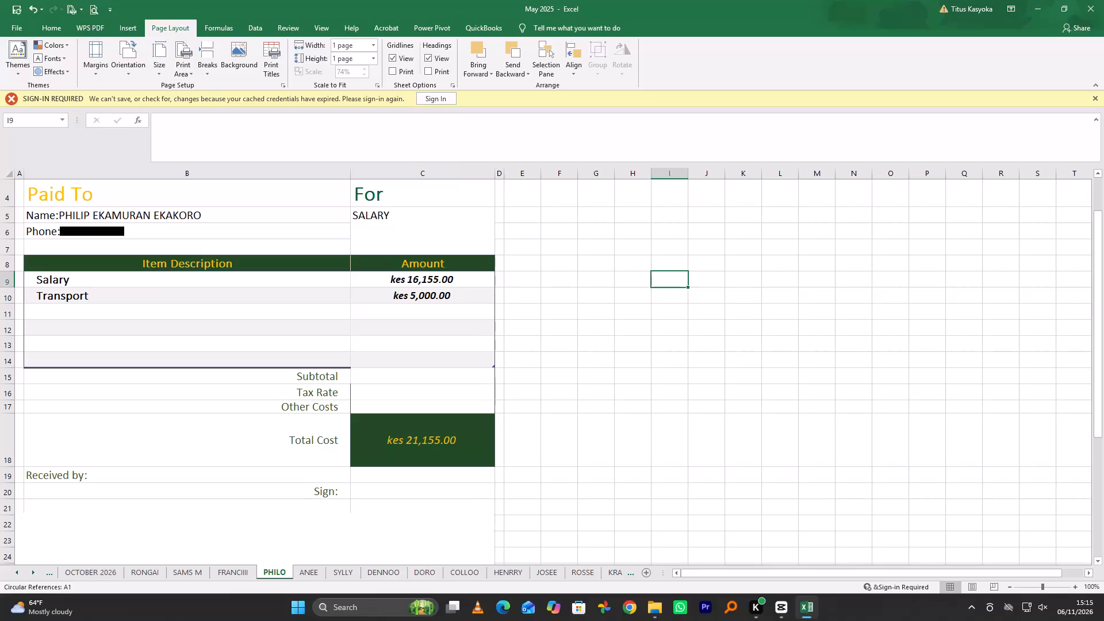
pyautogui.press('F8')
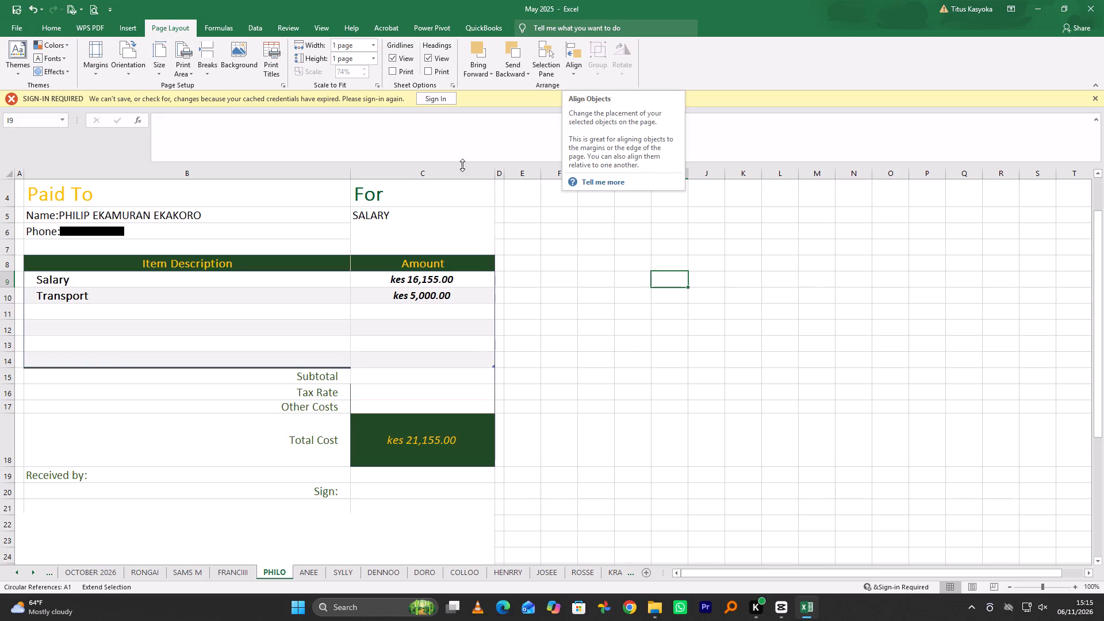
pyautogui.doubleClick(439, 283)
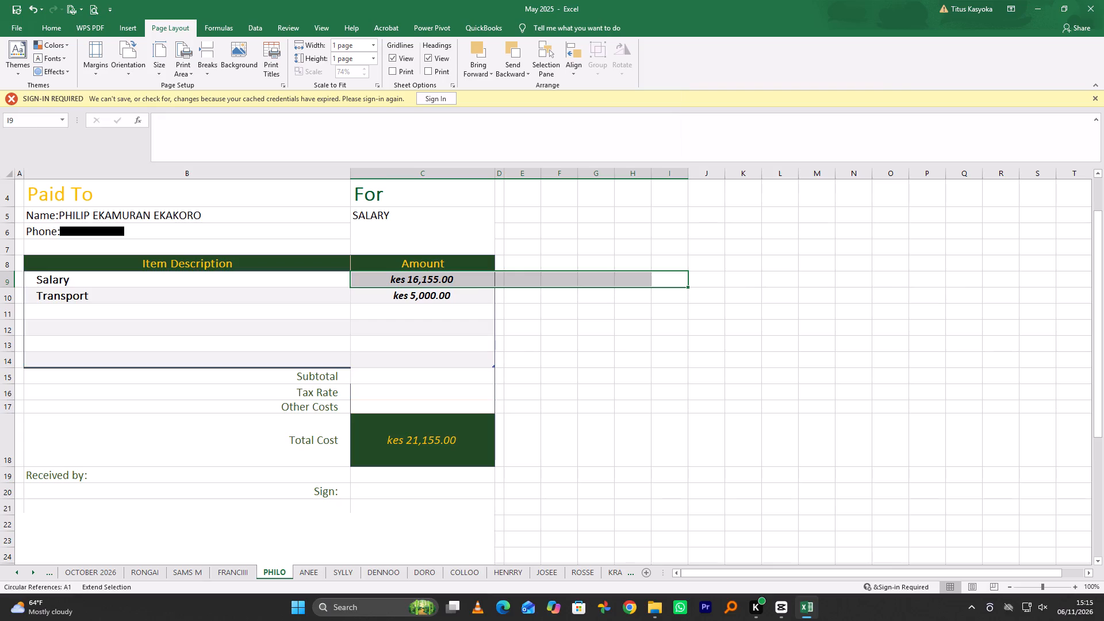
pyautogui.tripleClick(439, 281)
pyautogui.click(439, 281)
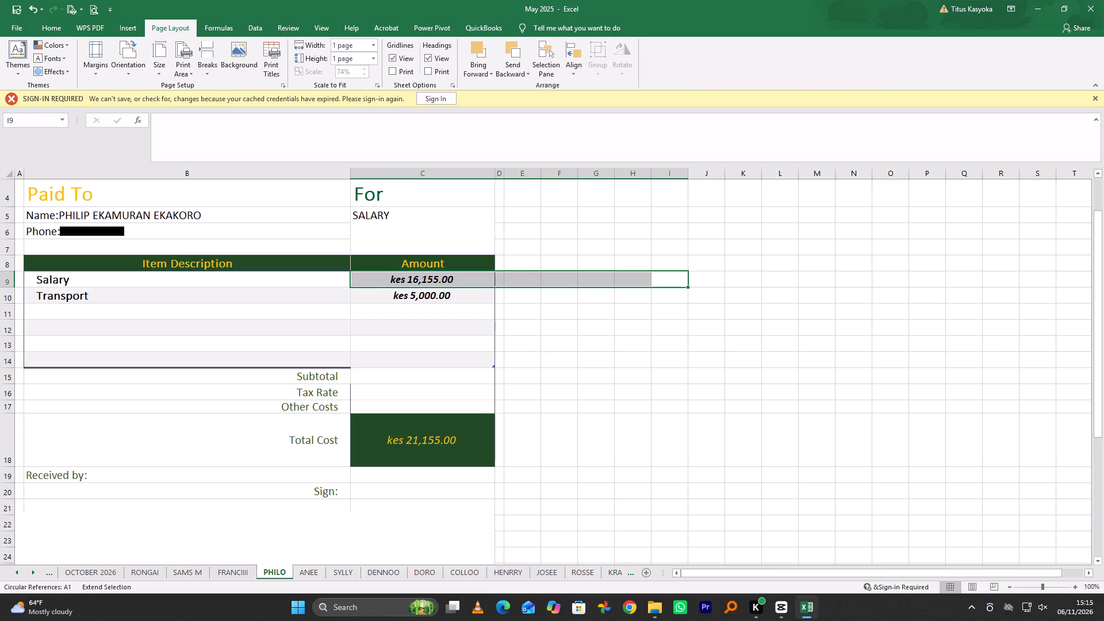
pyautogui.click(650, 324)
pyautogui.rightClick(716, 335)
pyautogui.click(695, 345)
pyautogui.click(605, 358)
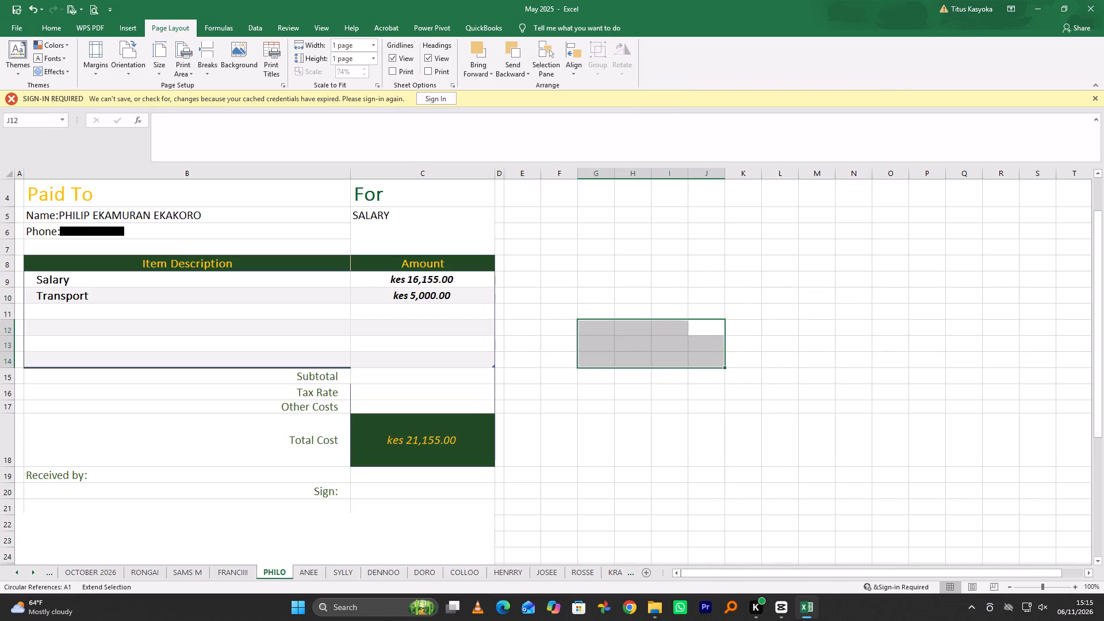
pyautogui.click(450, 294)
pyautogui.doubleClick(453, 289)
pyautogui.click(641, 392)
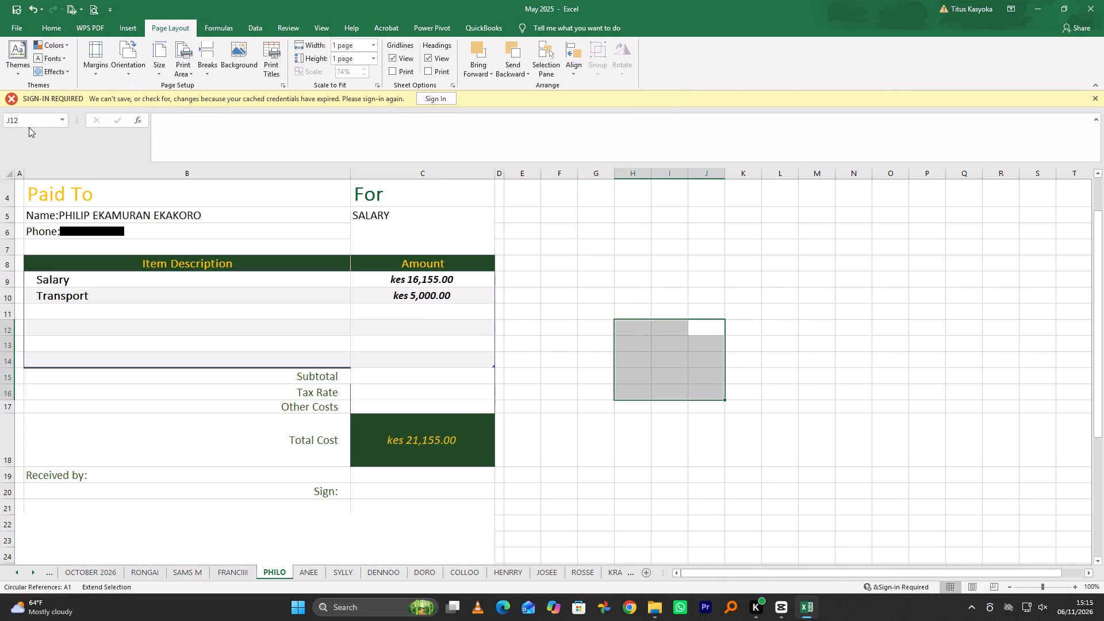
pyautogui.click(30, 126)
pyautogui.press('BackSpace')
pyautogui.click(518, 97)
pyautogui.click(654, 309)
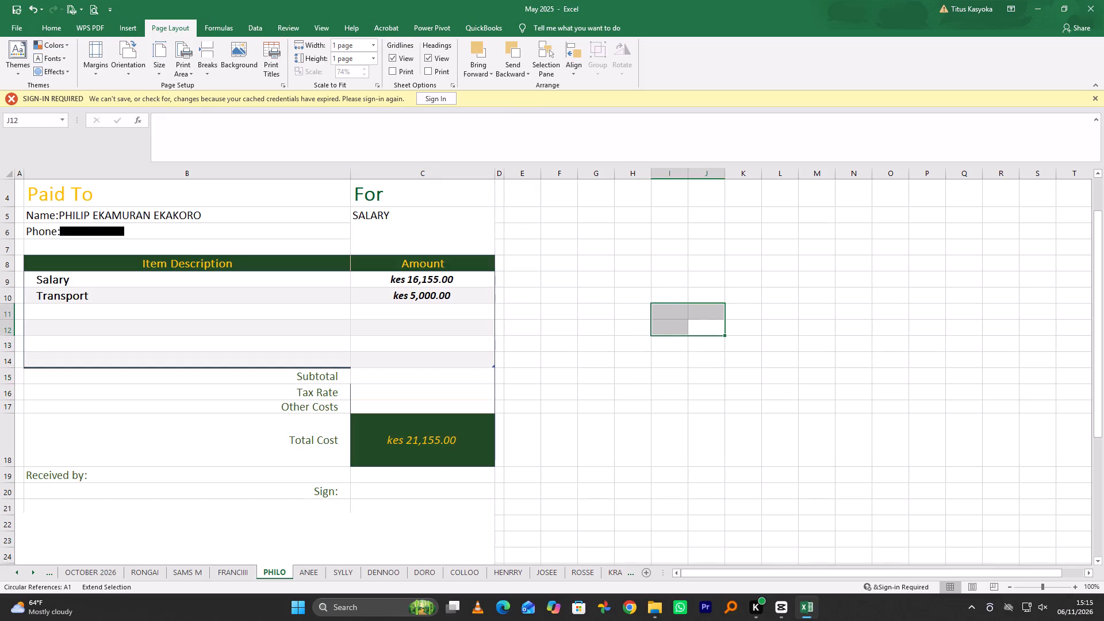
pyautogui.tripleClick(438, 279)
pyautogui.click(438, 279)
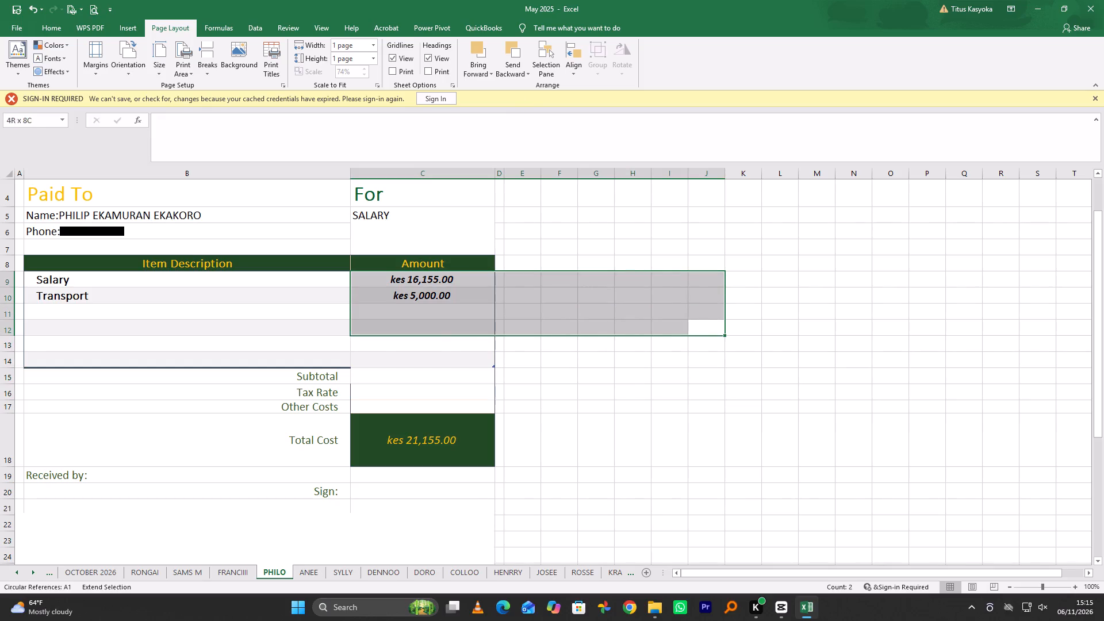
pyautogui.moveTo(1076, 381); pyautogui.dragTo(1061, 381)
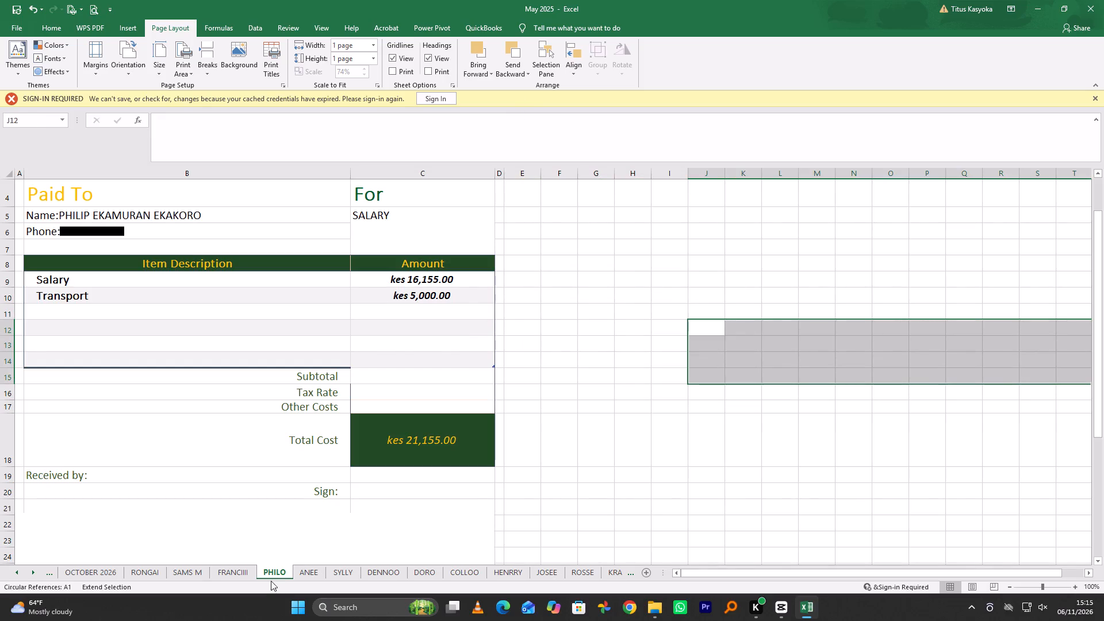
# On the ANEE sheet, reduce the stretched header picture's height and place it in row 2 just above the payment voucher number.
pyautogui.click(310, 571)
pyautogui.click(354, 471)
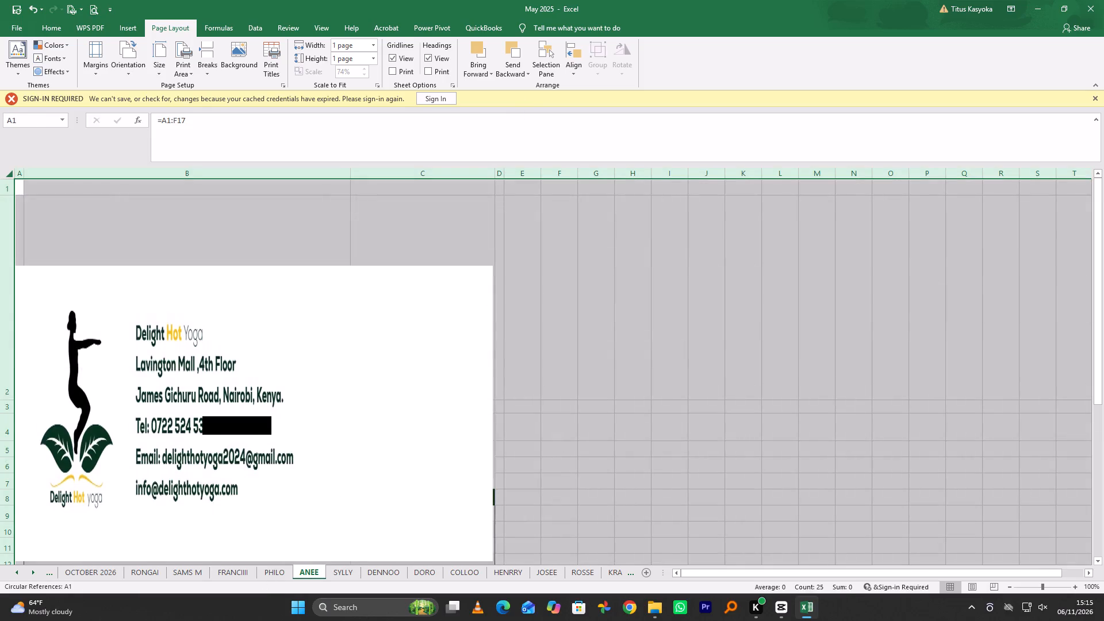
pyautogui.moveTo(253, 264); pyautogui.dragTo(243, 453)
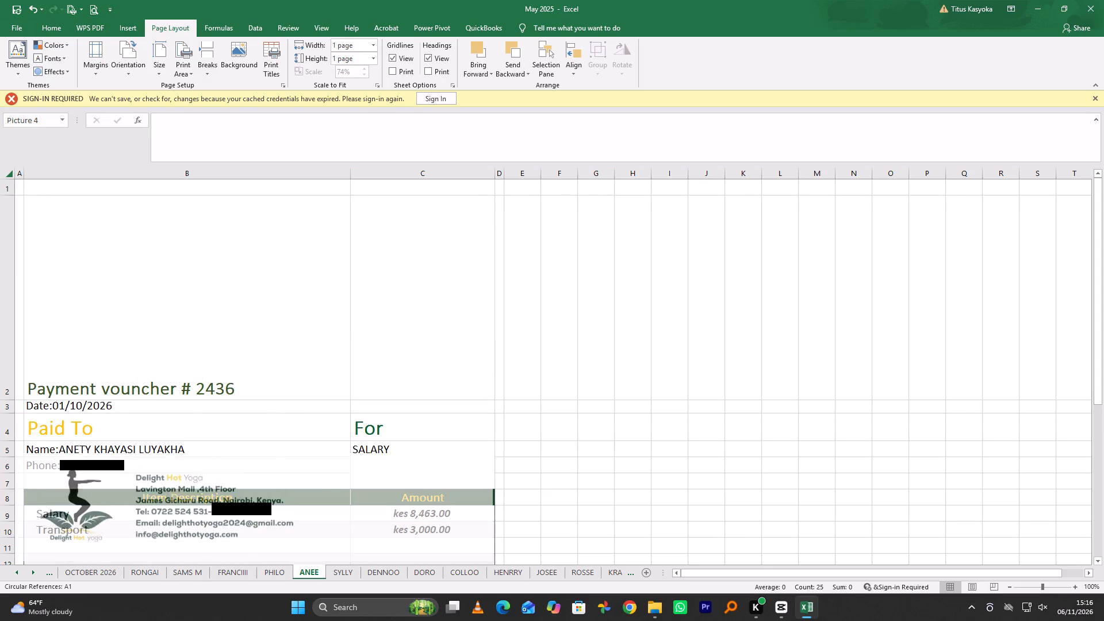
pyautogui.moveTo(243, 501); pyautogui.dragTo(236, 316)
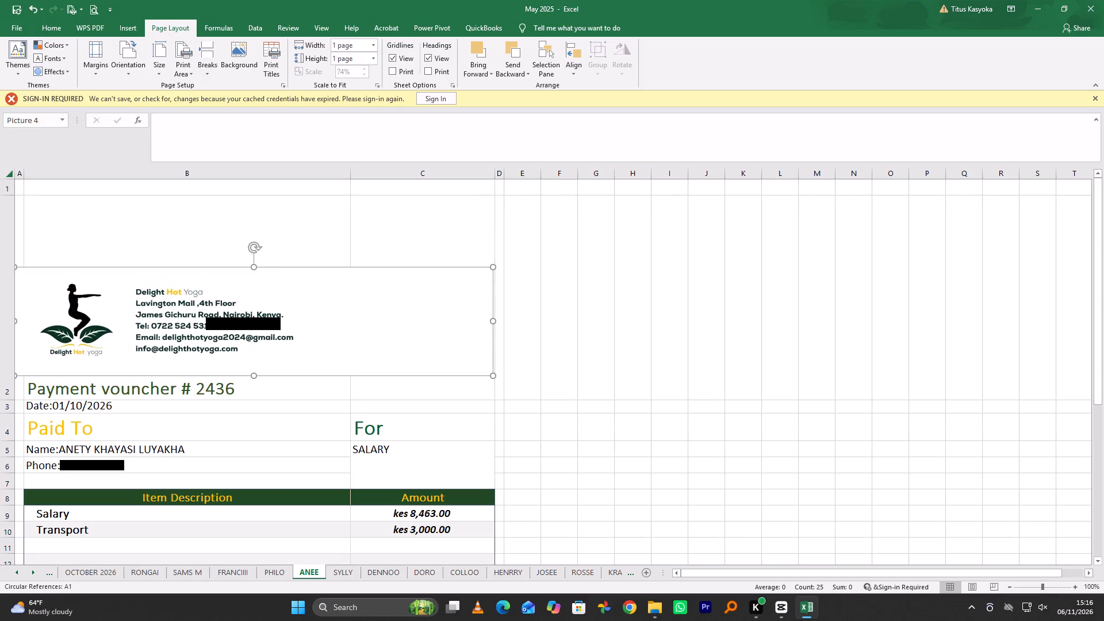
pyautogui.moveTo(254, 267); pyautogui.dragTo(255, 255)
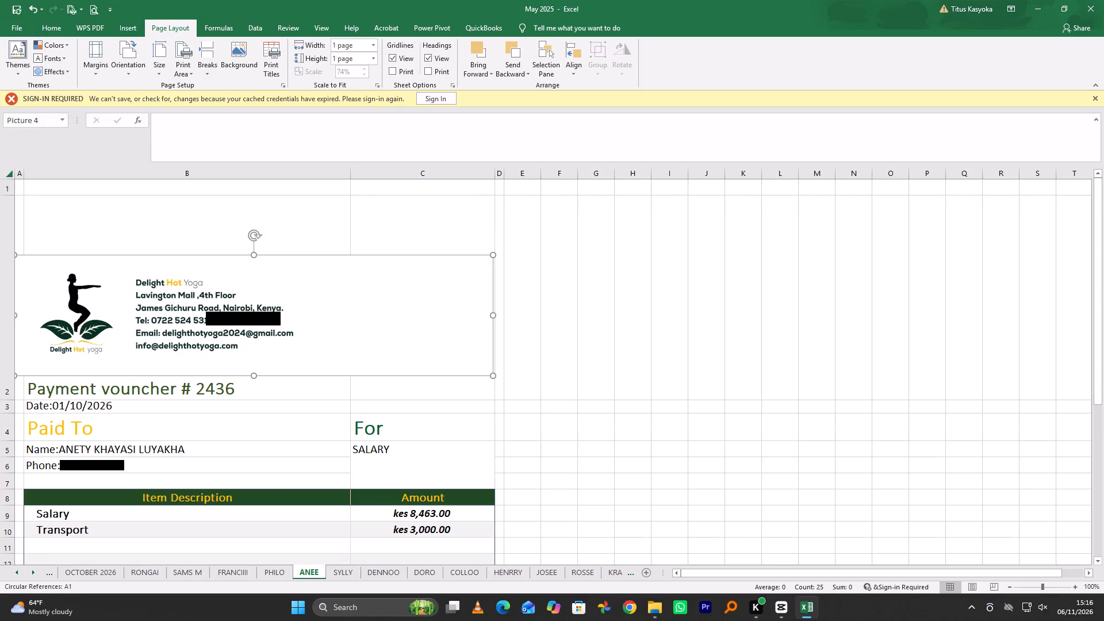
# Check the voucher number on the PHILO sheet, and change the payment voucher number on the ANEE sheet to 2462.
pyautogui.click(263, 573)
pyautogui.scroll(6, 277, 477)
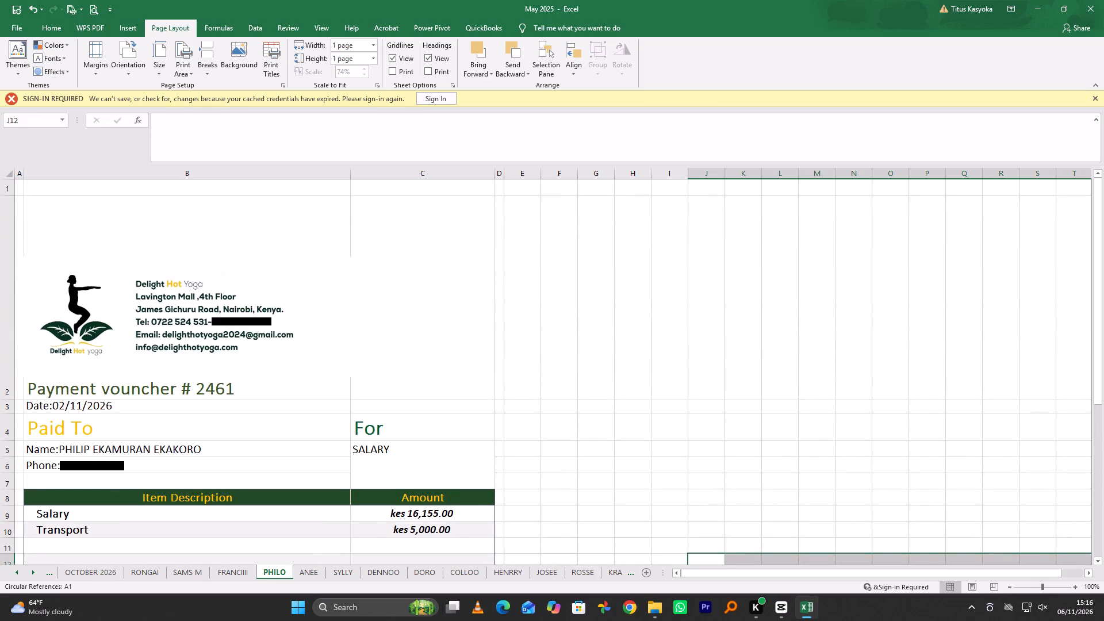
pyautogui.click(309, 570)
pyautogui.doubleClick(243, 388)
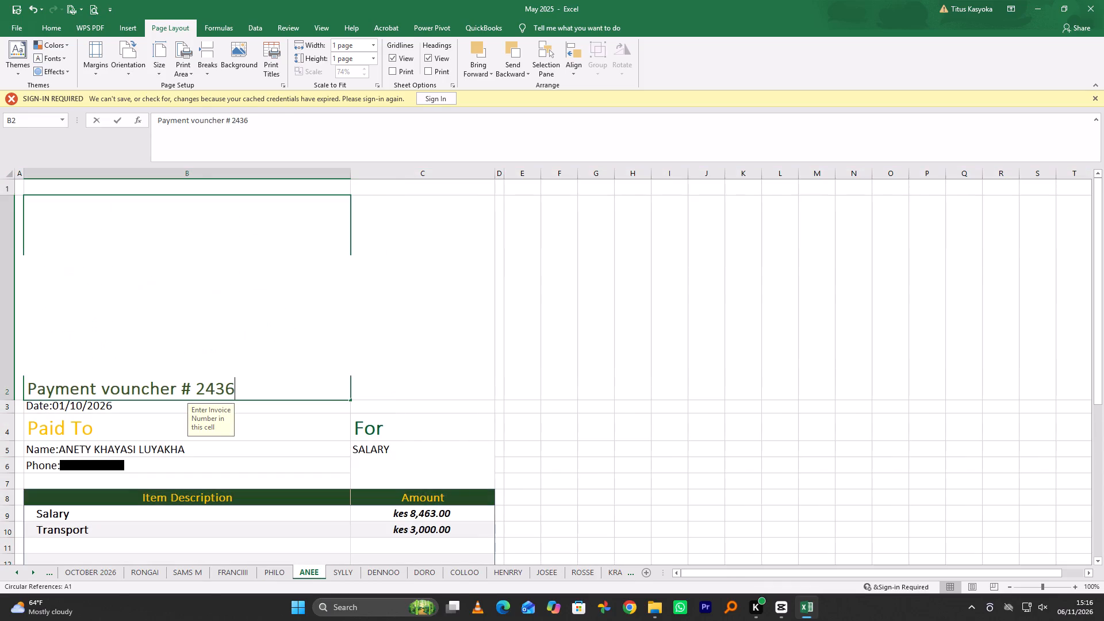
pyautogui.press('BackSpace')
pyautogui.press('BackSpace')
pyautogui.write('62')
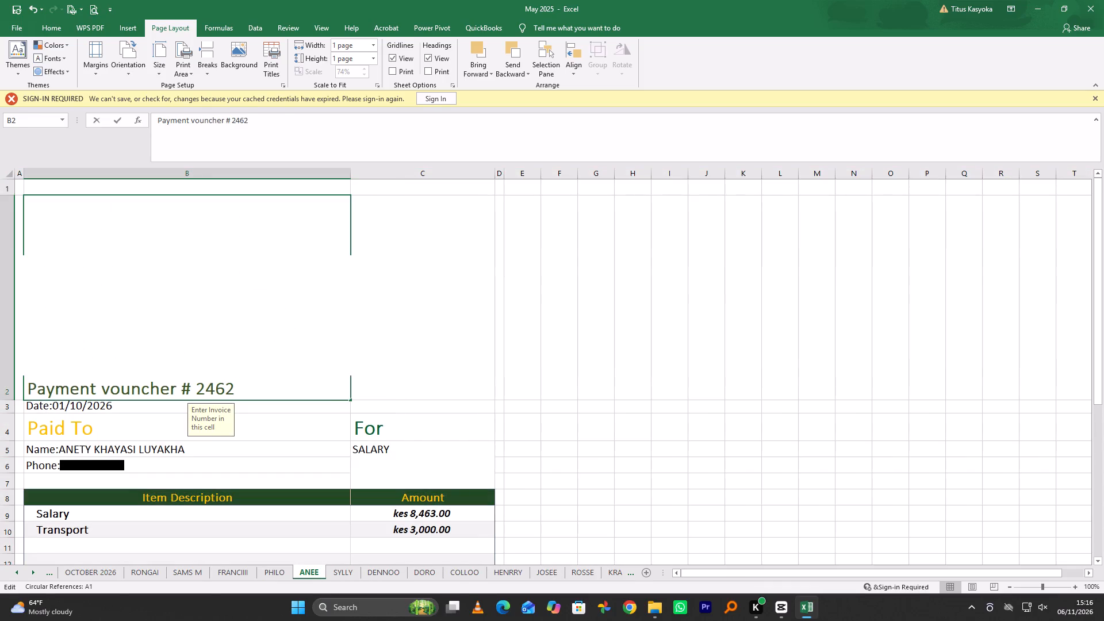
# Change the payment voucher date on the ANEE sheet to 02/11/2026.
pyautogui.doubleClick(63, 403)
pyautogui.press('BackSpace')
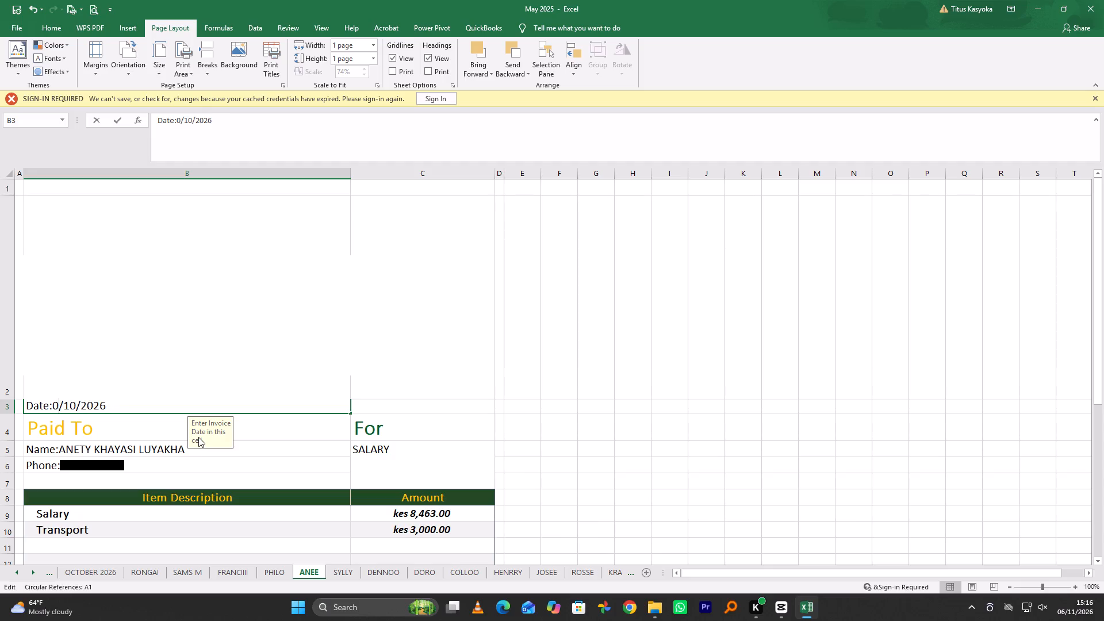
pyautogui.press('2')
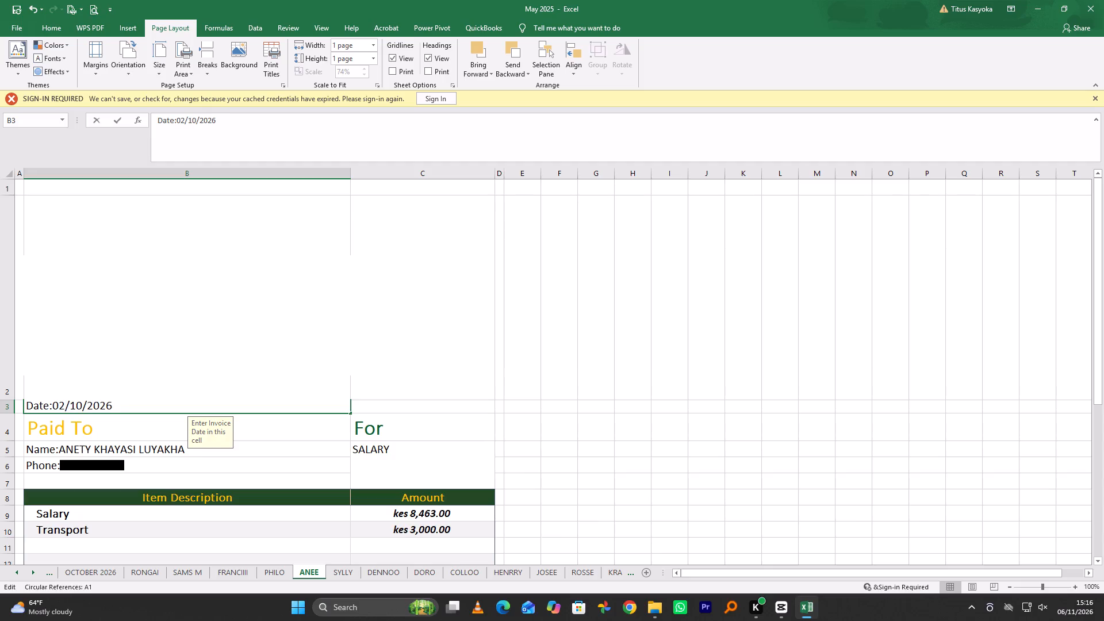
pyautogui.click(80, 404)
pyautogui.press('BackSpace')
pyautogui.press('1')
pyautogui.click(657, 497)
# Set the Salary amount on the ANEE voucher to kes 11,213.00.
pyautogui.scroll(-1, 338, 526)
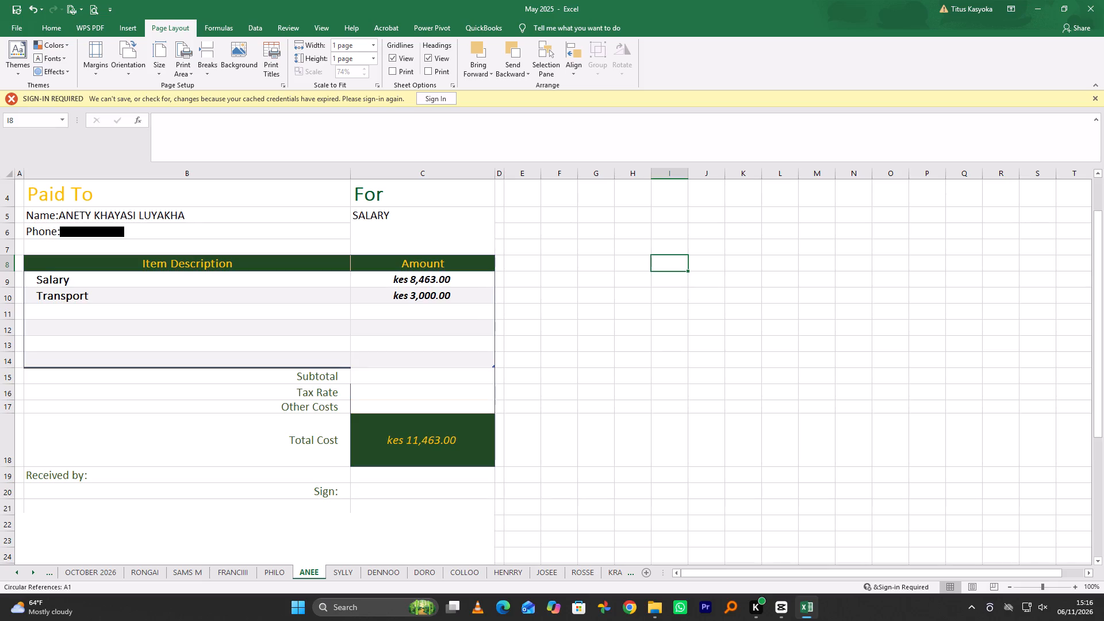
pyautogui.doubleClick(436, 278)
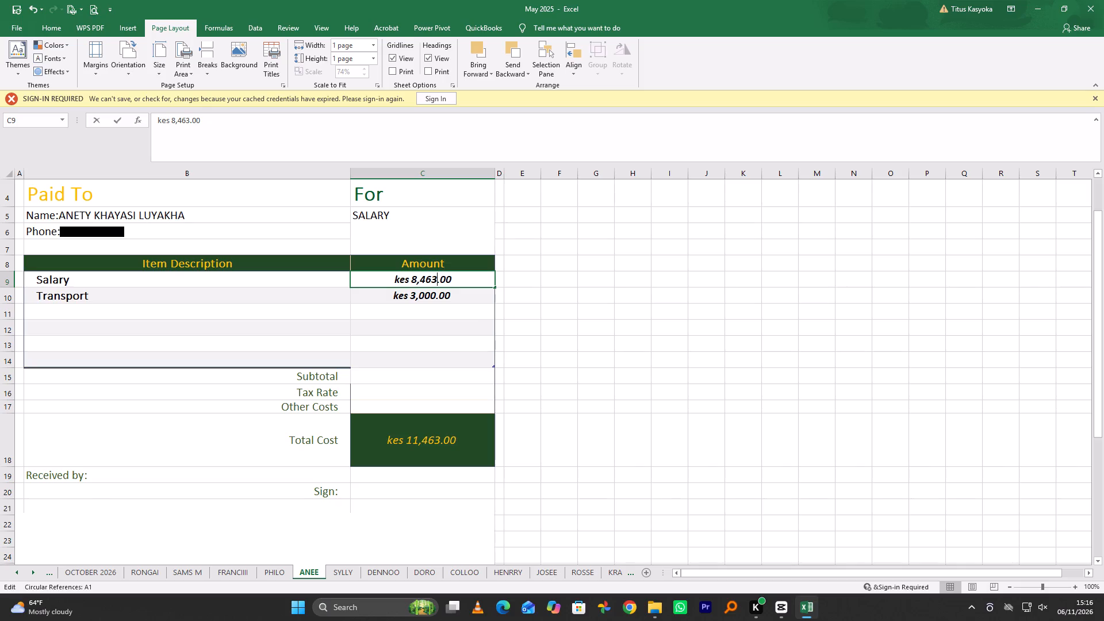
pyautogui.press('BackSpace')
pyautogui.press('BackSpace')
pyautogui.press('BackSpace')
pyautogui.press('BackSpace')
pyautogui.press('BackSpace')
pyautogui.write('11,')
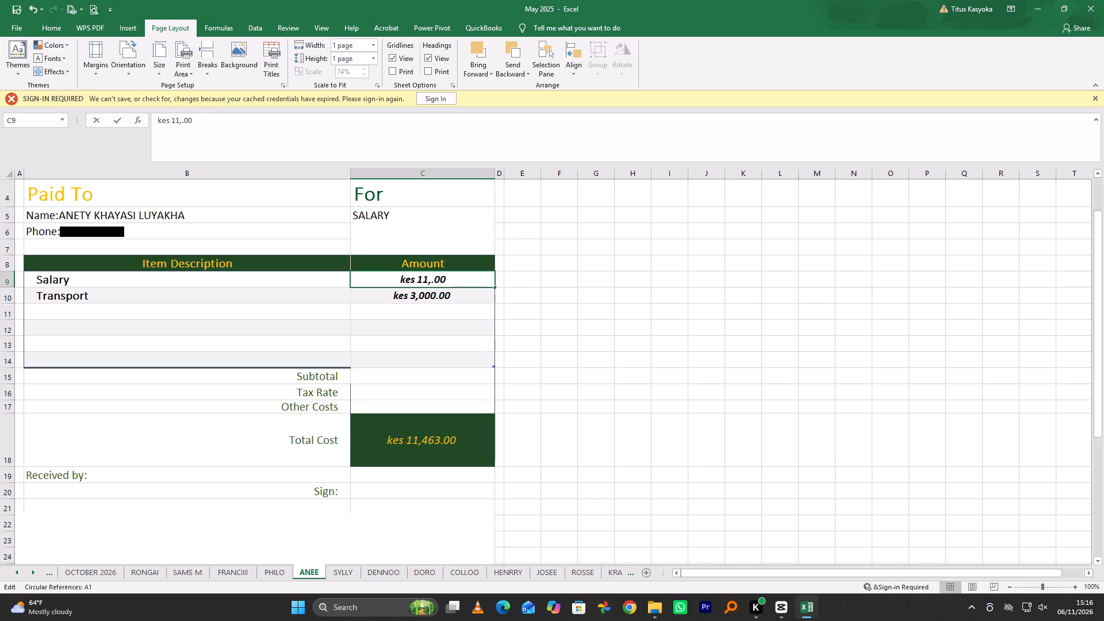
pyautogui.write('213')
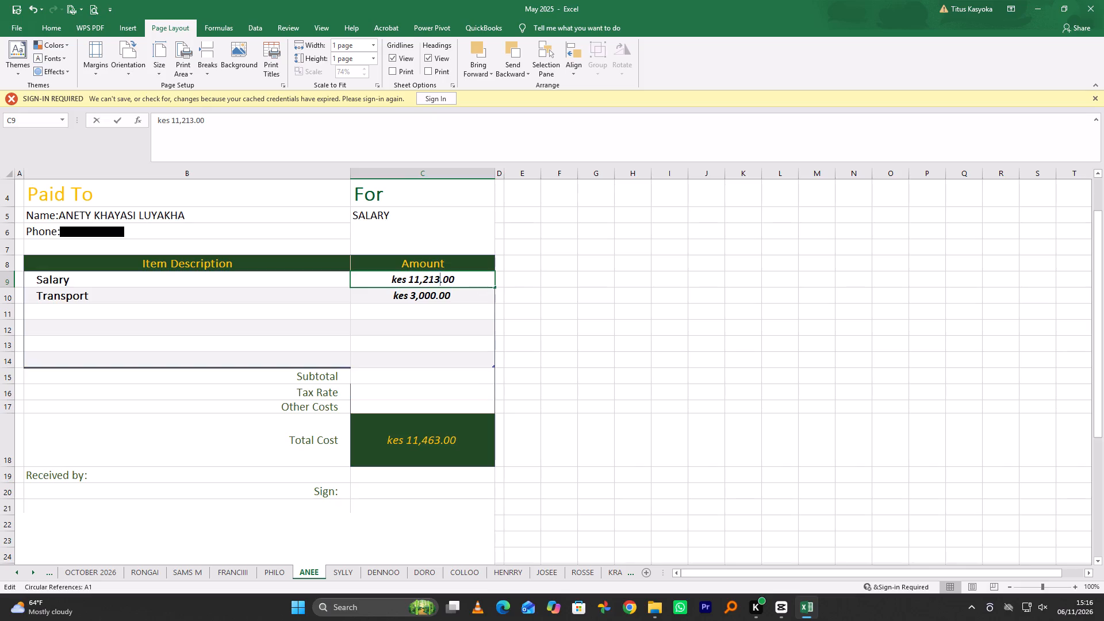
pyautogui.click(568, 338)
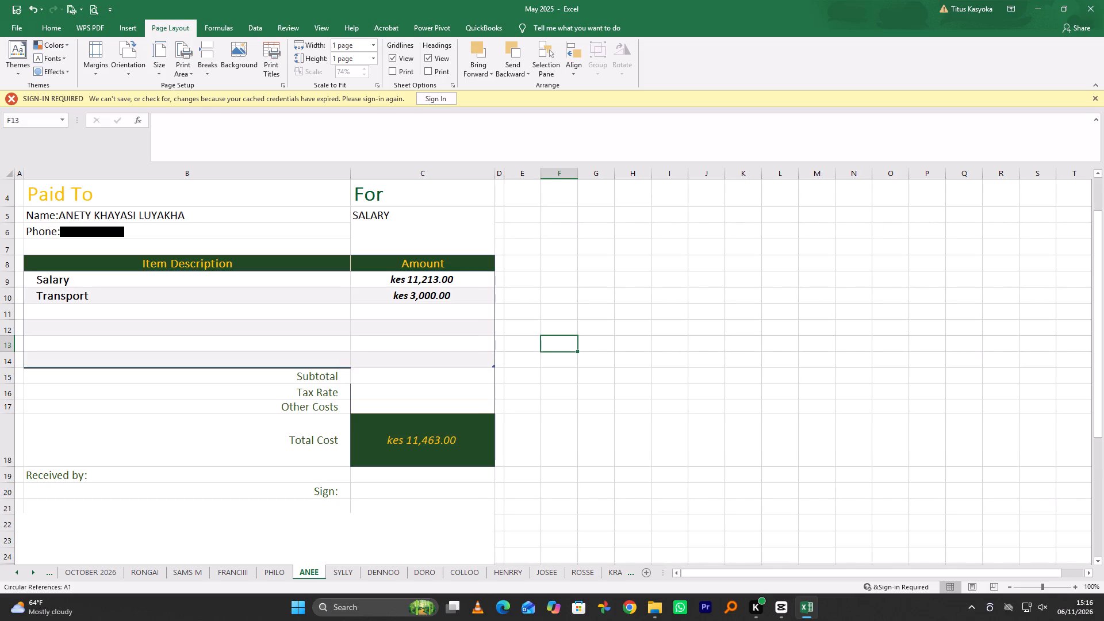
# Set the Total Cost on the ANEE voucher to kes 14,213.00.
pyautogui.doubleClick(440, 439)
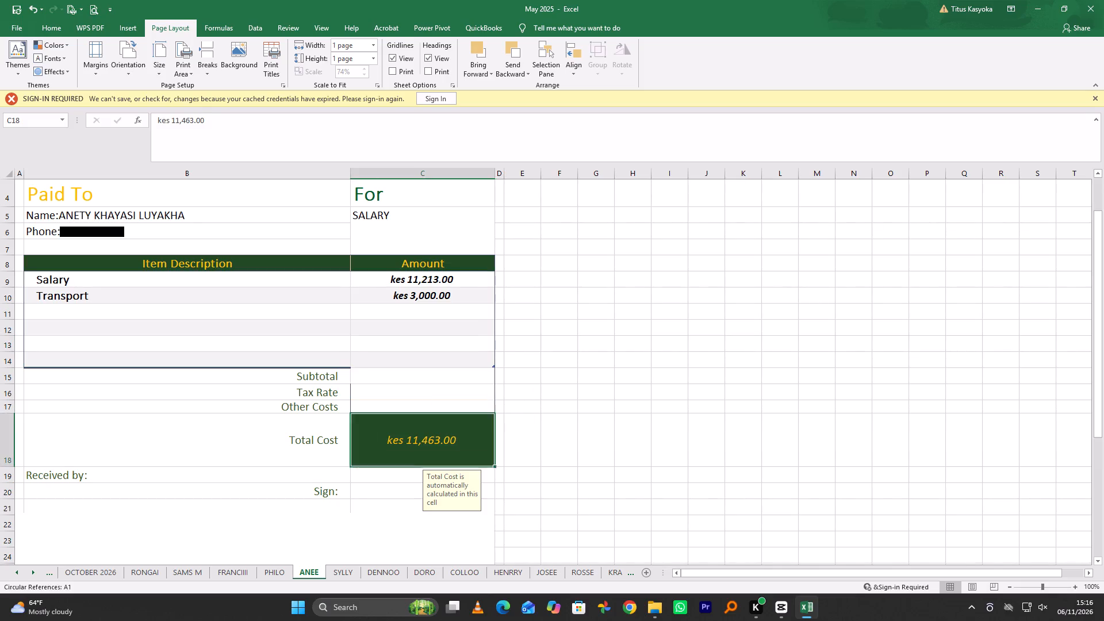
pyautogui.press('BackSpace')
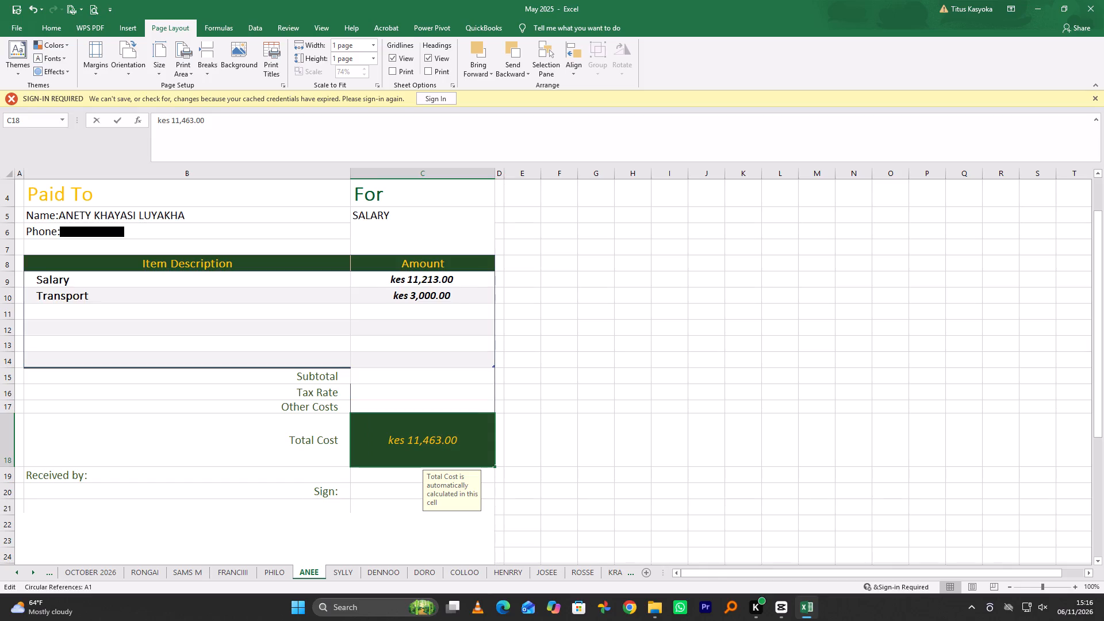
pyautogui.press('BackSpace')
pyautogui.press('BackSpace')
pyautogui.press('BackSpace')
pyautogui.press('BackSpace')
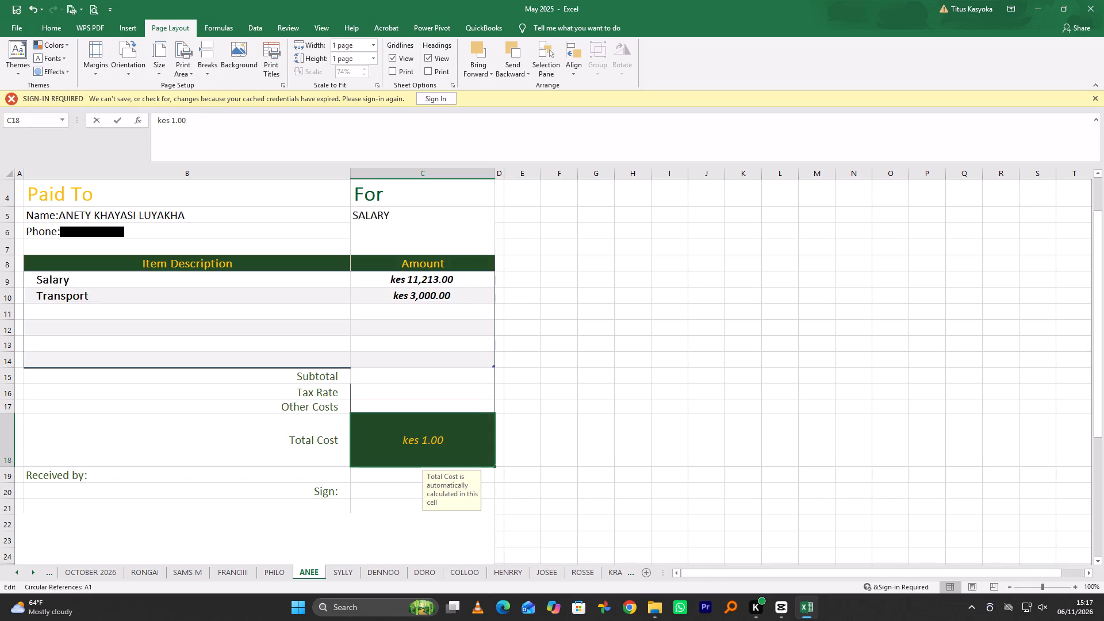
pyautogui.press('4')
pyautogui.press(',')
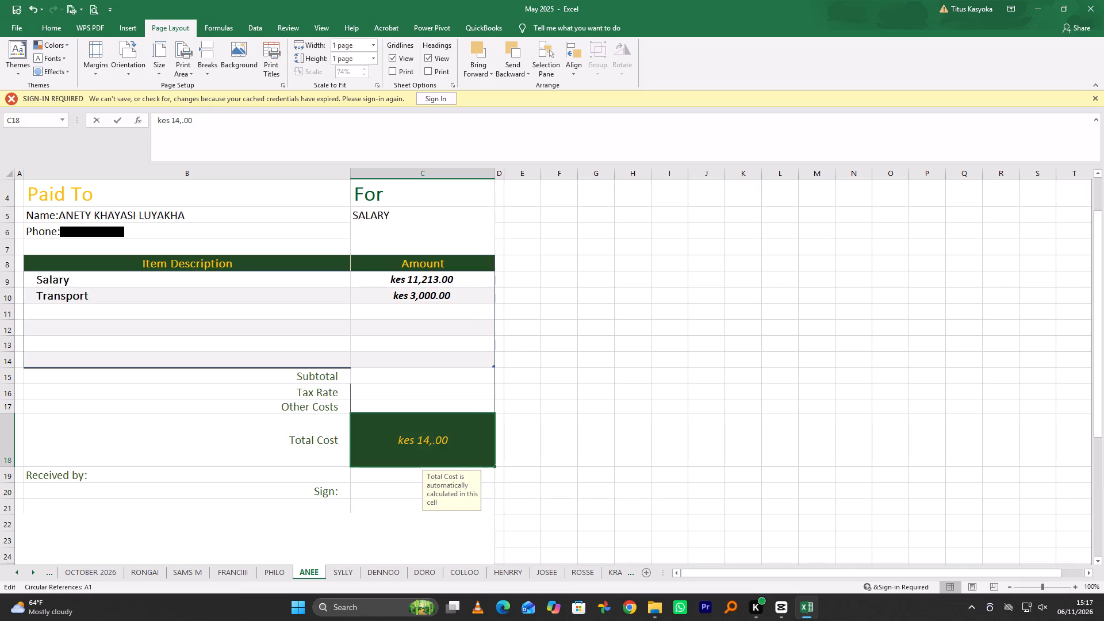
pyautogui.write('213')
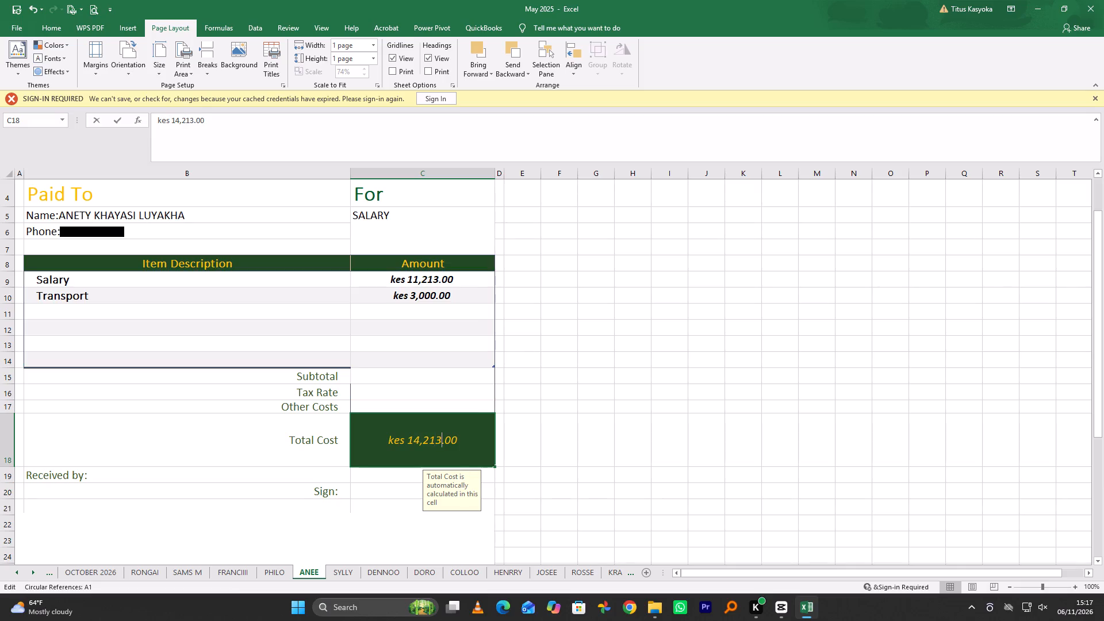
pyautogui.click(654, 446)
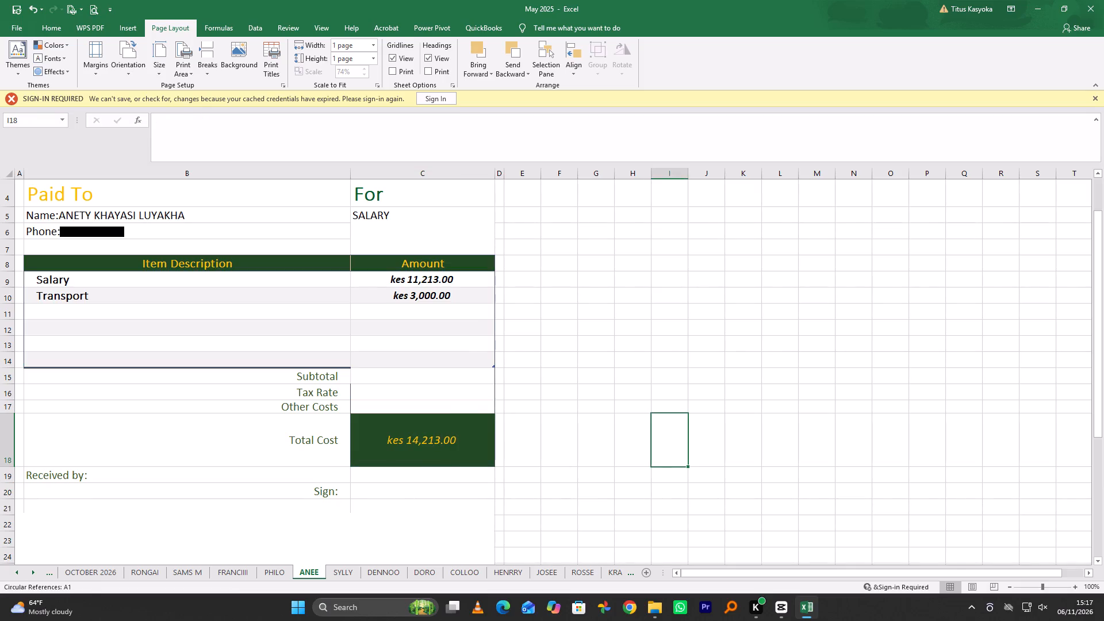
# Set the Salary amount on the PHILO voucher to kes 10,905.00.
pyautogui.click(274, 573)
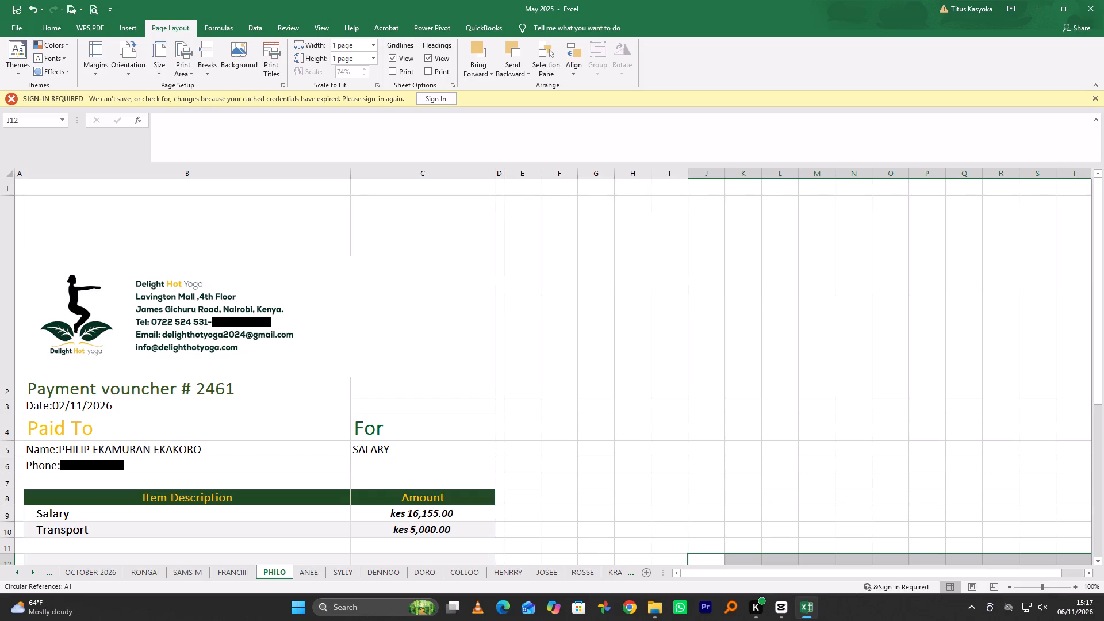
pyautogui.doubleClick(435, 516)
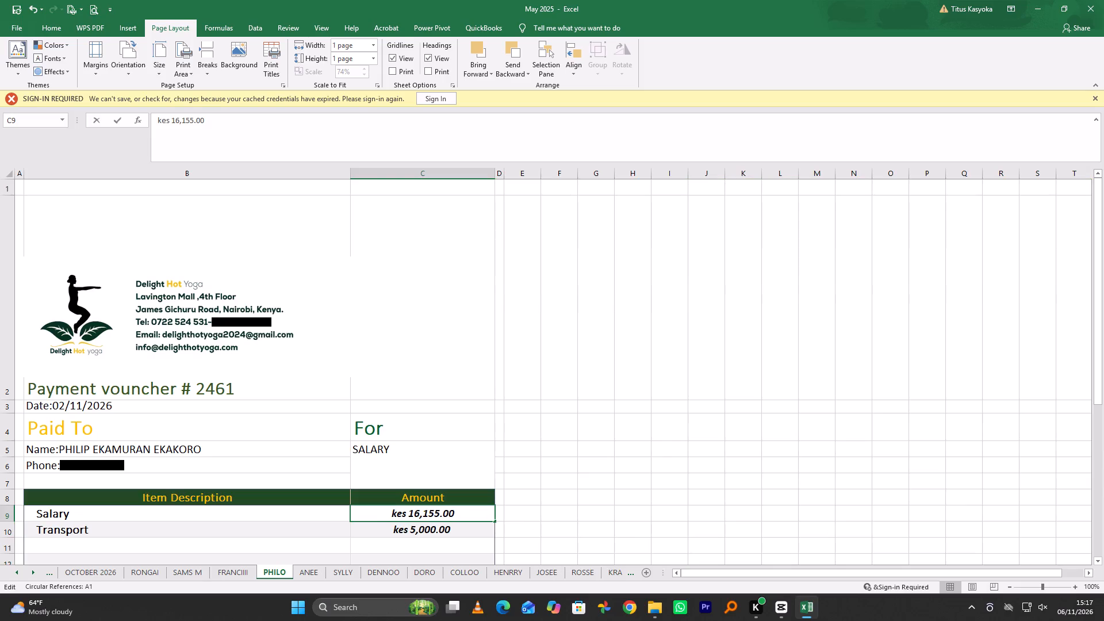
pyautogui.click(438, 514)
pyautogui.press('BackSpace')
pyautogui.press('BackSpace')
pyautogui.press('BackSpace')
pyautogui.press('BackSpace')
pyautogui.press('BackSpace')
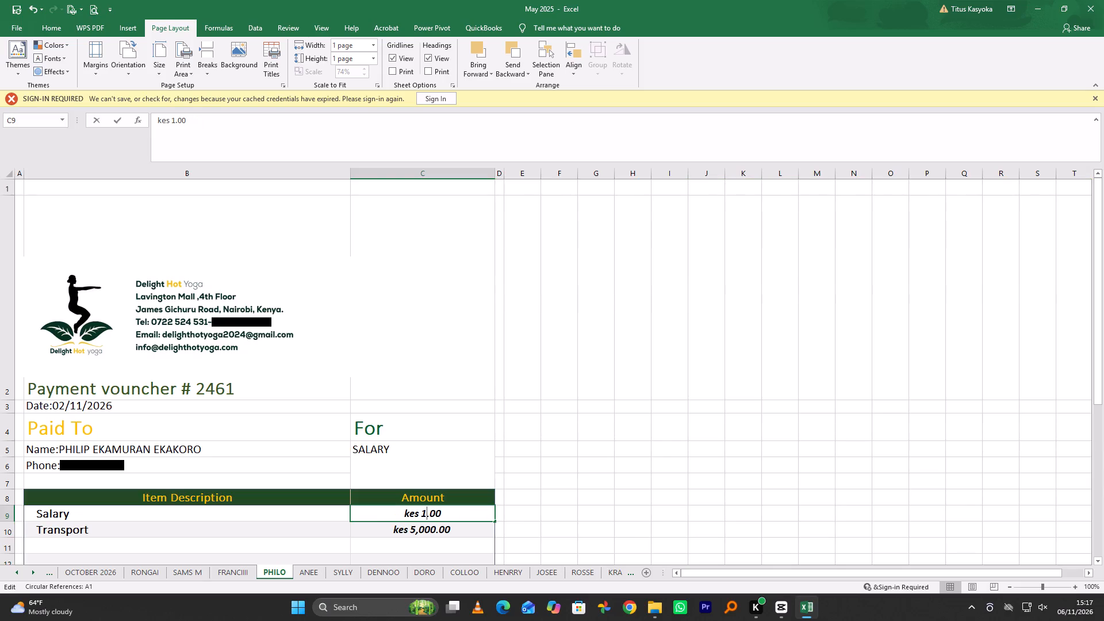
pyautogui.press('0')
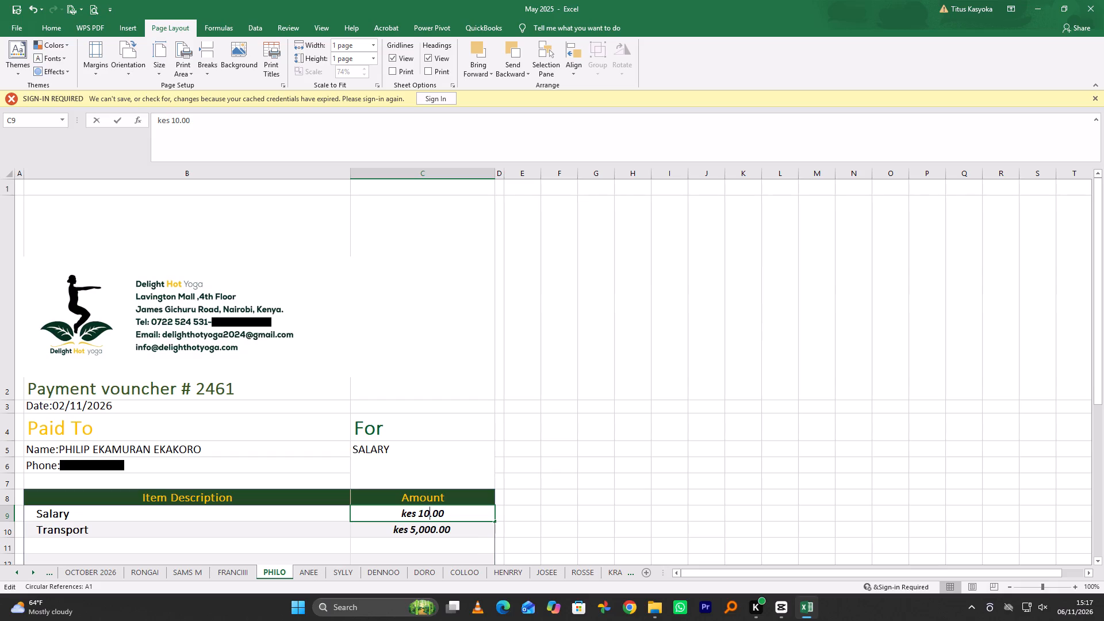
pyautogui.press(',')
pyautogui.write('905')
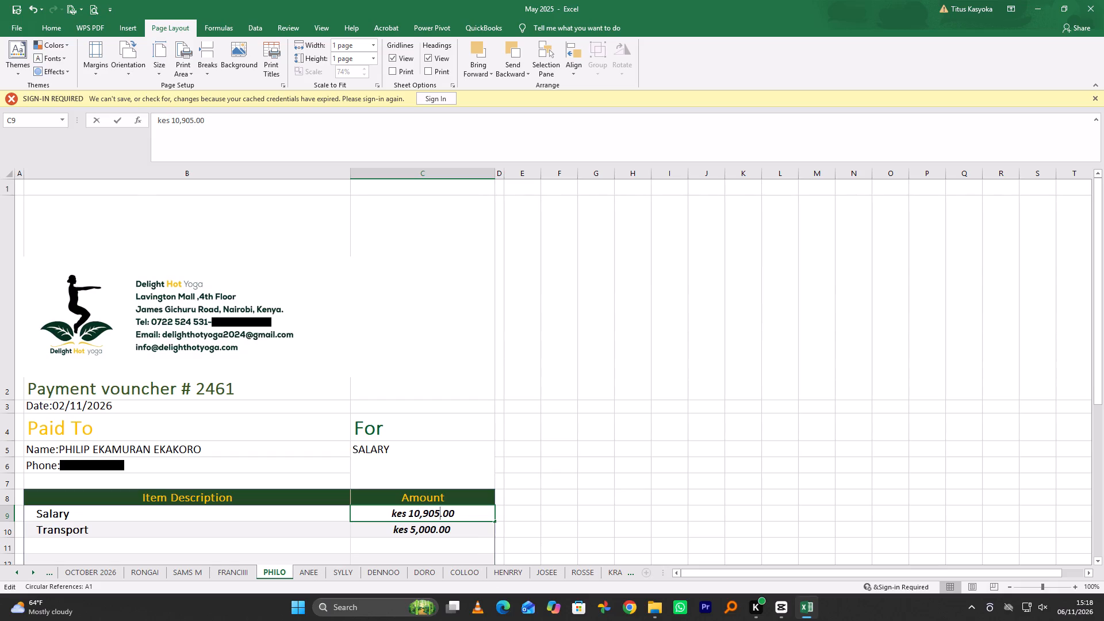
# Set the Total Cost on the PHILO voucher to kes 15,905.00.
pyautogui.scroll(-1, 477, 523)
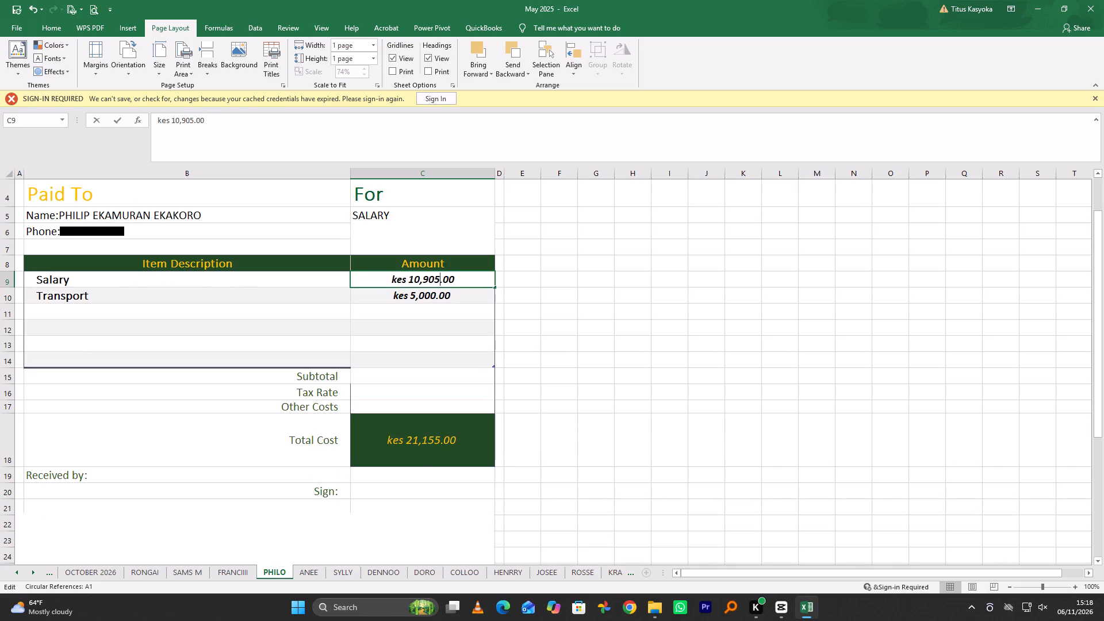
pyautogui.doubleClick(442, 438)
pyautogui.press('BackSpace')
pyautogui.press('BackSpace')
pyautogui.press('BackSpace')
pyautogui.press('BackSpace')
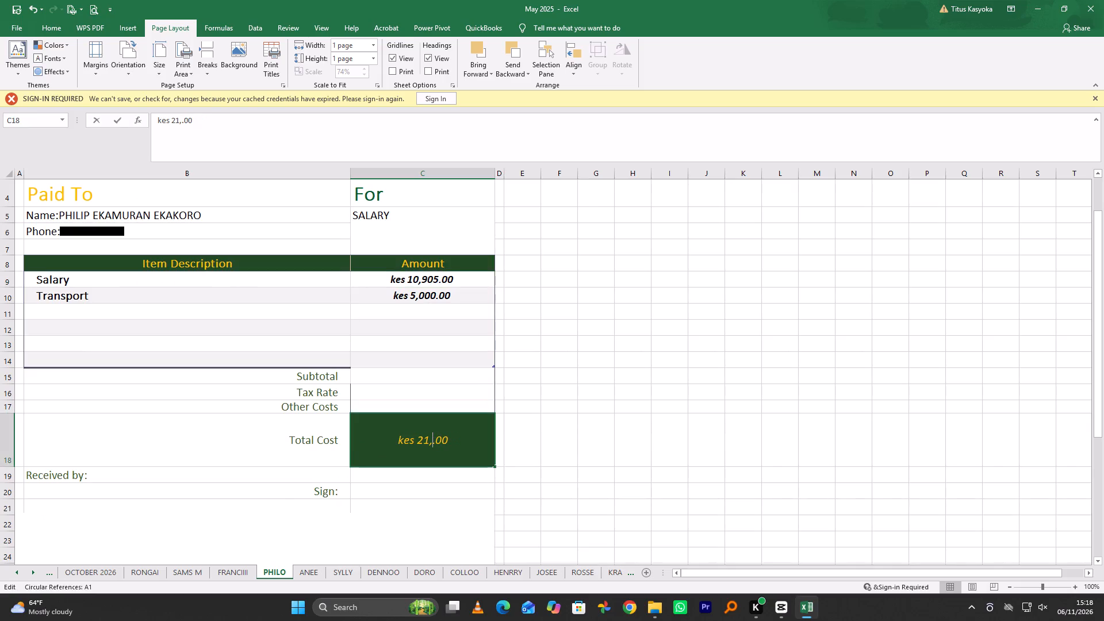
pyautogui.press('BackSpace')
pyautogui.press('BackSpace')
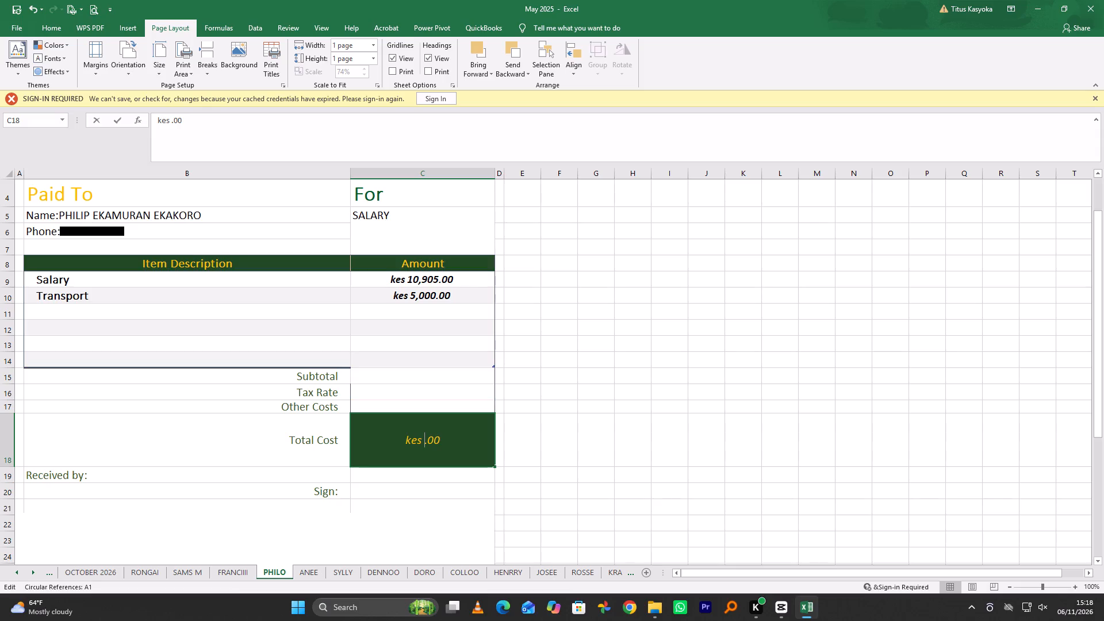
pyautogui.write('15,')
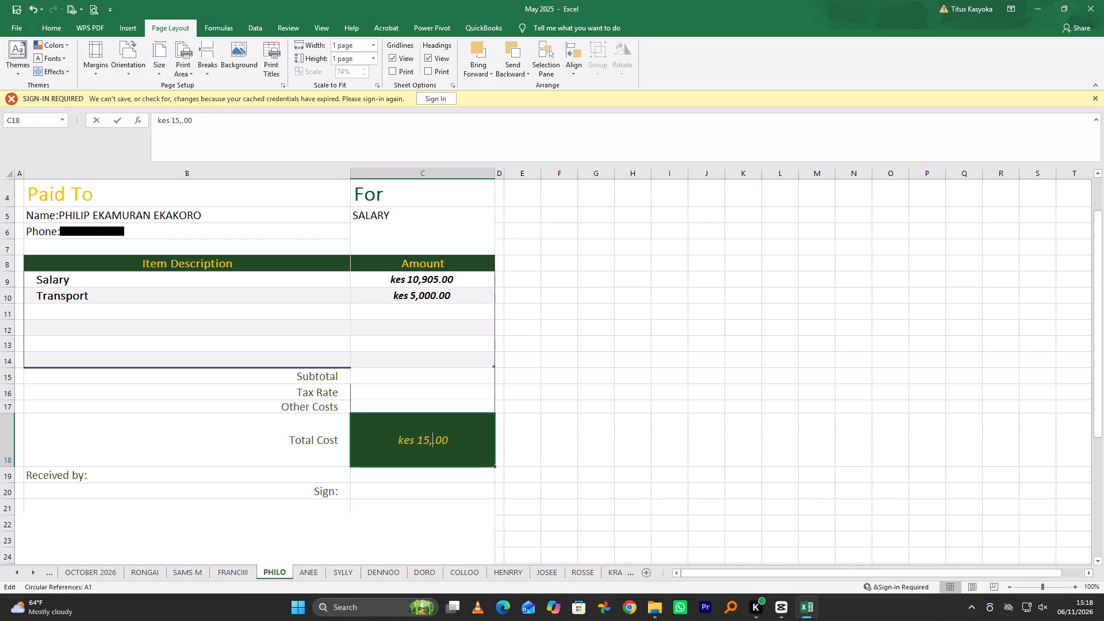
pyautogui.write('905')
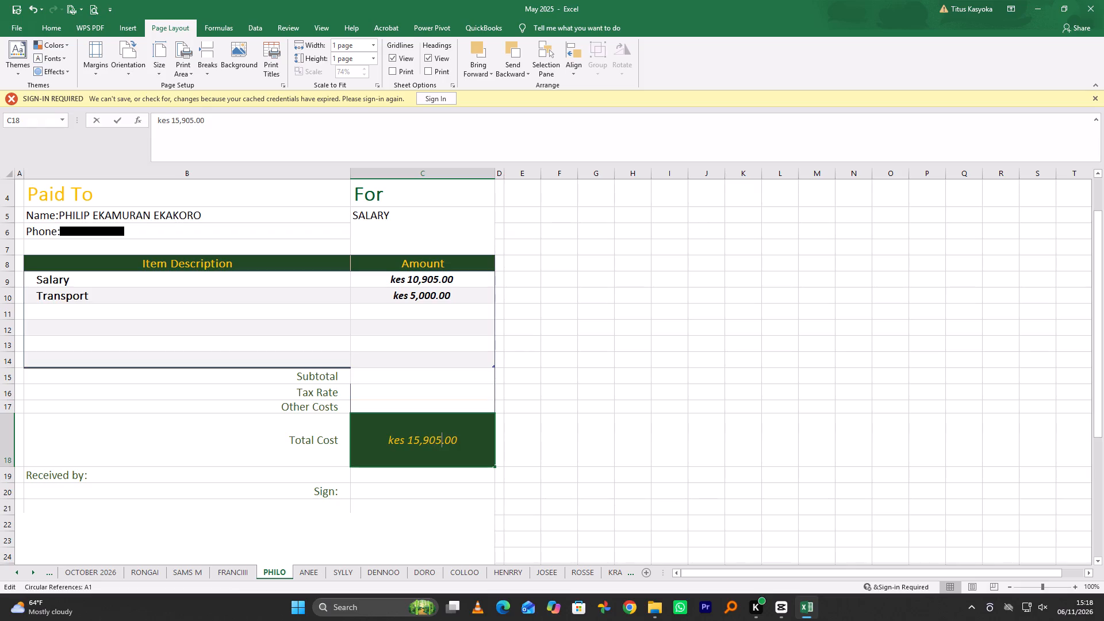
pyautogui.click(635, 415)
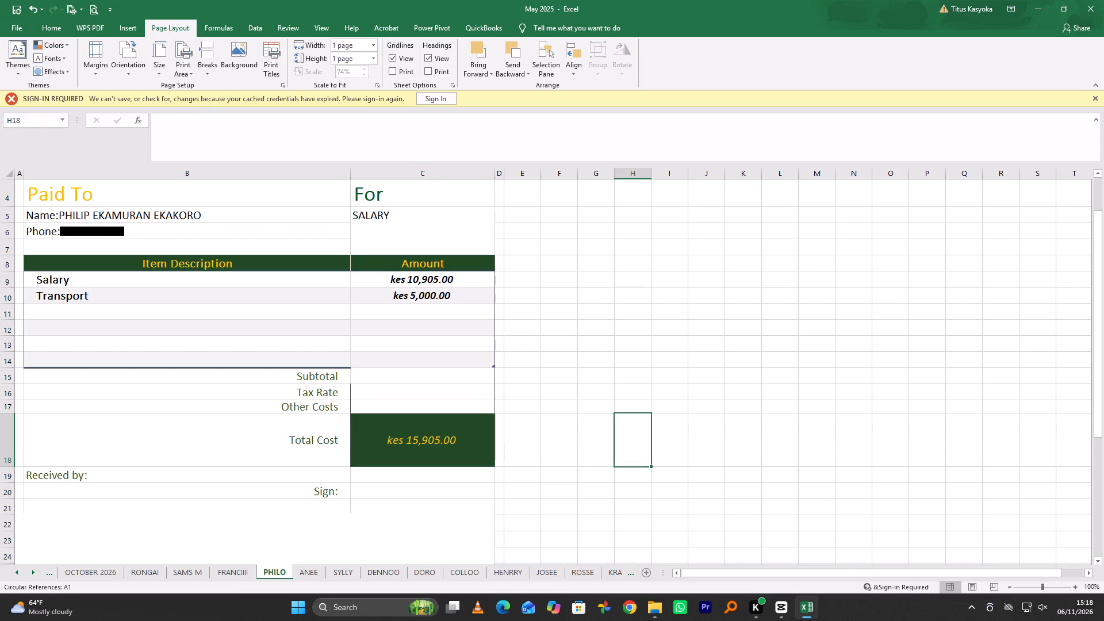
# Reduce the height of the stretched header picture on the SYLLY sheet and place it above the payment voucher number line.
pyautogui.click(354, 570)
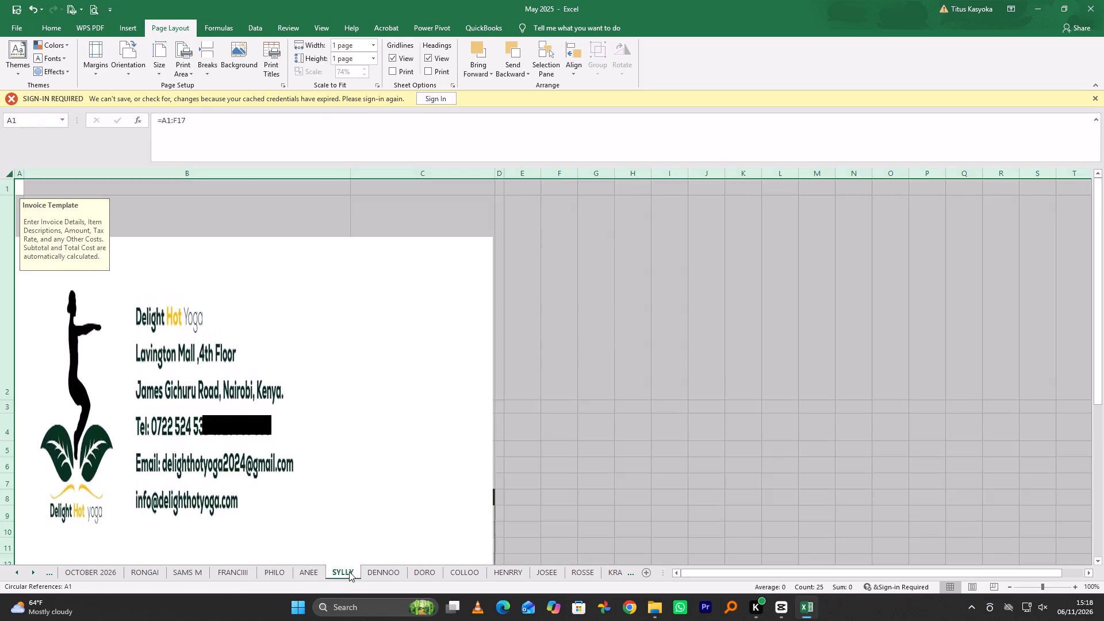
pyautogui.click(342, 574)
pyautogui.click(352, 471)
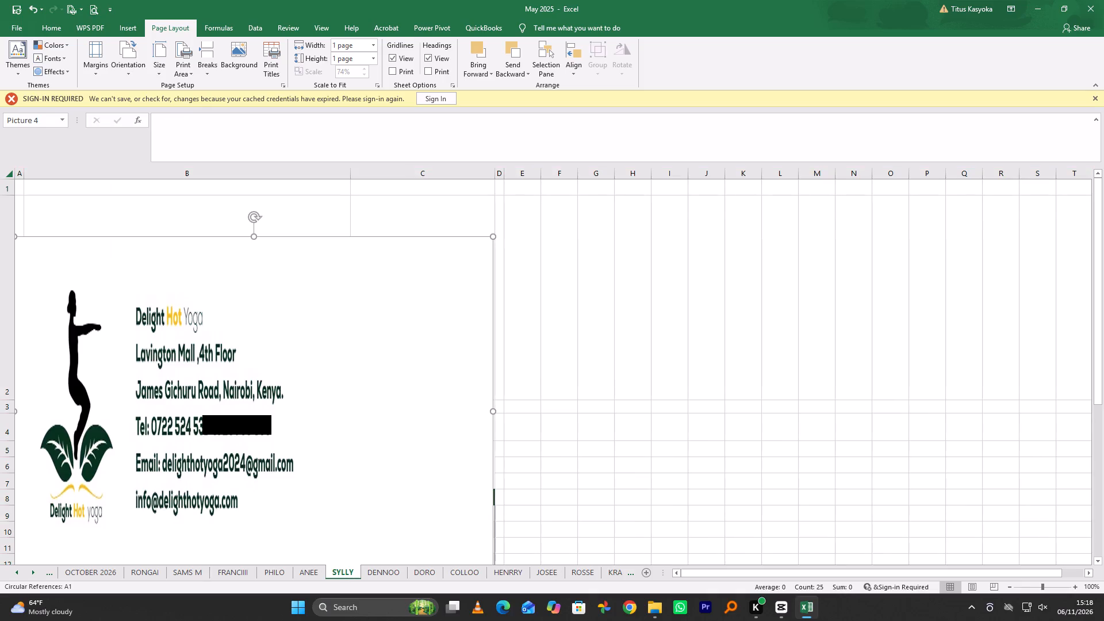
pyautogui.moveTo(254, 236); pyautogui.dragTo(247, 440)
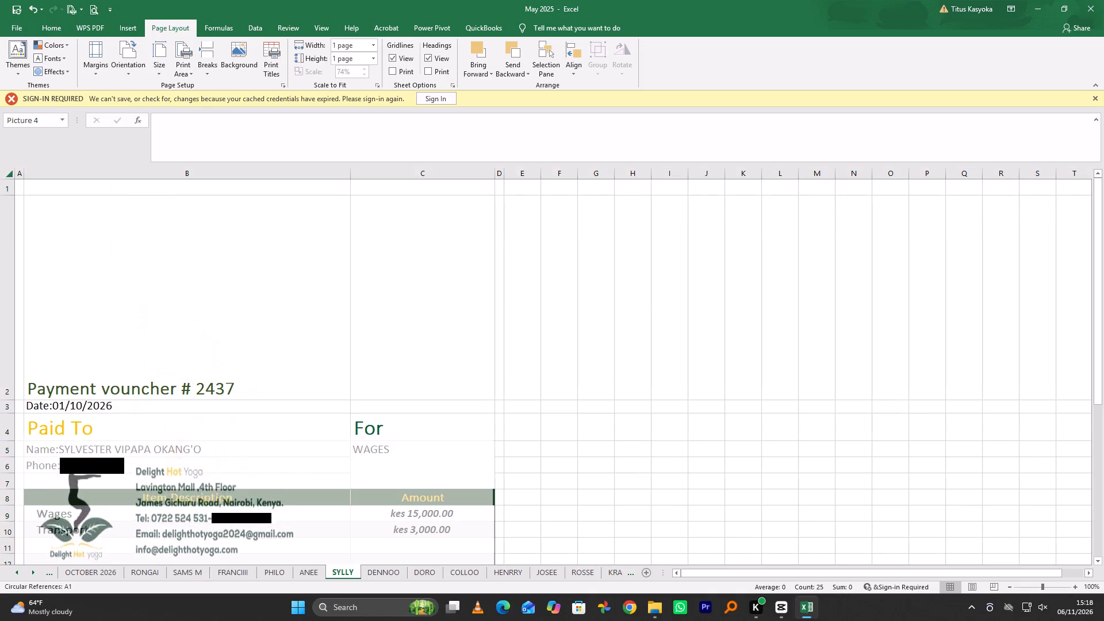
pyautogui.moveTo(247, 440); pyautogui.dragTo(247, 442)
pyautogui.moveTo(259, 506); pyautogui.dragTo(256, 433)
pyautogui.moveTo(259, 451); pyautogui.dragTo(245, 335)
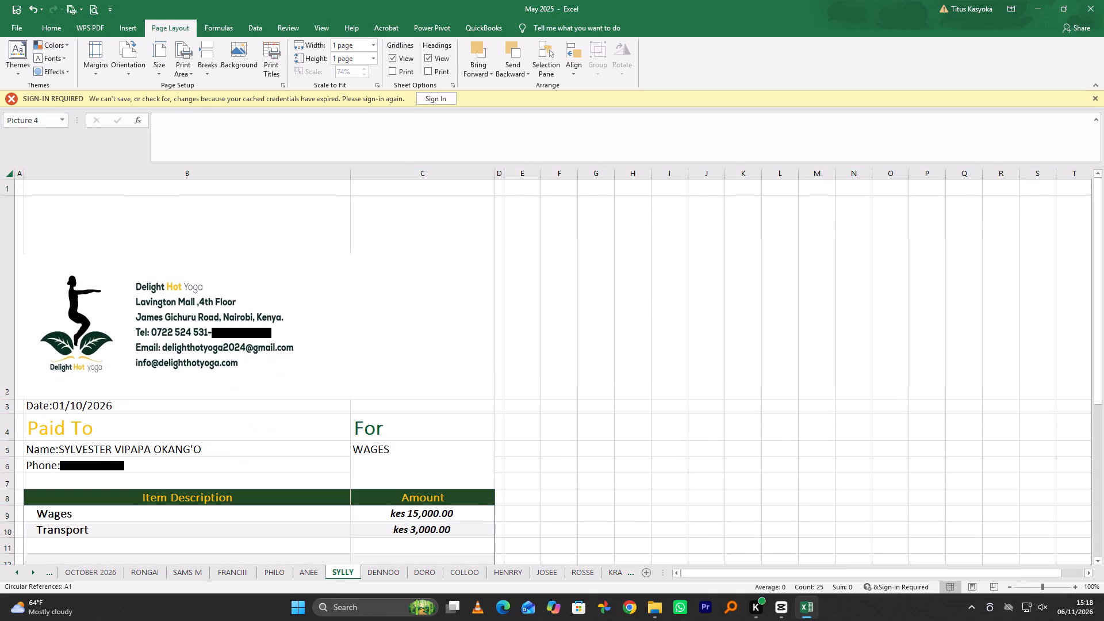
pyautogui.moveTo(245, 335); pyautogui.dragTo(243, 308)
pyautogui.moveTo(254, 224); pyautogui.dragTo(253, 232)
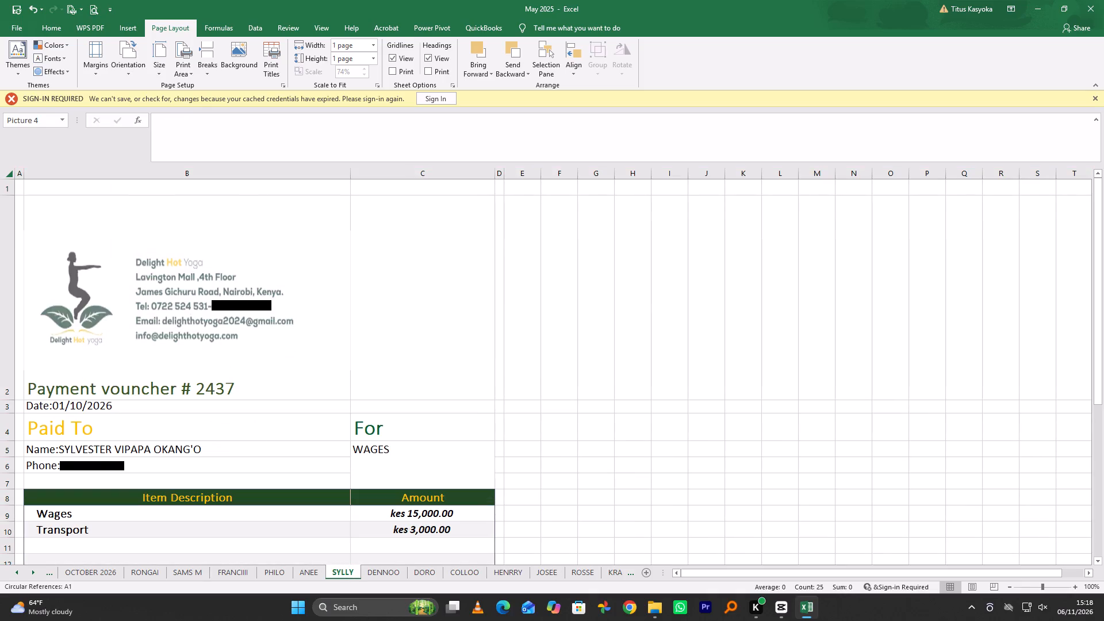
pyautogui.moveTo(253, 232); pyautogui.dragTo(252, 233)
pyautogui.click(624, 459)
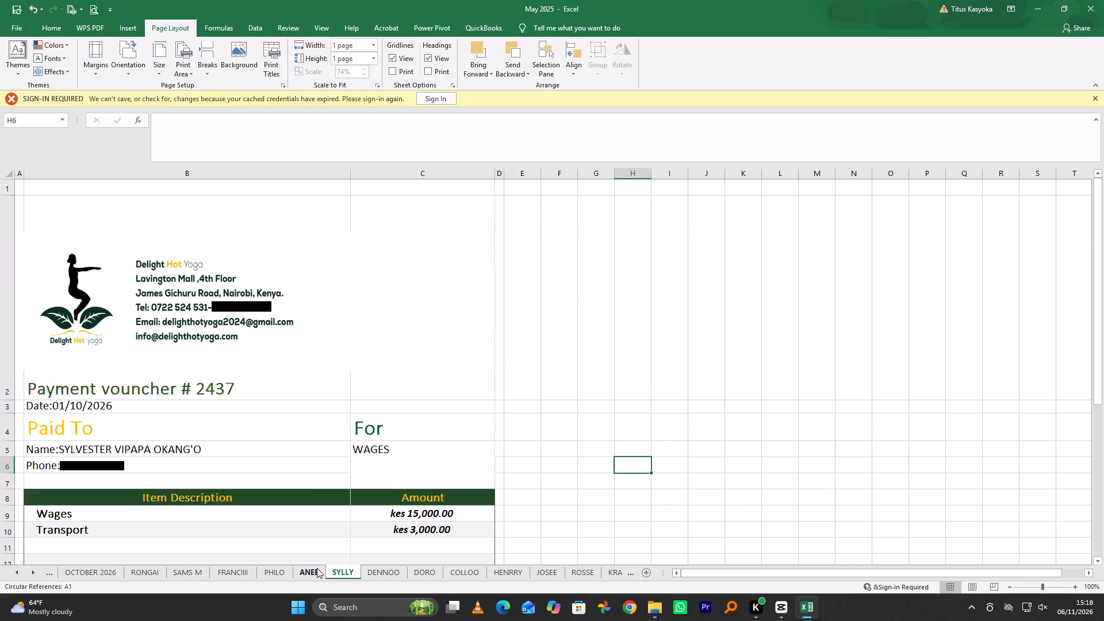
# Check the voucher numbers on the ANEE, FRANCIIII and PHILO sheets, and change the payment voucher number on the SYLLY sheet to 2463.
pyautogui.click(315, 570)
pyautogui.scroll(11, 379, 508)
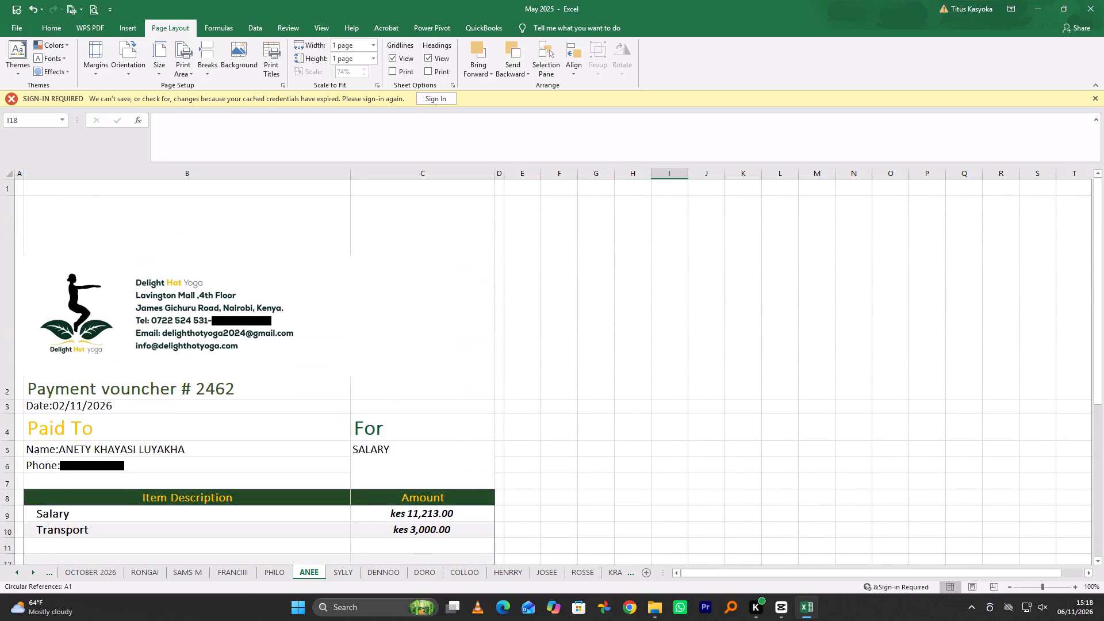
pyautogui.click(233, 570)
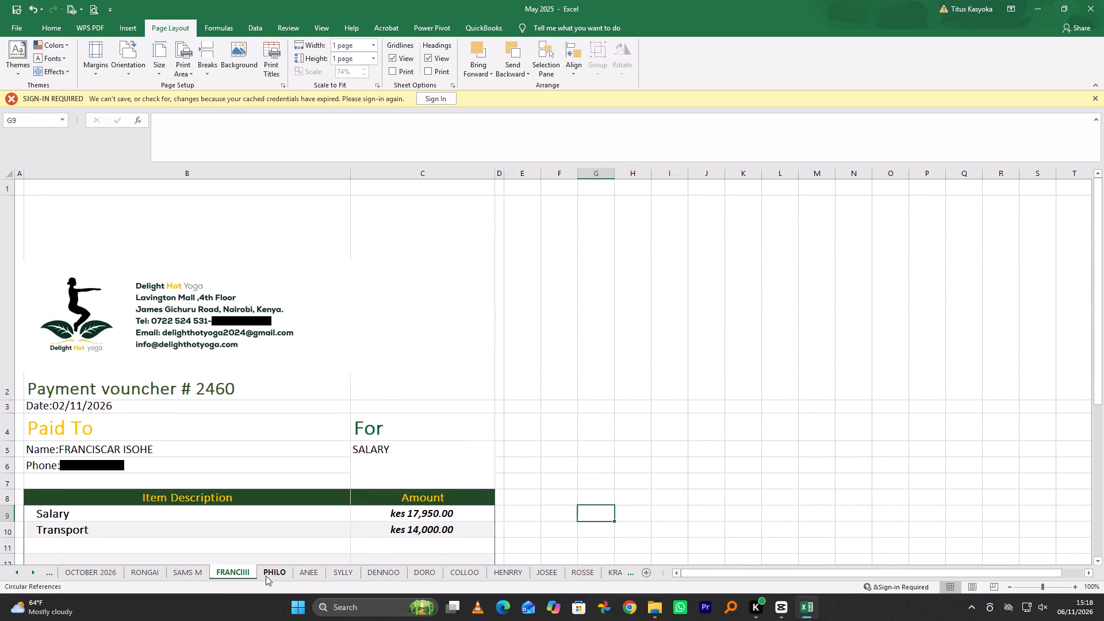
pyautogui.click(271, 574)
pyautogui.scroll(15, 306, 429)
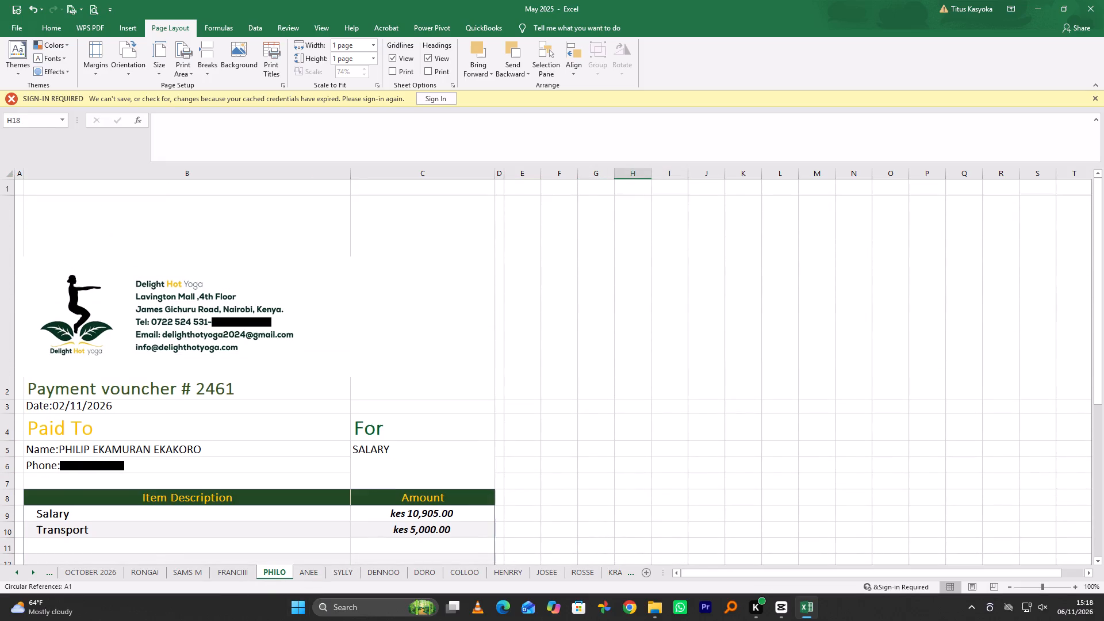
pyautogui.click(310, 574)
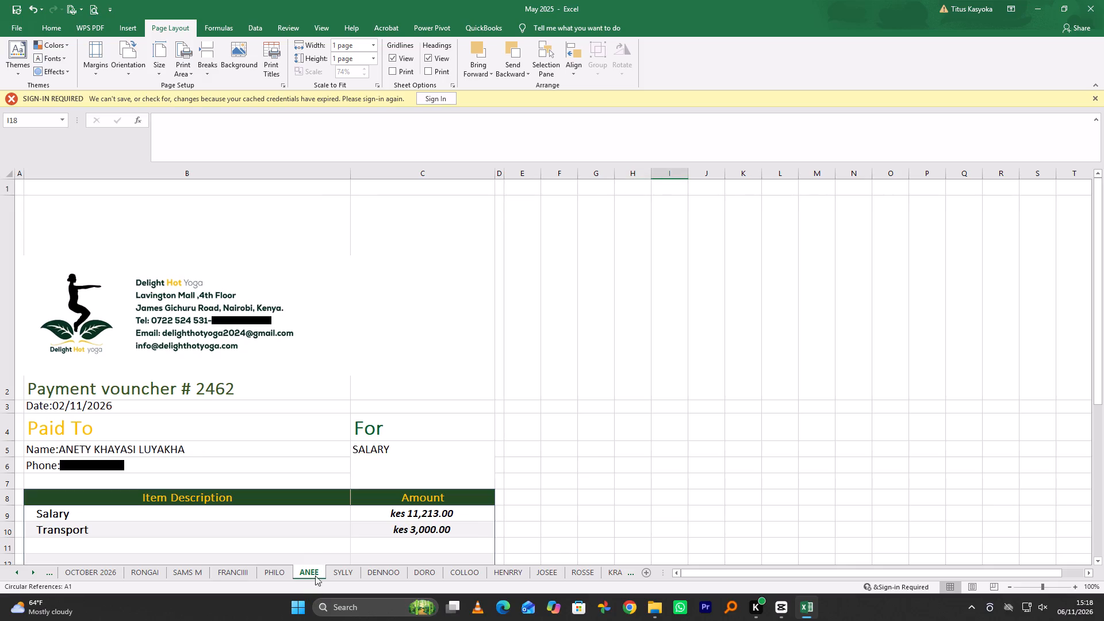
pyautogui.click(348, 574)
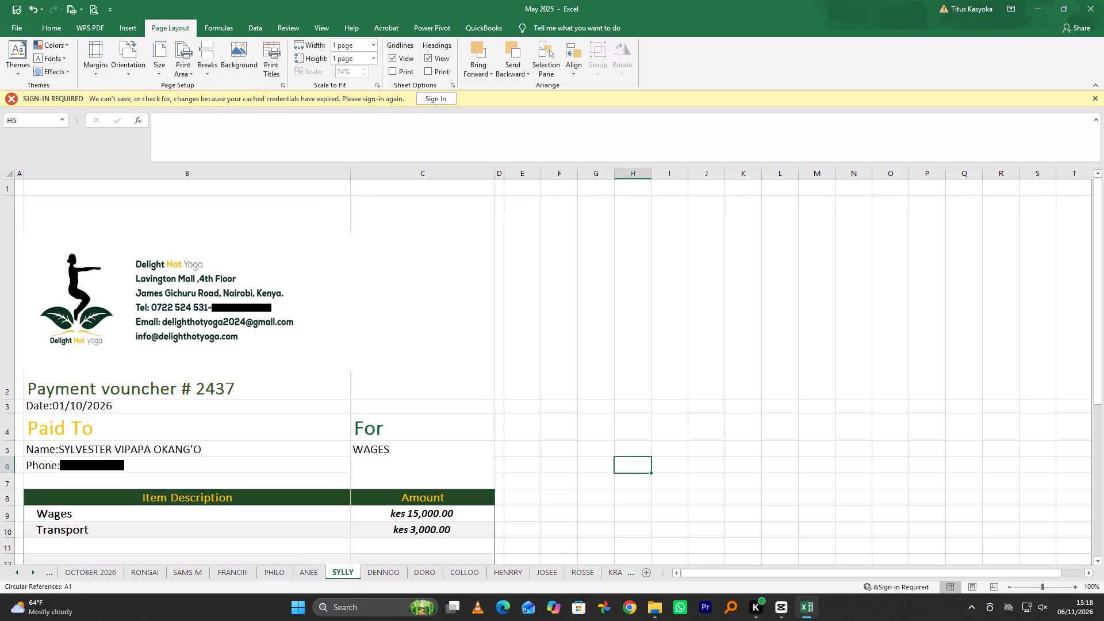
pyautogui.doubleClick(236, 390)
pyautogui.press('BackSpace')
pyautogui.press('BackSpace')
pyautogui.write('63')
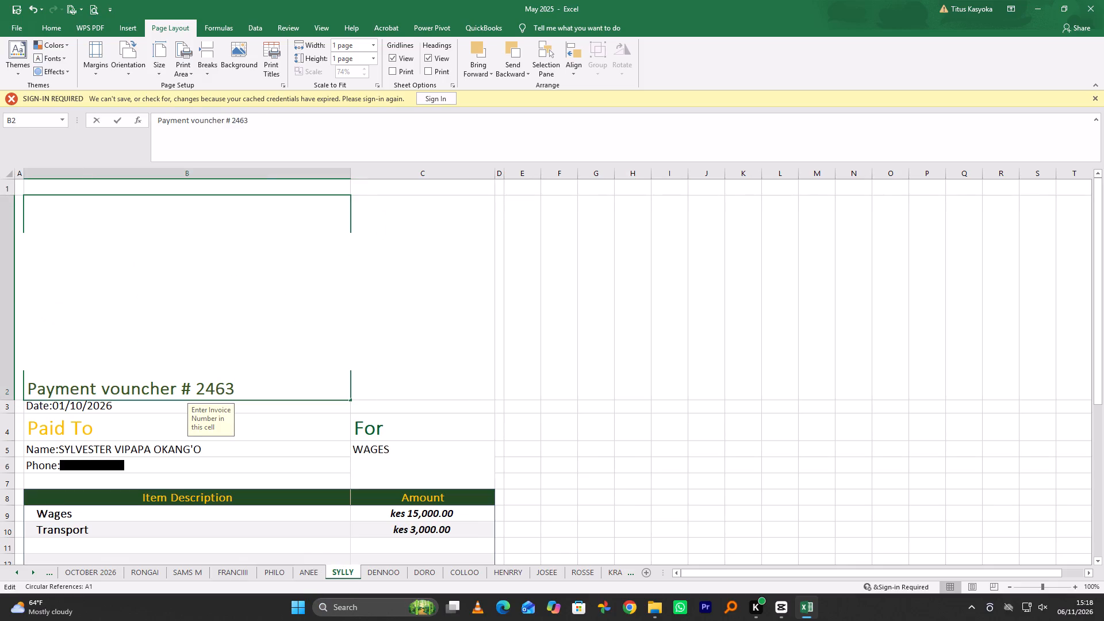
pyautogui.click(630, 419)
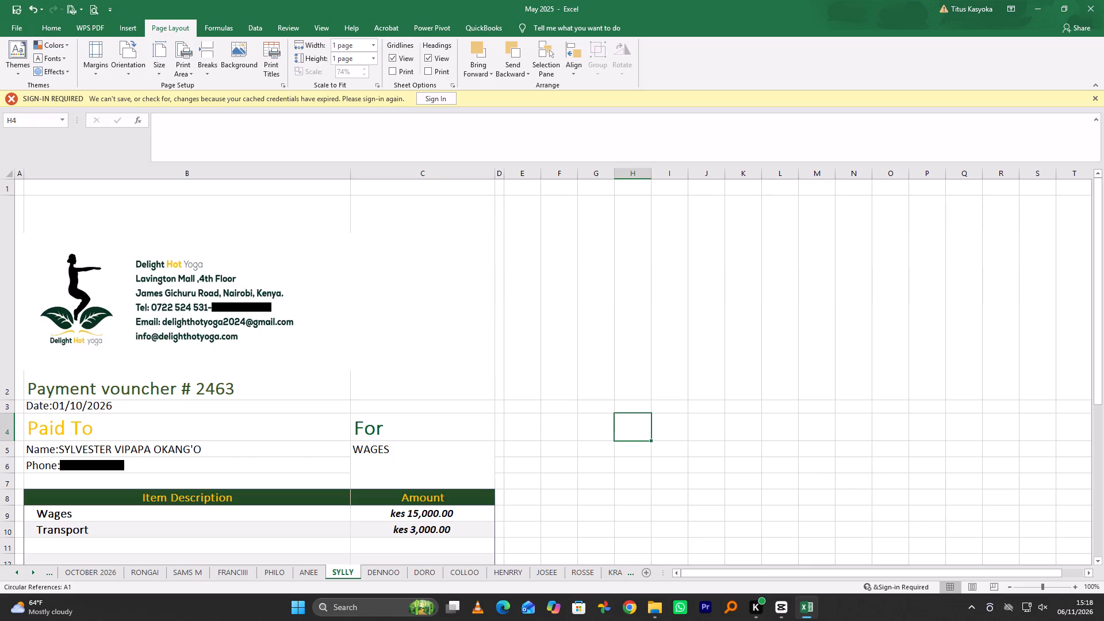
# Change the payment voucher date on the SYLLY sheet to 02/11/2026.
pyautogui.doubleClick(63, 404)
pyautogui.press('BackSpace')
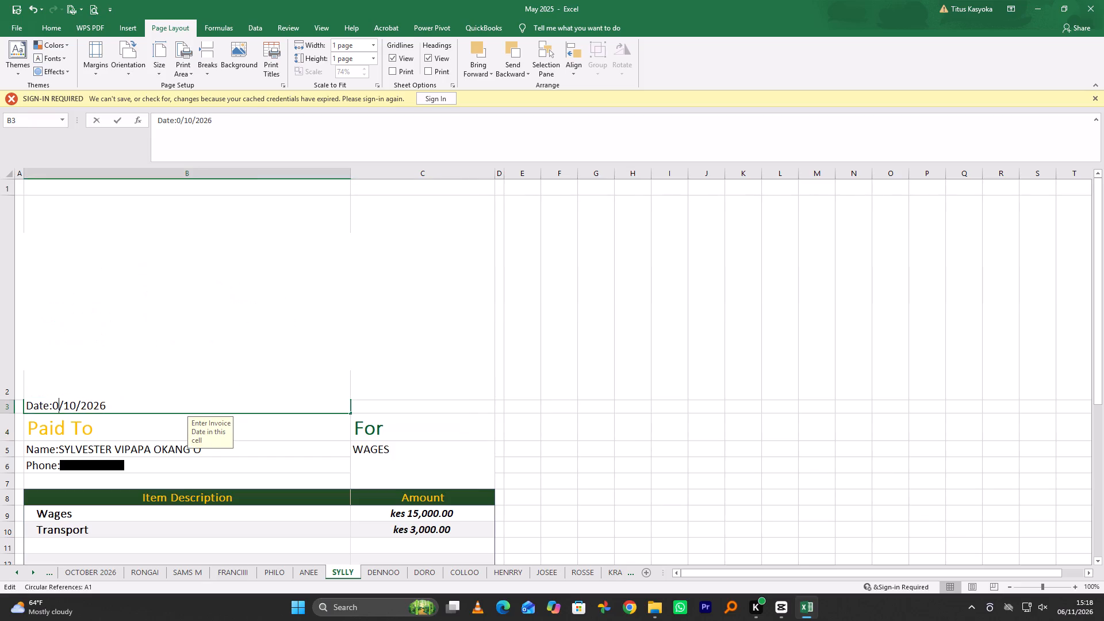
pyautogui.press('3')
pyautogui.press('BackSpace')
pyautogui.press('2')
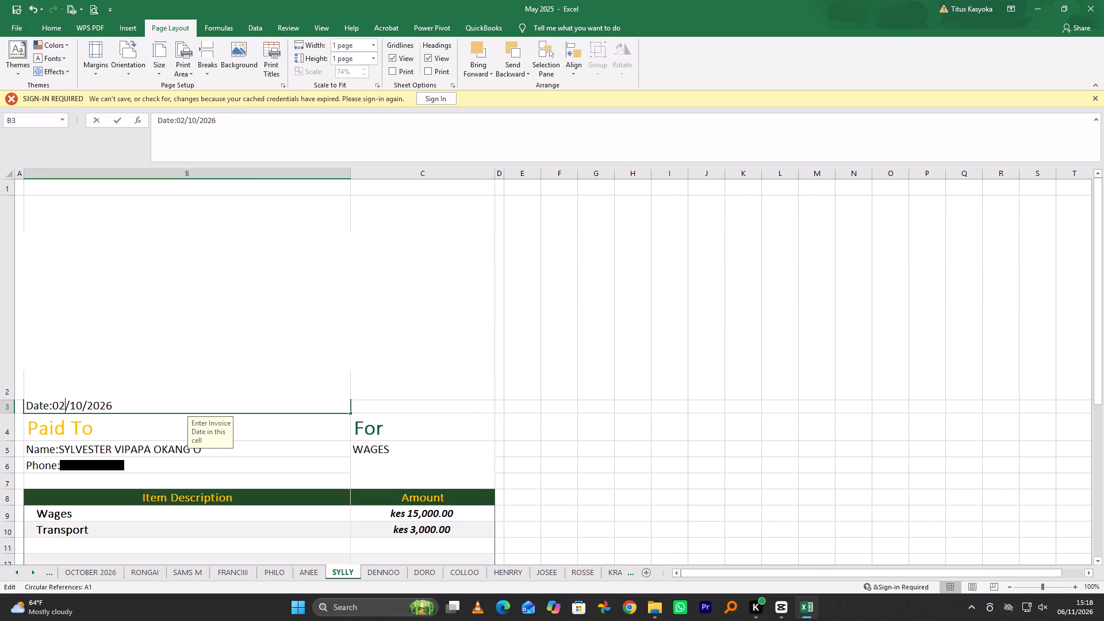
pyautogui.click(82, 405)
pyautogui.press('BackSpace')
pyautogui.write('11')
pyautogui.press('BackSpace')
pyautogui.click(699, 526)
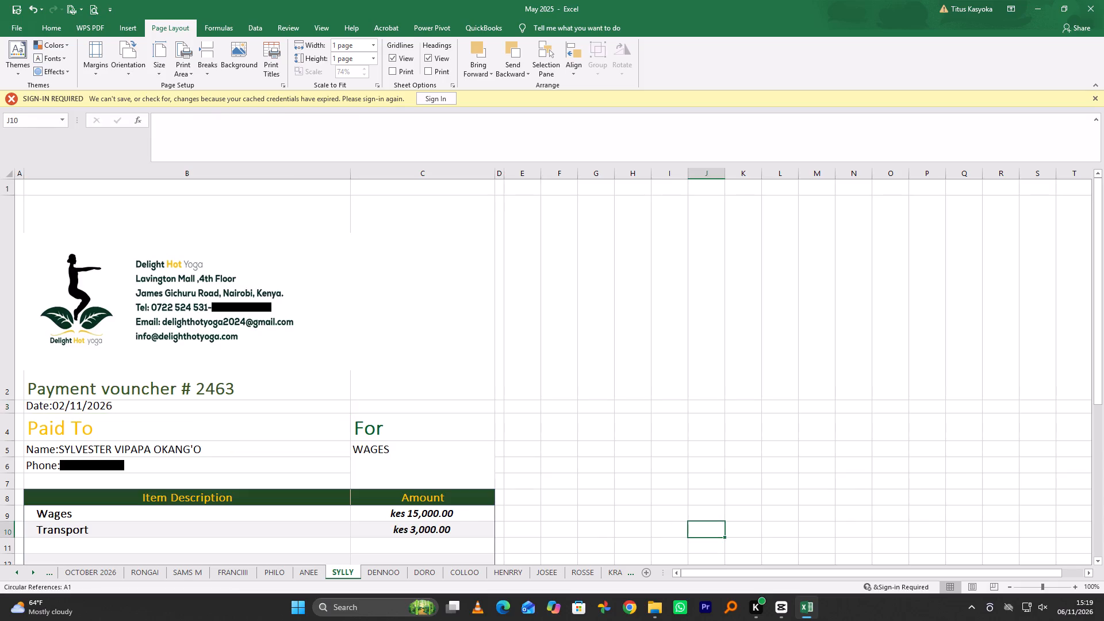
# Set the Transport amount on the SYLLY voucher to kes 2,000.00.
pyautogui.doubleClick(417, 528)
pyautogui.press('BackSpace')
pyautogui.press('2')
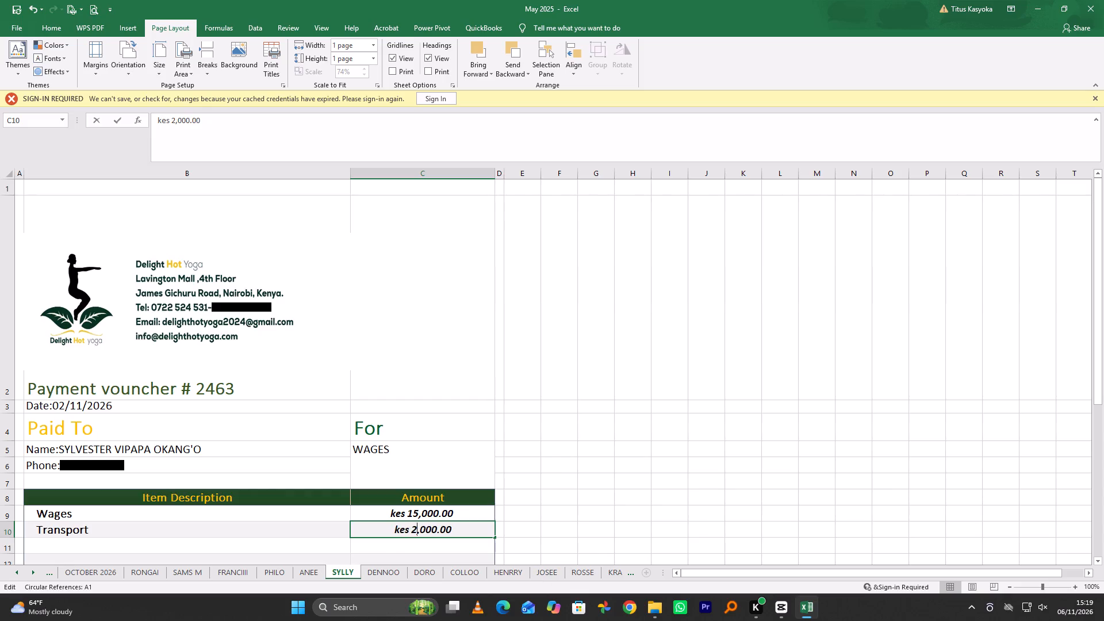
# Set the Wages amount on the SYLLY voucher to kes 10,750.00.
pyautogui.doubleClick(435, 513)
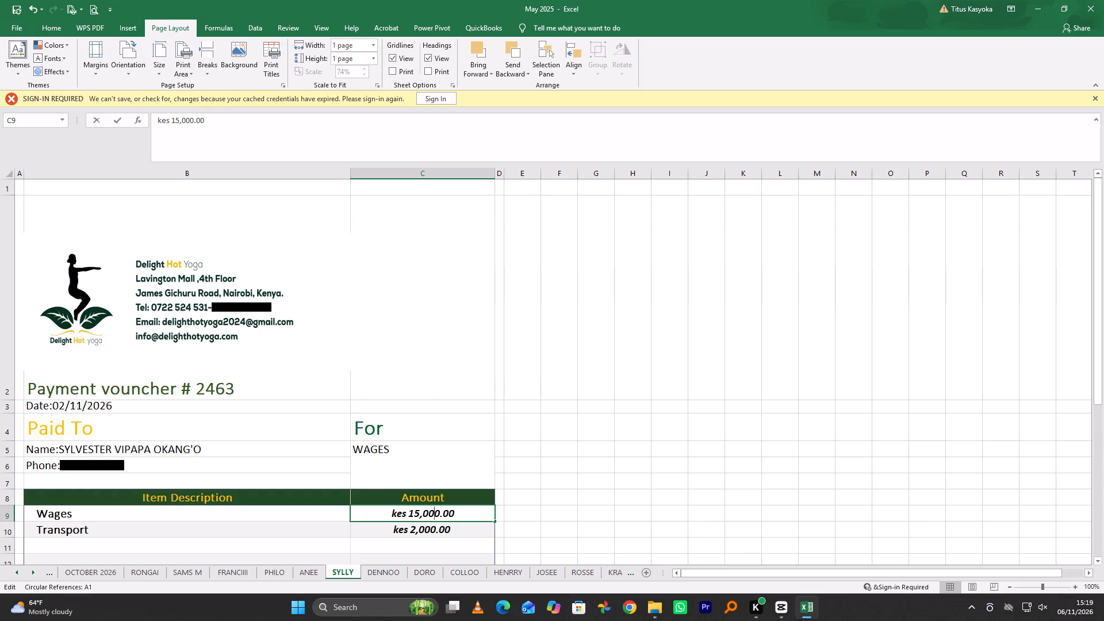
pyautogui.press('BackSpace')
pyautogui.press('BackSpace')
pyautogui.press('BackSpace')
pyautogui.press('BackSpace')
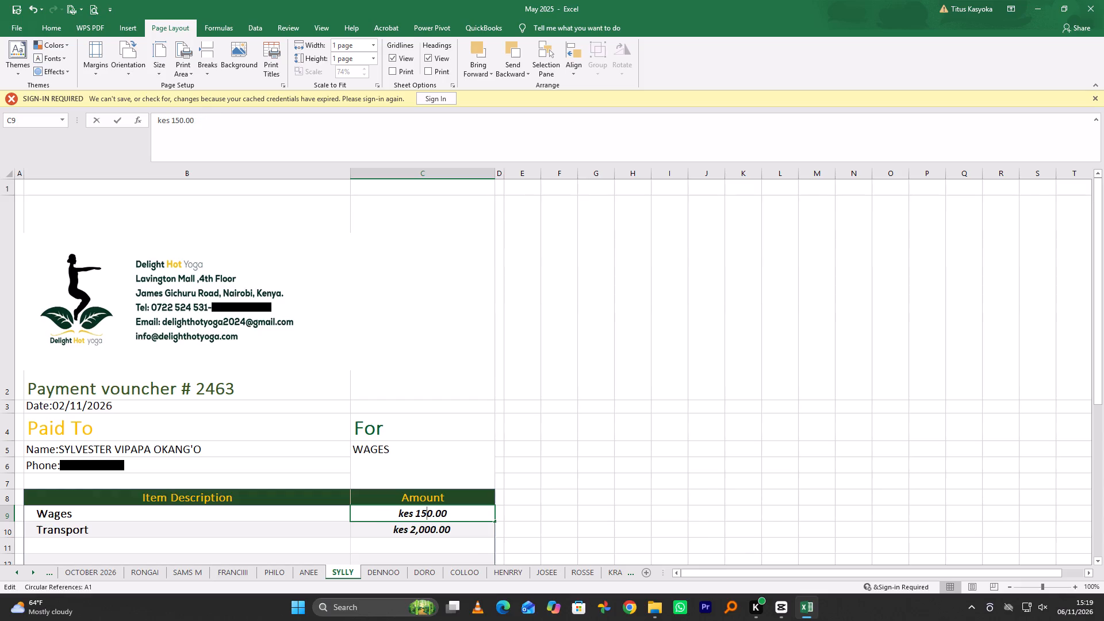
pyautogui.press('0')
pyautogui.press(',')
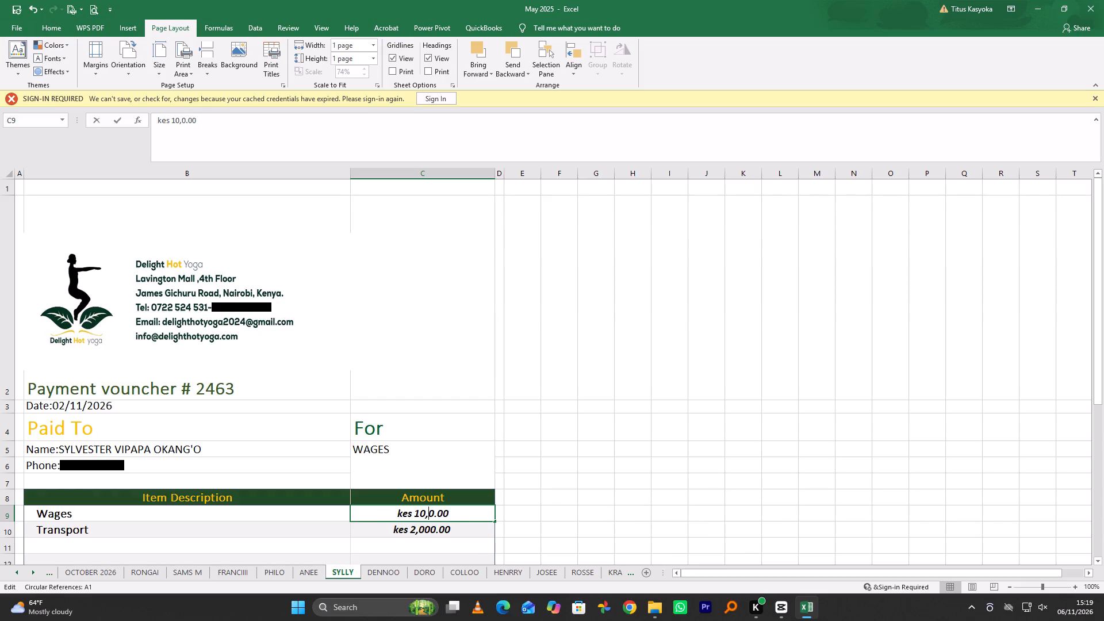
pyautogui.write('75')
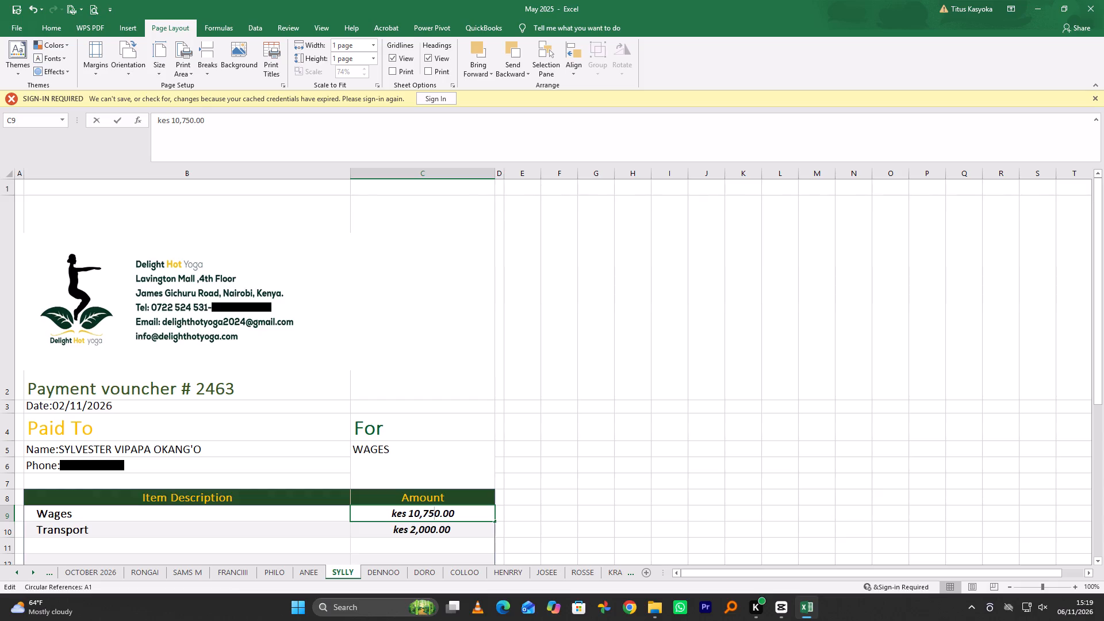
# Set the Total Cost on the SYLLY voucher to kes 12,750.00.
pyautogui.scroll(-1, 475, 505)
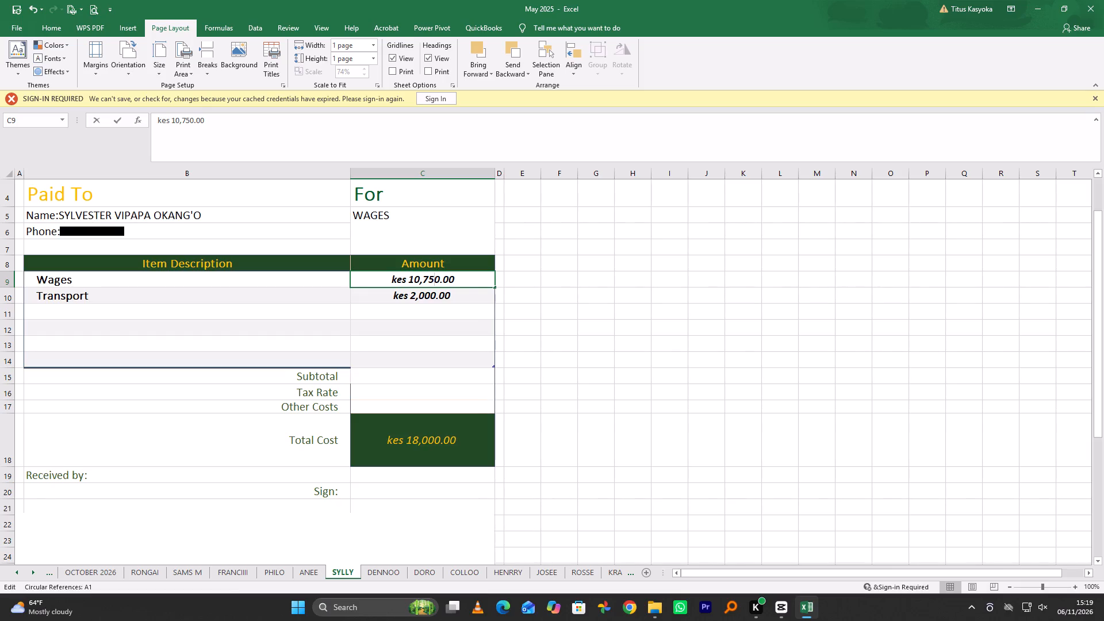
pyautogui.click(450, 443)
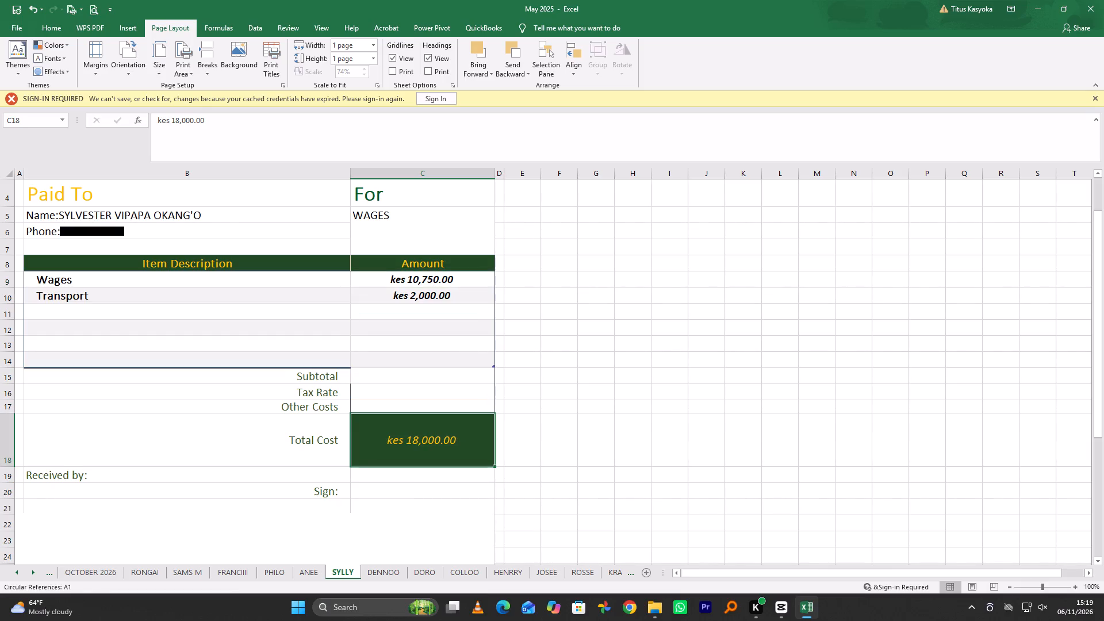
pyautogui.doubleClick(435, 441)
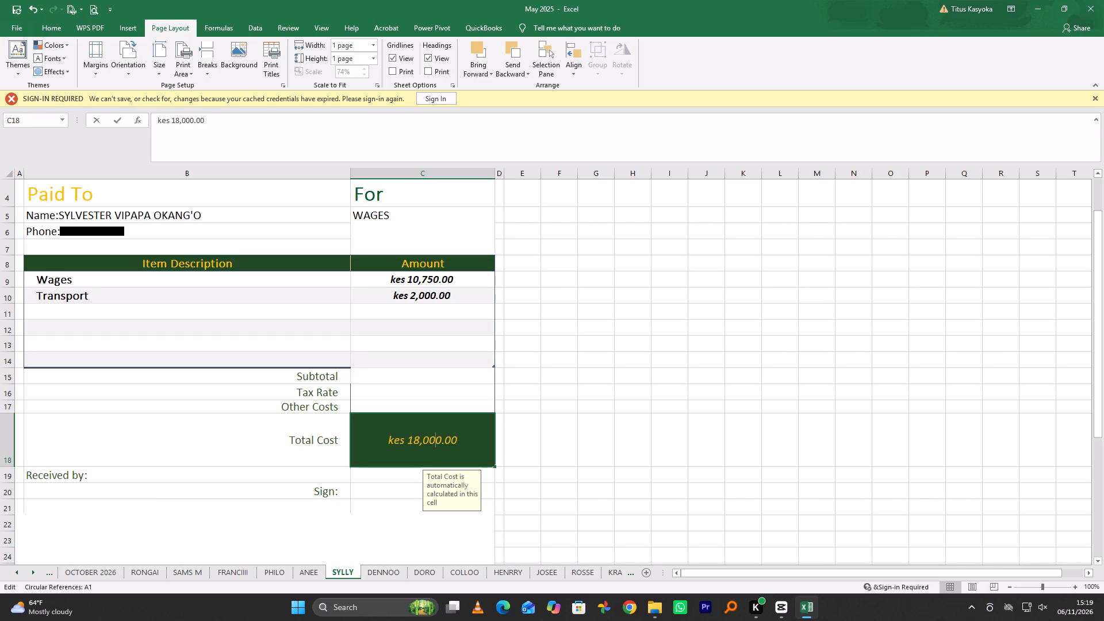
pyautogui.press('BackSpace')
pyautogui.press('BackSpace')
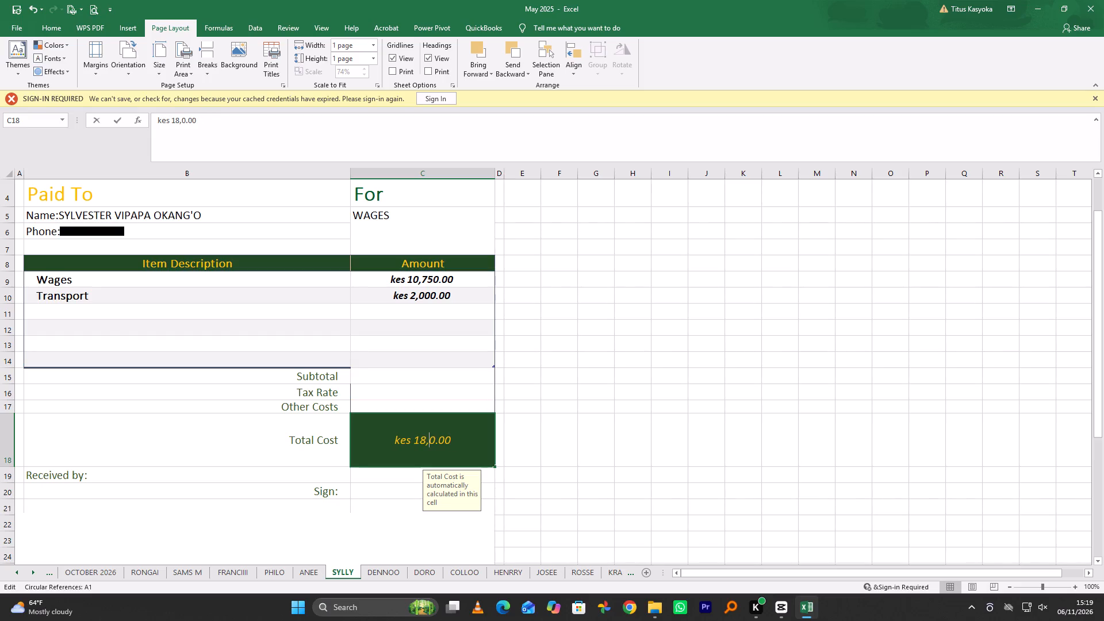
pyautogui.press('BackSpace')
pyautogui.press('BackSpace')
pyautogui.press('2')
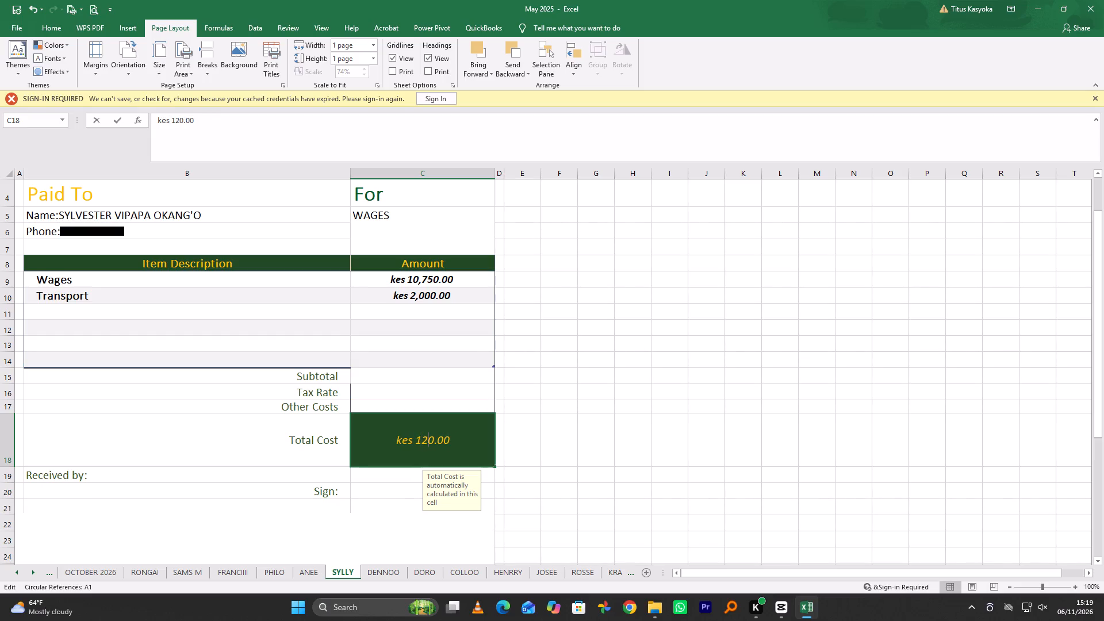
pyautogui.press(',')
pyautogui.write('75')
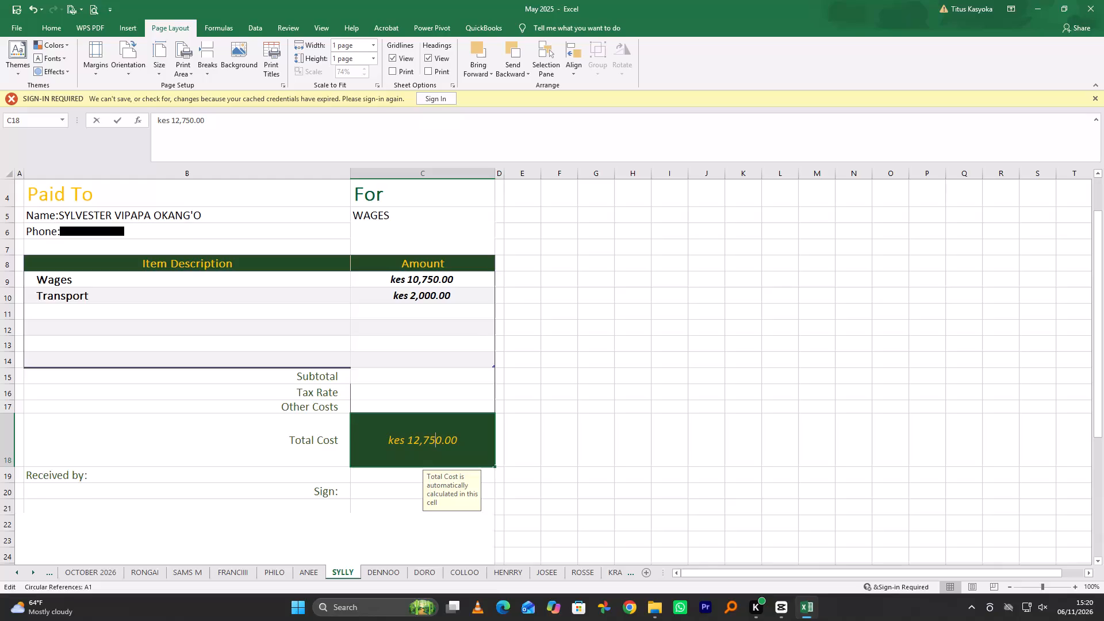
pyautogui.click(694, 448)
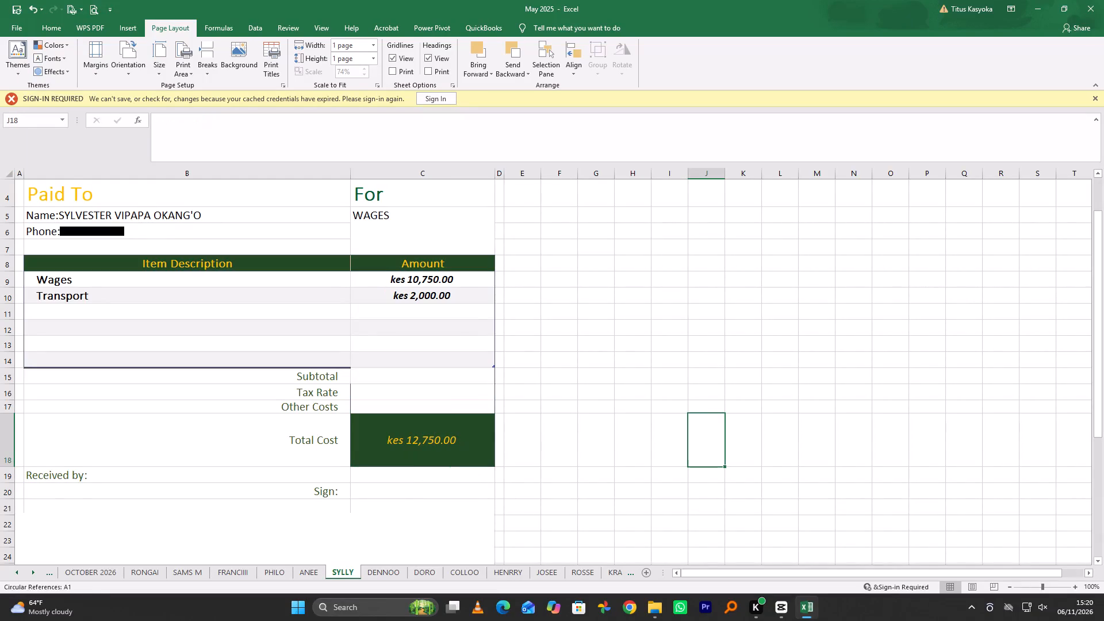
# Reduce the height of the stretched footer picture on the SYLLY sheet so its bottom edge ends at about row 30.
pyautogui.scroll(-4, 339, 471)
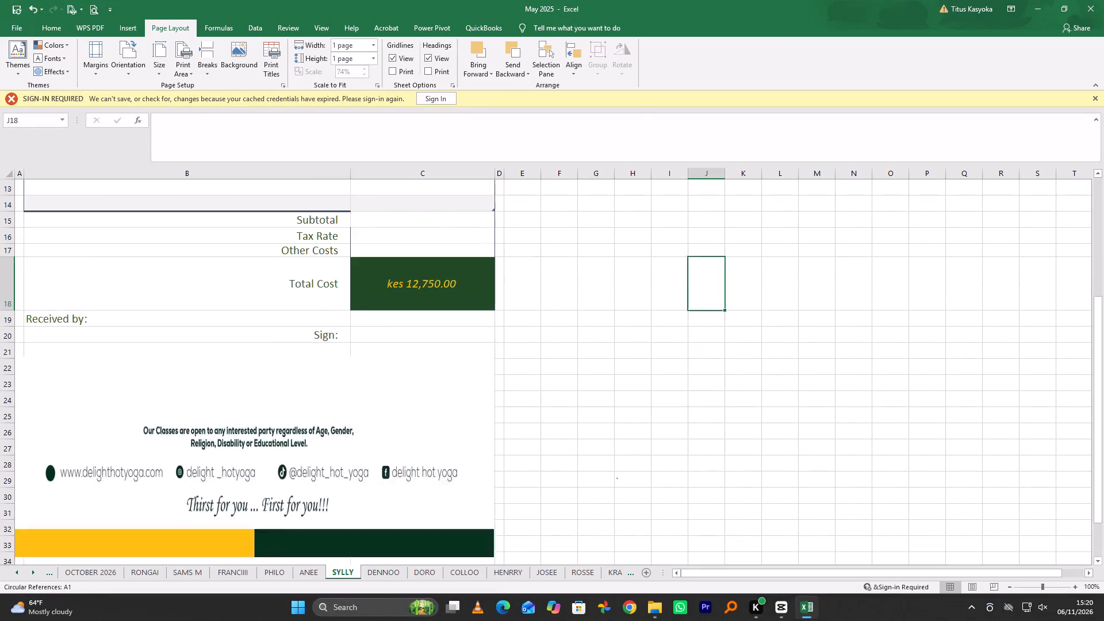
pyautogui.click(232, 421)
pyautogui.moveTo(254, 510); pyautogui.dragTo(259, 440)
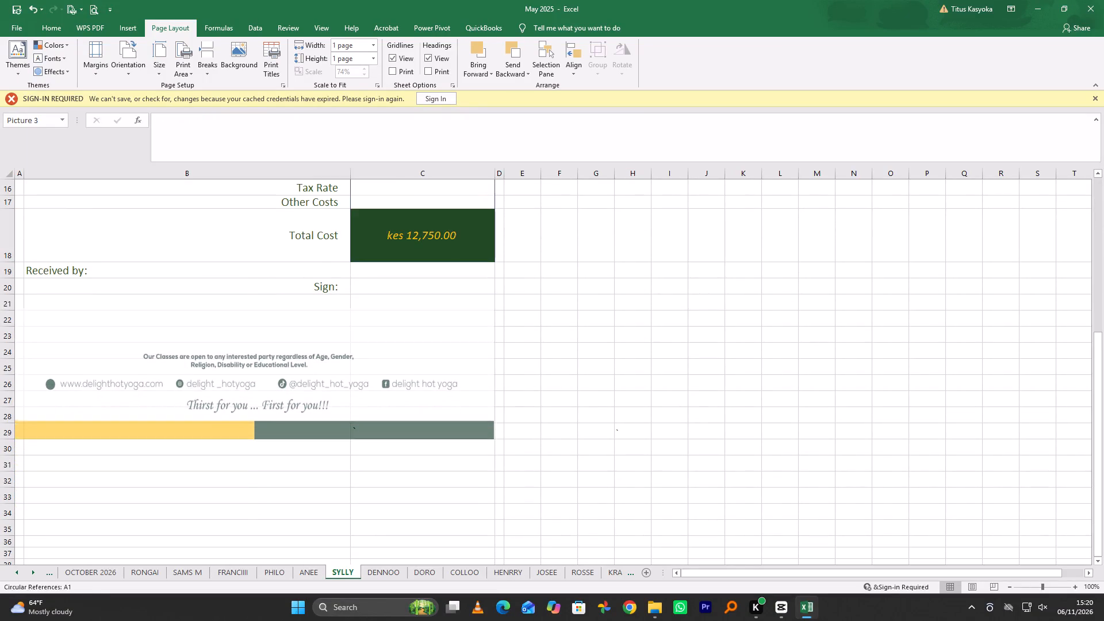
pyautogui.moveTo(259, 440); pyautogui.dragTo(258, 448)
pyautogui.click(757, 463)
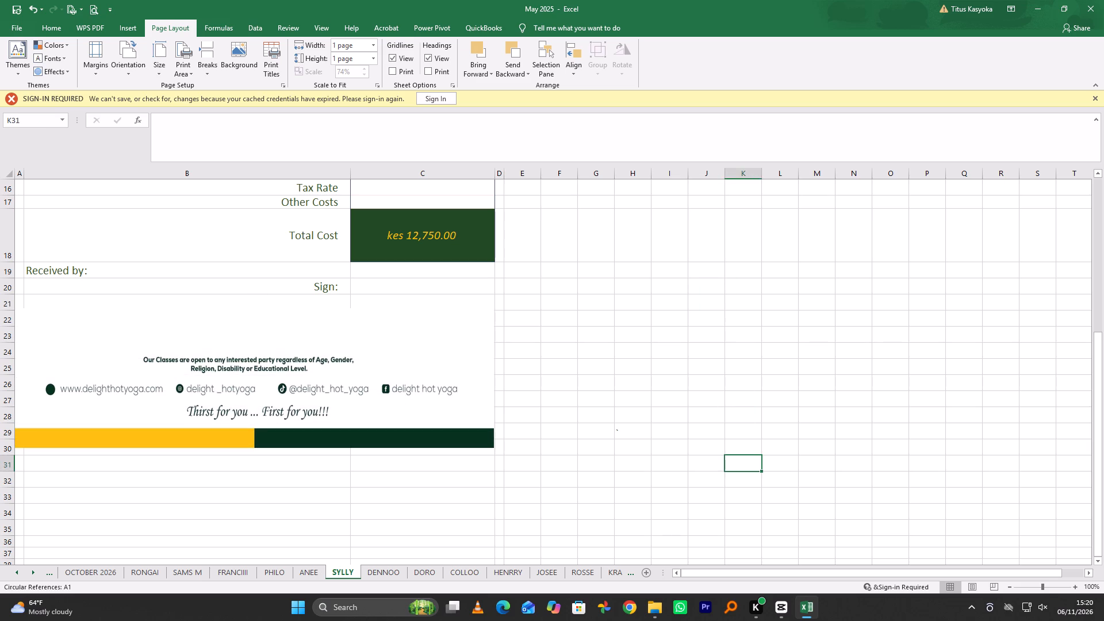
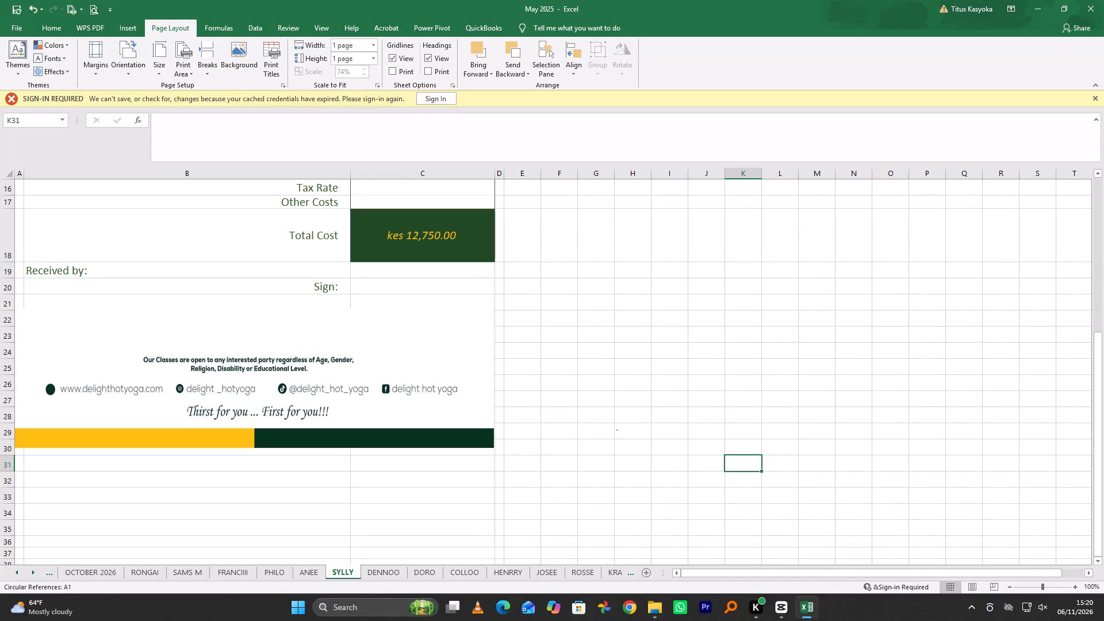
# Reduce the height of the stretched header picture on the DENNOO sheet and position it just above the voucher number in row 2.
pyautogui.click(379, 569)
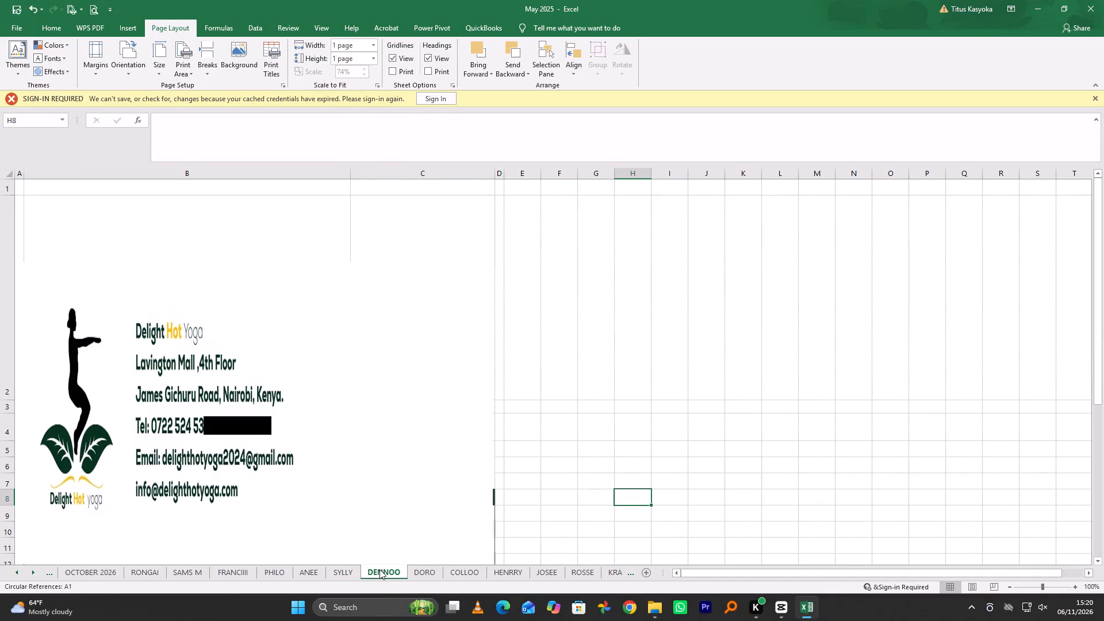
pyautogui.click(325, 470)
pyautogui.moveTo(254, 260); pyautogui.dragTo(251, 461)
pyautogui.moveTo(258, 519); pyautogui.dragTo(261, 430)
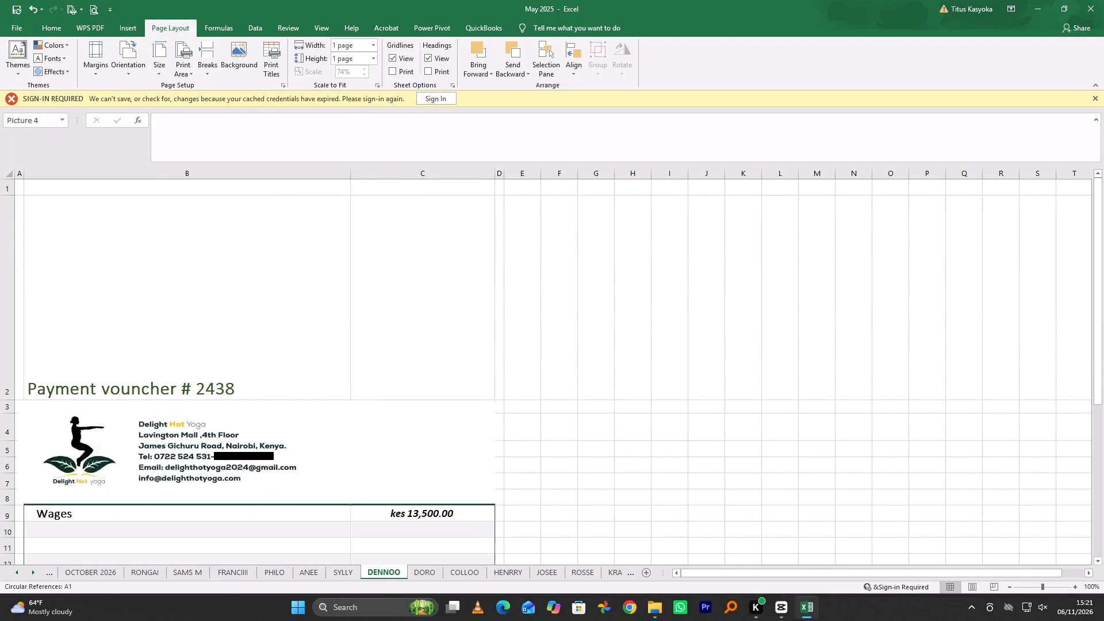
pyautogui.moveTo(261, 430); pyautogui.dragTo(259, 318)
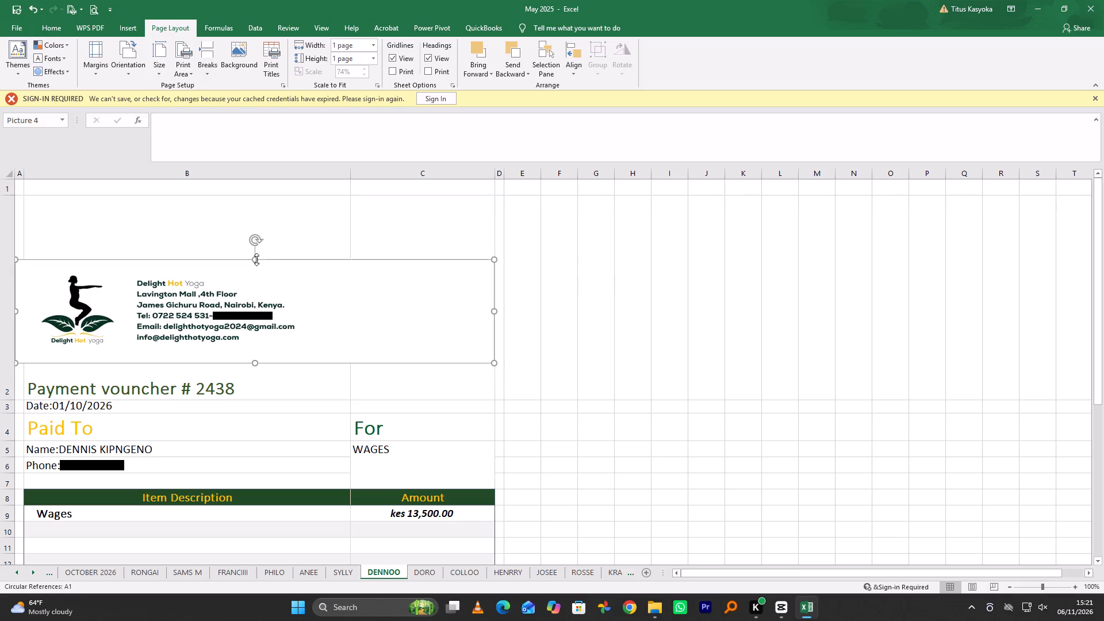
pyautogui.moveTo(256, 260); pyautogui.dragTo(259, 237)
# Reduce the height of the stretched footer picture on the DENNOO sheet so its bottom edge ends at about row 30.
pyautogui.scroll(-4, 271, 343)
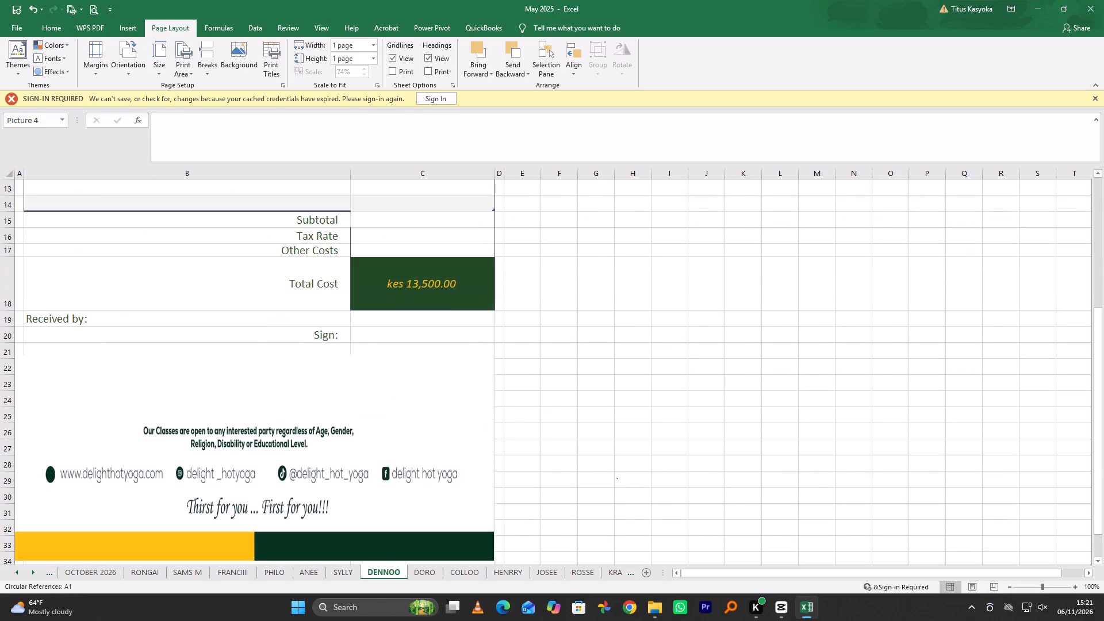
pyautogui.click(286, 469)
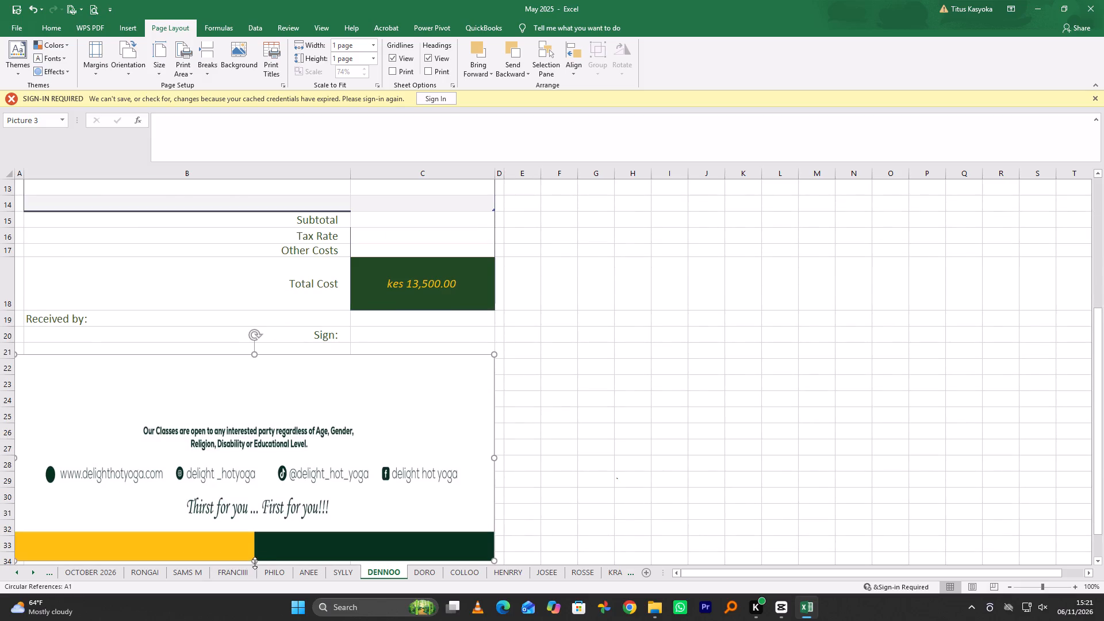
pyautogui.moveTo(255, 563); pyautogui.dragTo(266, 473)
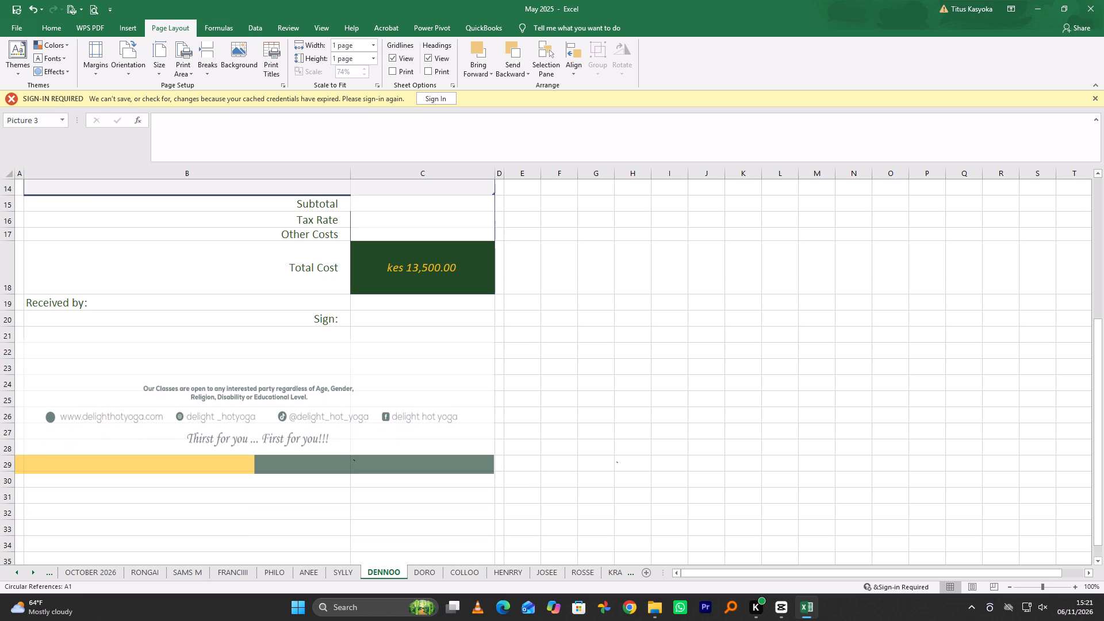
pyautogui.moveTo(266, 473); pyautogui.dragTo(265, 482)
pyautogui.click(634, 482)
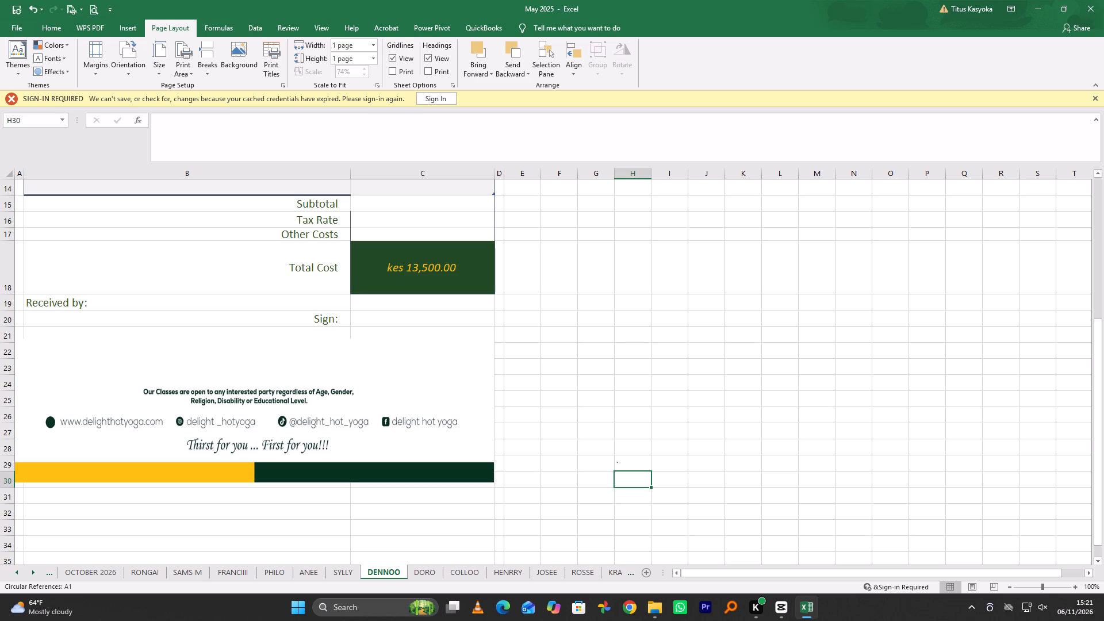
# Set the Wages amount on the DENNOO voucher to kes 12,750.00.
pyautogui.scroll(2, 387, 352)
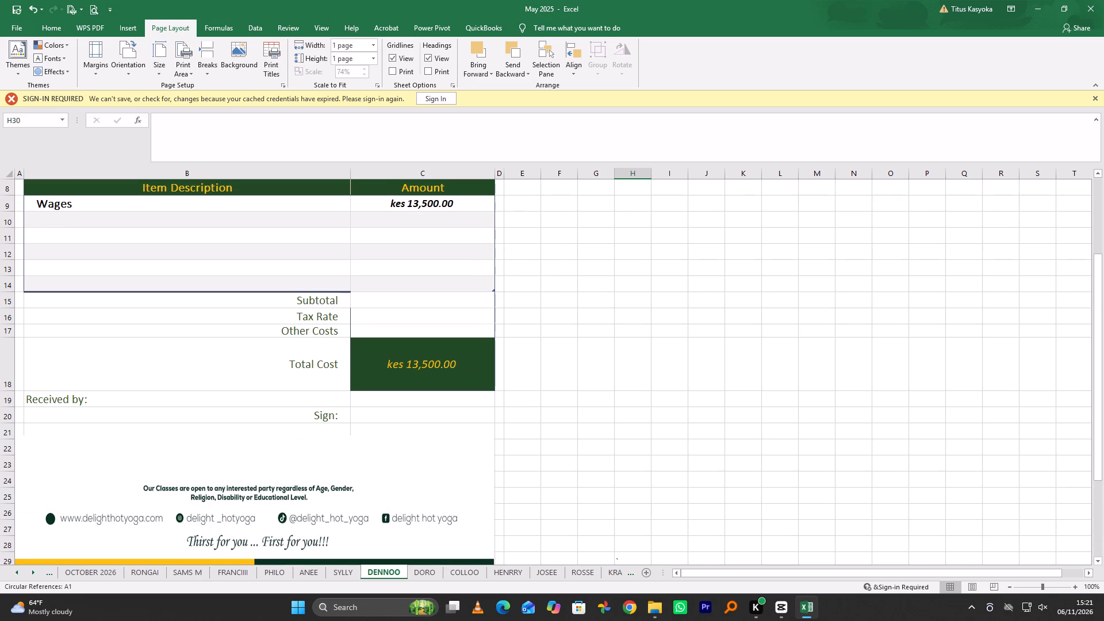
pyautogui.scroll(1, 387, 352)
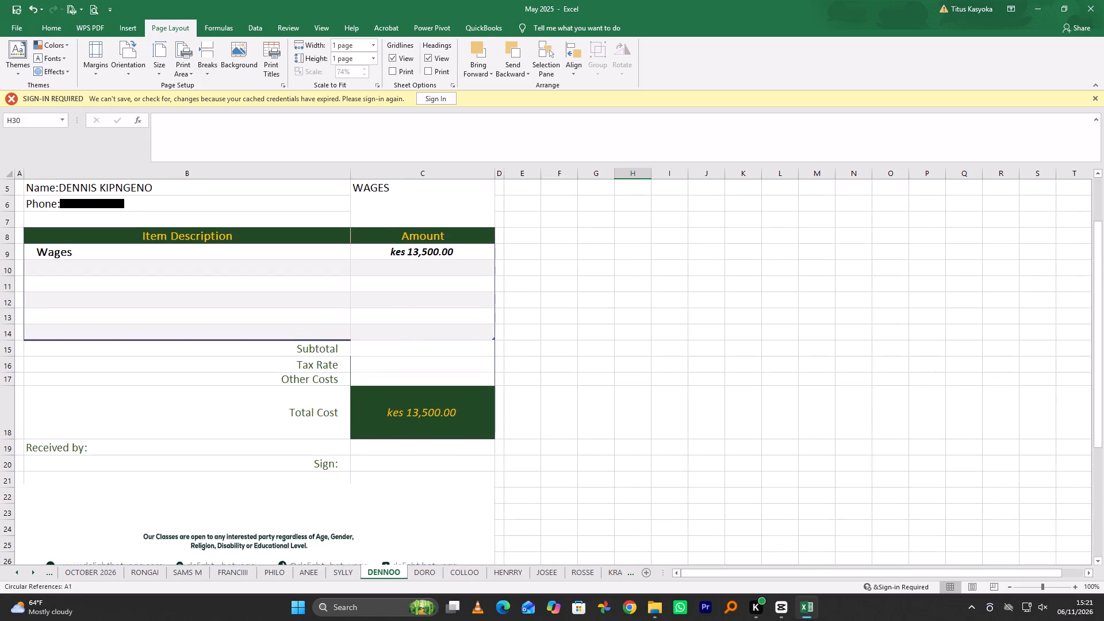
pyautogui.click(456, 251)
pyautogui.doubleClick(437, 252)
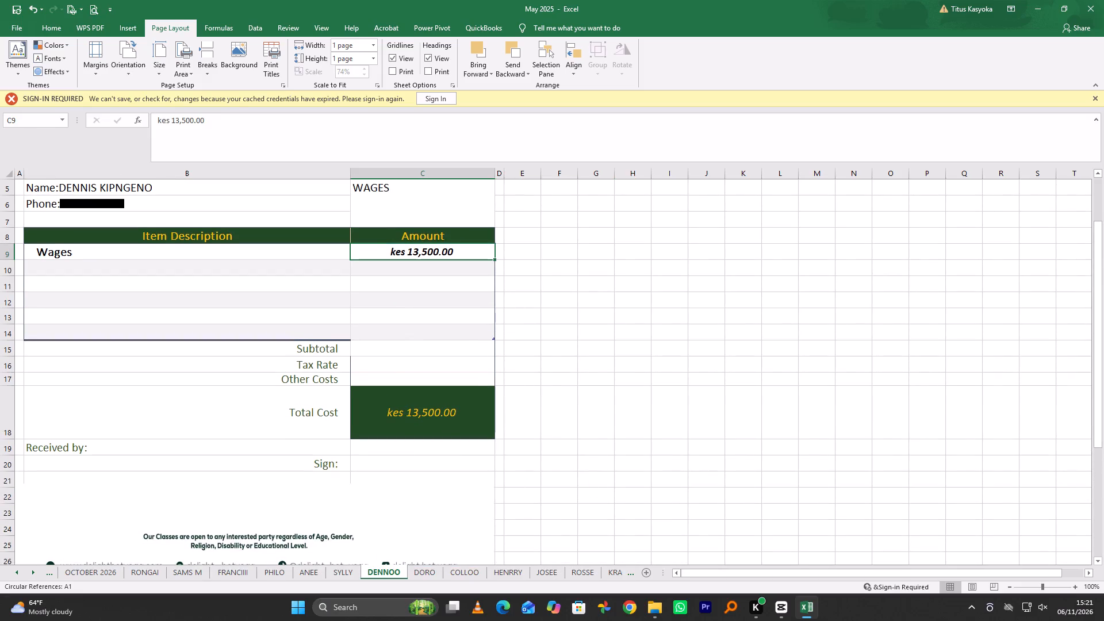
pyautogui.moveTo(439, 254); pyautogui.dragTo(416, 254)
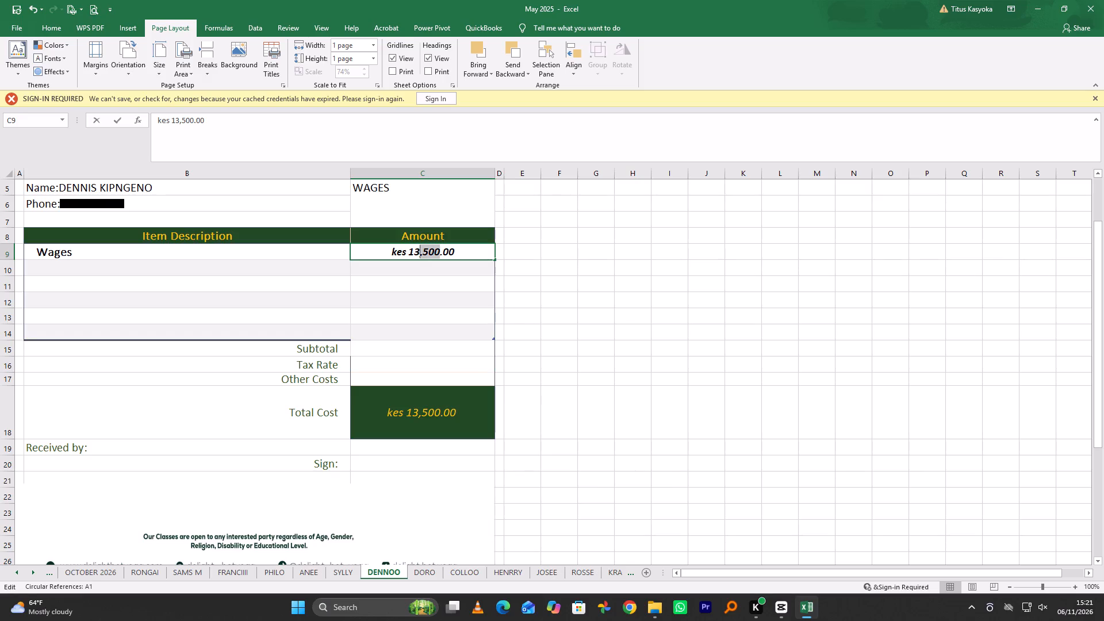
pyautogui.moveTo(416, 254); pyautogui.dragTo(412, 254)
pyautogui.press('2')
pyautogui.write(',750')
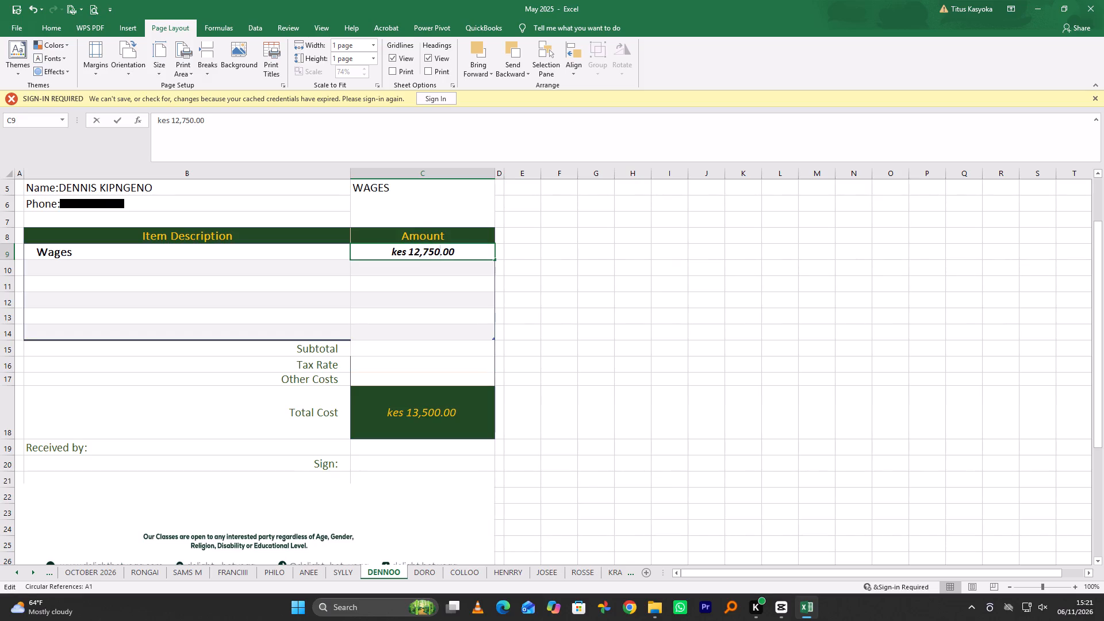
# Copy the Wages amount of kes 12,750.00 into the Total Cost on the DENNOO voucher.
pyautogui.moveTo(459, 252); pyautogui.dragTo(374, 254)
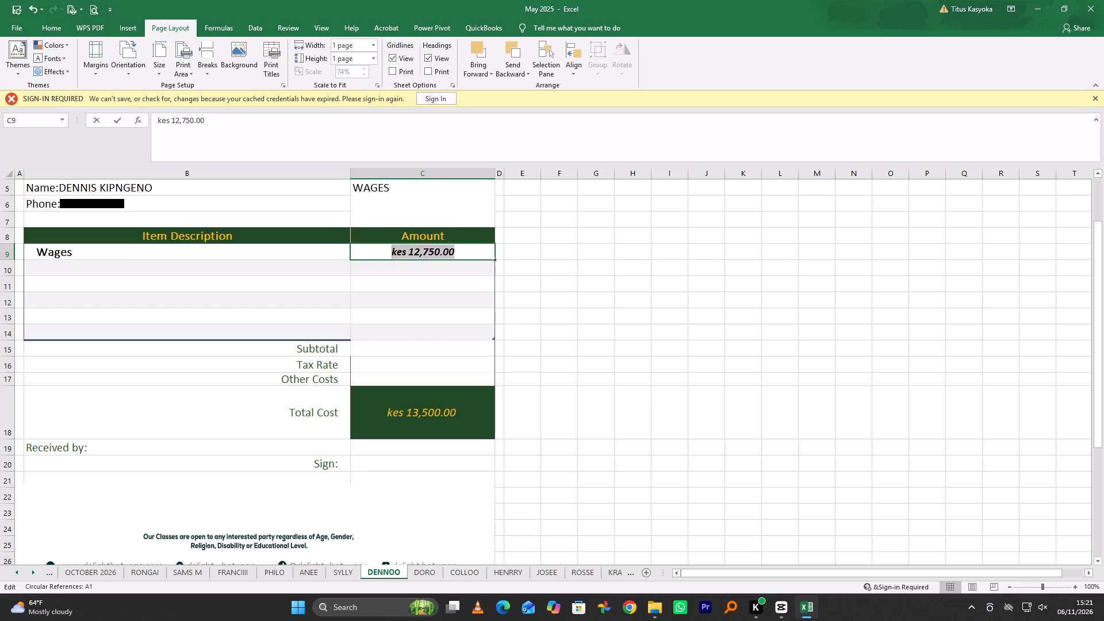
pyautogui.hotkey('ctrl', 'c')
pyautogui.click(423, 409)
pyautogui.hotkey('ctrl', 'v')
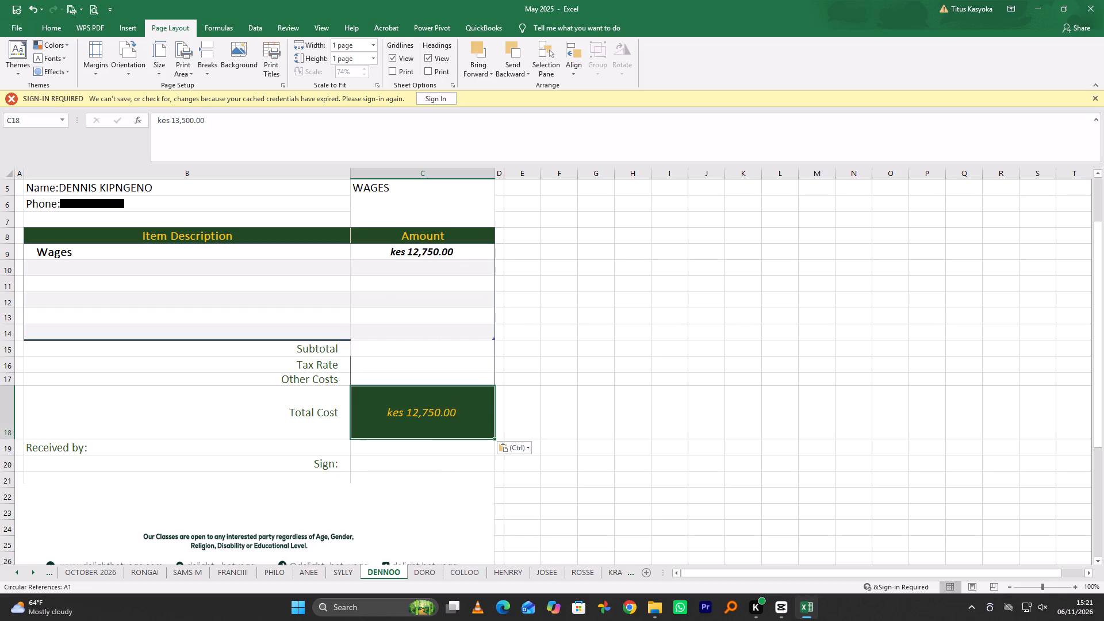
pyautogui.click(586, 415)
# Check the SYLLY voucher number and set the DENNOO payment voucher number to 2464.
pyautogui.scroll(4, 162, 300)
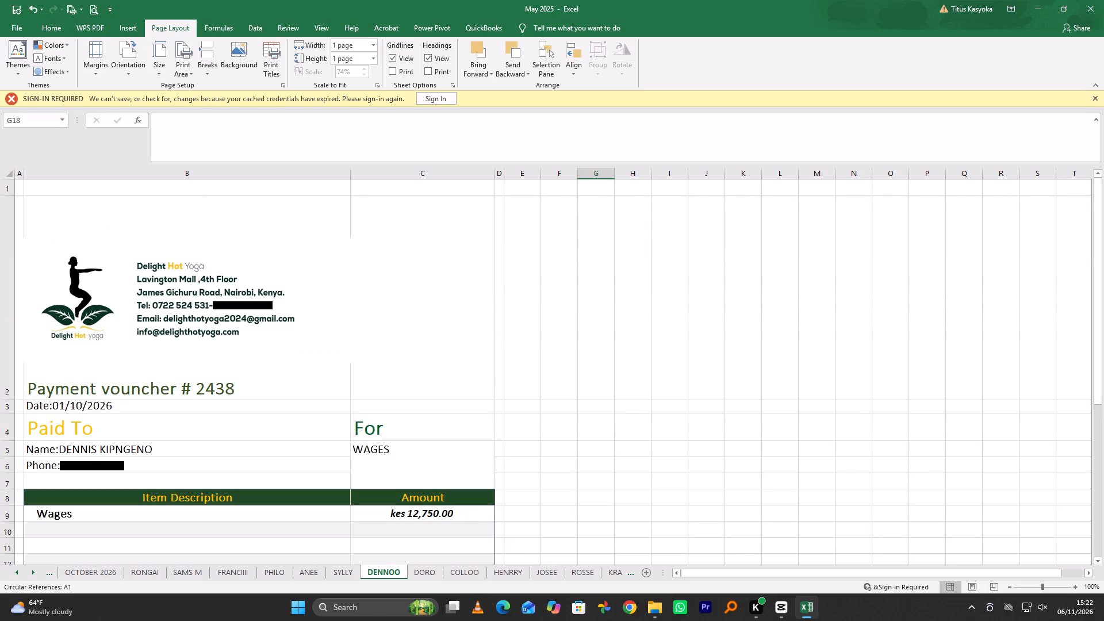
pyautogui.click(253, 329)
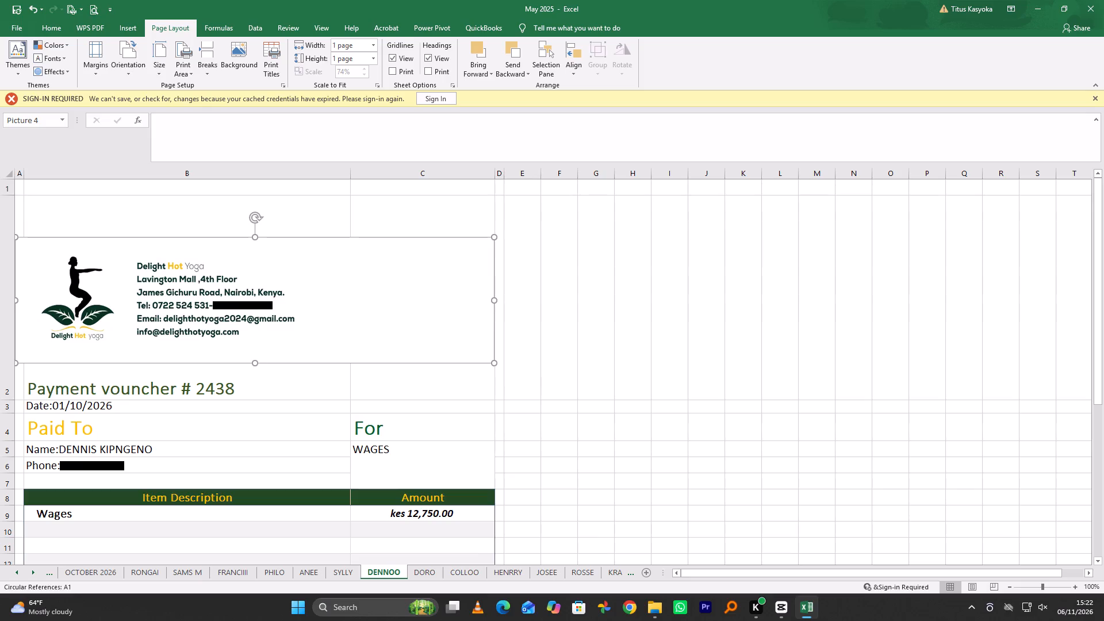
pyautogui.click(667, 420)
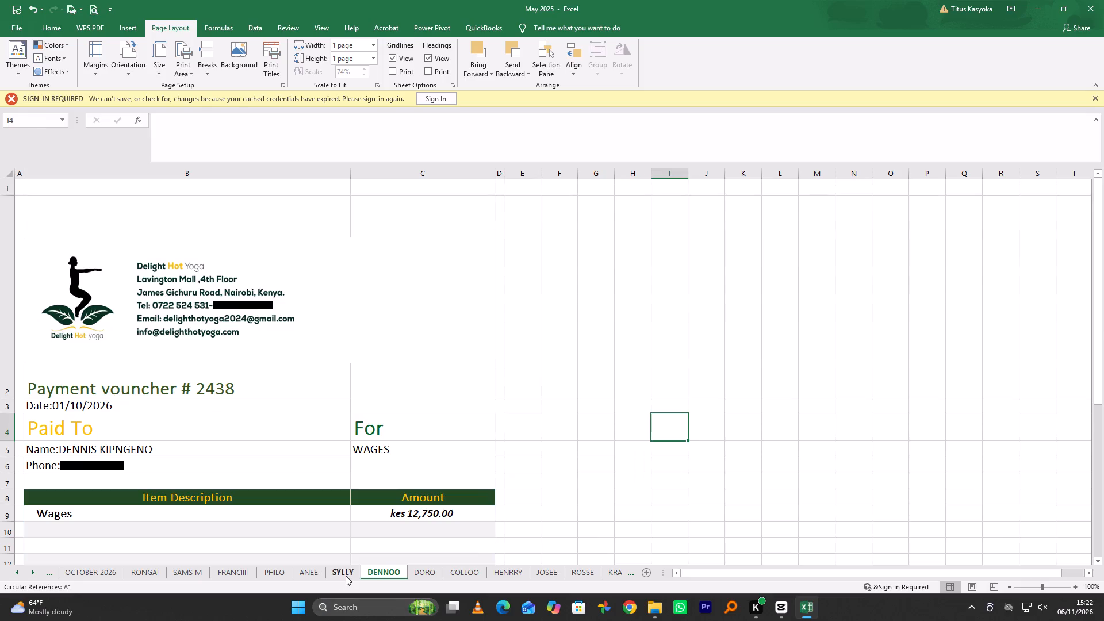
pyautogui.click(345, 576)
pyautogui.scroll(9, 304, 435)
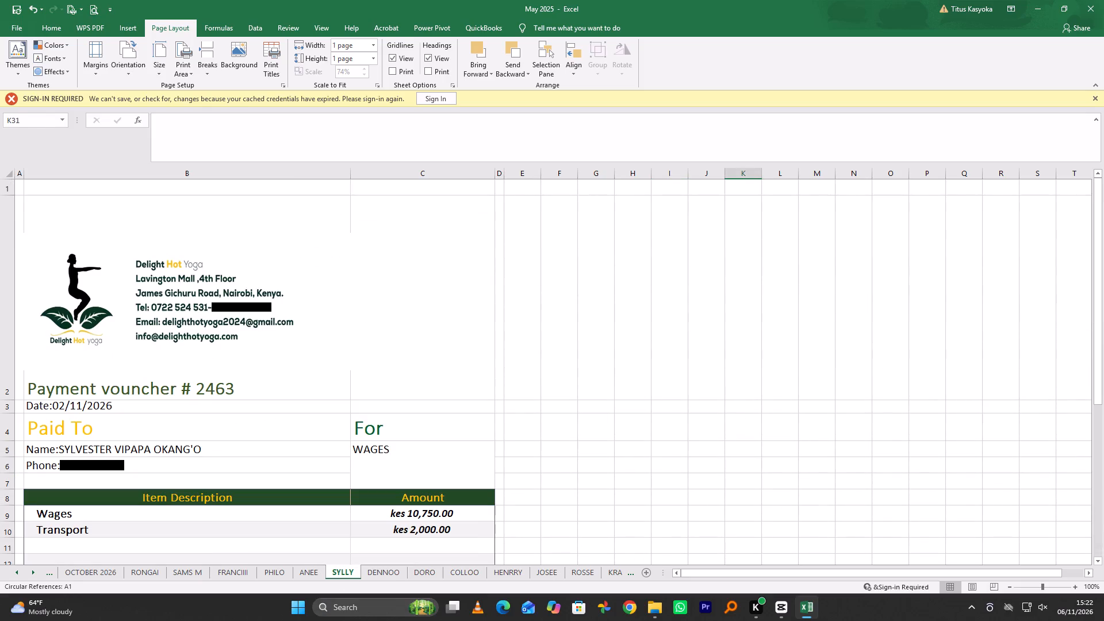
pyautogui.click(390, 572)
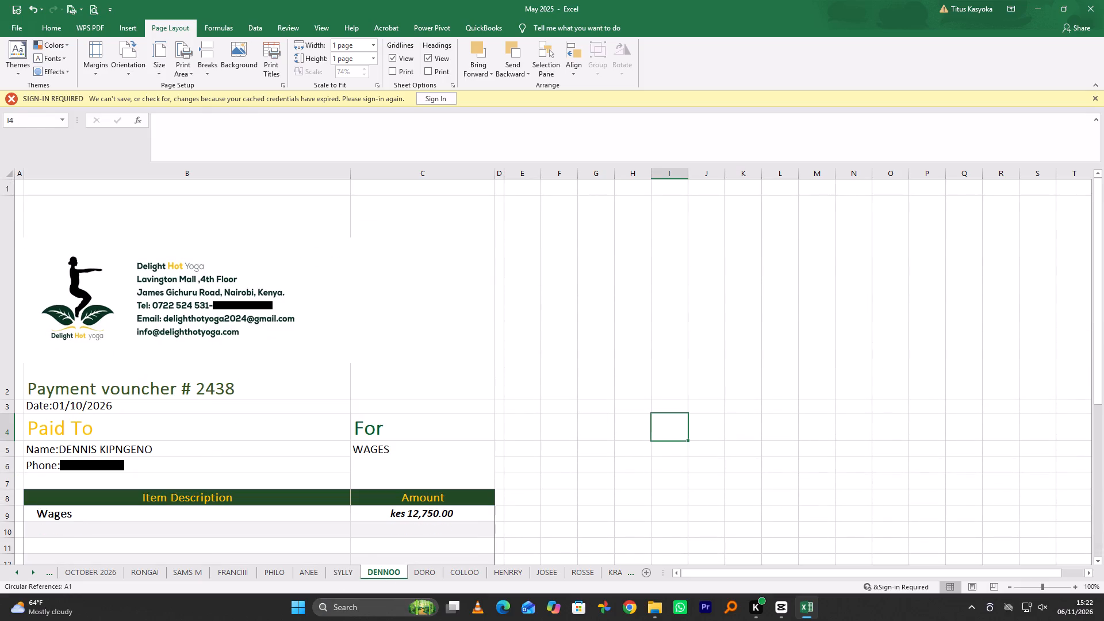
pyautogui.doubleClick(238, 389)
pyautogui.press('BackSpace')
pyautogui.press('BackSpace')
pyautogui.write('64')
pyautogui.click(687, 455)
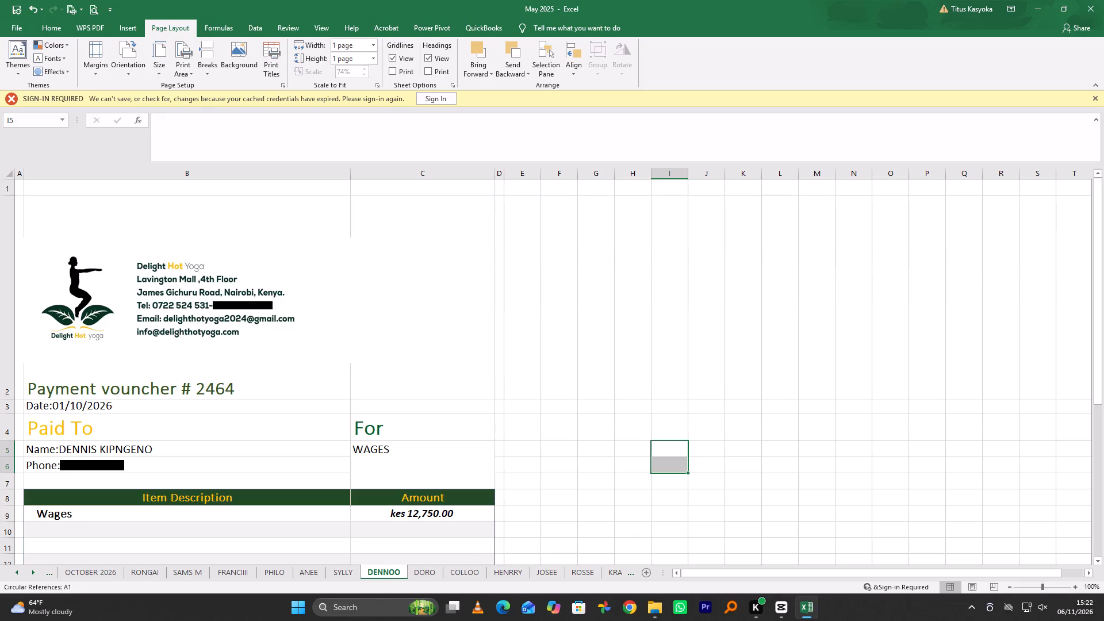
# Set the date on the DENNOO voucher to 02/11/2026.
pyautogui.doubleClick(64, 405)
pyautogui.press('BackSpace')
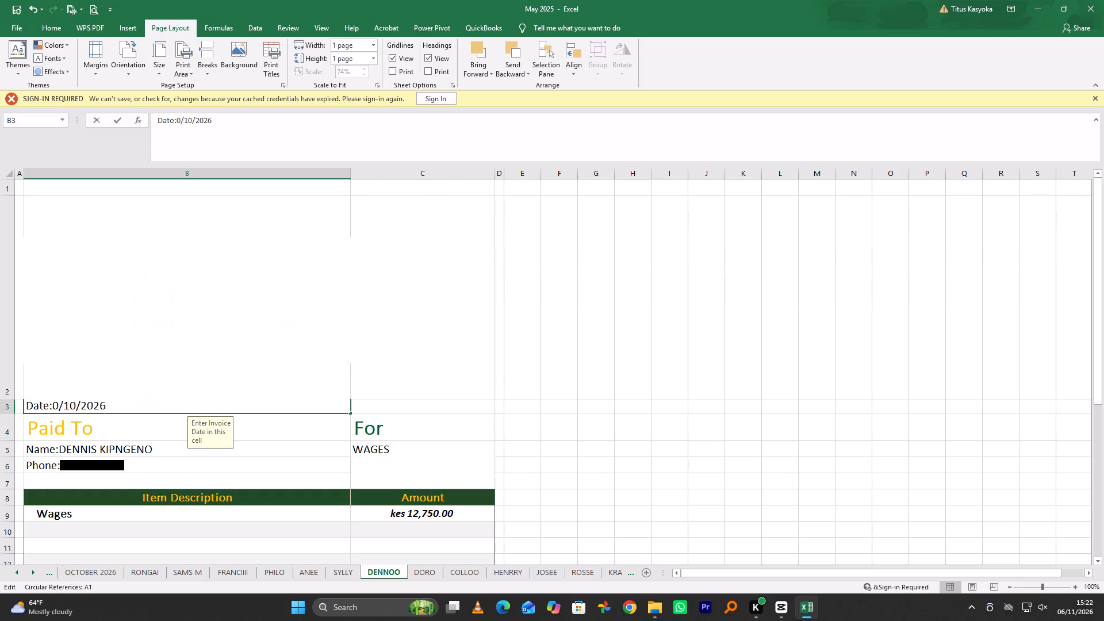
pyautogui.press('2')
pyautogui.click(81, 404)
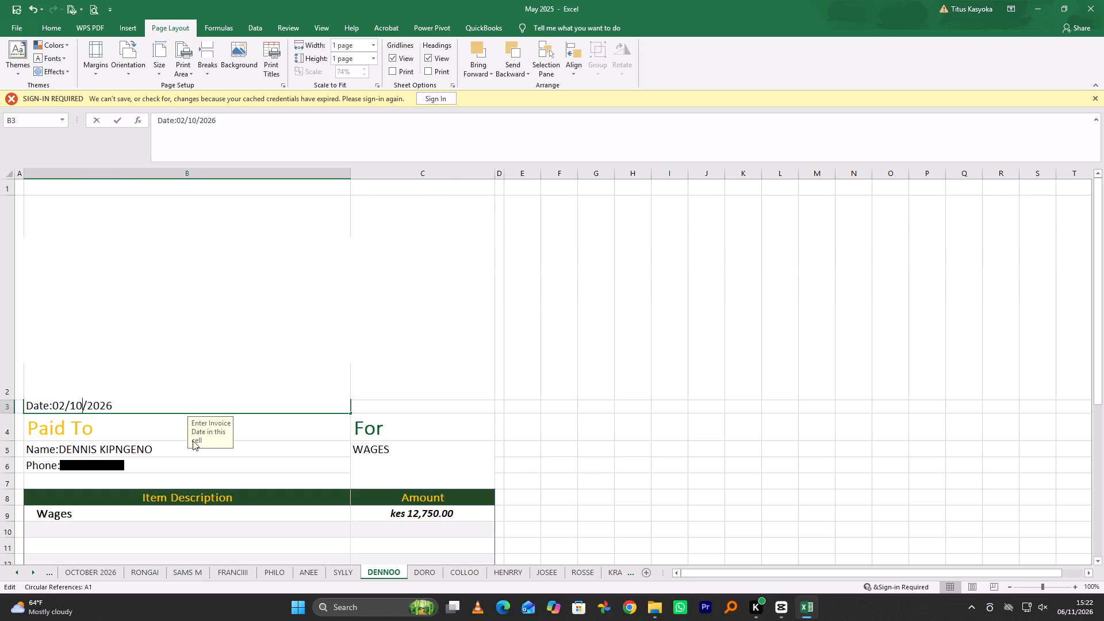
pyautogui.press('BackSpace')
pyautogui.press('1')
pyautogui.click(691, 500)
# Review the SYLLY voucher's details and the edited DENNOO voucher from its header to its total.
pyautogui.click(348, 577)
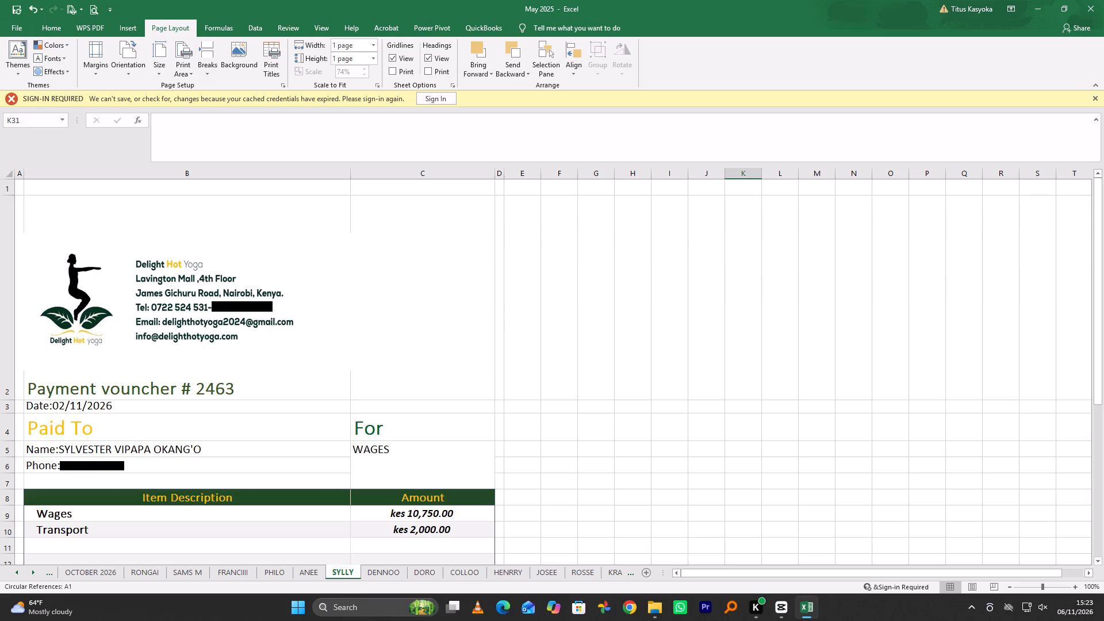
pyautogui.click(381, 572)
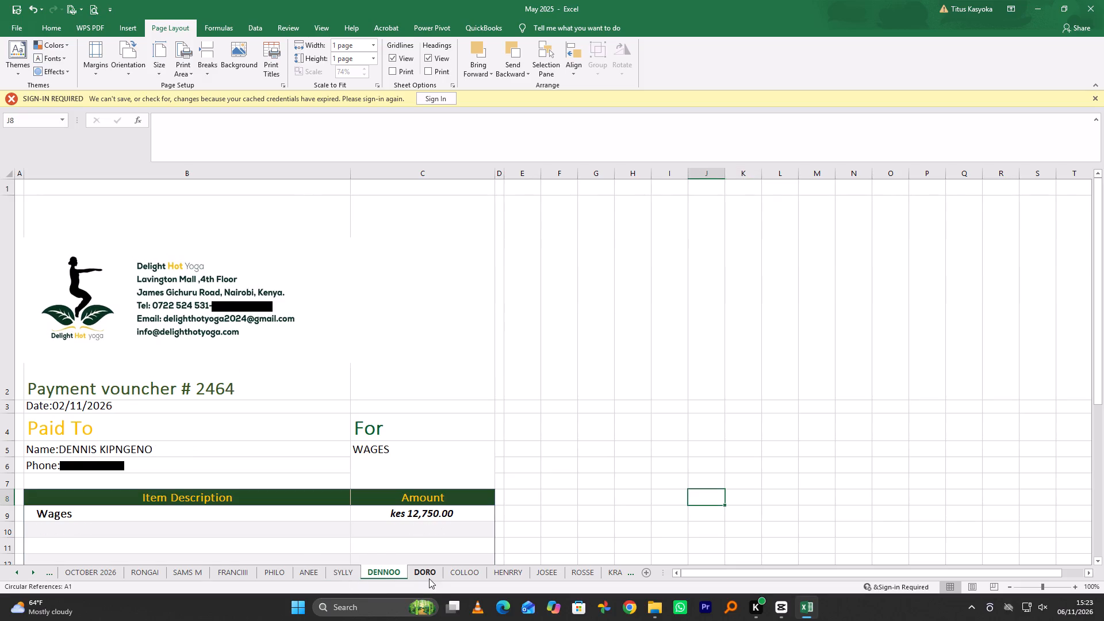
pyautogui.scroll(-2, 388, 523)
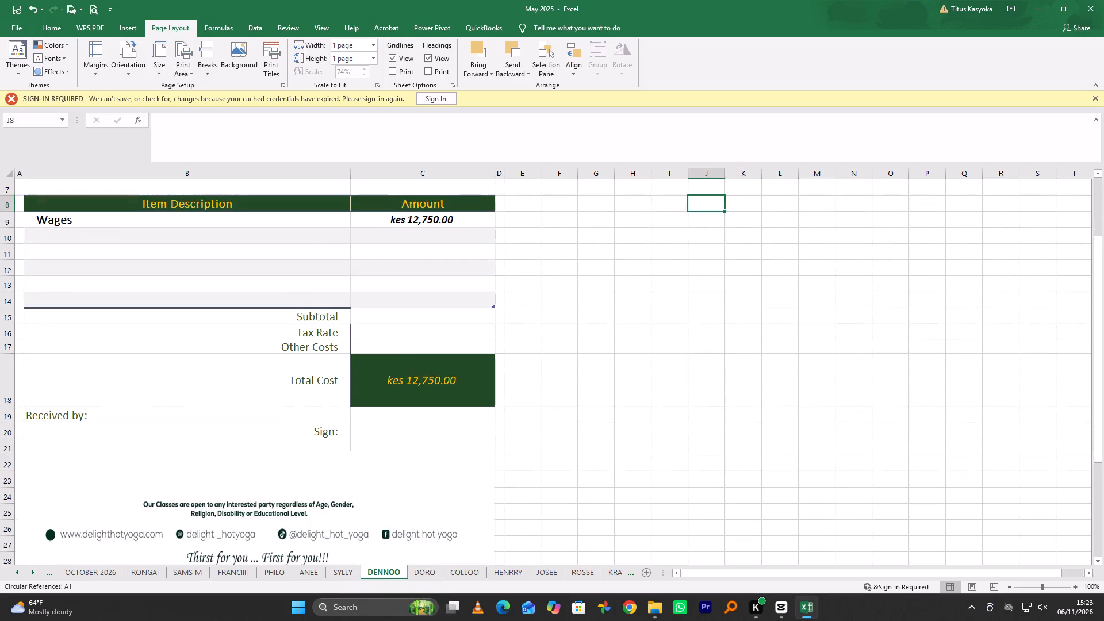
pyautogui.scroll(2, 388, 523)
pyautogui.scroll(-4, 388, 523)
pyautogui.scroll(4, 388, 523)
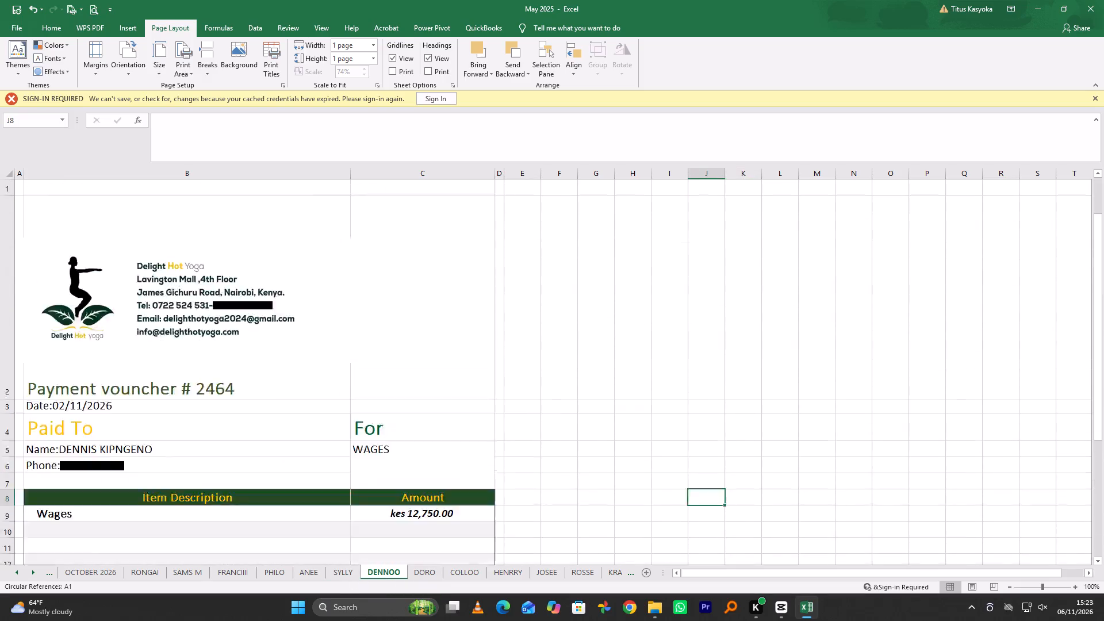
pyautogui.scroll(6, 388, 523)
# Reduce the height of the stretched header picture on the DORO sheet so its bottom edge ends just above the voucher number.
pyautogui.click(420, 571)
pyautogui.click(264, 539)
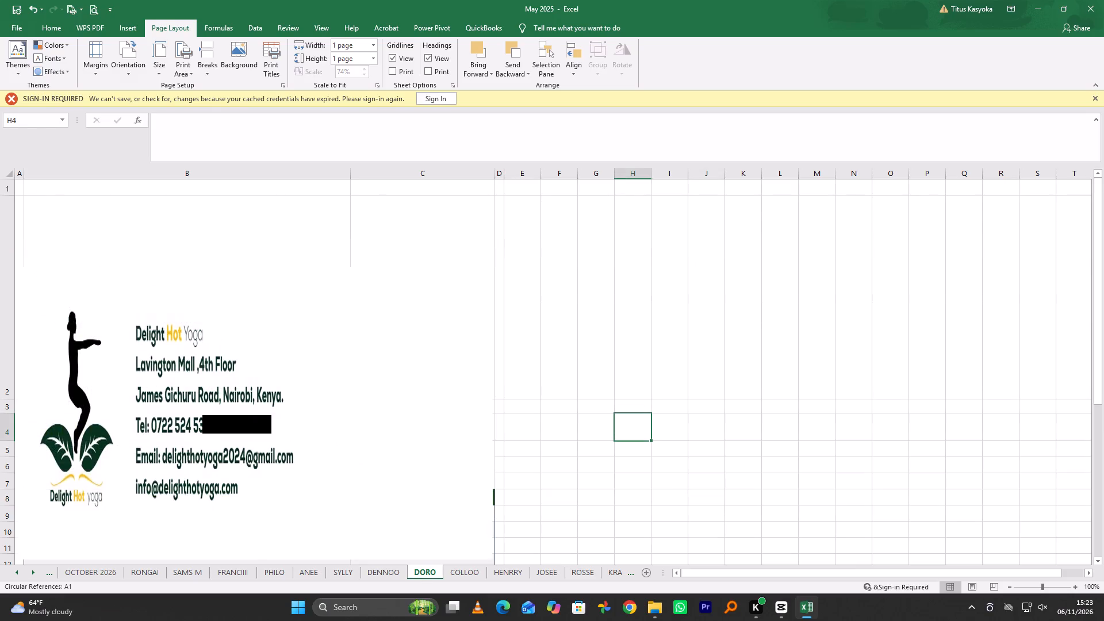
pyautogui.moveTo(253, 559); pyautogui.dragTo(254, 416)
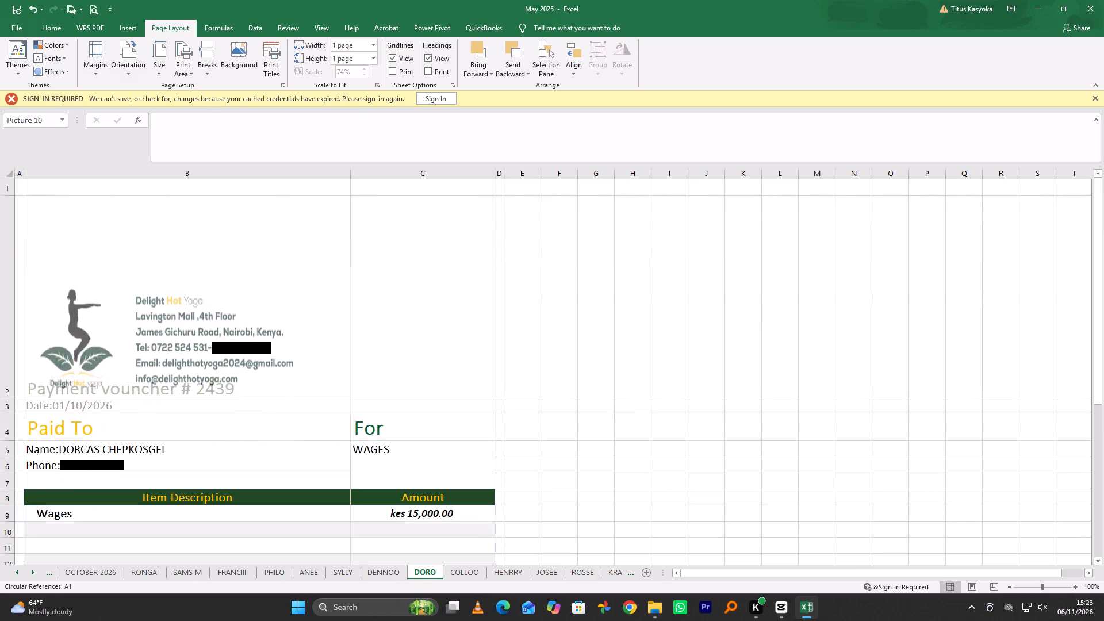
pyautogui.moveTo(254, 416); pyautogui.dragTo(254, 374)
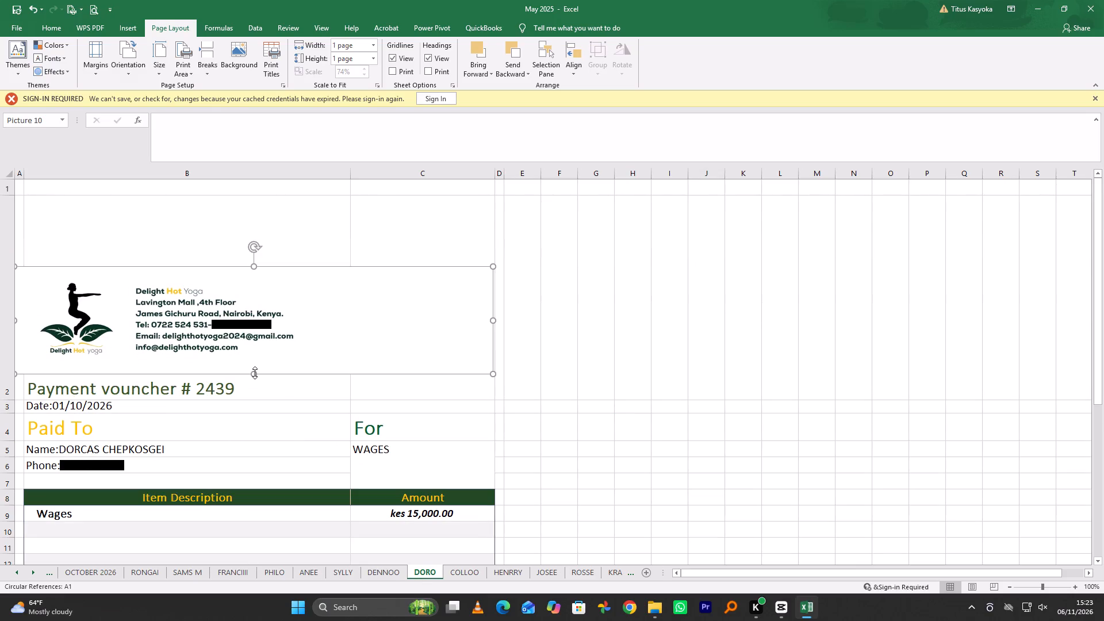
# Reduce the height of the stretched footer picture on the DORO sheet so its bottom edge ends at about row 29.
pyautogui.scroll(-4, 302, 420)
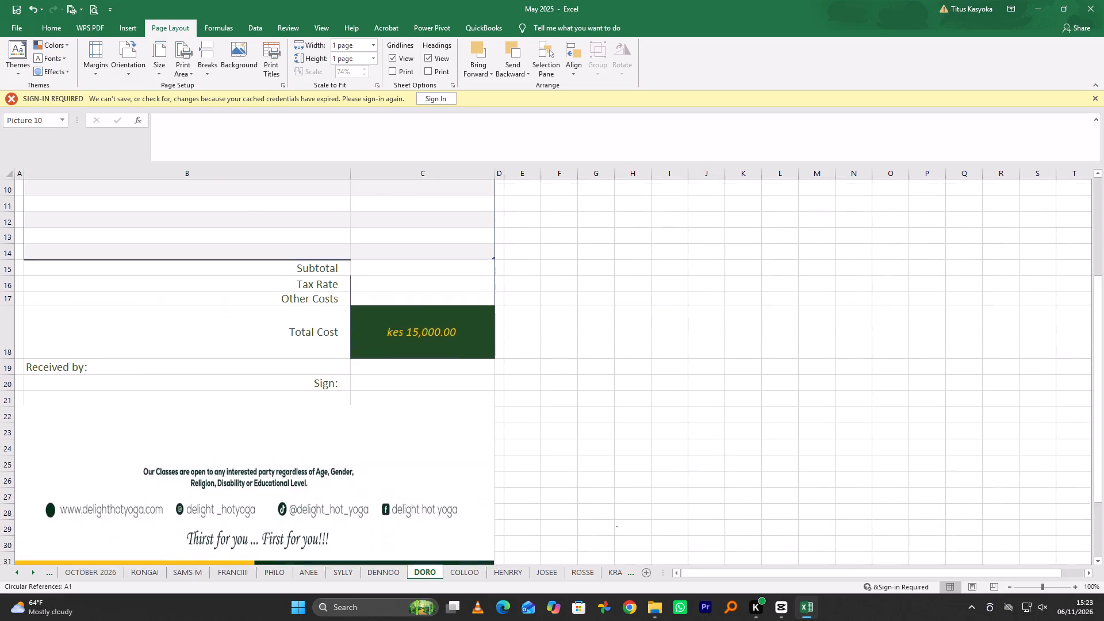
pyautogui.click(278, 435)
pyautogui.moveTo(255, 540); pyautogui.dragTo(257, 476)
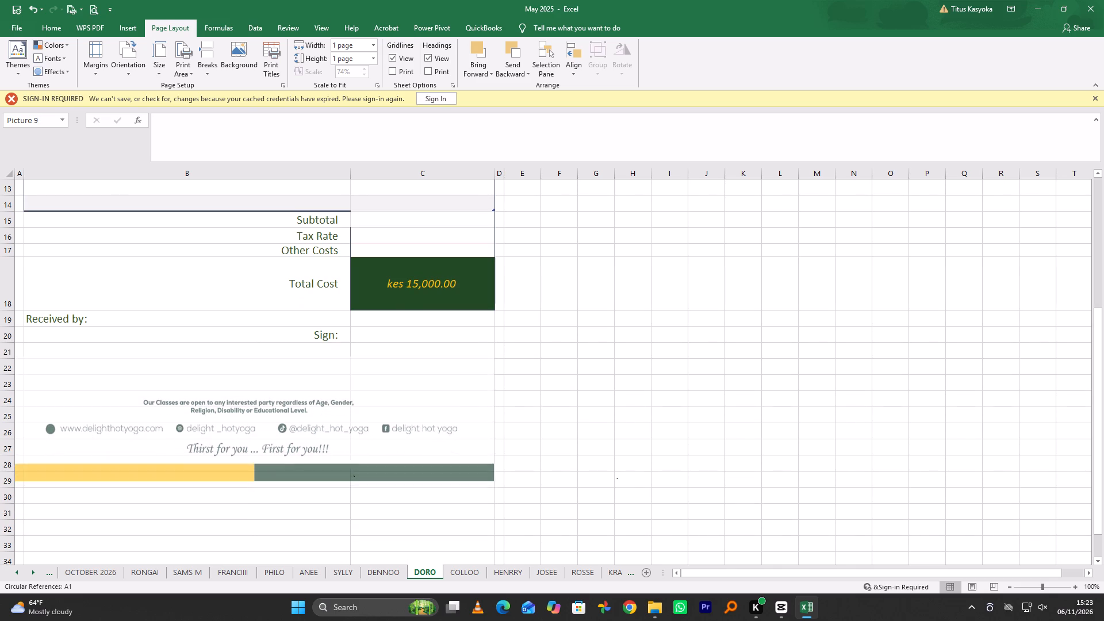
pyautogui.moveTo(257, 476); pyautogui.dragTo(259, 485)
pyautogui.click(744, 482)
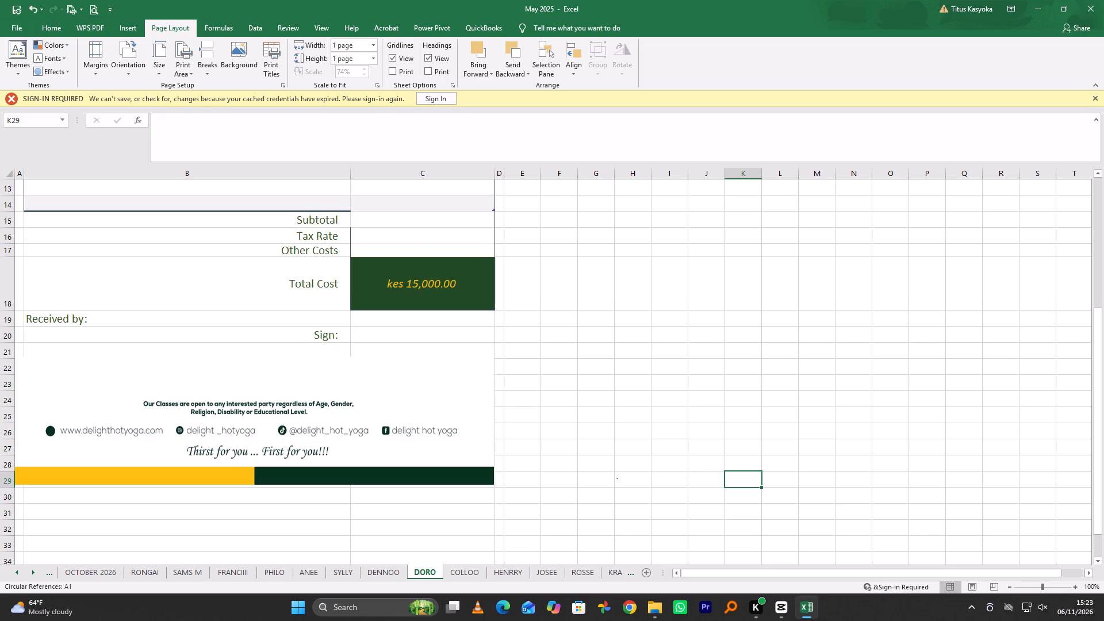
pyautogui.scroll(4, 421, 428)
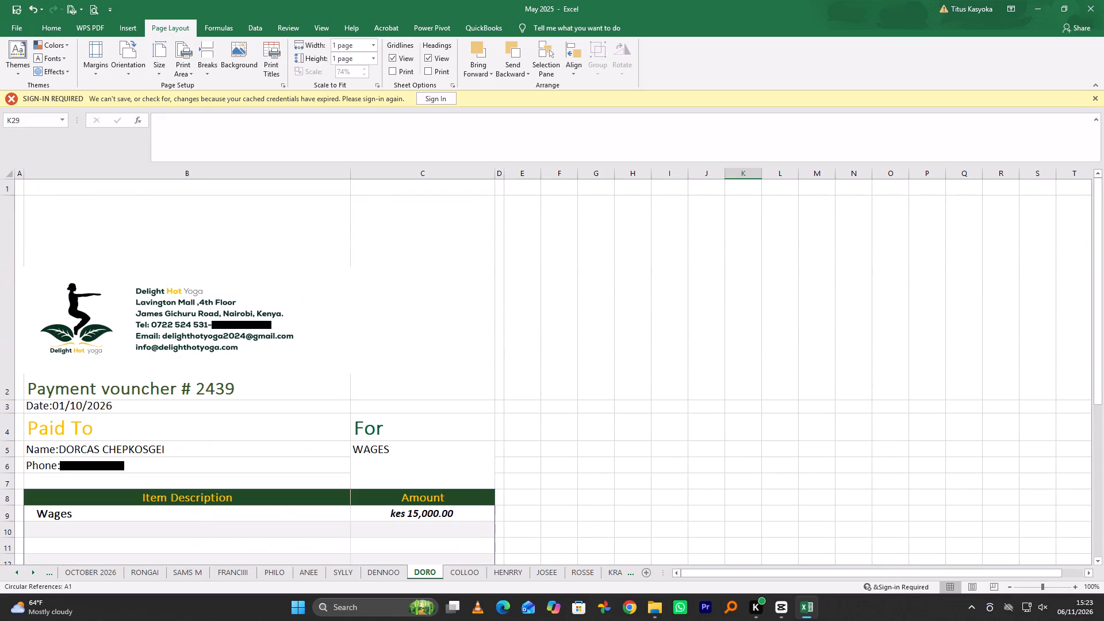
# Check the voucher number on the DENNOO sheet and set the DORO payment voucher number to 2465.
pyautogui.click(386, 572)
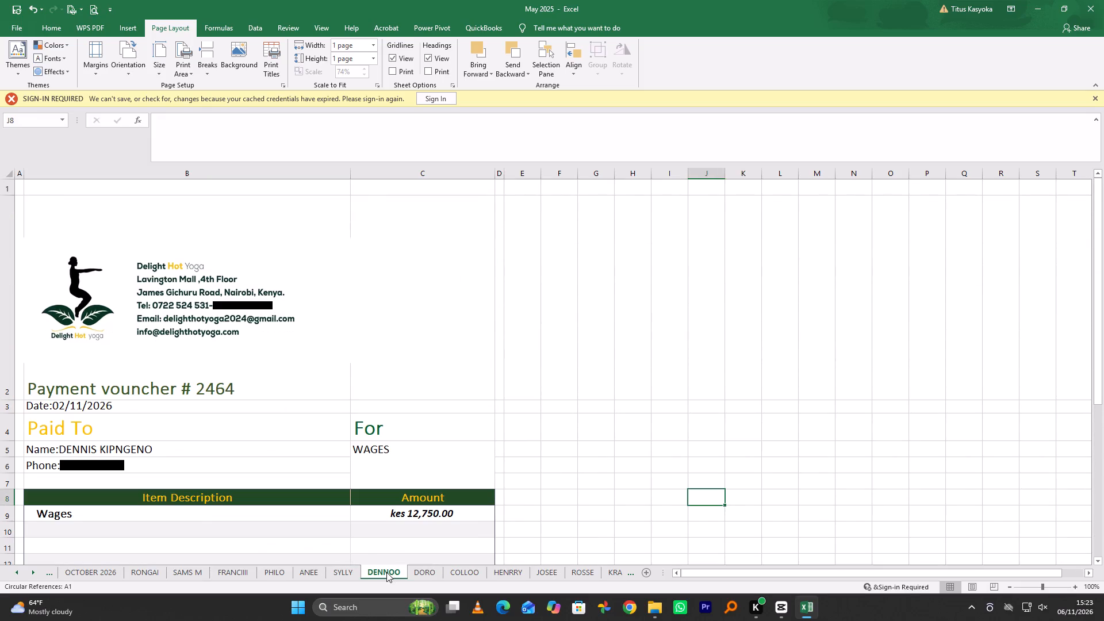
pyautogui.click(432, 572)
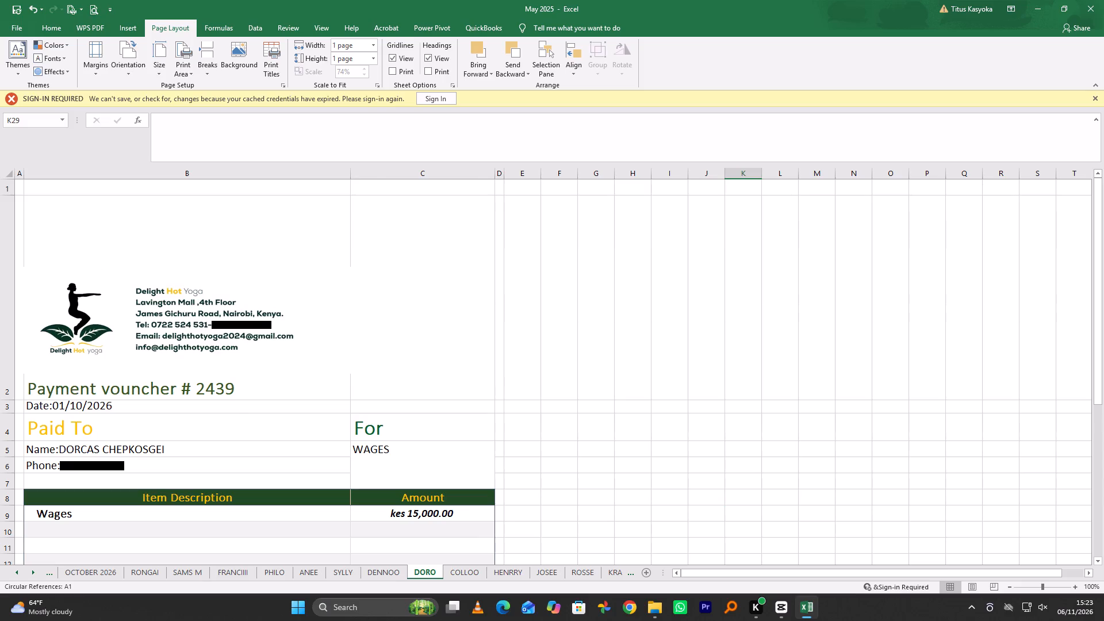
pyautogui.doubleClick(233, 390)
pyautogui.press('BackSpace')
pyautogui.press('BackSpace')
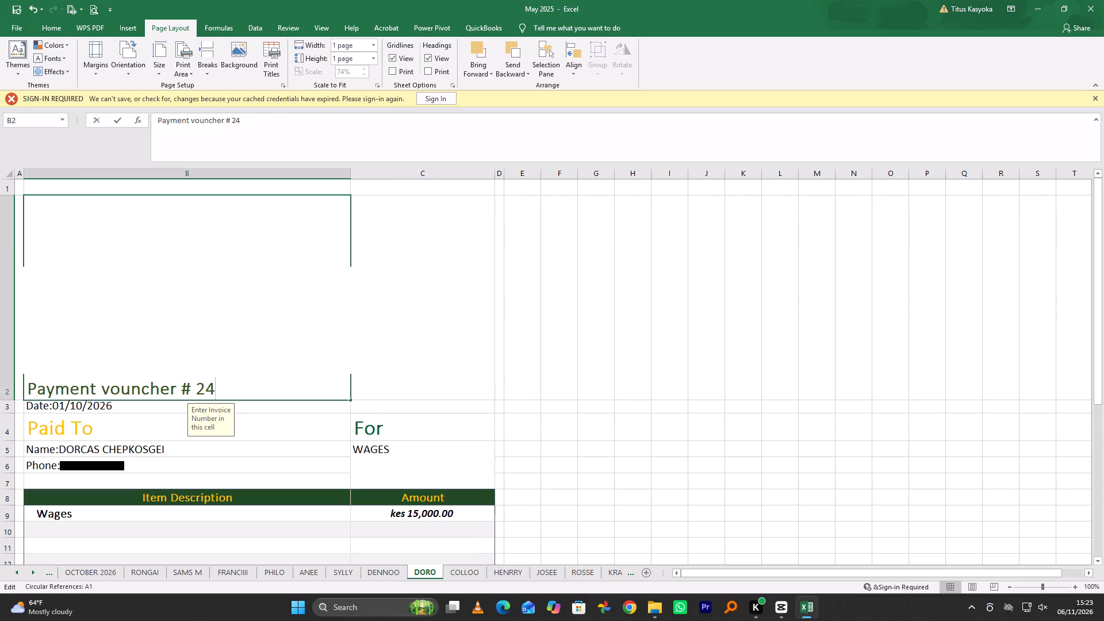
pyautogui.write('65')
pyautogui.click(677, 509)
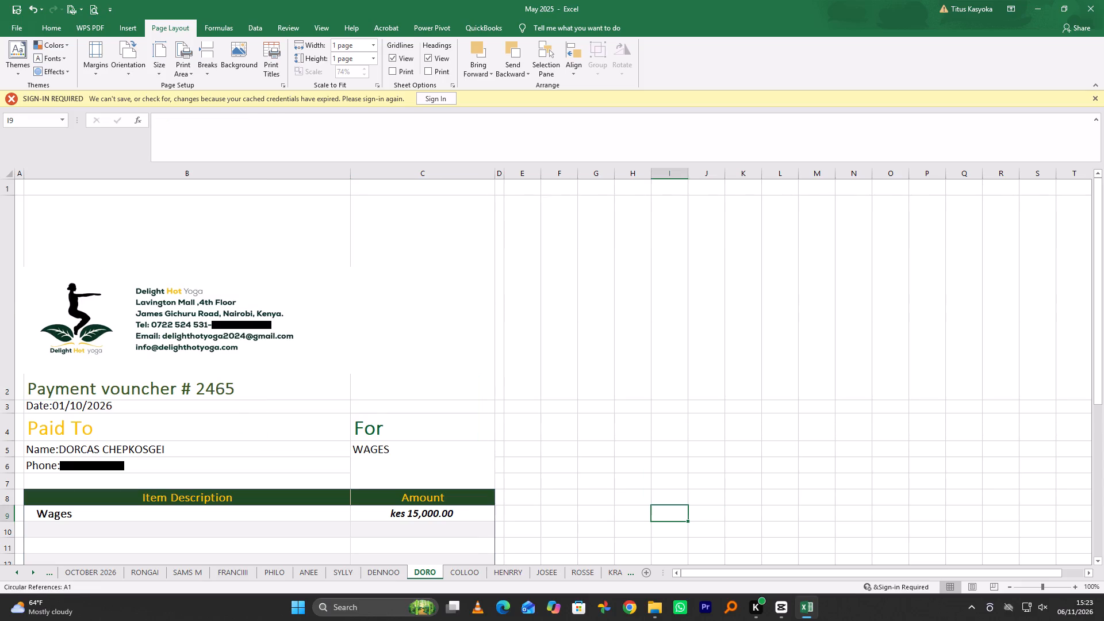
# Set the date on the DORO voucher to 02/11/2026.
pyautogui.doubleClick(63, 402)
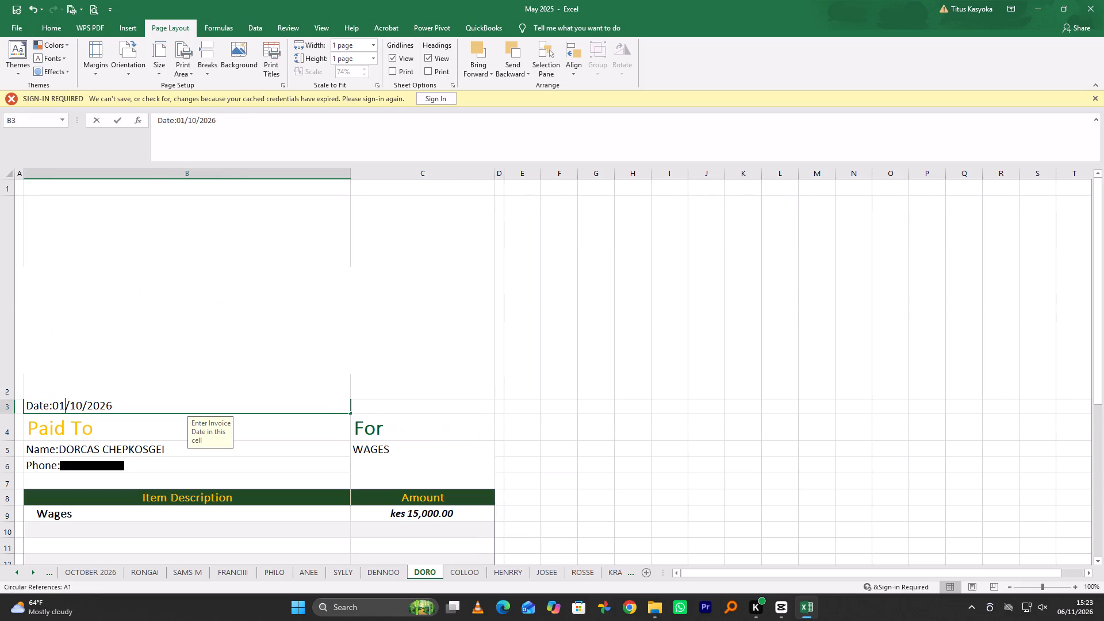
pyautogui.press('BackSpace')
pyautogui.press('2')
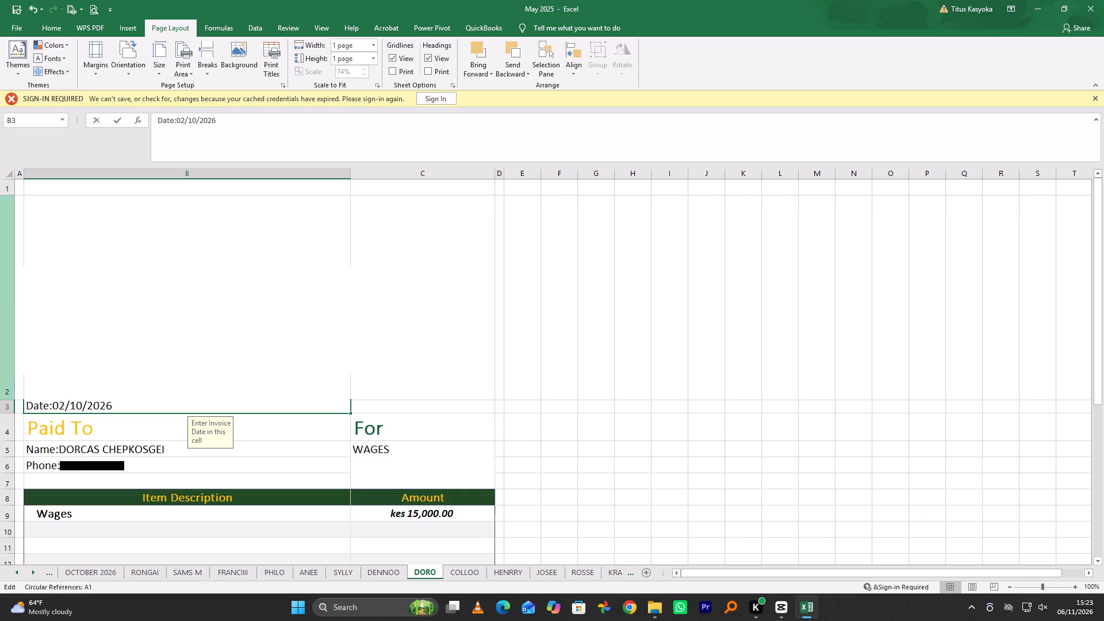
pyautogui.click(83, 408)
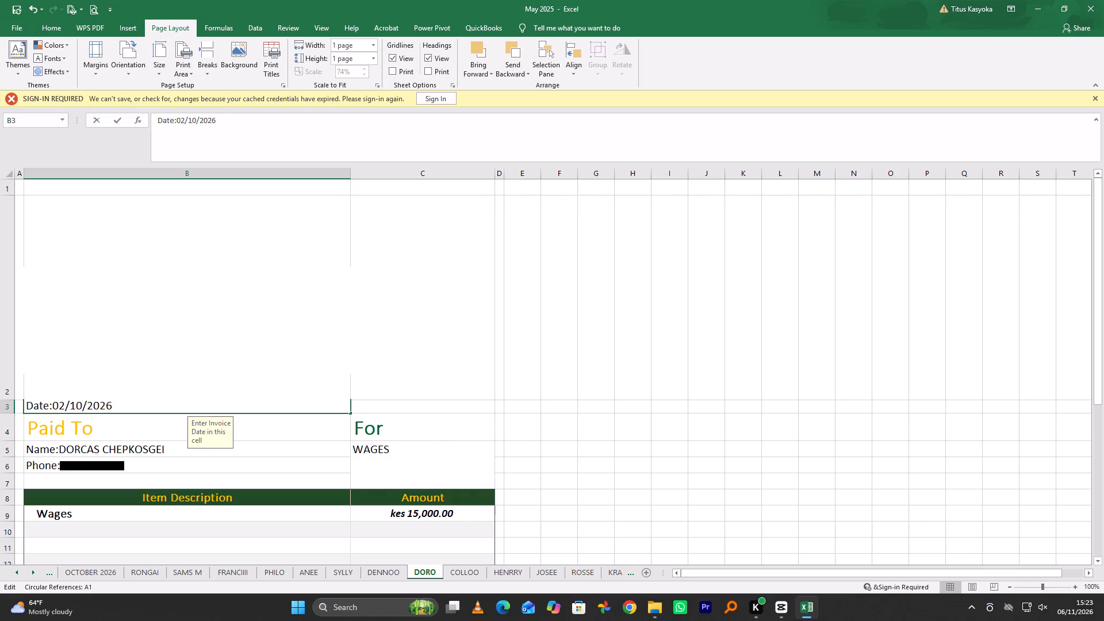
pyautogui.press('BackSpace')
pyautogui.press('1')
# Set the Wages amount on the DORO voucher to kes 8,750.00.
pyautogui.scroll(-1, 196, 523)
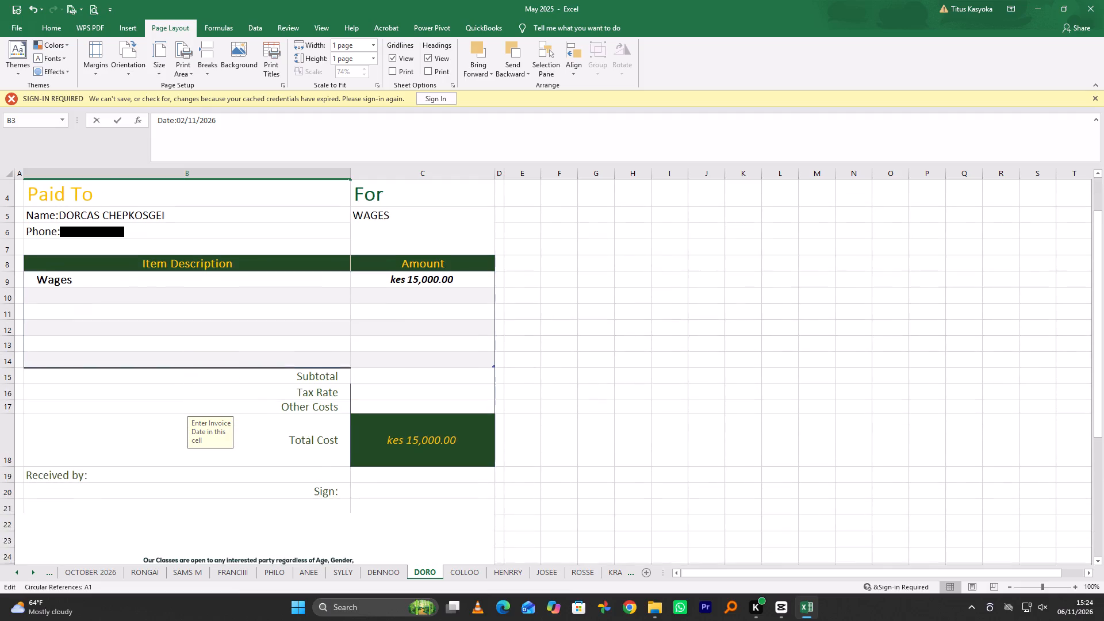
pyautogui.click(436, 278)
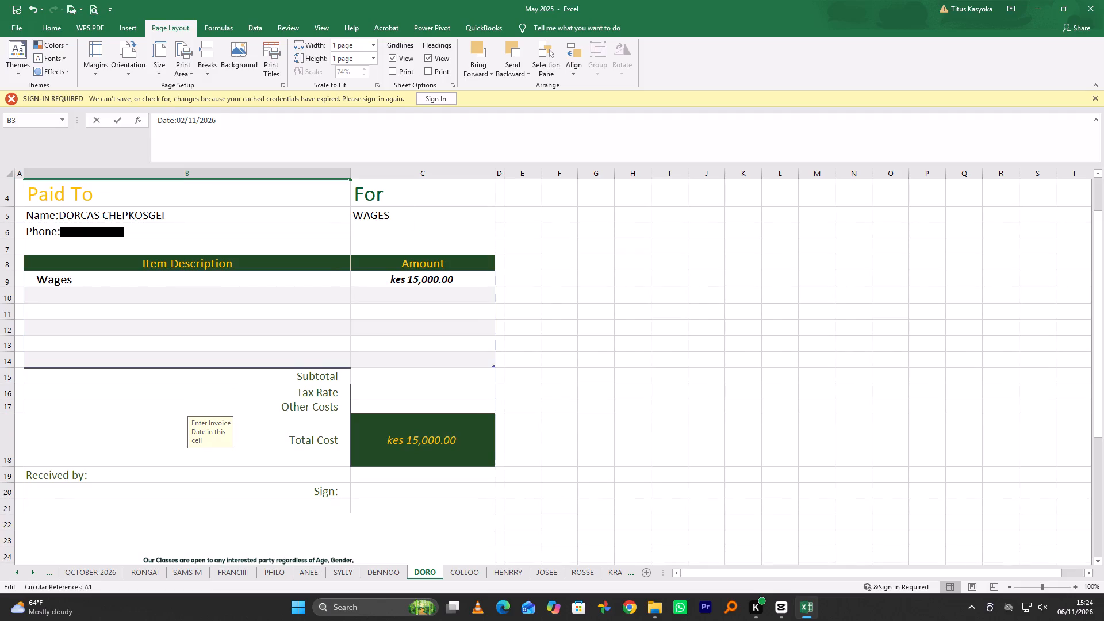
pyautogui.click(436, 278)
pyautogui.moveTo(437, 279); pyautogui.dragTo(417, 283)
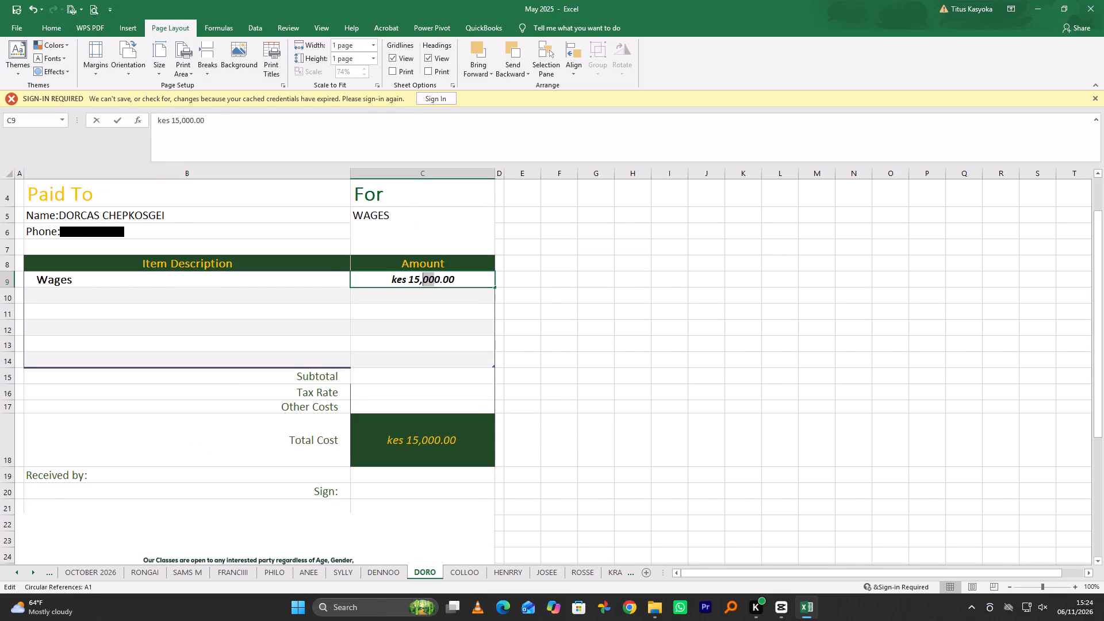
pyautogui.moveTo(417, 283); pyautogui.dragTo(411, 284)
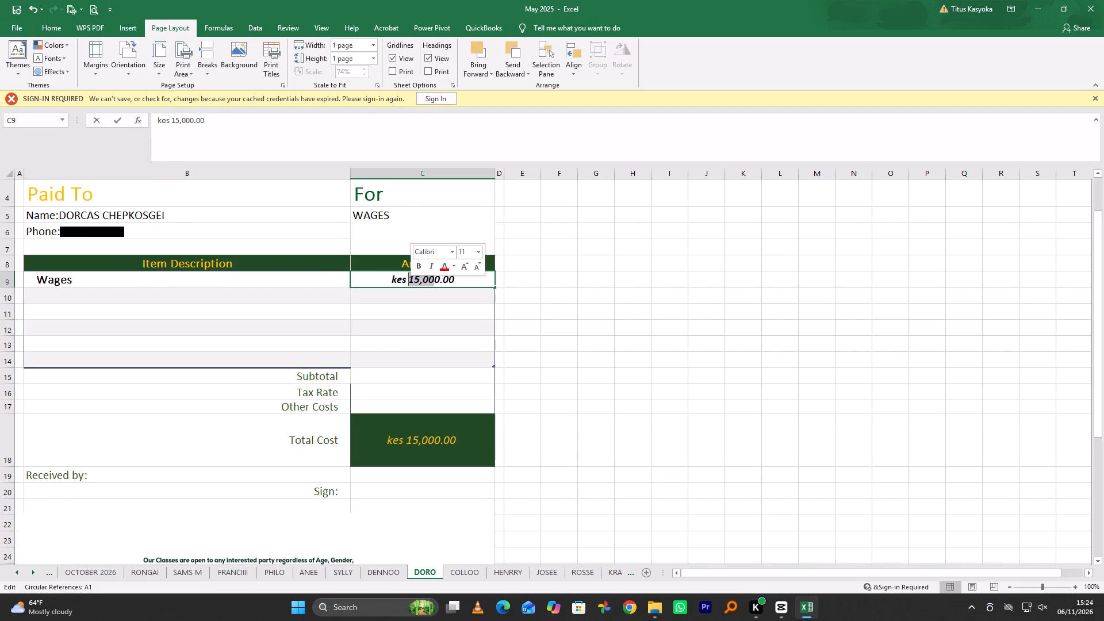
pyautogui.press('8')
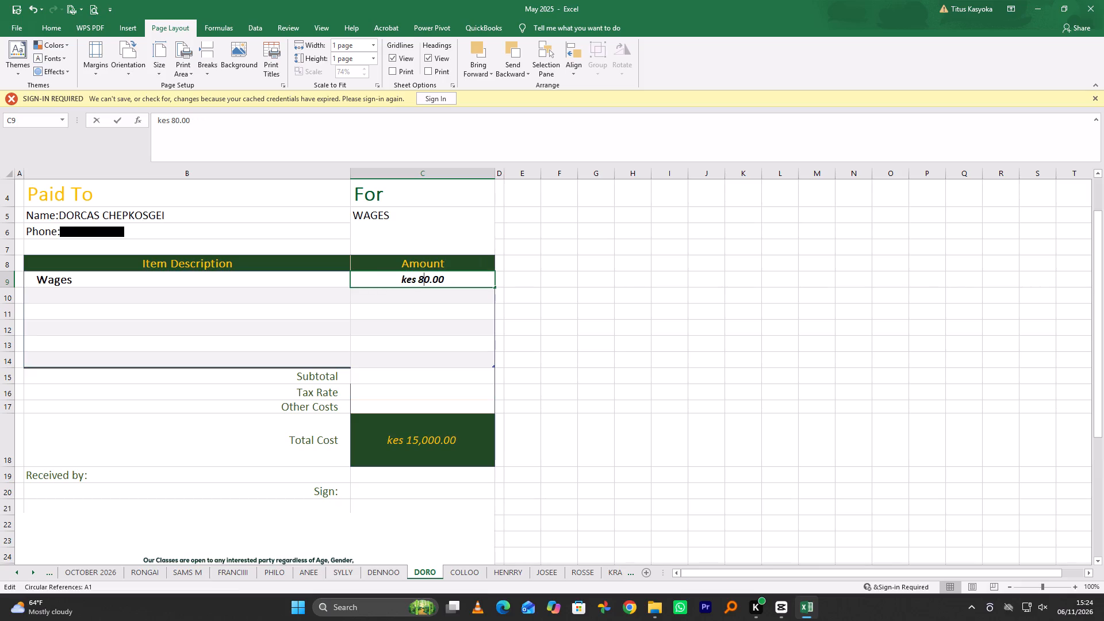
pyautogui.press(',')
pyautogui.write('75')
pyautogui.click(631, 352)
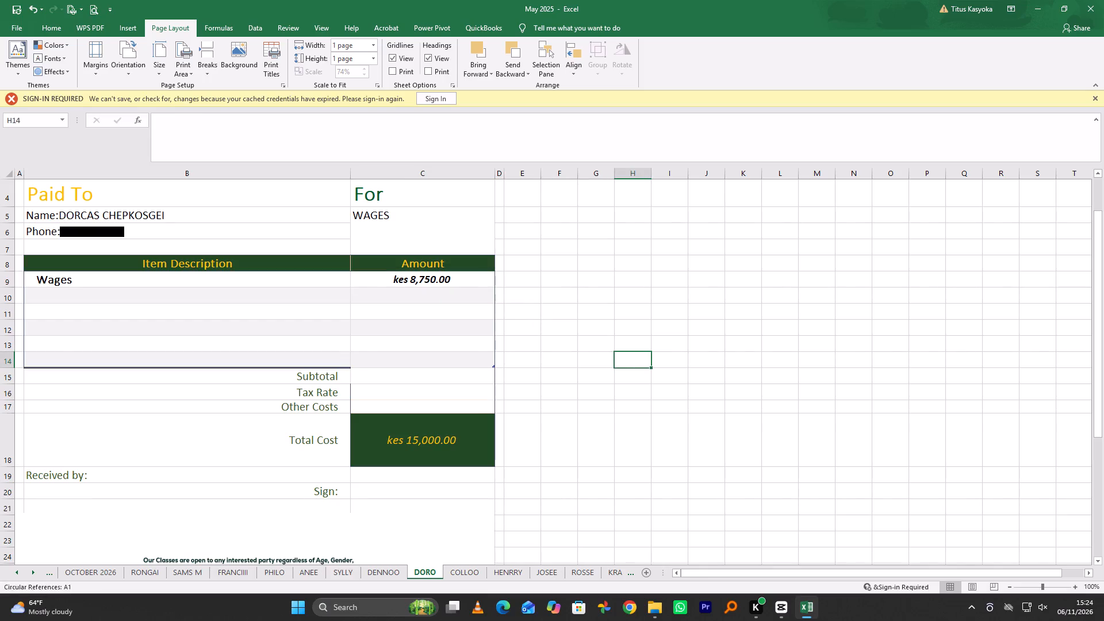
# Copy the Wages amount kes 8,750.00 into the Total Cost cell of the DORO voucher.
pyautogui.doubleClick(459, 279)
pyautogui.moveTo(459, 279); pyautogui.dragTo(381, 279)
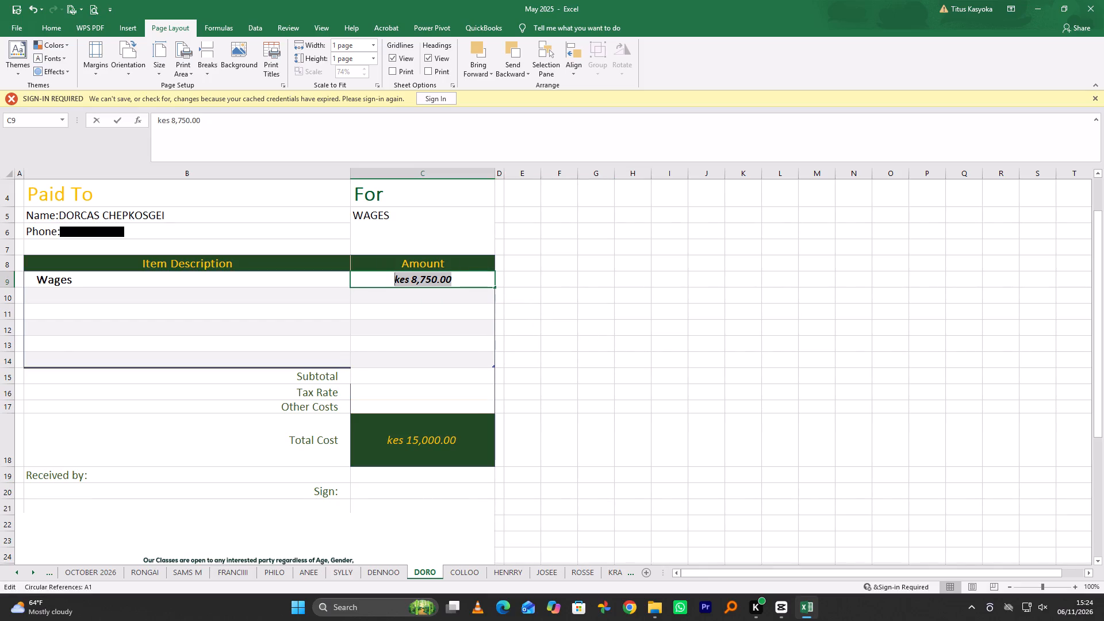
pyautogui.hotkey('ctrl', 'c')
pyautogui.click(419, 439)
pyautogui.hotkey('ctrl', 'v')
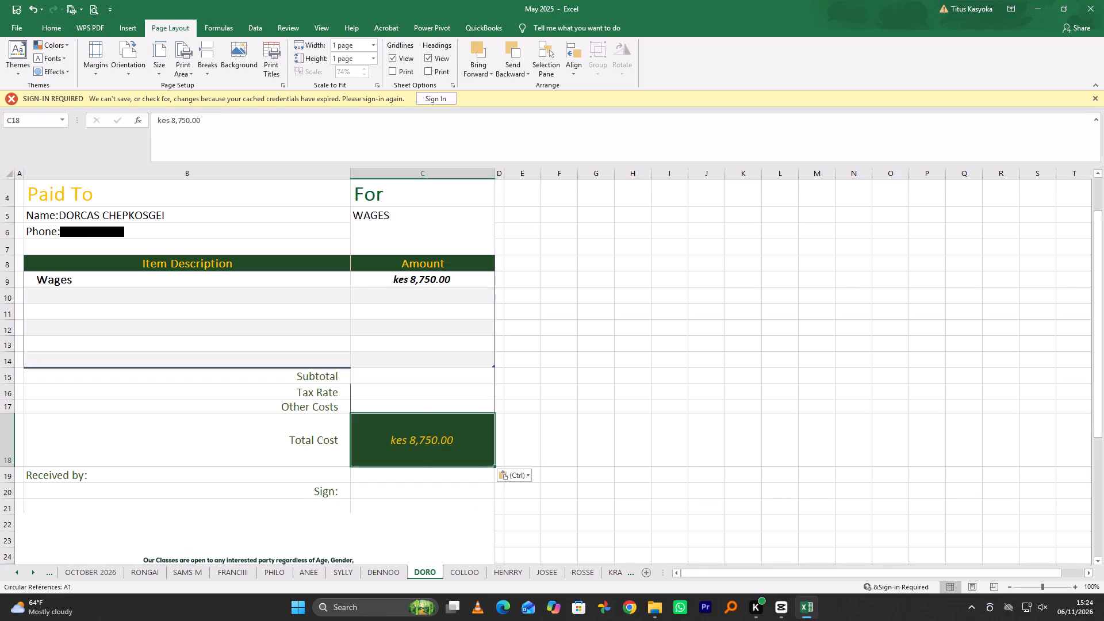
pyautogui.click(590, 450)
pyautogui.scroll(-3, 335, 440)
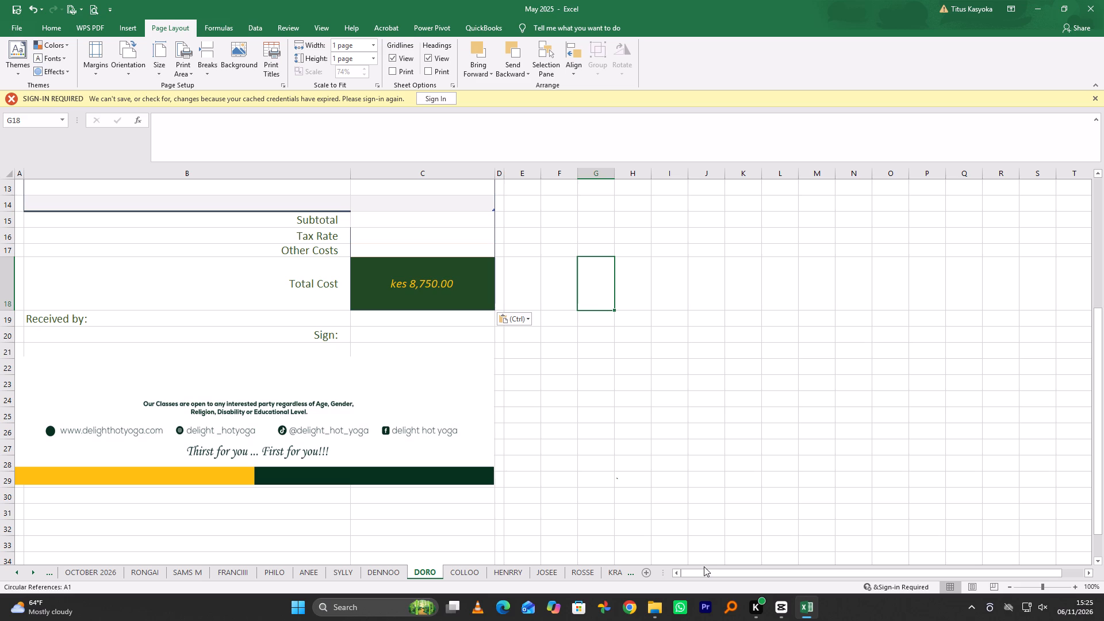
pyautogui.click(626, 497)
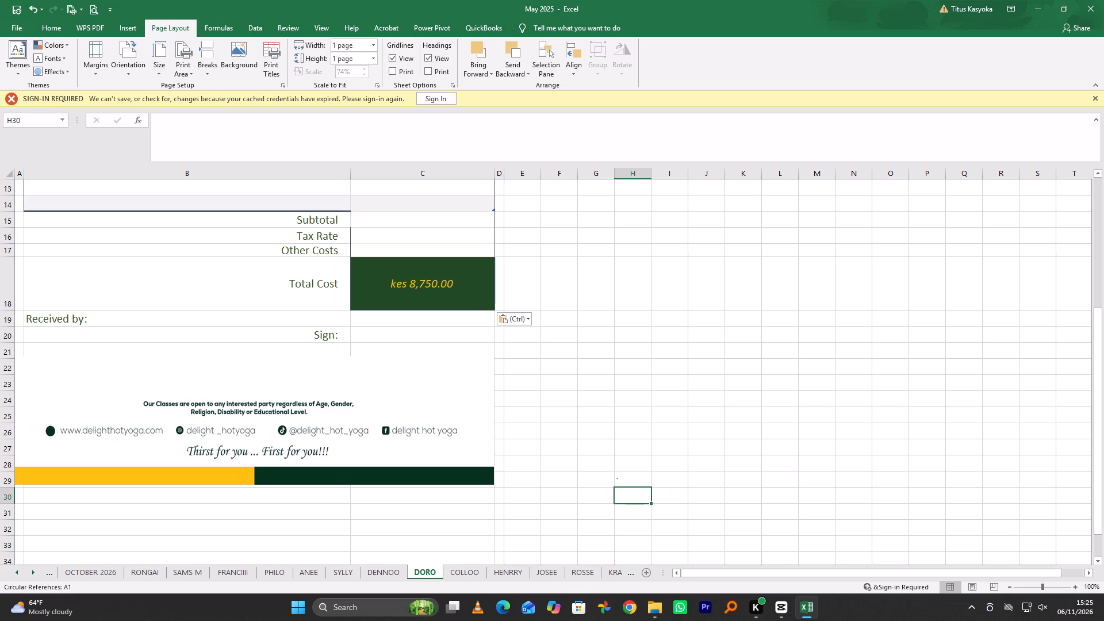
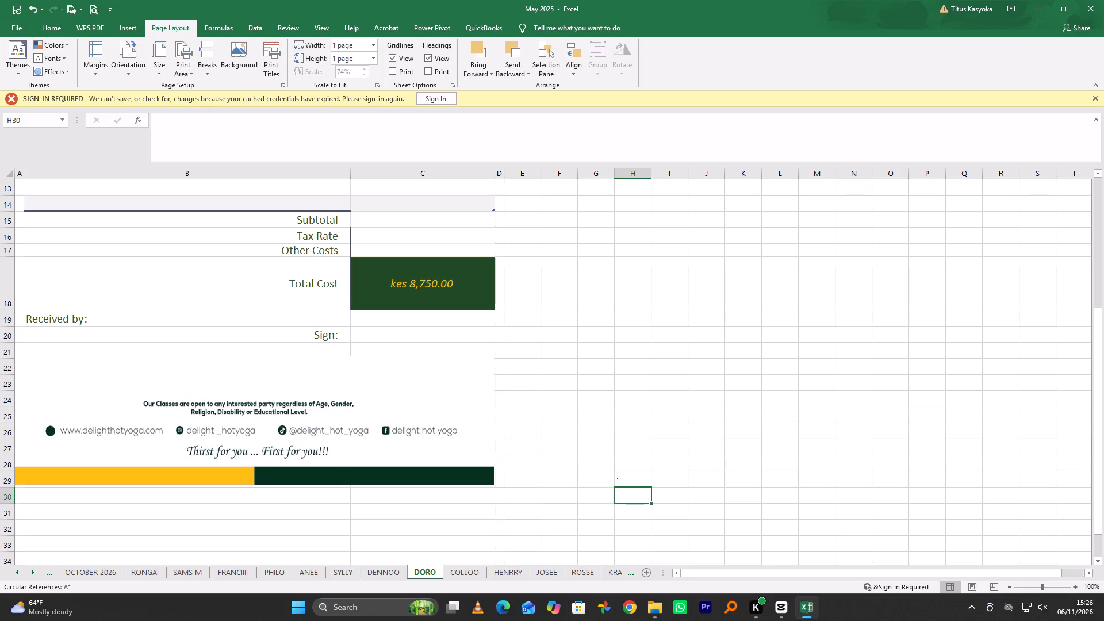
# Shrink the stretched header picture on the COLLOO sheet to normal proportions and move it above the payment voucher number.
pyautogui.click(468, 576)
pyautogui.click(289, 487)
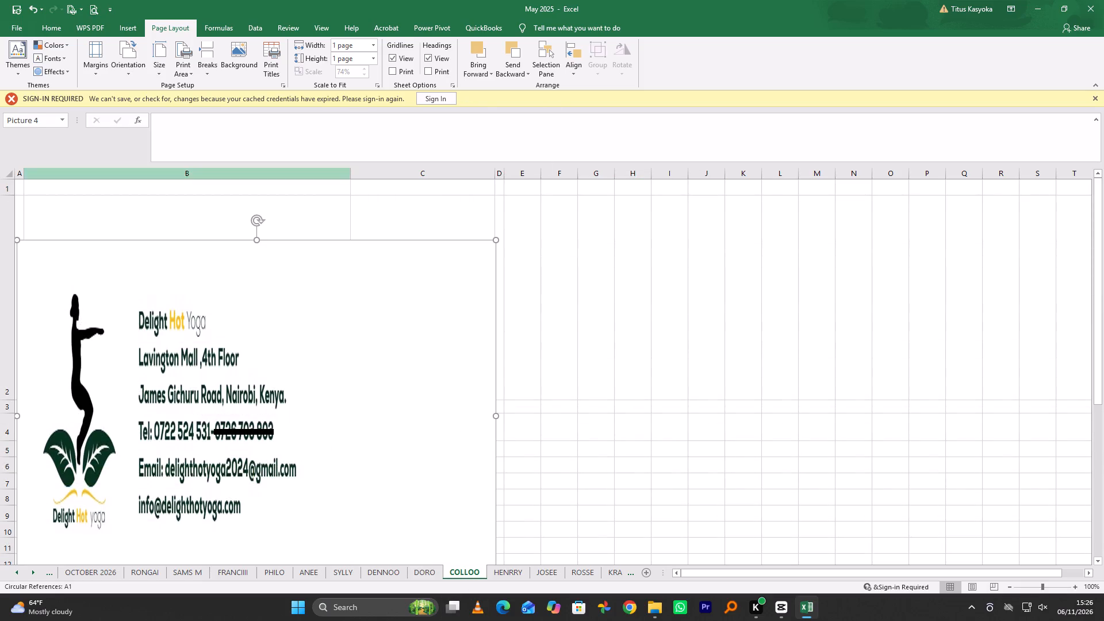
pyautogui.moveTo(258, 242); pyautogui.dragTo(256, 459)
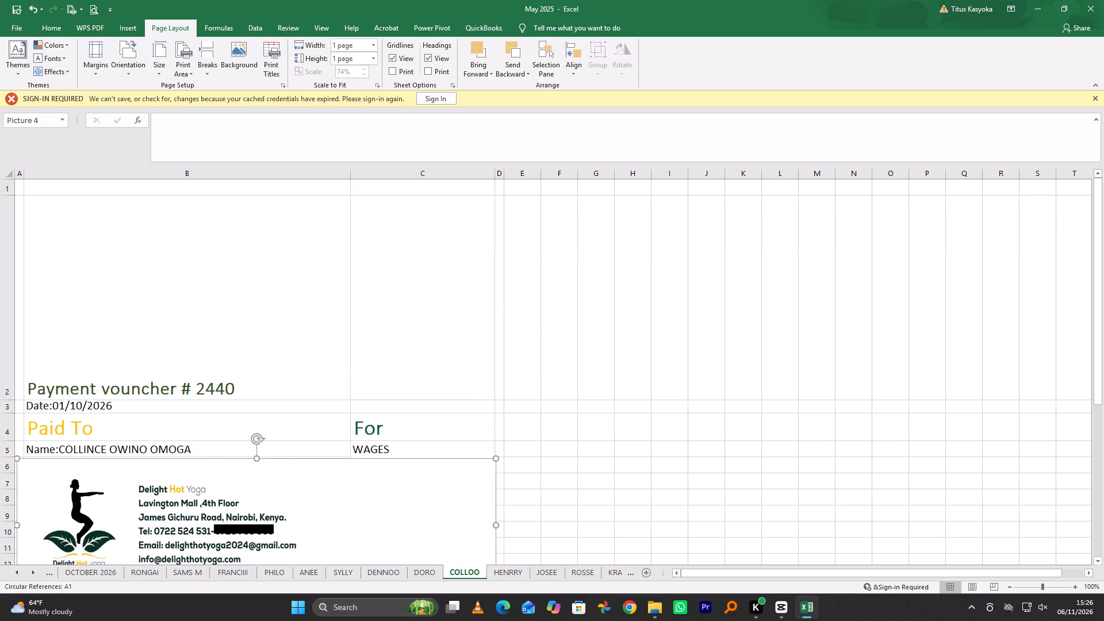
pyautogui.moveTo(258, 523); pyautogui.dragTo(256, 308)
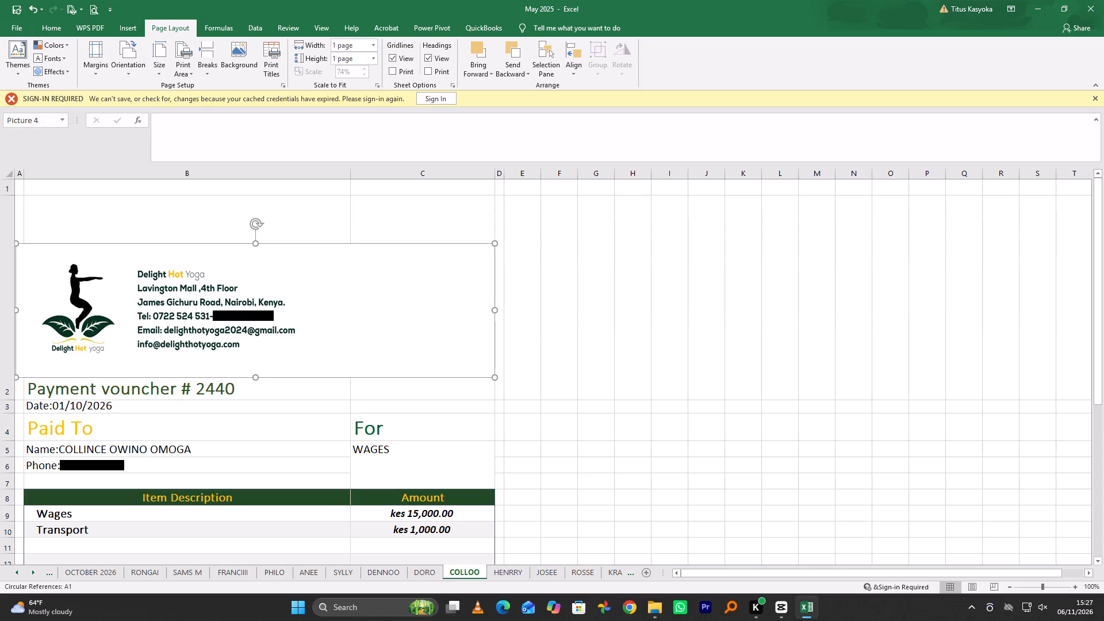
# Check the voucher number on the DORO sheet and set the COLLOO payment voucher number to 2466.
pyautogui.click(419, 573)
pyautogui.scroll(6, 435, 484)
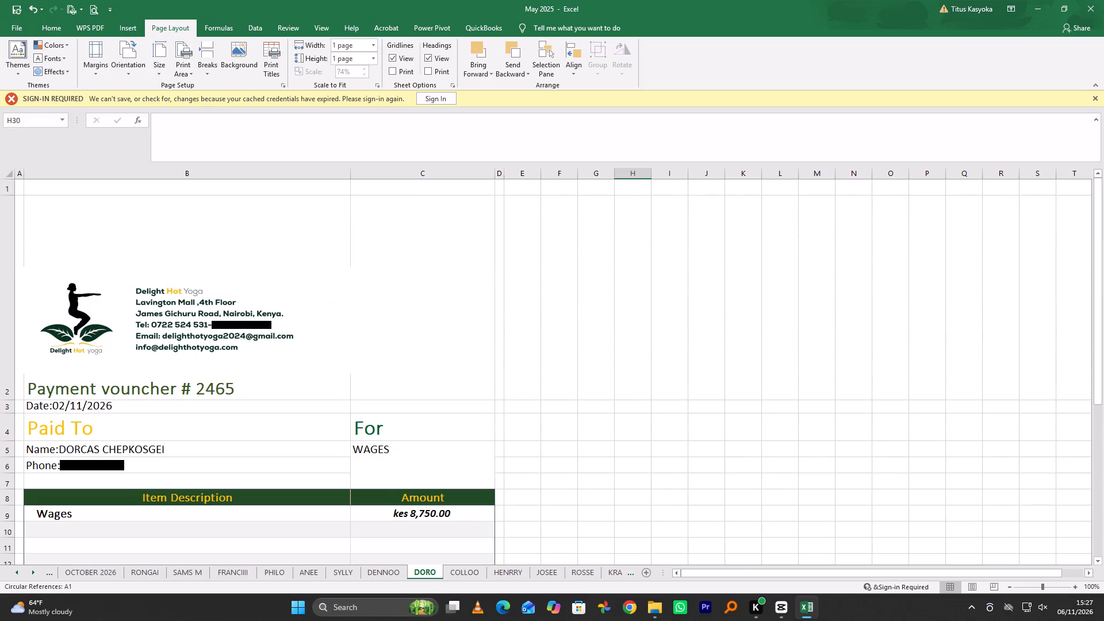
pyautogui.click(459, 571)
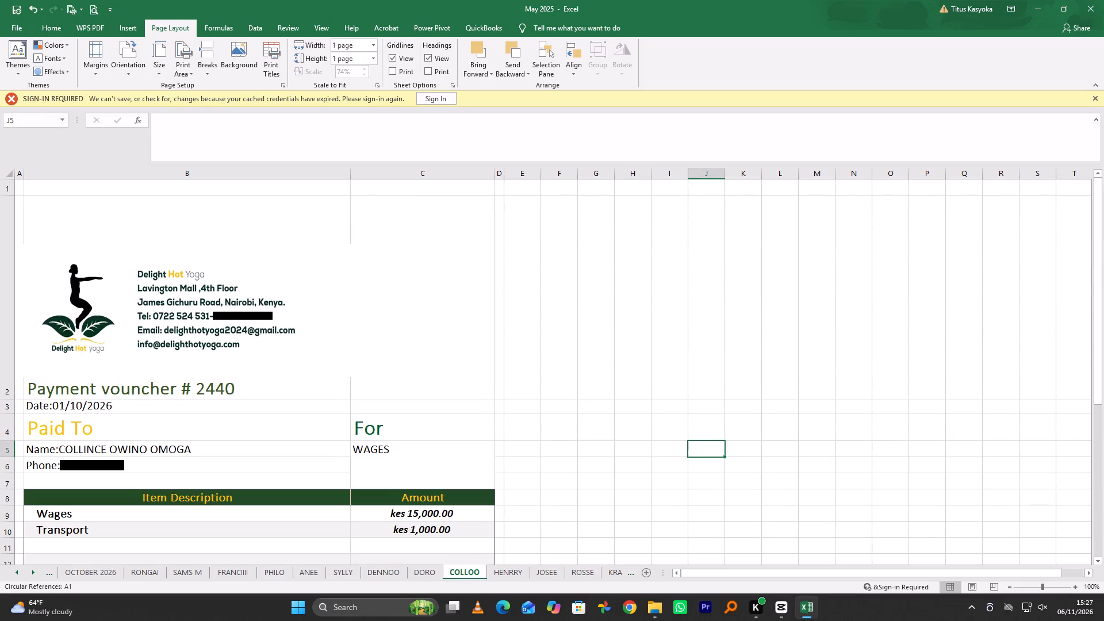
pyautogui.doubleClick(239, 389)
pyautogui.press('BackSpace')
pyautogui.press('BackSpace')
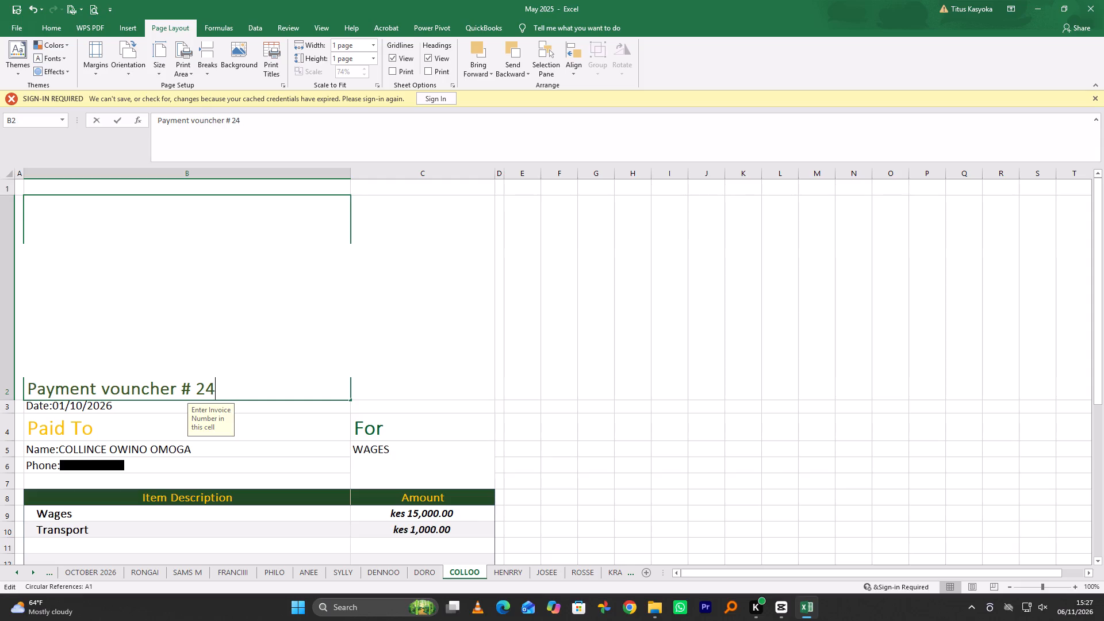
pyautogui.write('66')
pyautogui.click(812, 479)
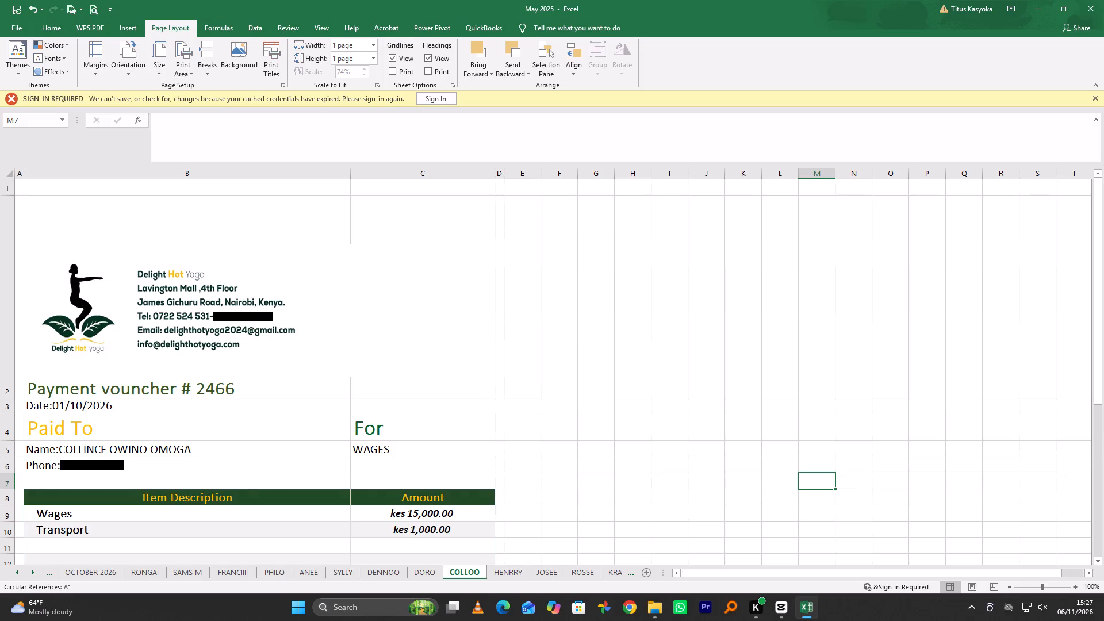
# Set the Wages amount on the COLLOO voucher to kes 12,750.00.
pyautogui.scroll(-1, 447, 508)
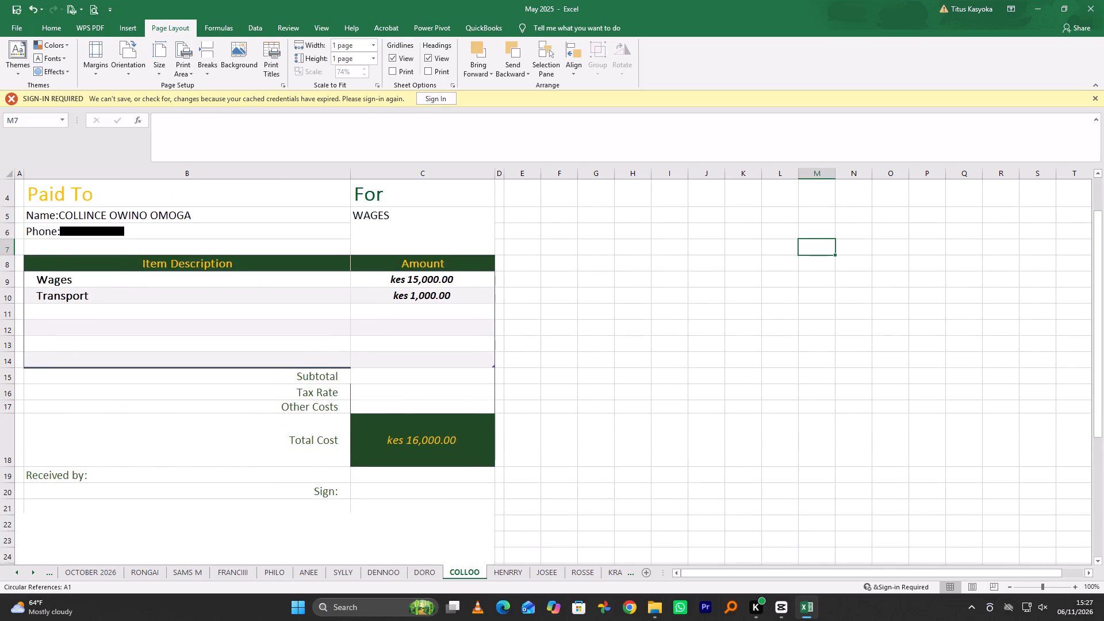
pyautogui.doubleClick(434, 278)
pyautogui.press('BackSpace')
pyautogui.press('BackSpace')
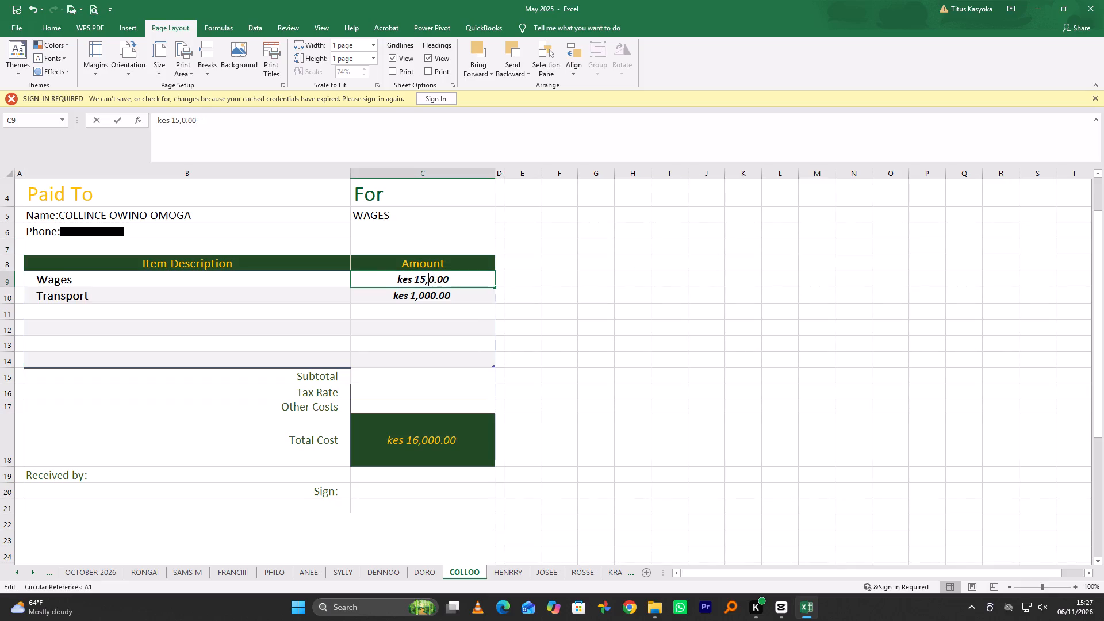
pyautogui.press('BackSpace')
pyautogui.press('BackSpace')
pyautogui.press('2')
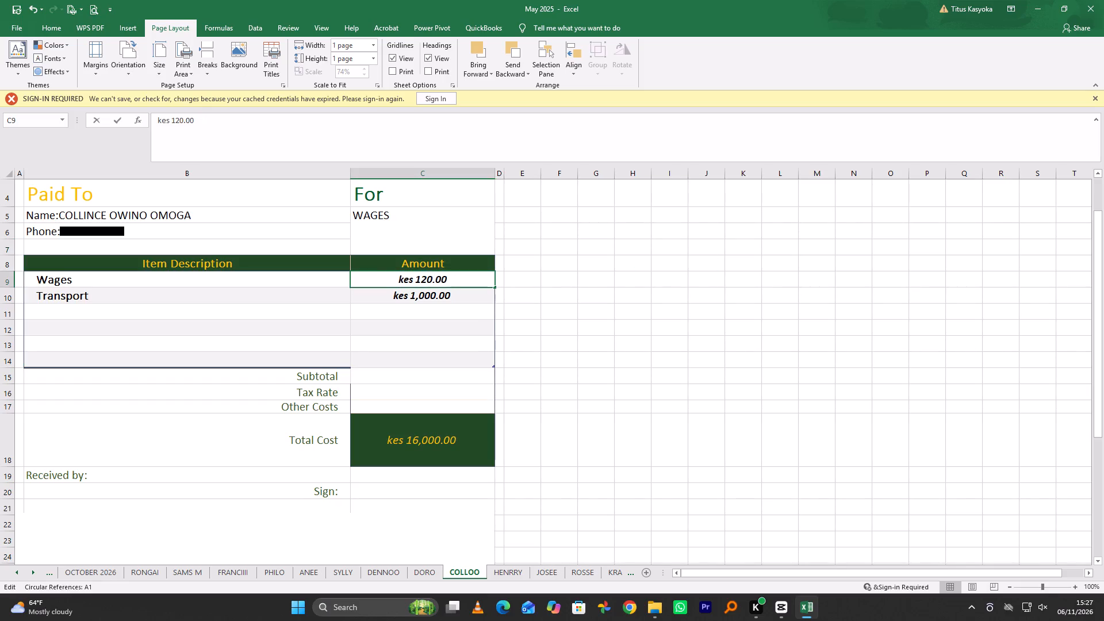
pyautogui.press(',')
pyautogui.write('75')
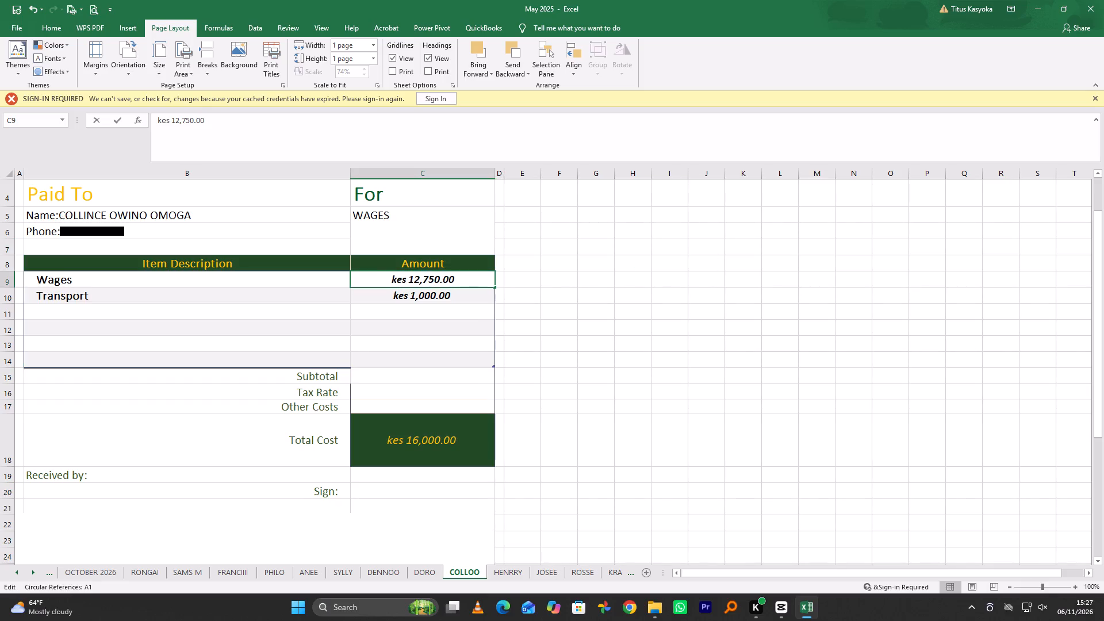
pyautogui.click(601, 333)
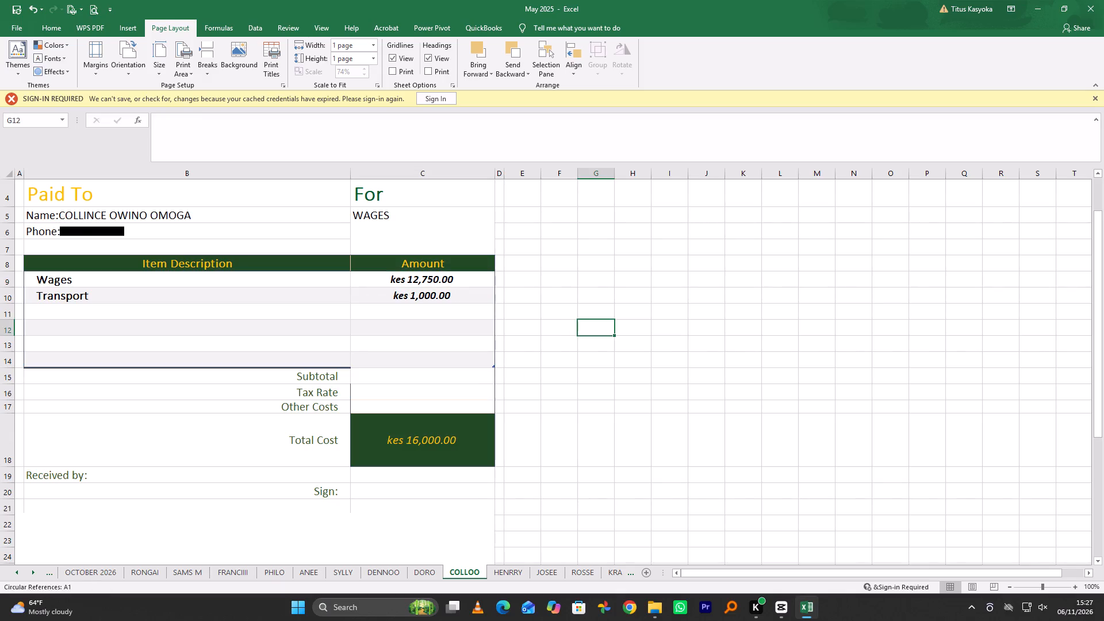
# Set the Total Cost on the COLLOO voucher to kes 13,750.00.
pyautogui.doubleClick(433, 439)
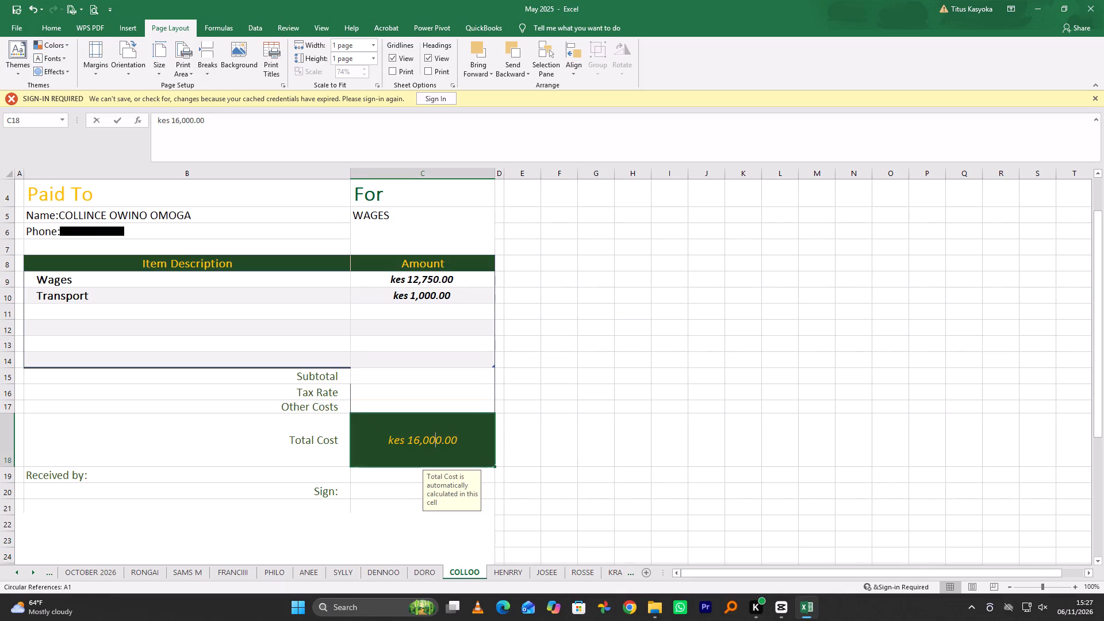
pyautogui.press('BackSpace')
pyautogui.press('BackSpace')
pyautogui.press('BackSpace')
pyautogui.press('BackSpace')
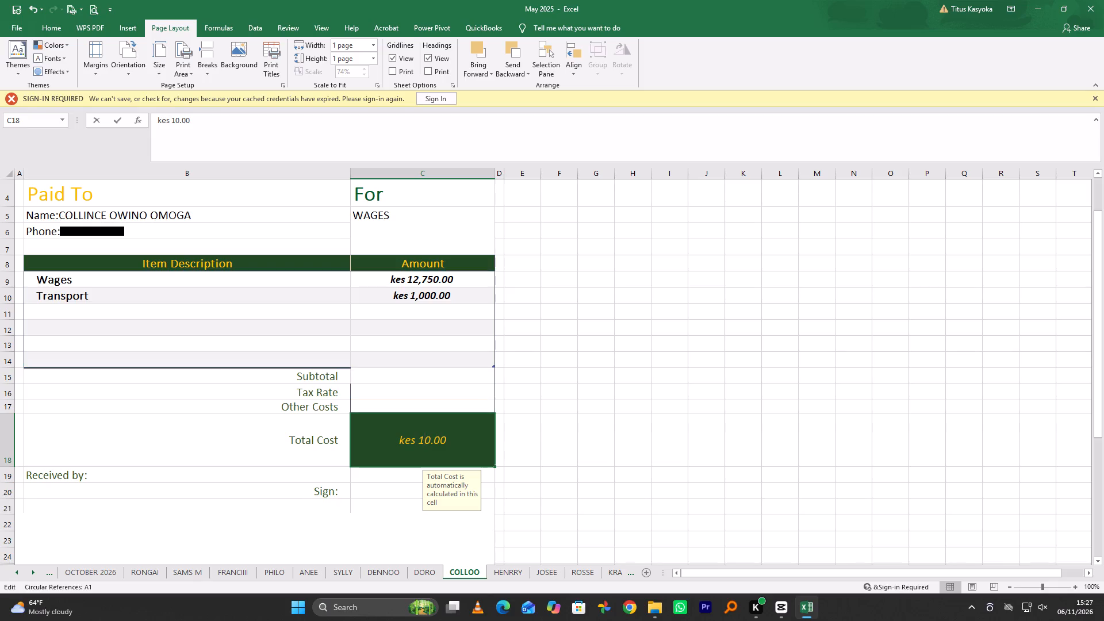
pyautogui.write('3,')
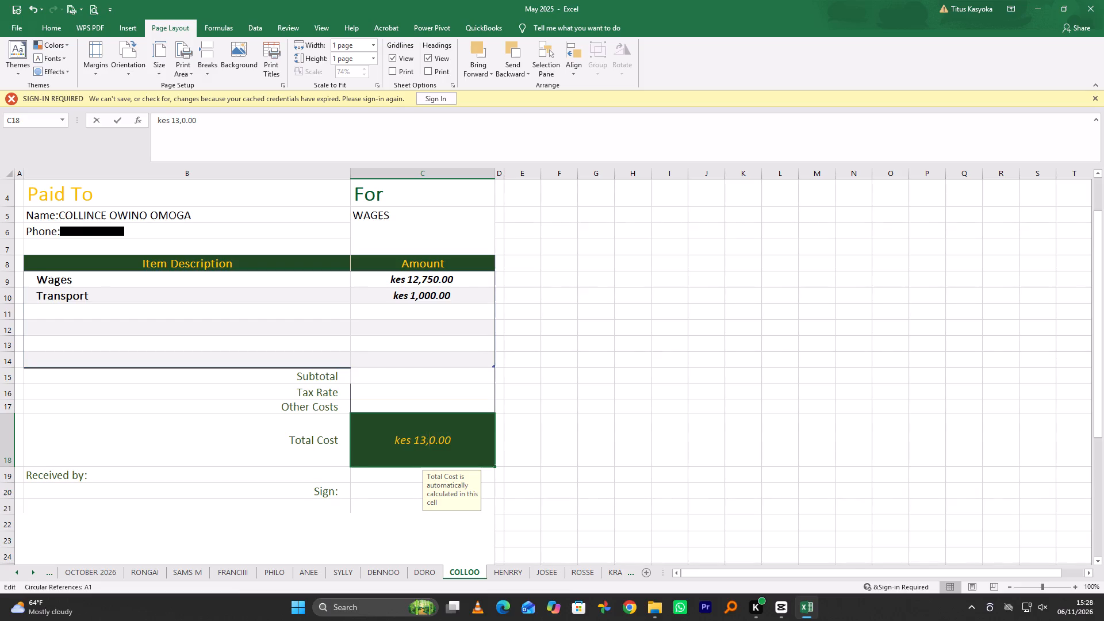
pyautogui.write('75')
pyautogui.click(653, 452)
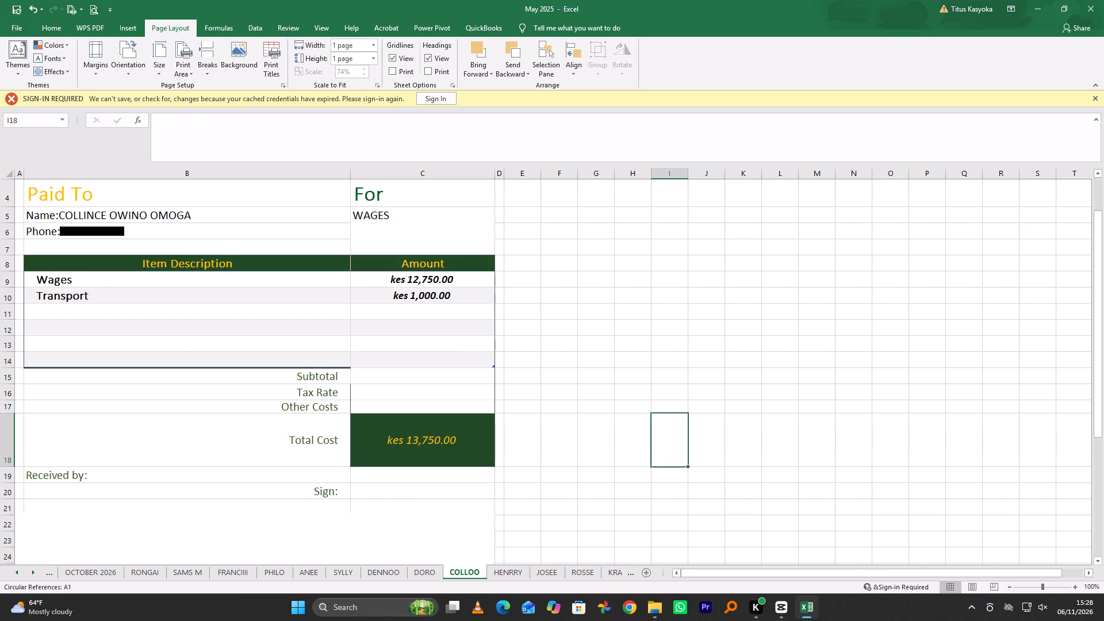
# Set the date on the COLLOO voucher to 02/11/2026.
pyautogui.scroll(-4, 365, 469)
pyautogui.scroll(8, 365, 469)
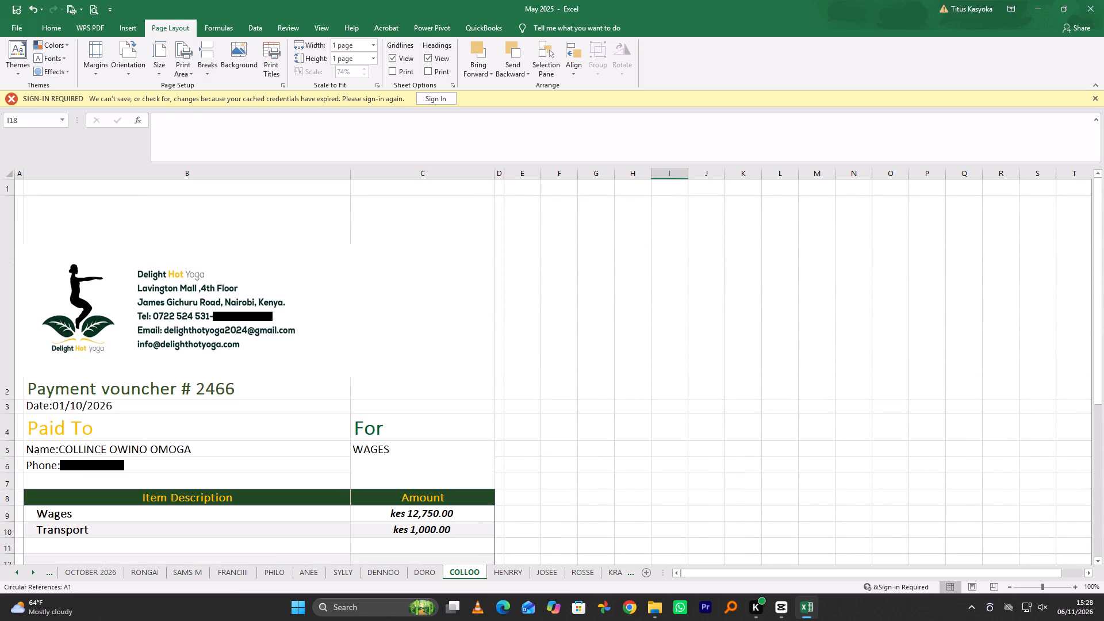
pyautogui.scroll(4, 364, 470)
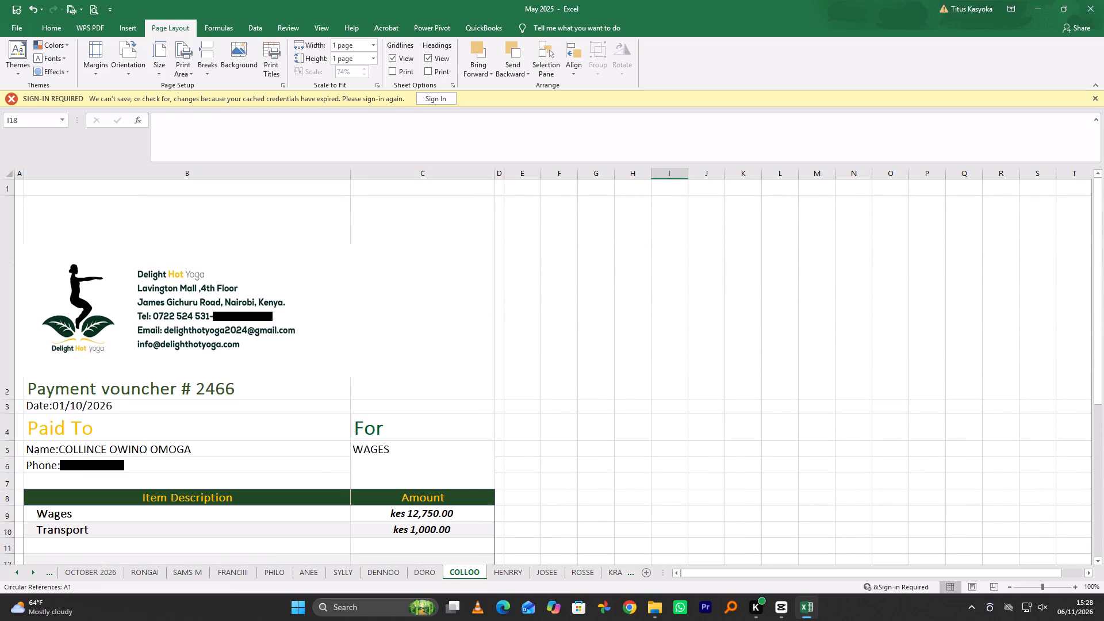
pyautogui.doubleClick(63, 405)
pyautogui.press('BackSpace')
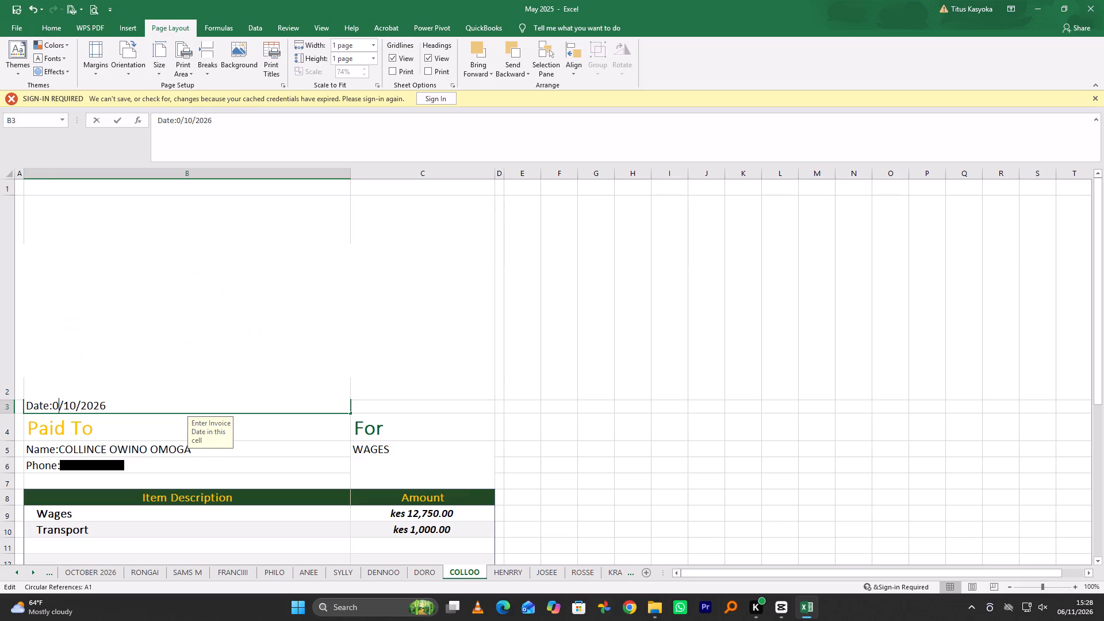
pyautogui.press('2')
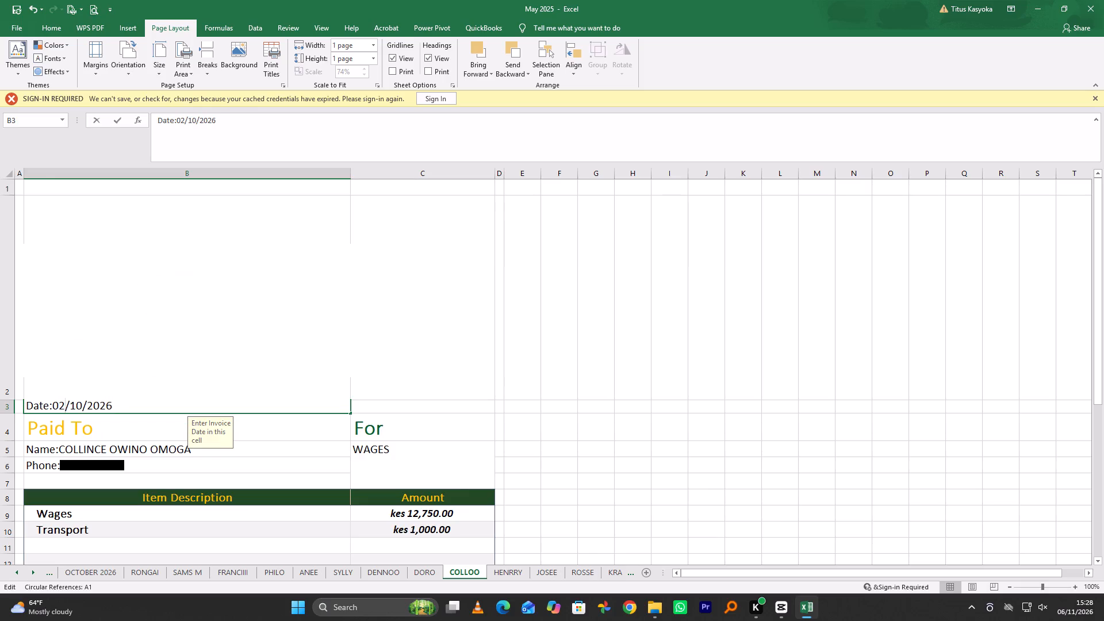
pyautogui.click(83, 406)
pyautogui.press('BackSpace')
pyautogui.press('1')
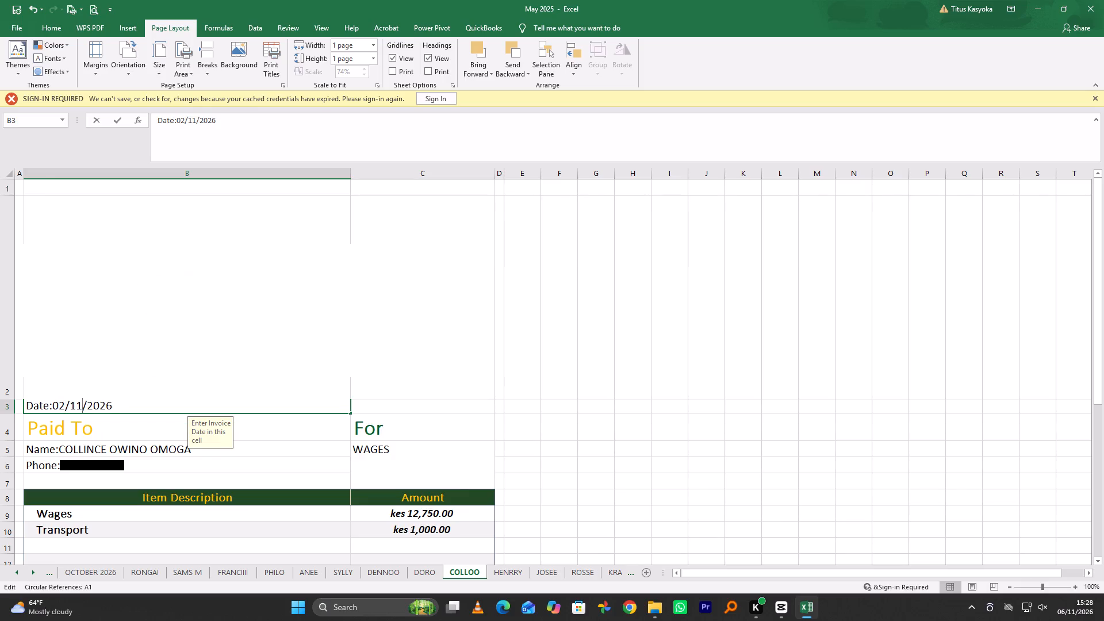
pyautogui.click(685, 490)
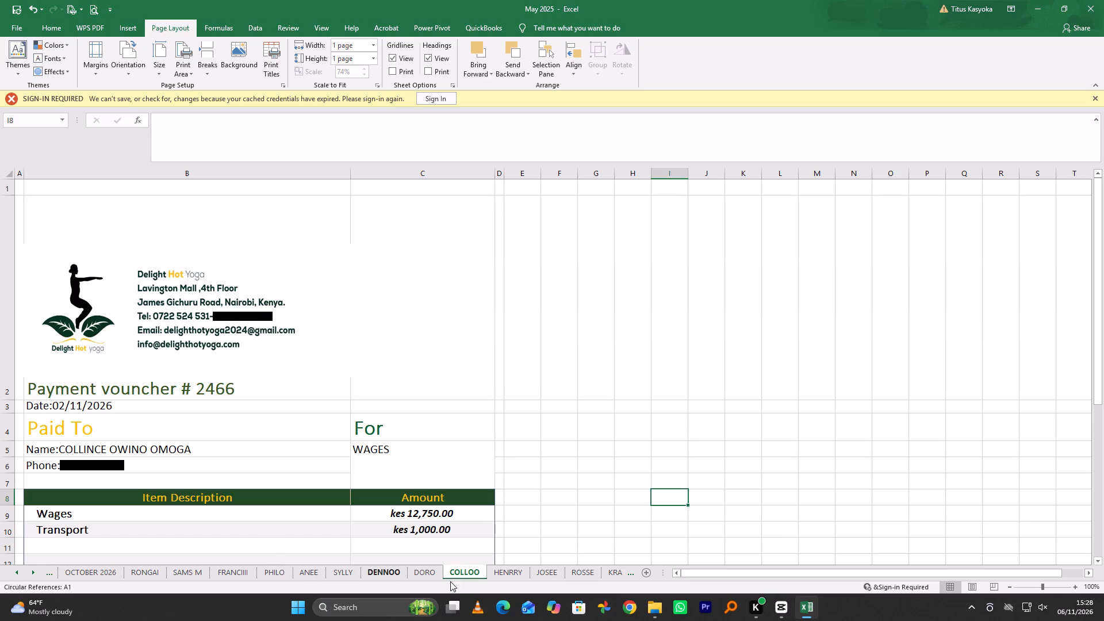
# Review the voucher numbers, dates and amounts on the DORO, DENNOO, SYLLY and ANEE sheets, ending back on COLLOO.
pyautogui.click(416, 568)
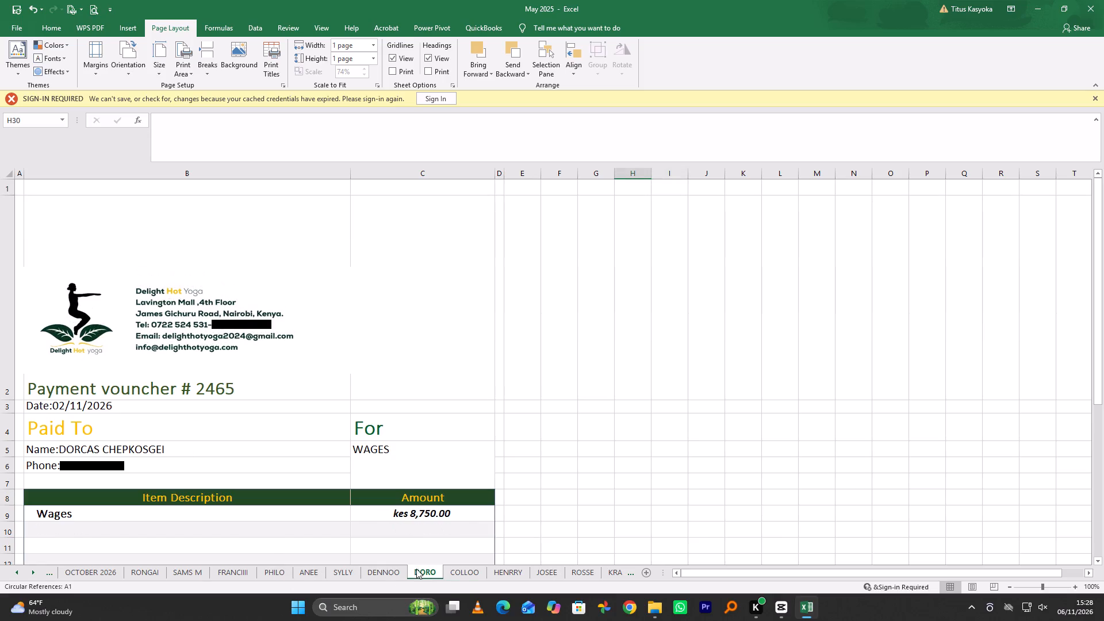
pyautogui.click(382, 577)
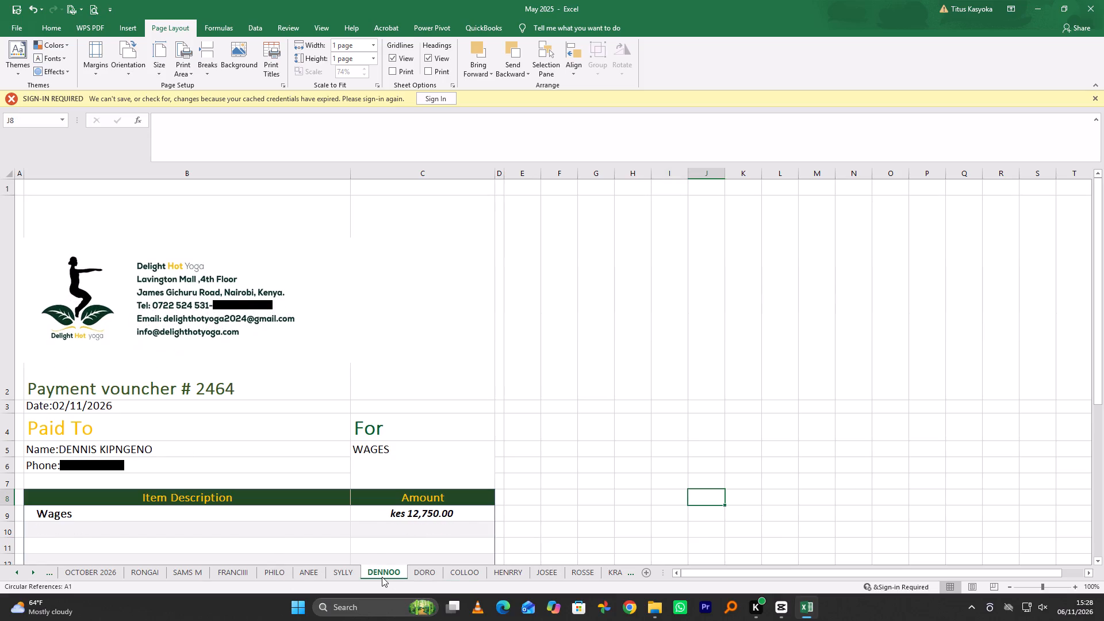
pyautogui.click(343, 573)
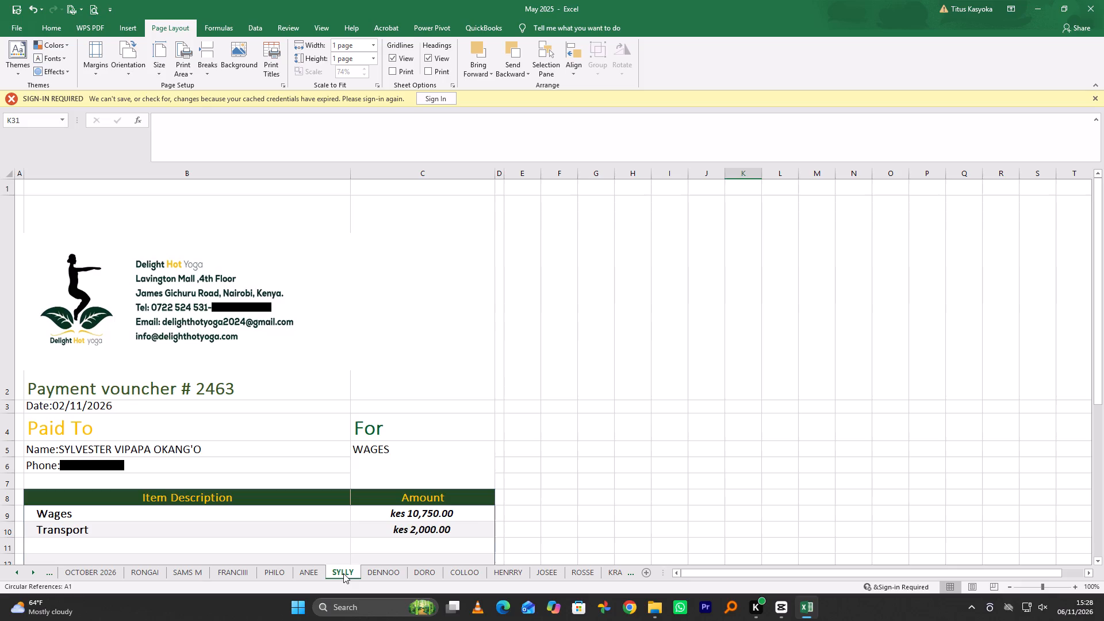
pyautogui.click(309, 576)
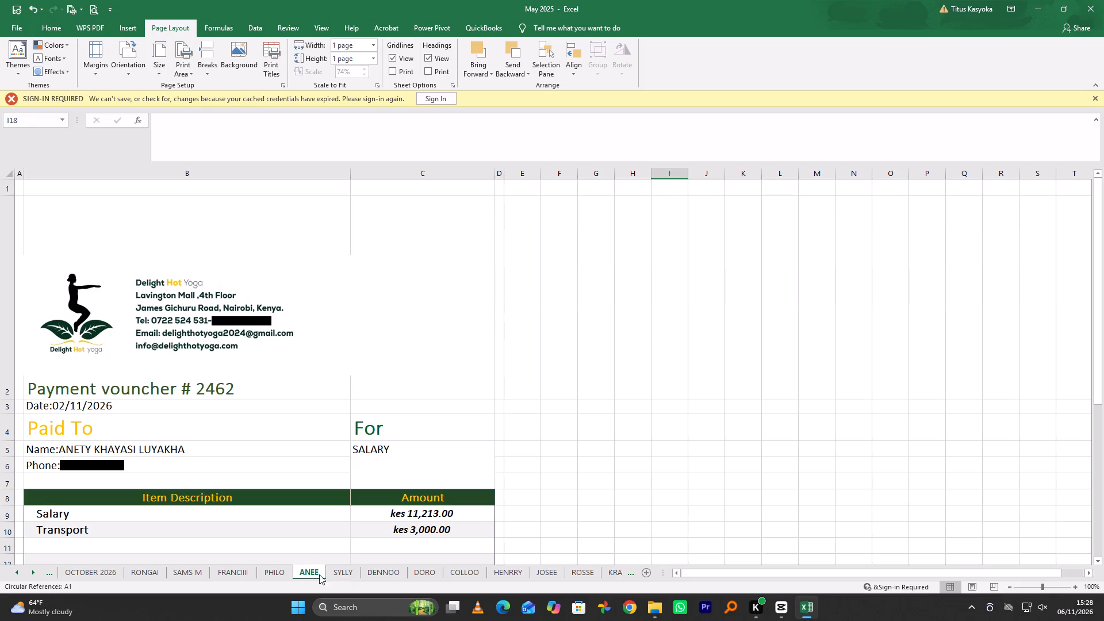
pyautogui.click(331, 574)
pyautogui.click(341, 574)
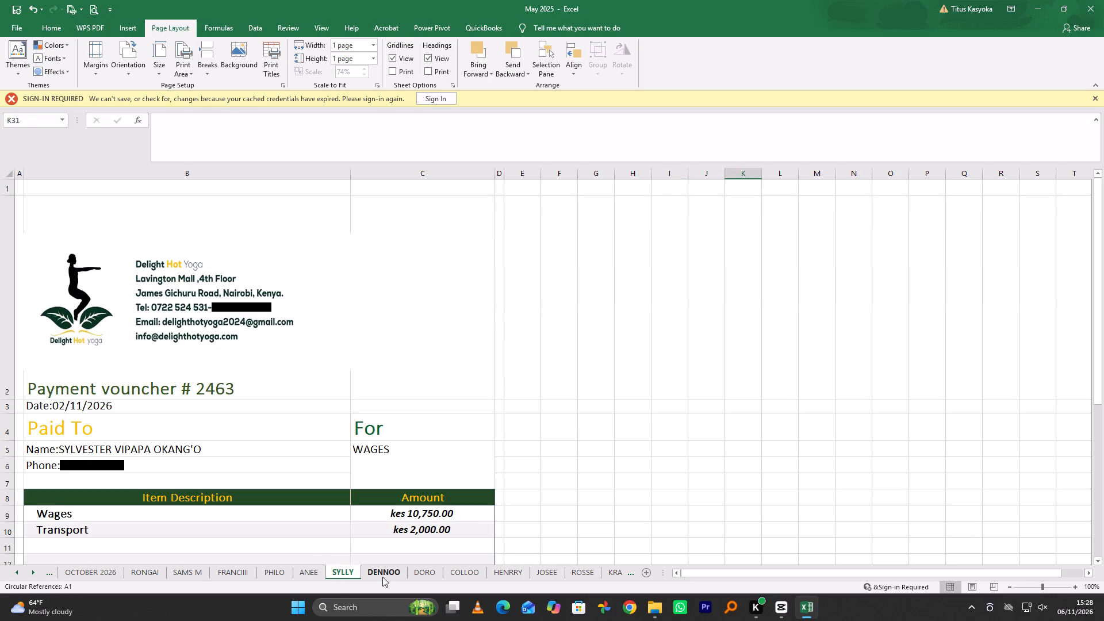
pyautogui.click(382, 577)
pyautogui.click(425, 574)
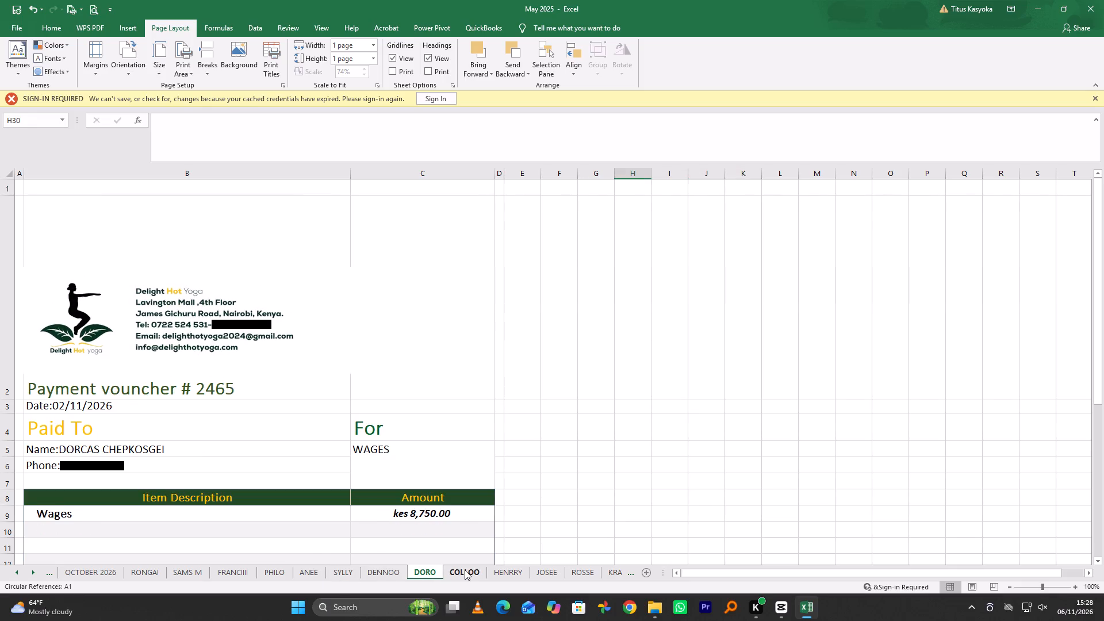
pyautogui.click(465, 570)
# Shrink the stretched header picture on the HENRRY sheet vertically to normal proportions, uncovering the voucher number and date rows.
pyautogui.click(509, 571)
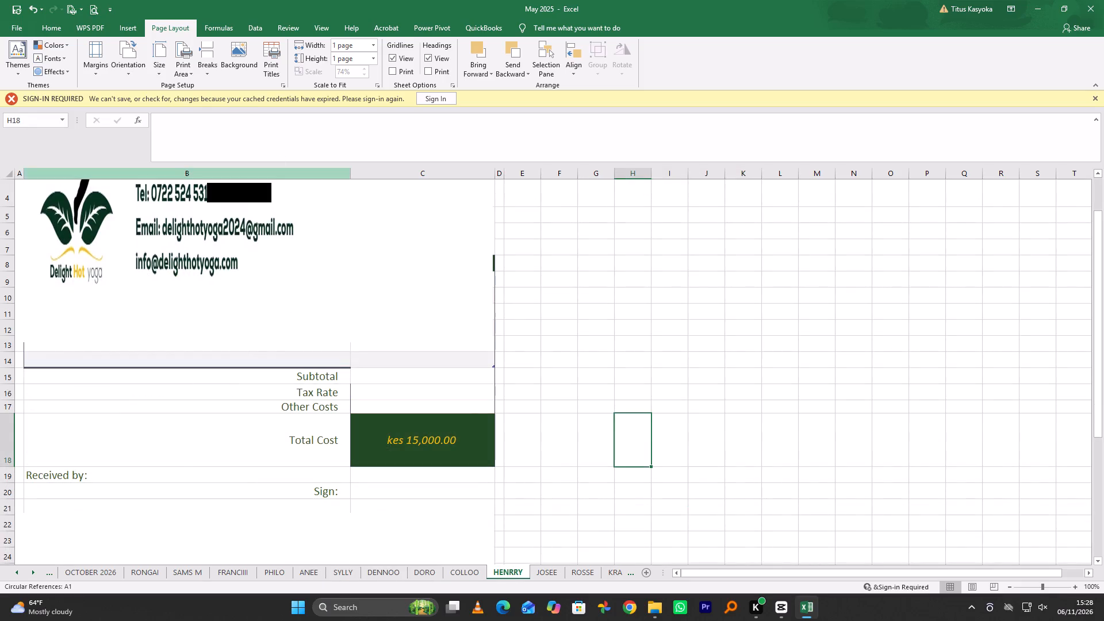
pyautogui.scroll(5, 265, 447)
pyautogui.click(247, 449)
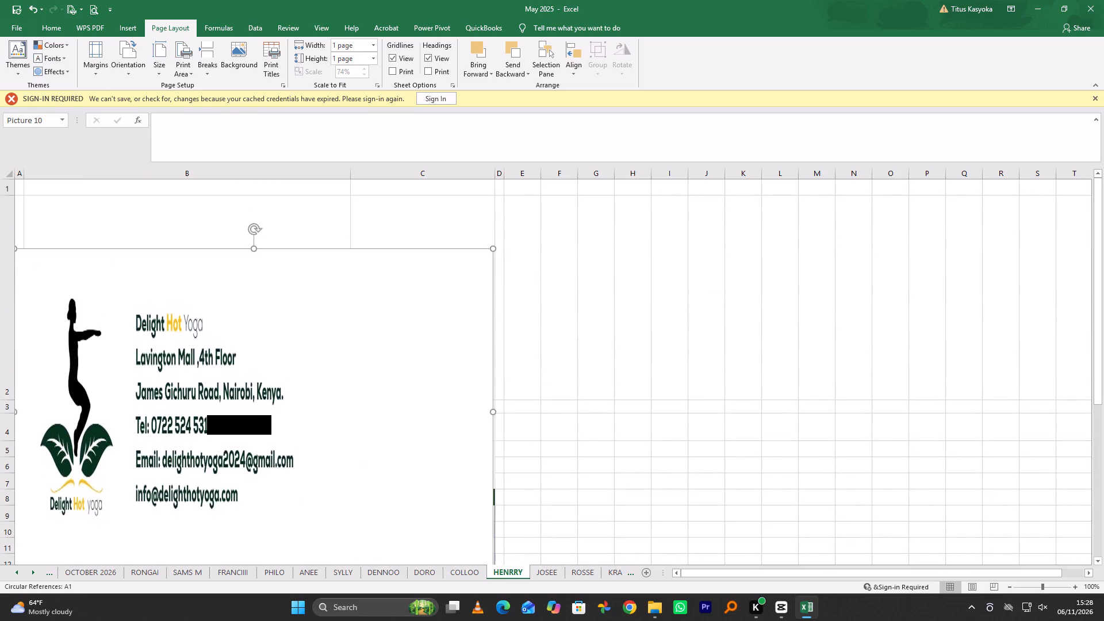
pyautogui.moveTo(254, 246); pyautogui.dragTo(247, 440)
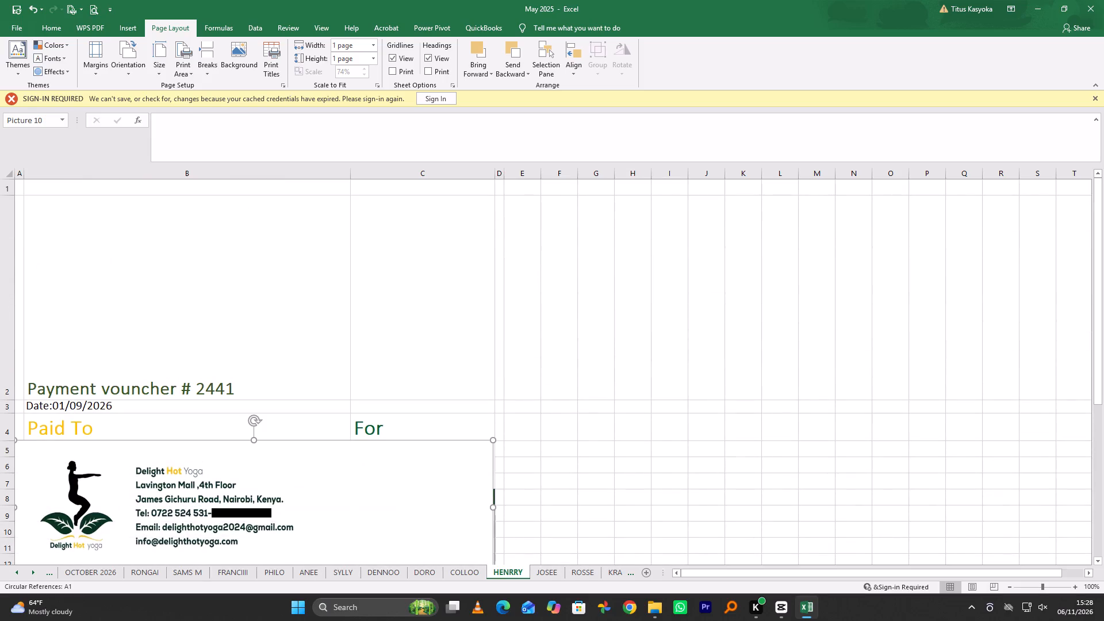
# Set the payment voucher number on the HENRRY sheet to 2467.
pyautogui.doubleClick(234, 382)
pyautogui.press('BackSpace')
pyautogui.press('BackSpace')
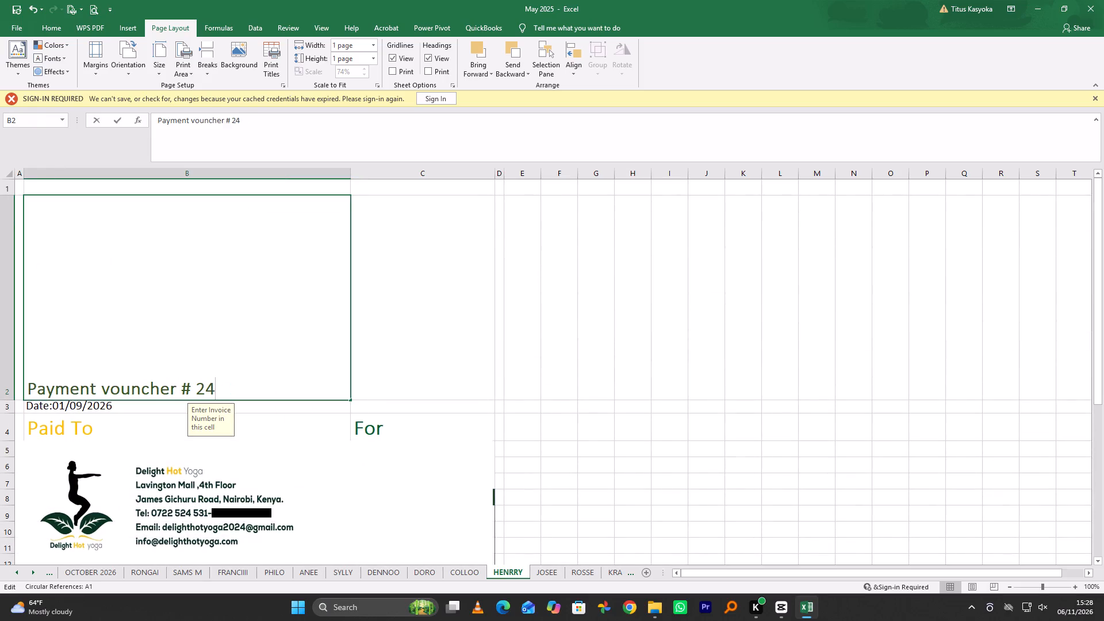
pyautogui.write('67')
pyautogui.click(696, 463)
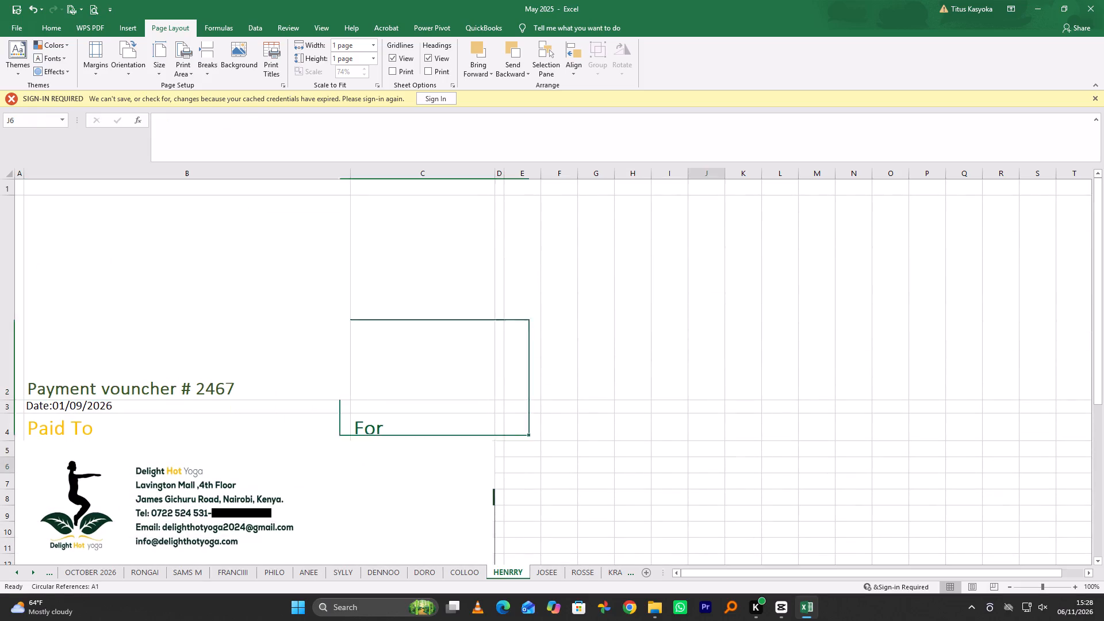
# Move the header picture on the HENRRY sheet up into the blank space above the voucher number.
pyautogui.moveTo(382, 497); pyautogui.dragTo(381, 302)
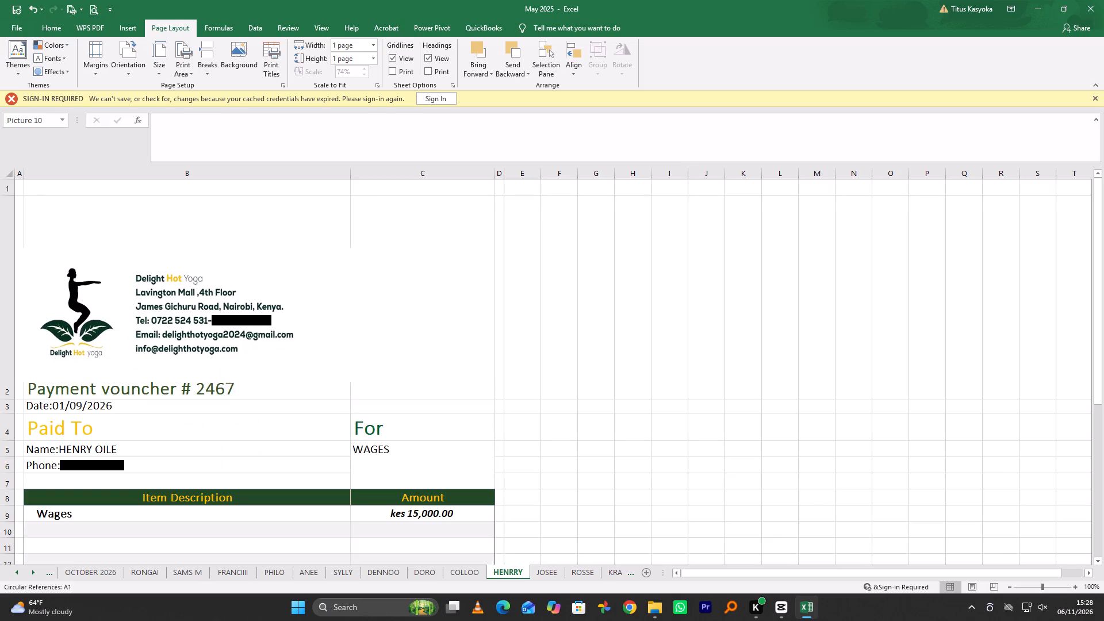
pyautogui.moveTo(381, 302); pyautogui.dragTo(381, 297)
pyautogui.click(660, 489)
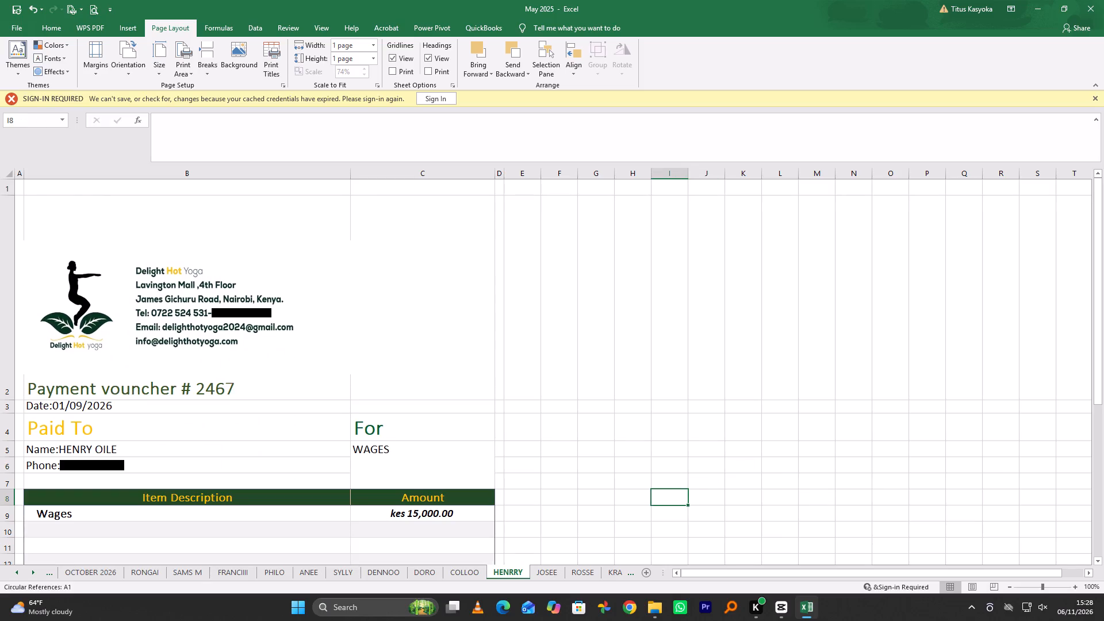
# Set the date on the HENRRY voucher to 02/11/2026.
pyautogui.doubleClick(64, 405)
pyautogui.press('BackSpace')
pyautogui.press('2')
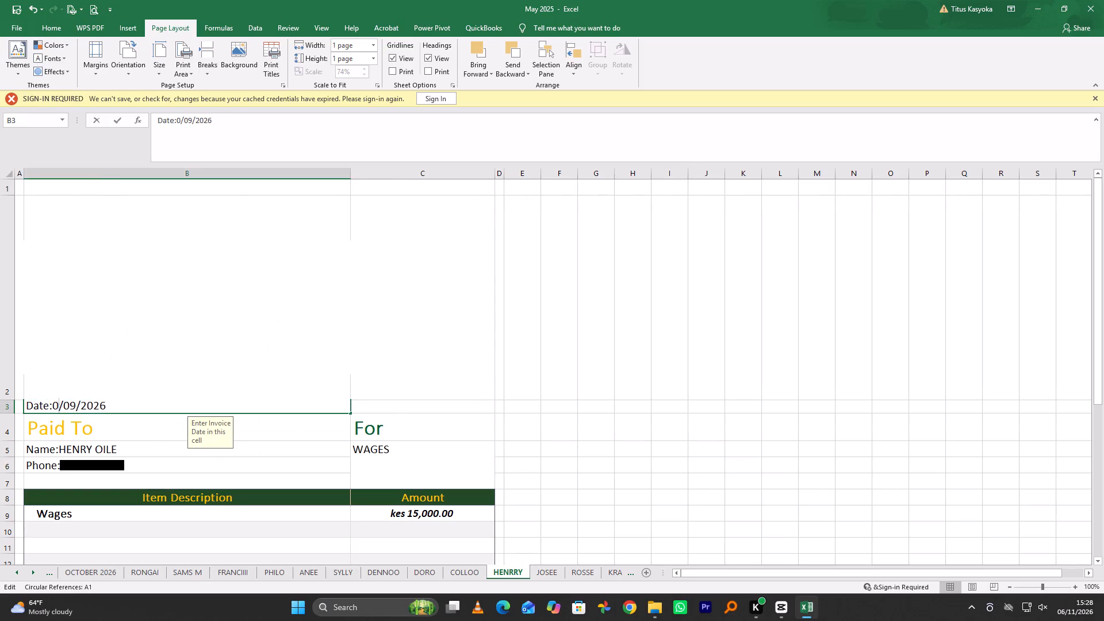
pyautogui.click(82, 407)
pyautogui.press('BackSpace')
pyautogui.press('BackSpace')
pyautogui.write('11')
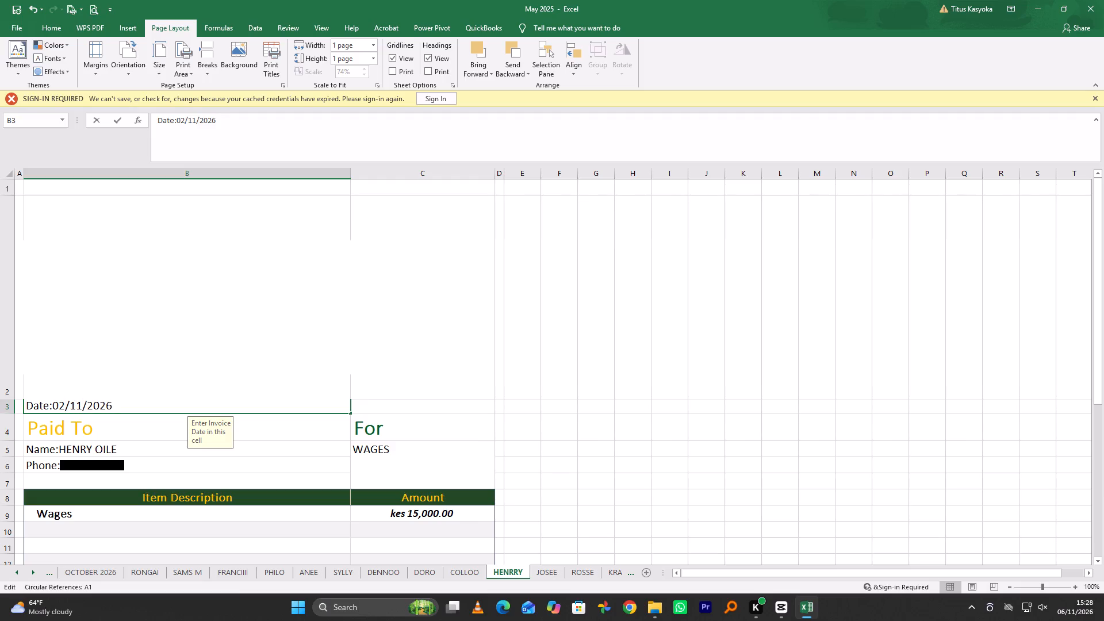
pyautogui.click(639, 510)
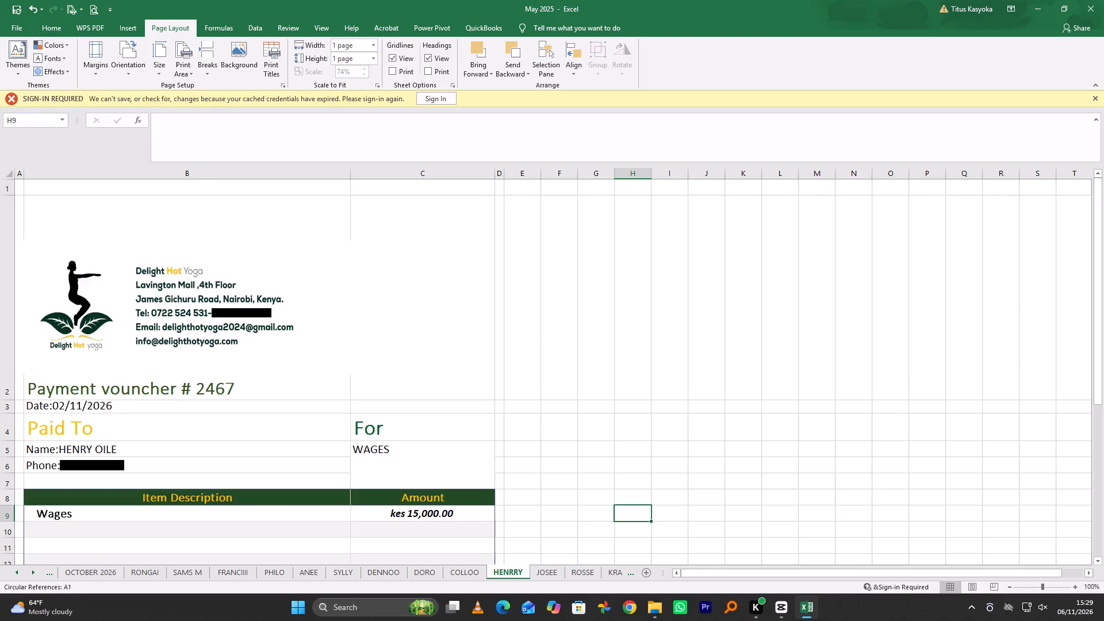
# Change the Wages amount on the HENRRY voucher to kes 10,500.00.
pyautogui.scroll(-1, 454, 507)
pyautogui.scroll(2, 215, 344)
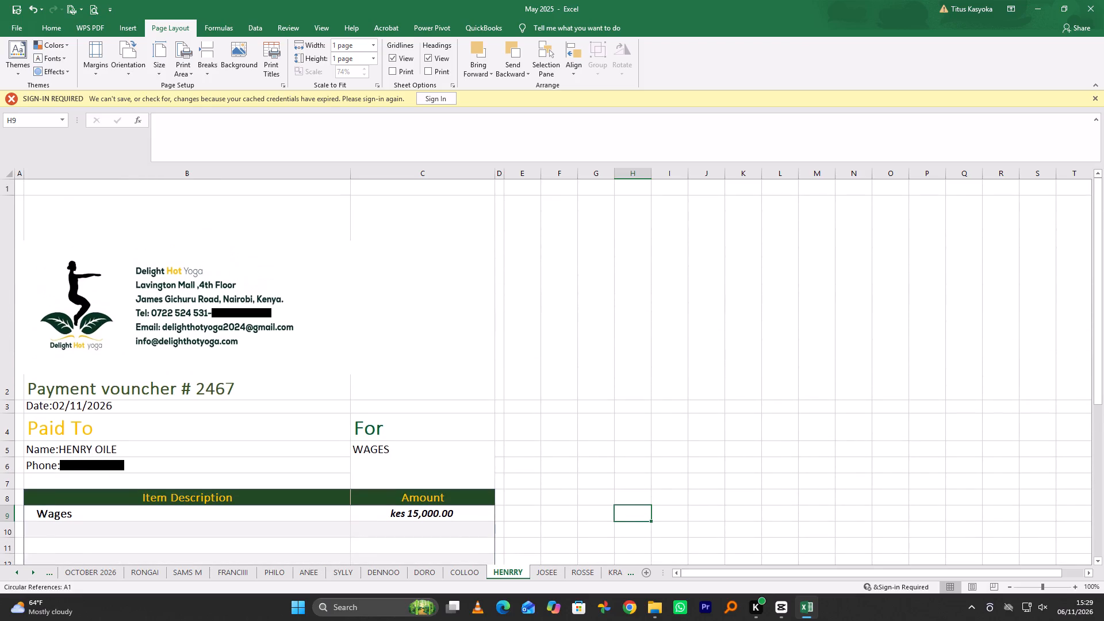
pyautogui.scroll(-1, 264, 439)
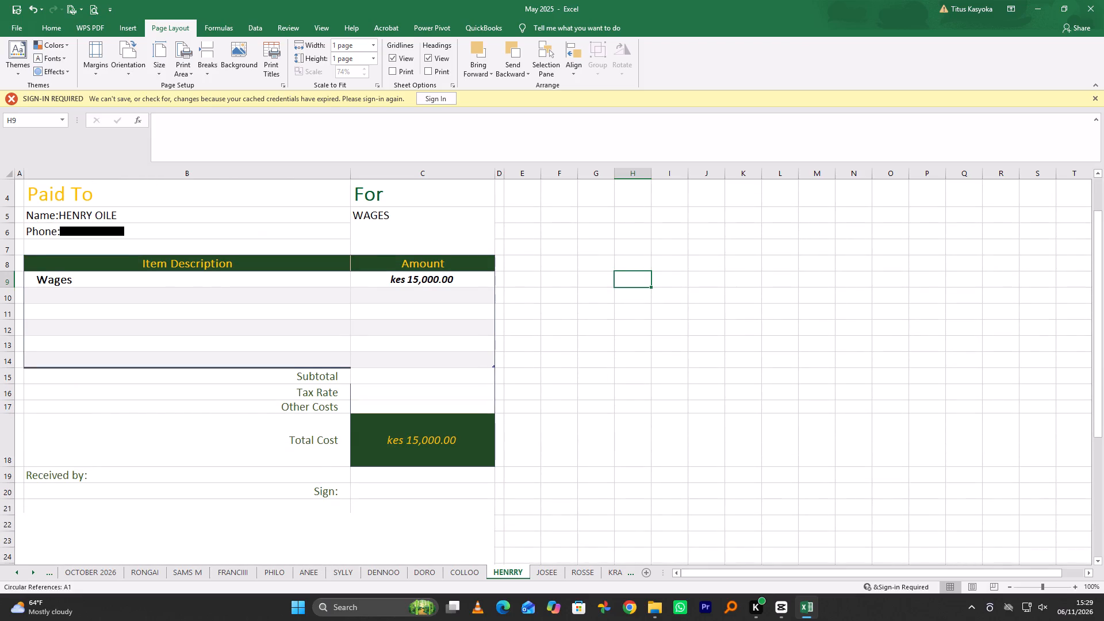
pyautogui.click(433, 280)
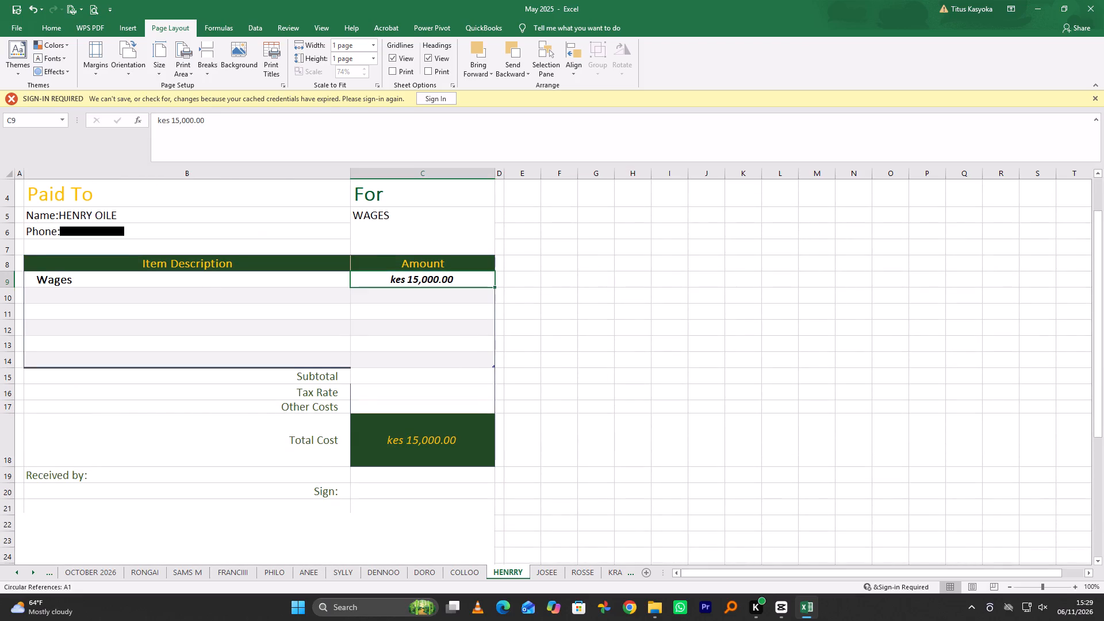
pyautogui.doubleClick(428, 279)
pyautogui.press('BackSpace')
pyautogui.press('BackSpace')
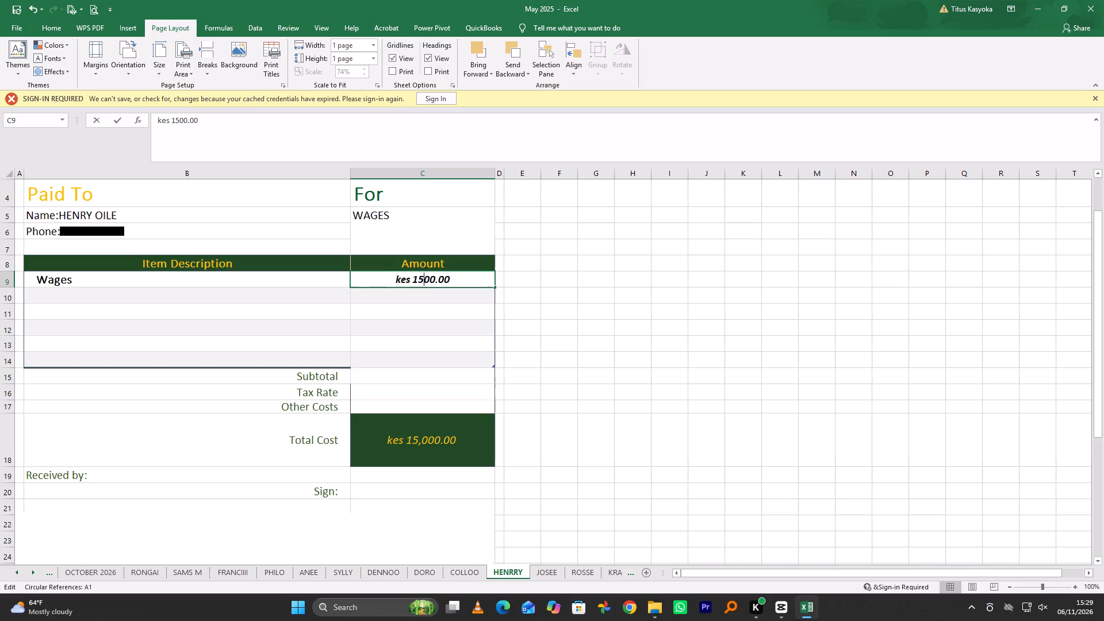
pyautogui.press('BackSpace')
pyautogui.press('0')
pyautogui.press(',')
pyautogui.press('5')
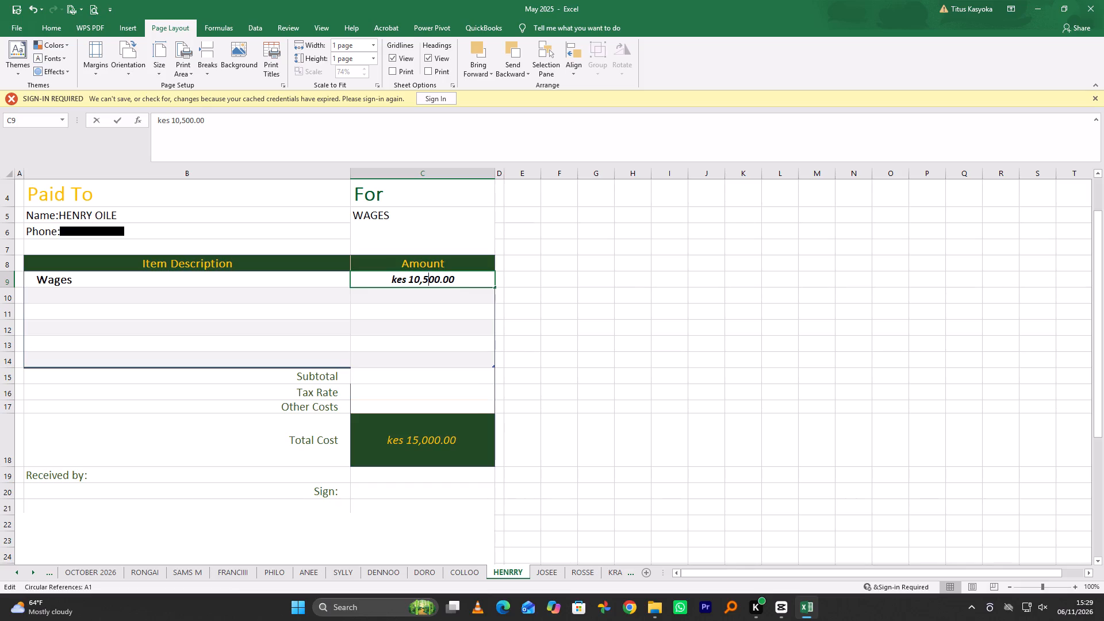
# Copy the kes 10,500.00 wages amount into the Total Cost cell on the HENRRY voucher.
pyautogui.moveTo(461, 279); pyautogui.dragTo(386, 285)
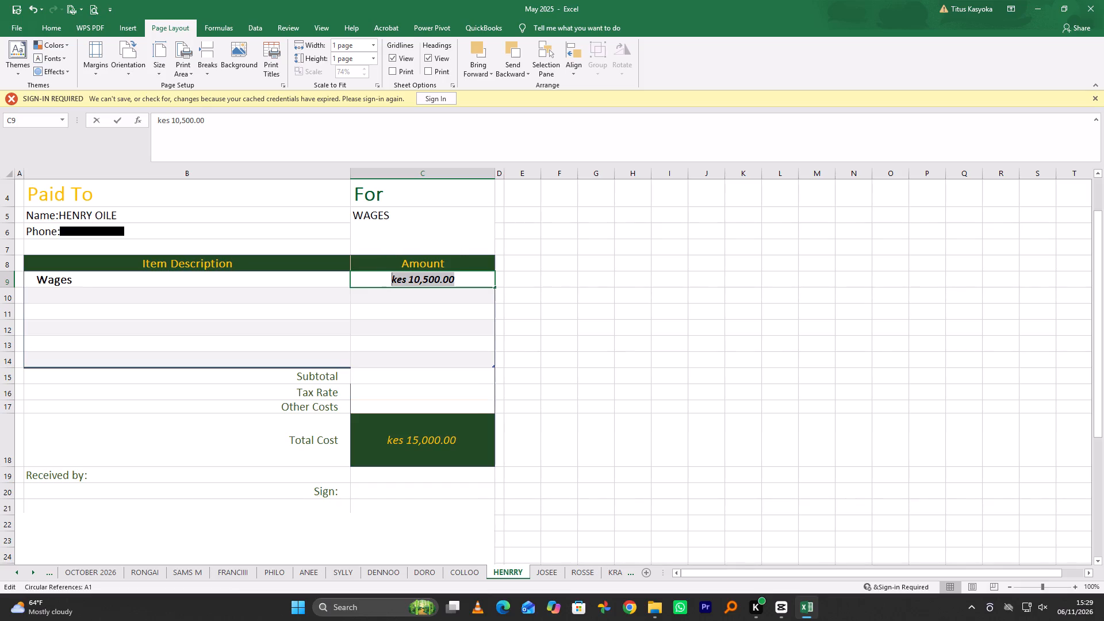
pyautogui.hotkey('ctrl', 'c')
pyautogui.click(432, 450)
pyautogui.hotkey('ctrl', 'v')
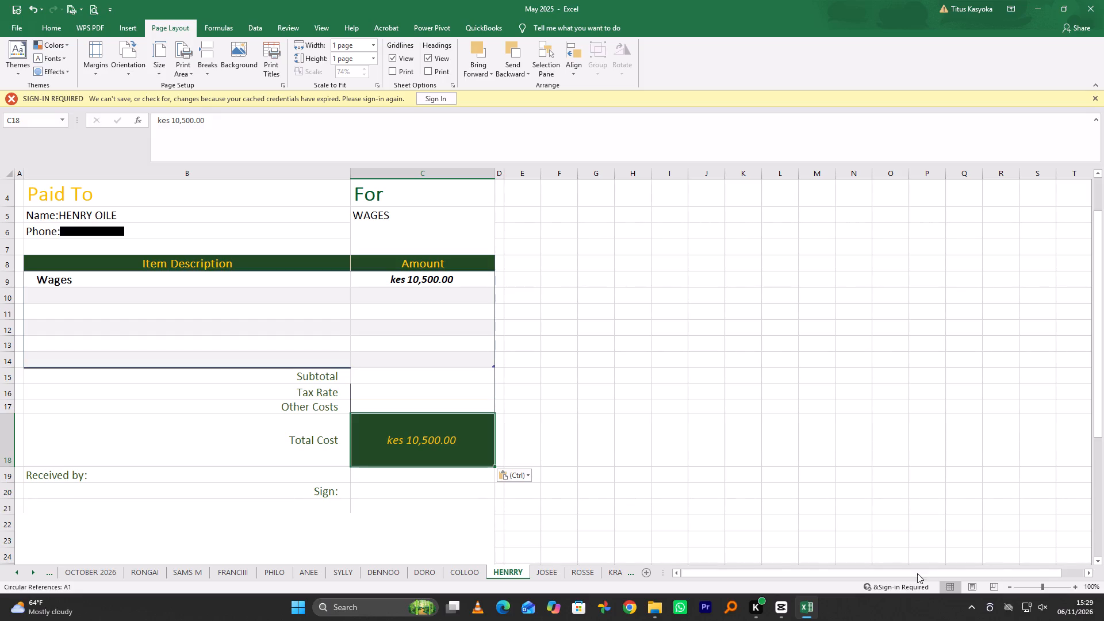
# Shrink the stretched header picture on the JOSEE sheet to normal proportions and place it just above the voucher number.
pyautogui.click(540, 574)
pyautogui.click(394, 490)
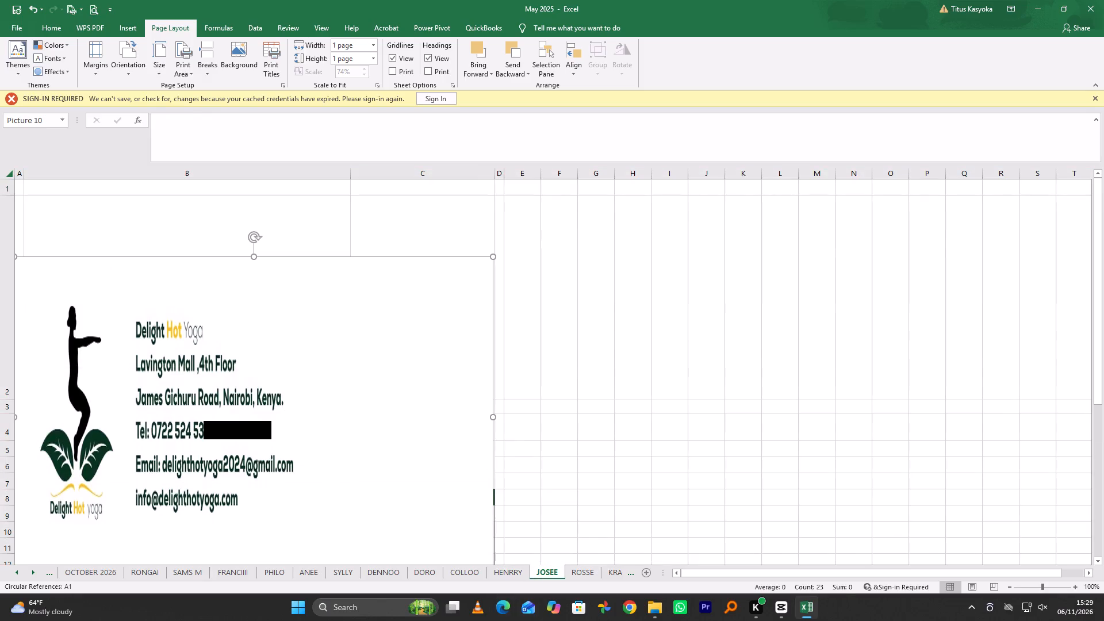
pyautogui.moveTo(255, 256); pyautogui.dragTo(235, 477)
pyautogui.moveTo(250, 526); pyautogui.dragTo(254, 405)
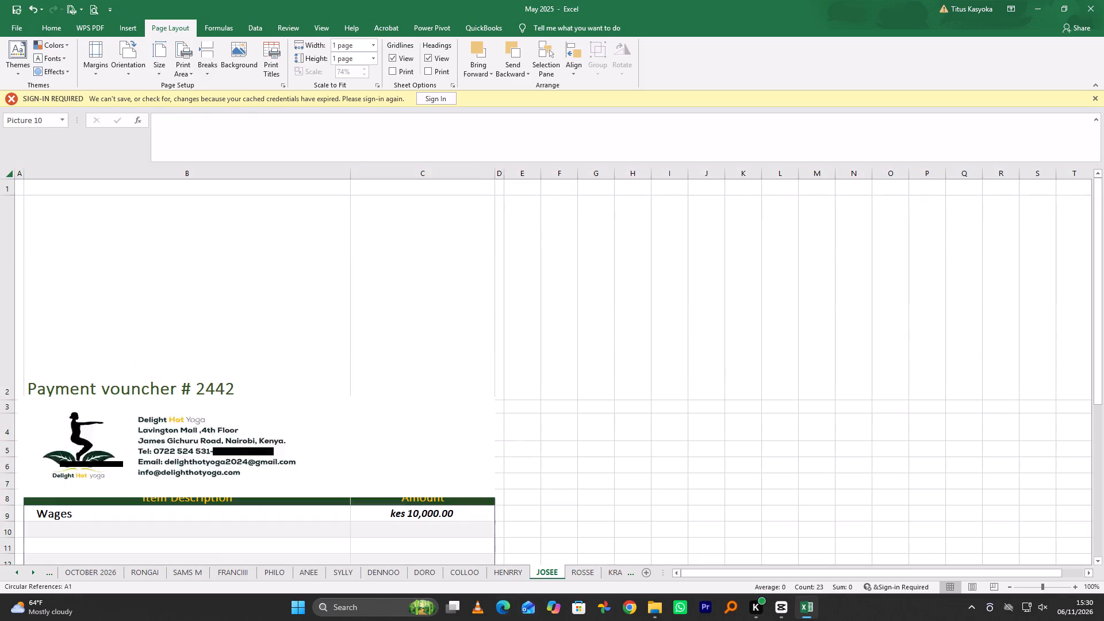
pyautogui.moveTo(254, 405); pyautogui.dragTo(225, 316)
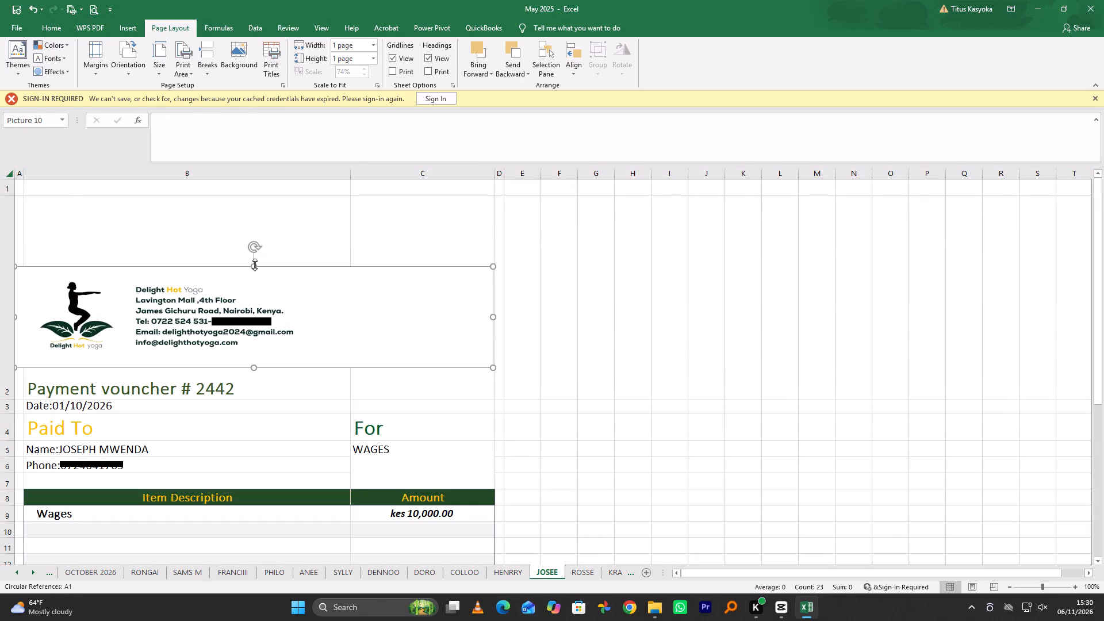
pyautogui.moveTo(254, 265); pyautogui.dragTo(261, 237)
pyautogui.click(710, 494)
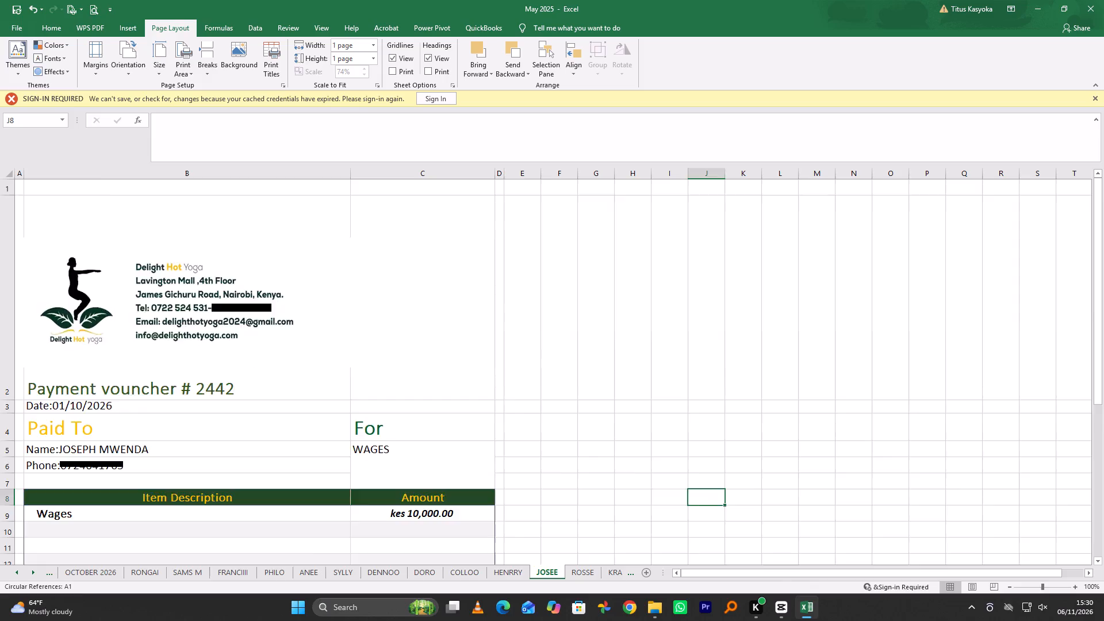
# Reduce the height of the footer picture on the JOSEE sheet so its bottom edge sits at row 29.
pyautogui.scroll(-4, 383, 507)
pyautogui.click(290, 444)
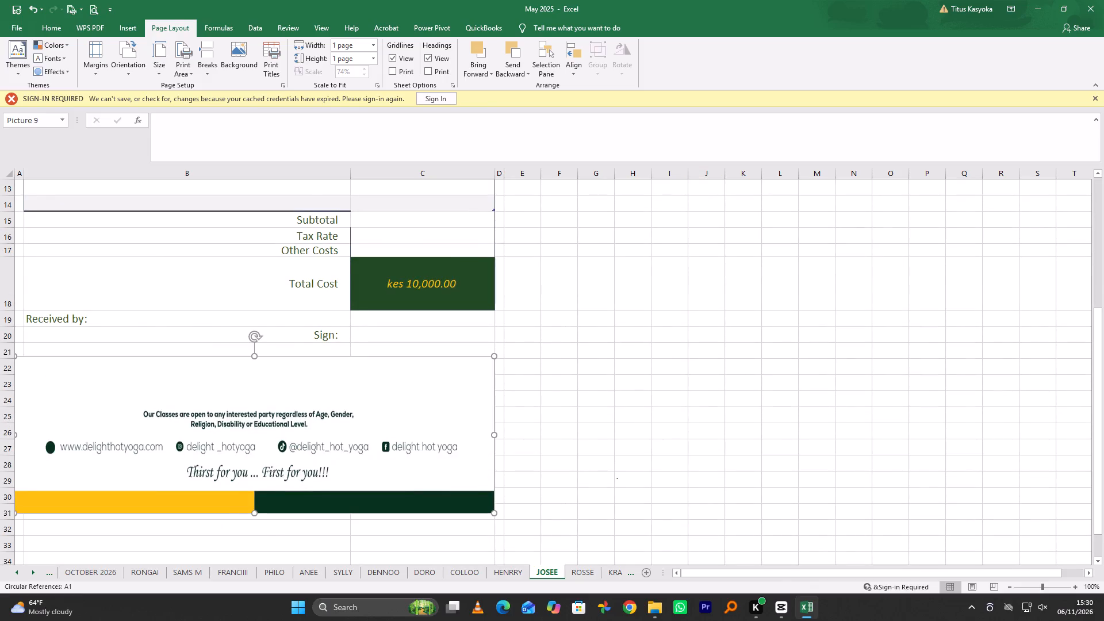
pyautogui.moveTo(254, 515); pyautogui.dragTo(256, 488)
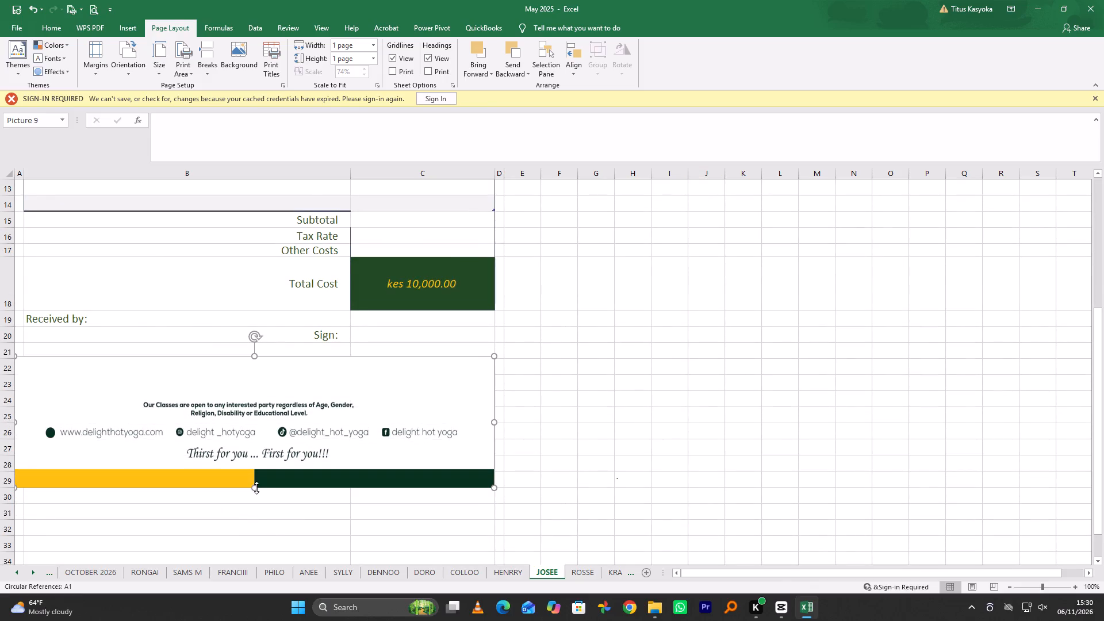
pyautogui.click(707, 532)
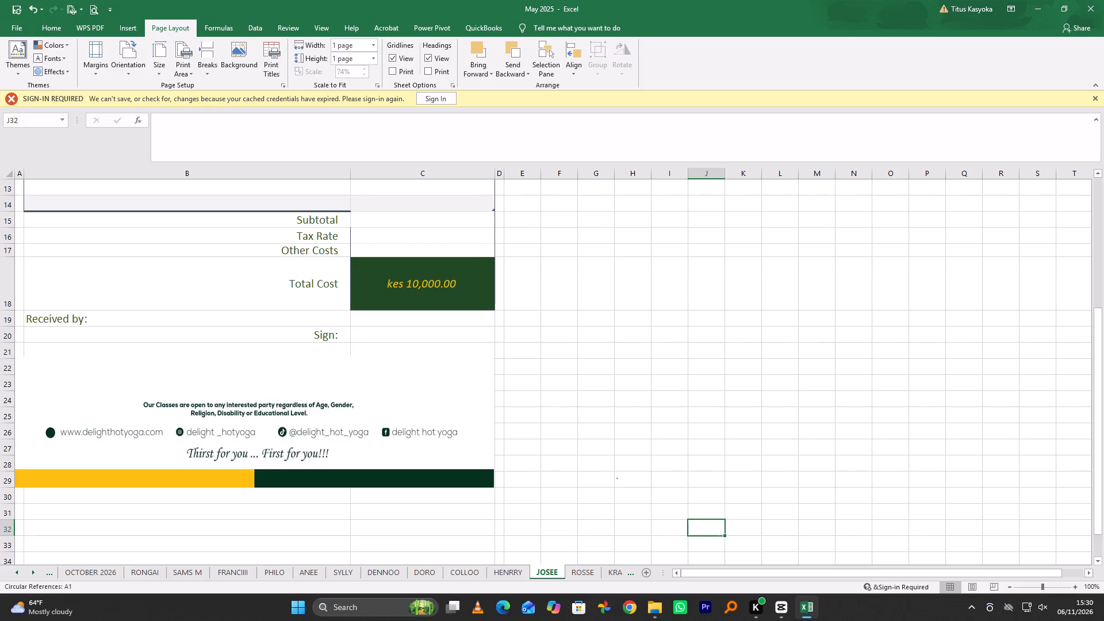
# Set the date on the JOSEE voucher to 02/11/2026.
pyautogui.scroll(4, 281, 411)
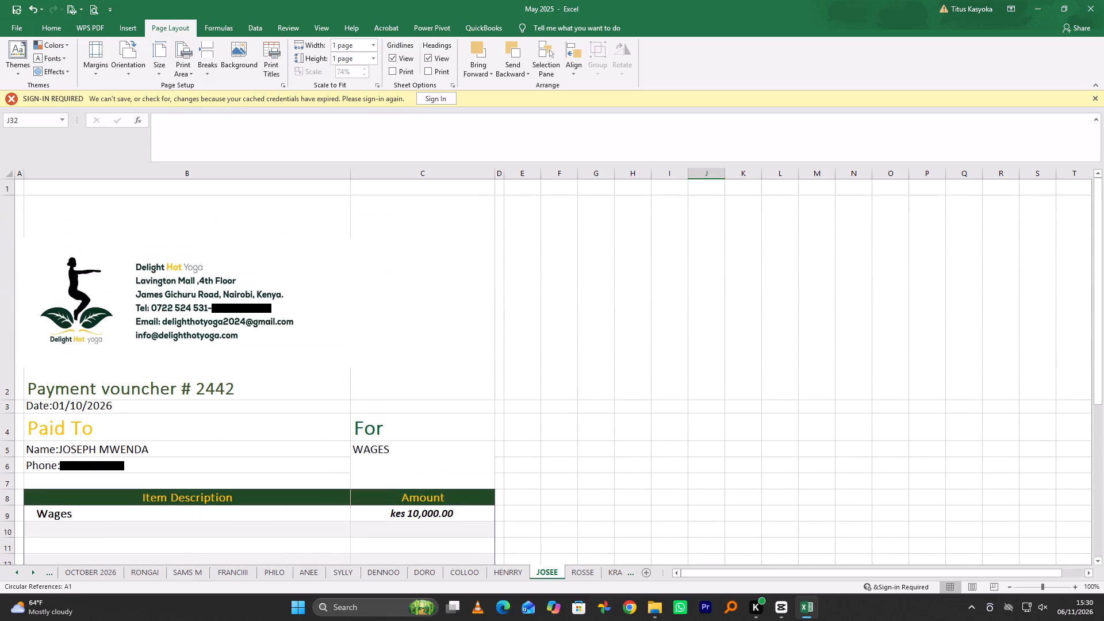
pyautogui.doubleClick(63, 406)
pyautogui.press('BackSpace')
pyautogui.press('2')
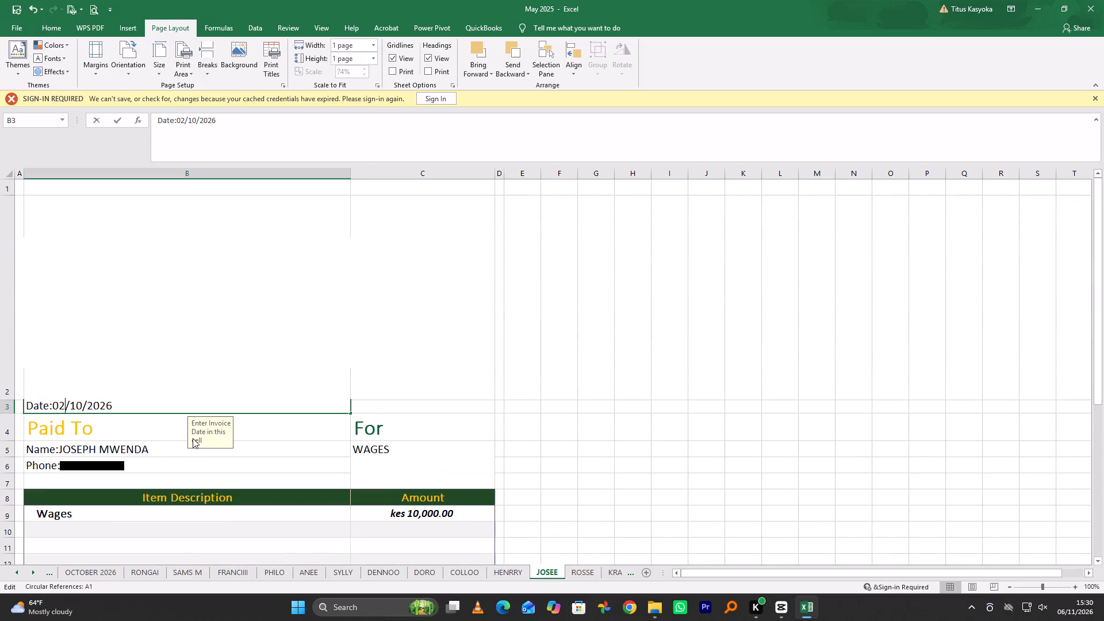
pyautogui.click(82, 405)
pyautogui.press('BackSpace')
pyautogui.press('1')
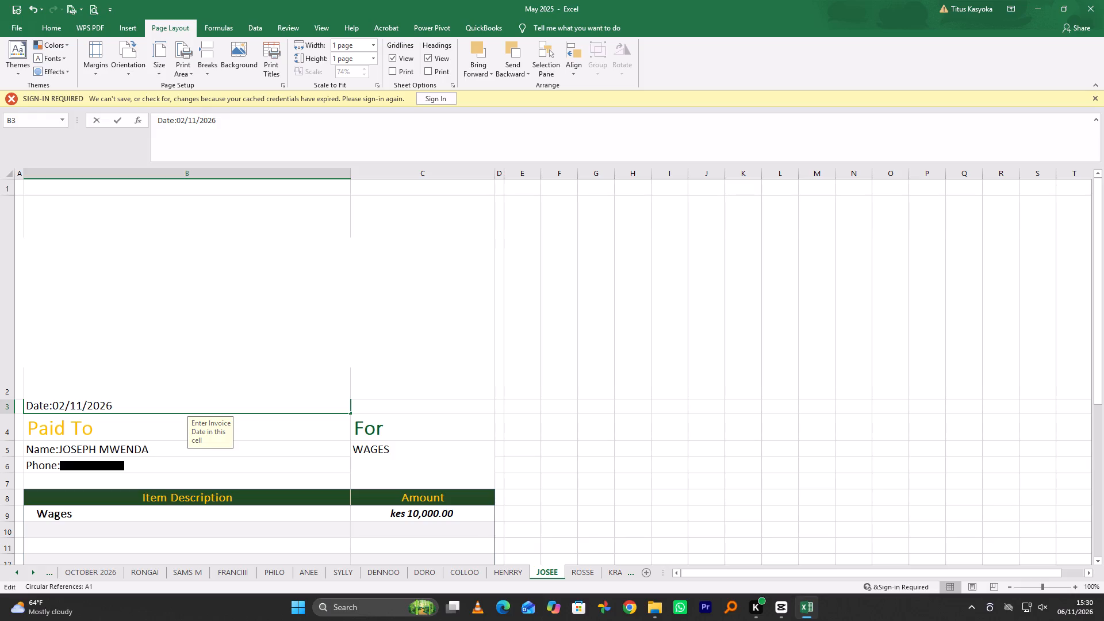
pyautogui.click(739, 522)
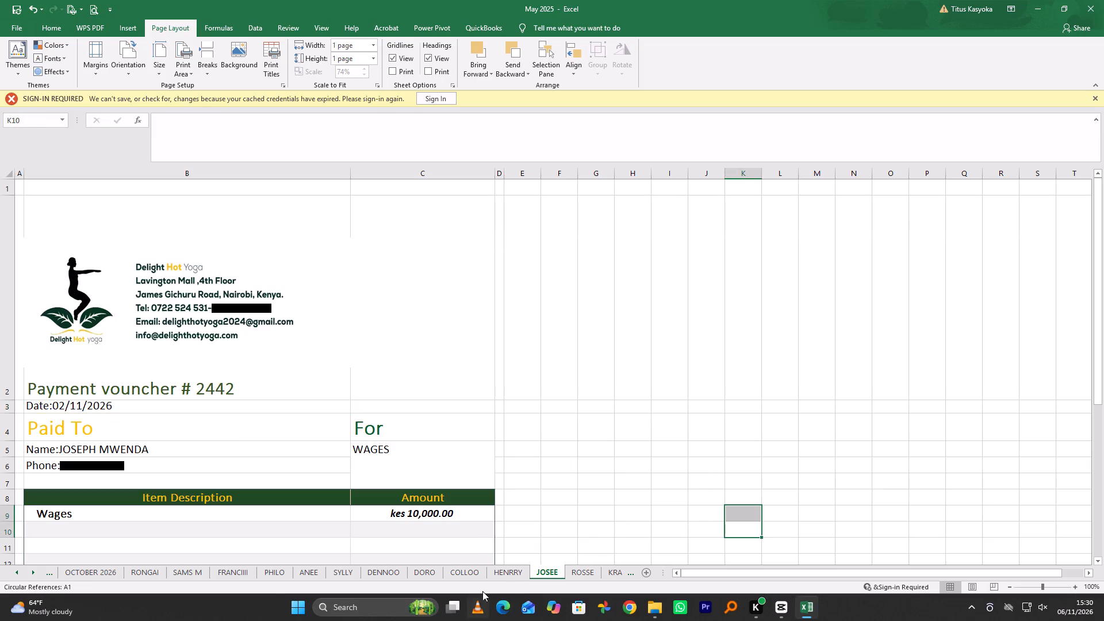
# Check the voucher number on the HENRRY sheet and set the payment voucher number on the JOSEE sheet to 2468.
pyautogui.click(509, 577)
pyautogui.scroll(6, 331, 351)
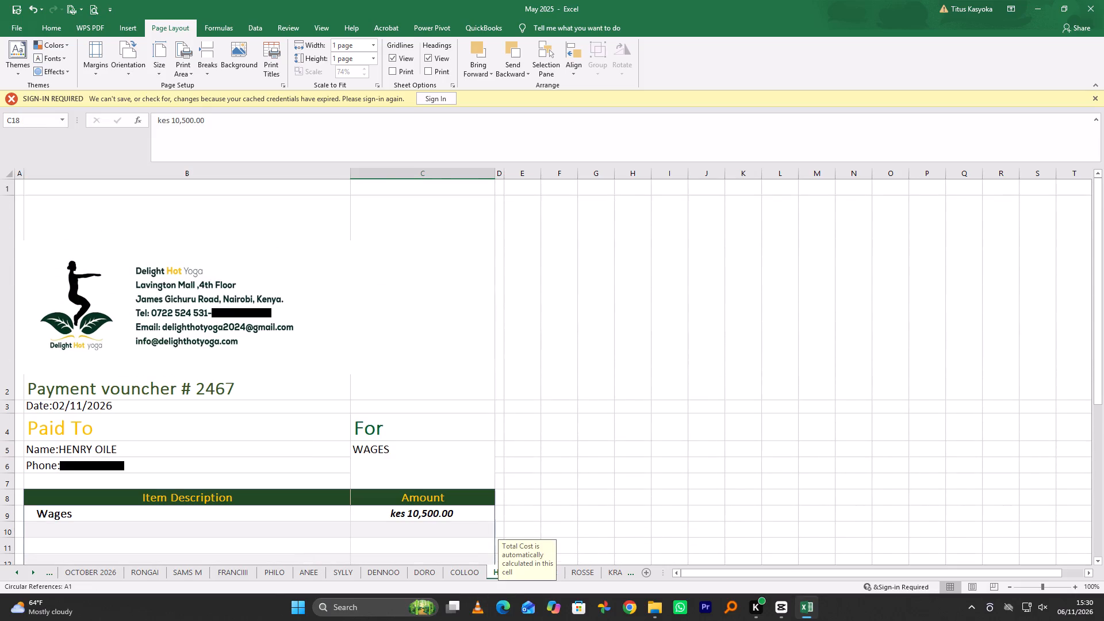
pyautogui.click(595, 491)
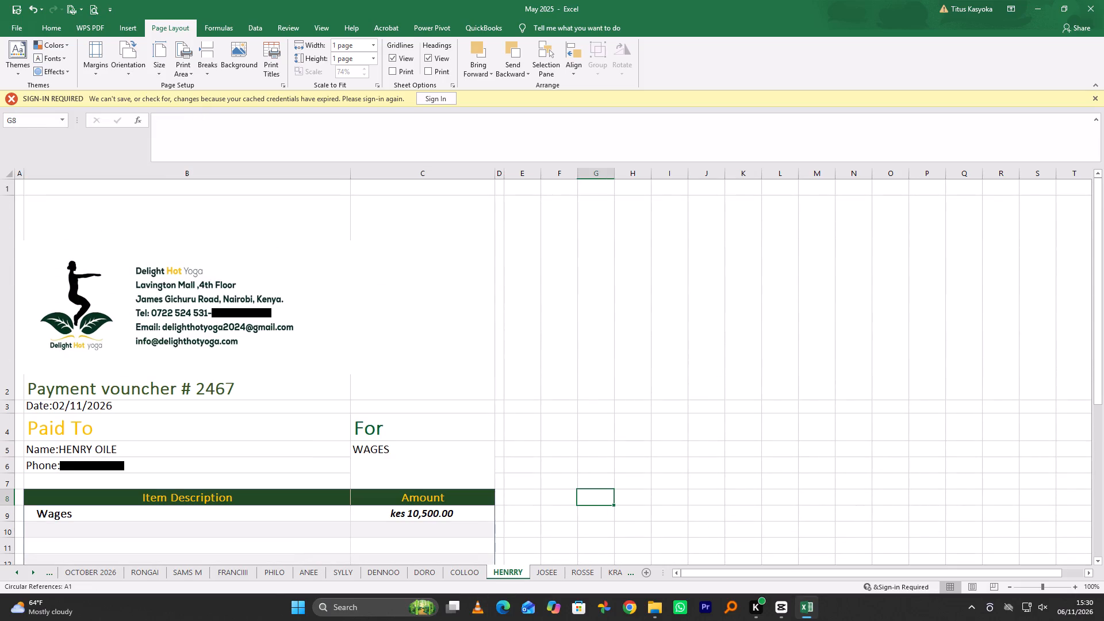
pyautogui.click(545, 570)
pyautogui.doubleClick(233, 388)
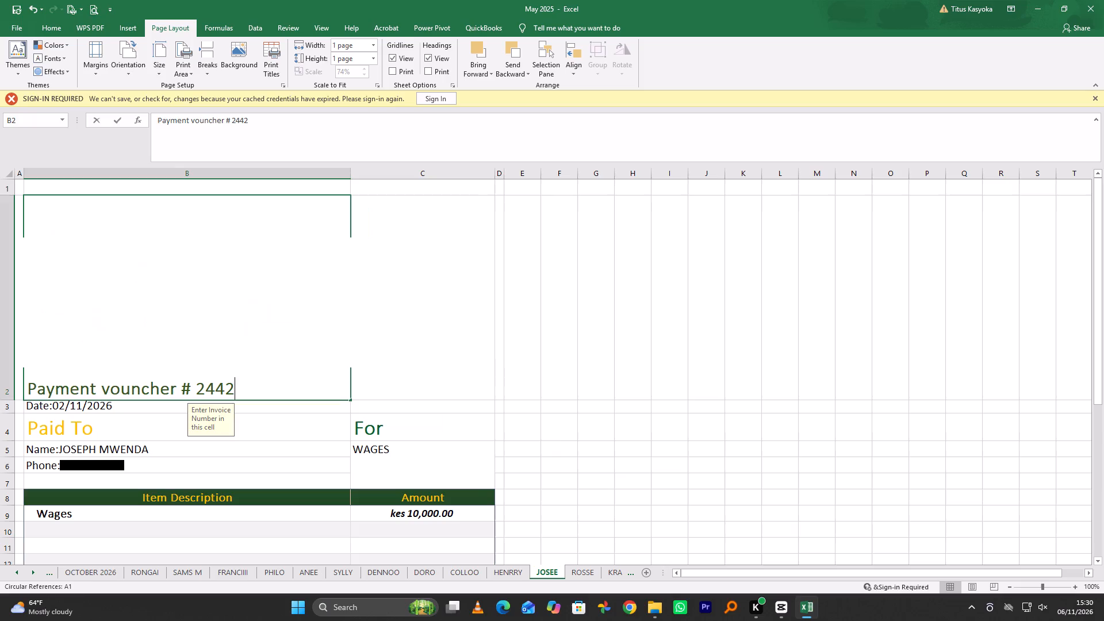
pyautogui.press('BackSpace')
pyautogui.press('BackSpace')
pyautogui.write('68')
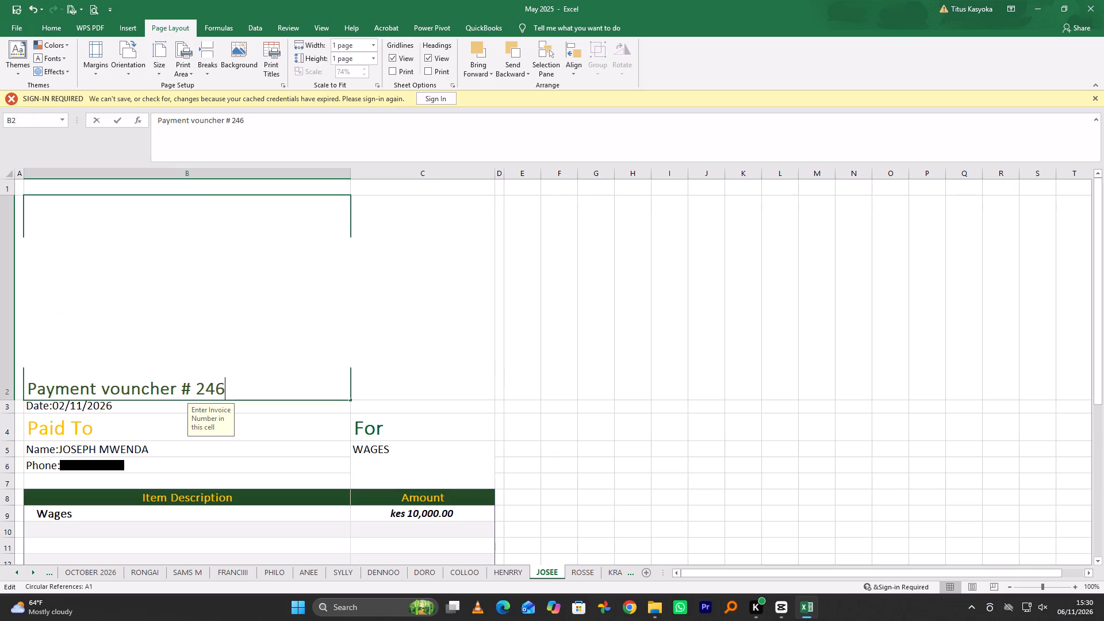
pyautogui.click(683, 469)
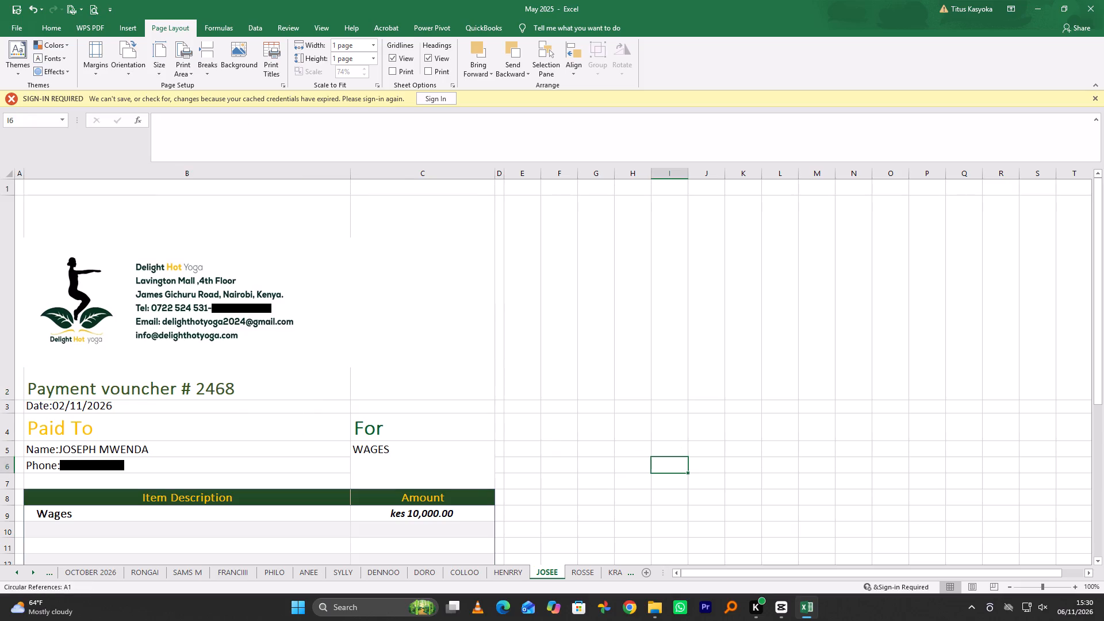
pyautogui.scroll(-1, 189, 471)
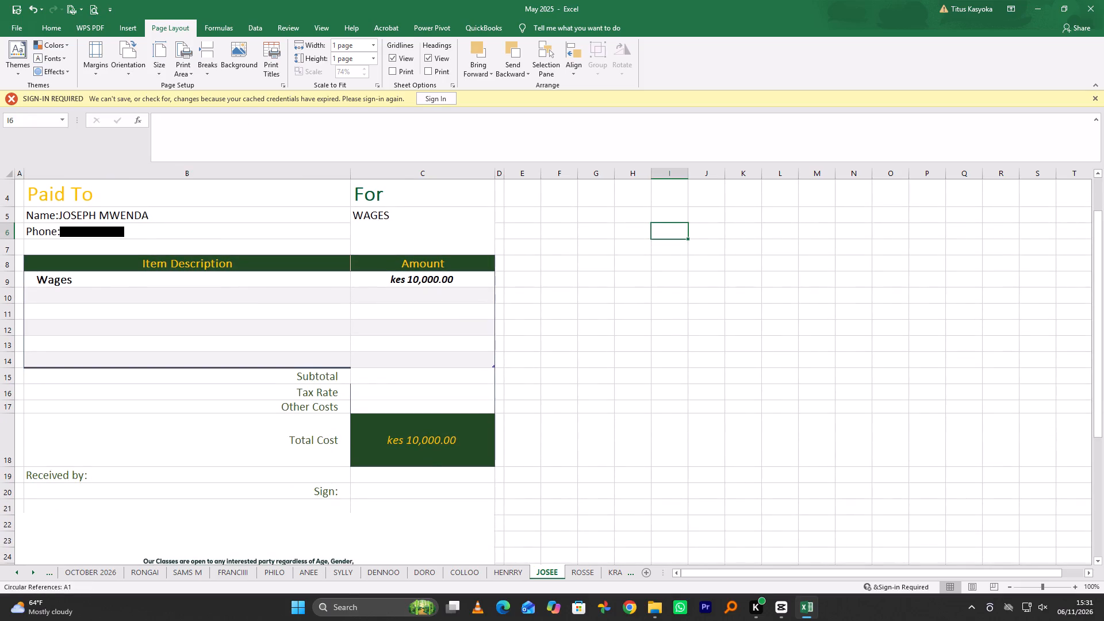
# Shrink the stretched header picture on the ROSSE sheet vertically and move it above the voucher number.
pyautogui.click(584, 575)
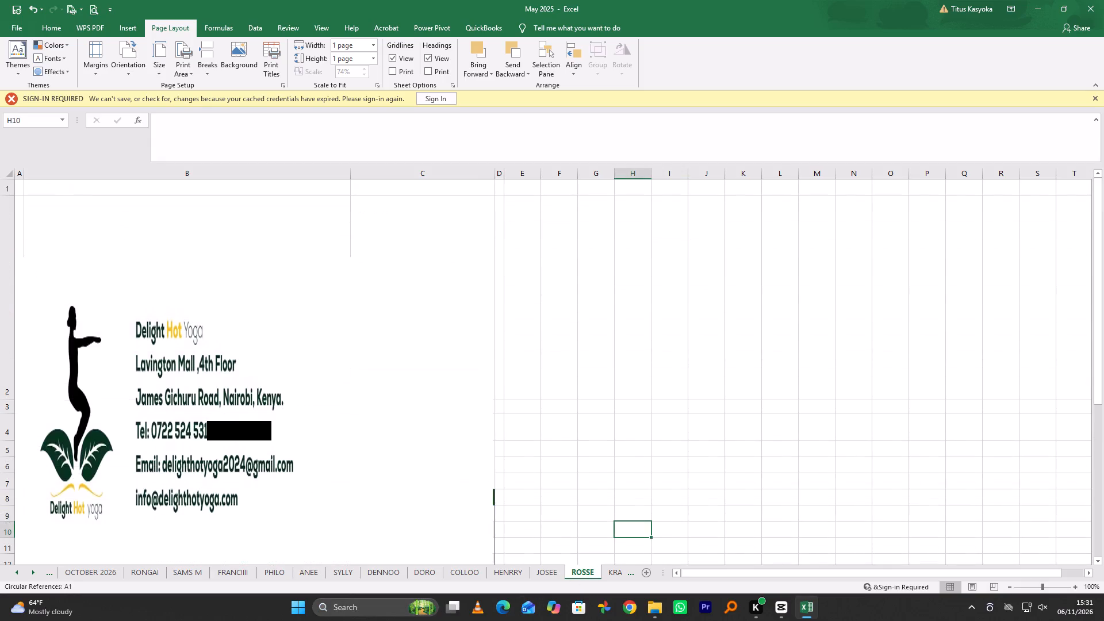
pyautogui.click(252, 507)
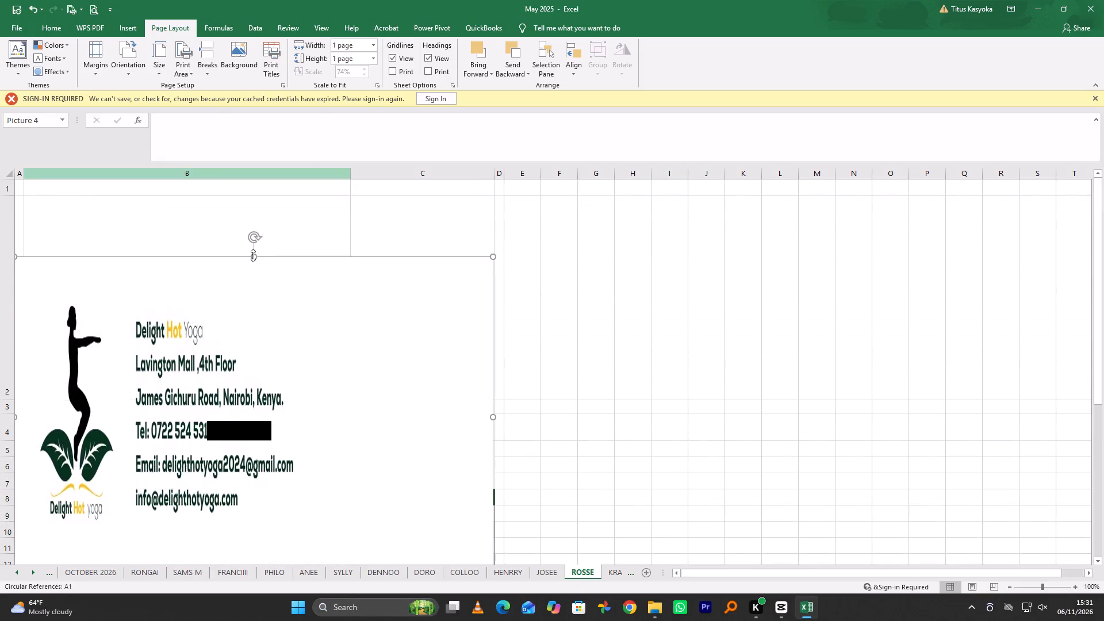
pyautogui.moveTo(253, 255); pyautogui.dragTo(242, 480)
pyautogui.moveTo(240, 531); pyautogui.dragTo(236, 327)
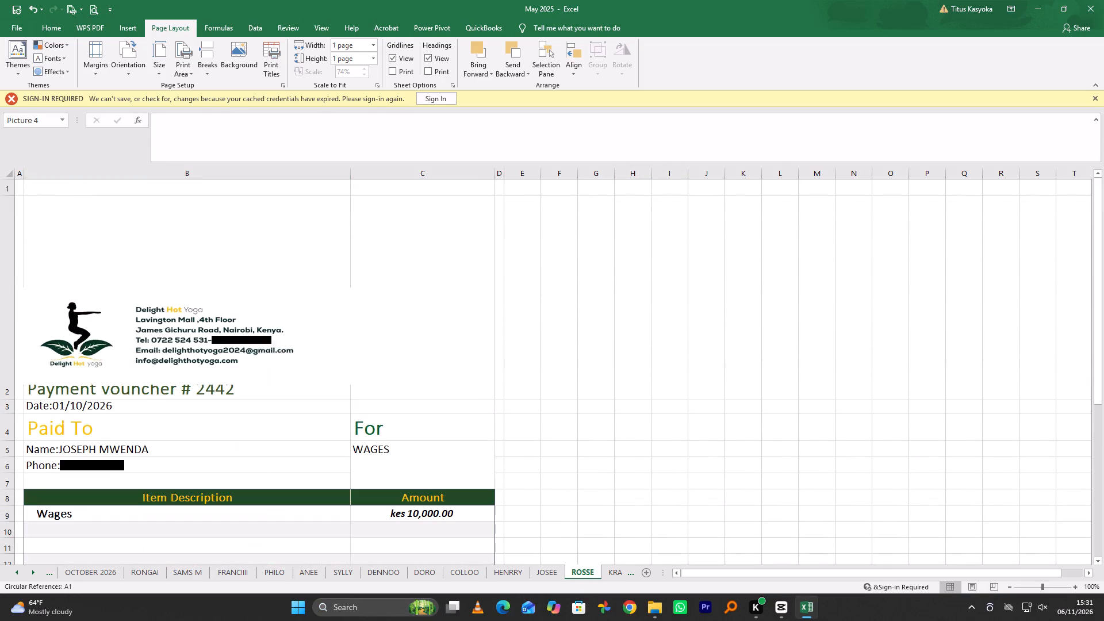
pyautogui.moveTo(236, 327); pyautogui.dragTo(236, 321)
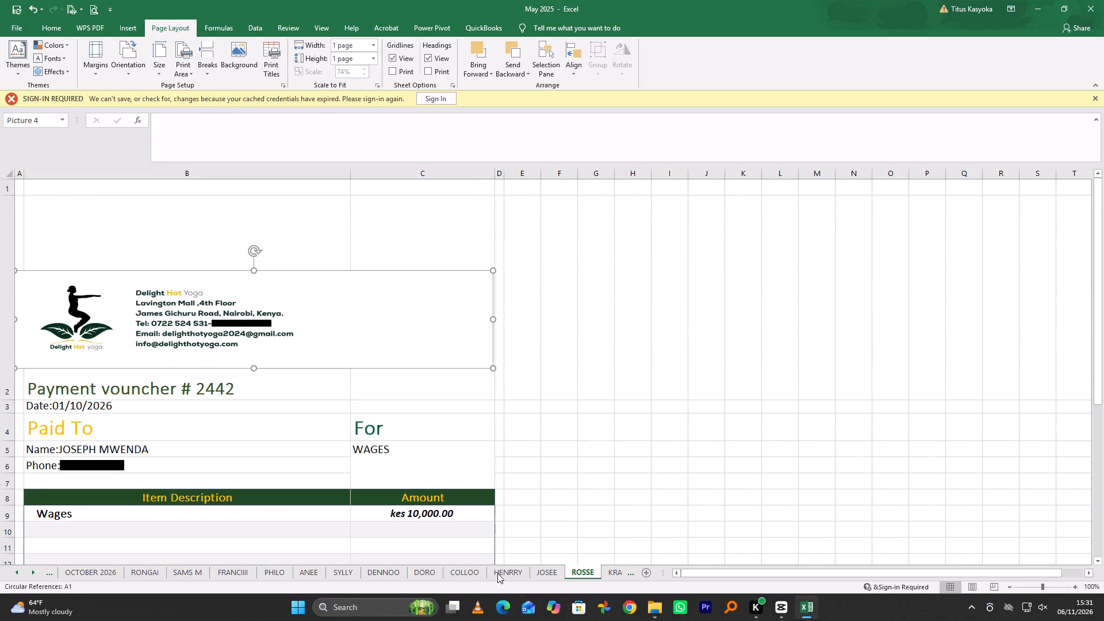
# Check the voucher number on the JOSEE sheet and set the payment voucher number on the ROSSE sheet to 2469.
pyautogui.click(541, 569)
pyautogui.scroll(5, 366, 367)
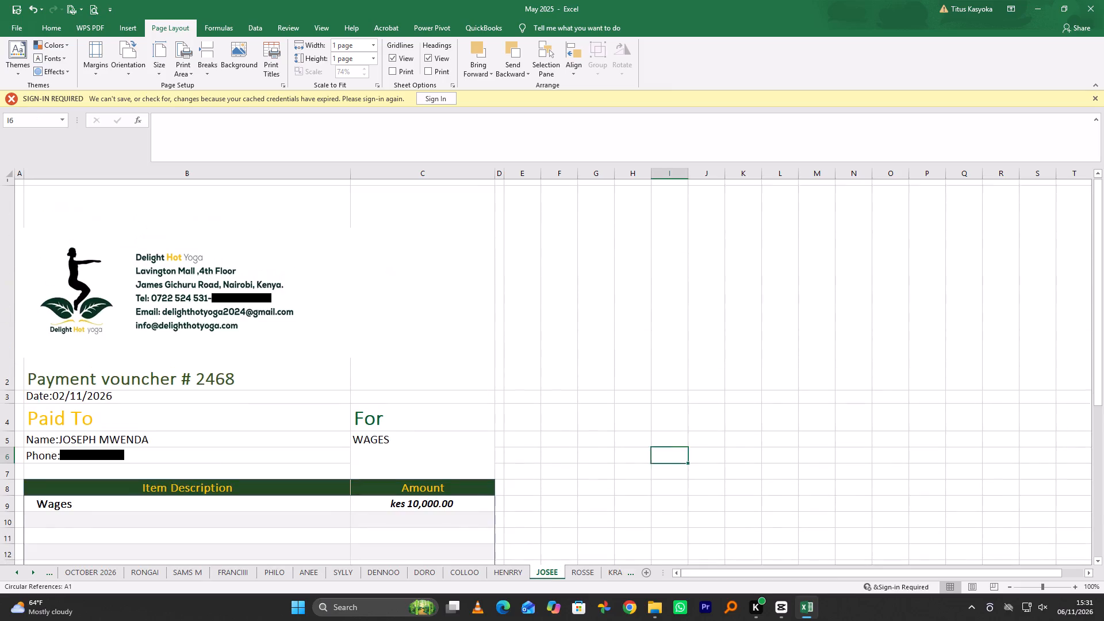
pyautogui.click(580, 575)
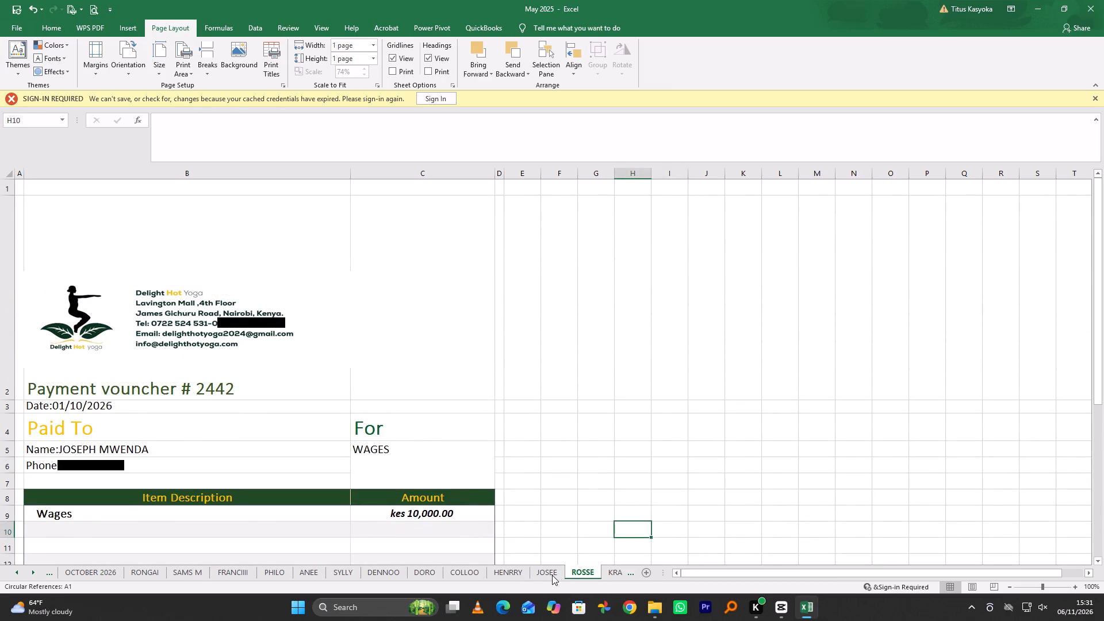
pyautogui.click(551, 575)
pyautogui.click(579, 570)
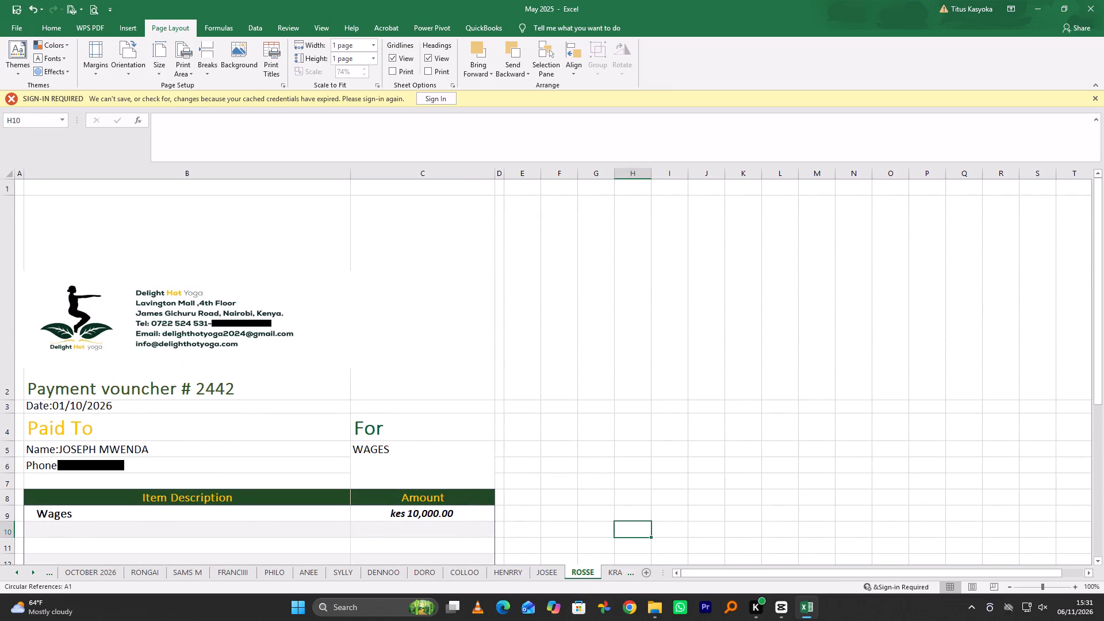
pyautogui.doubleClick(233, 388)
pyautogui.press('BackSpace')
pyautogui.press('BackSpace')
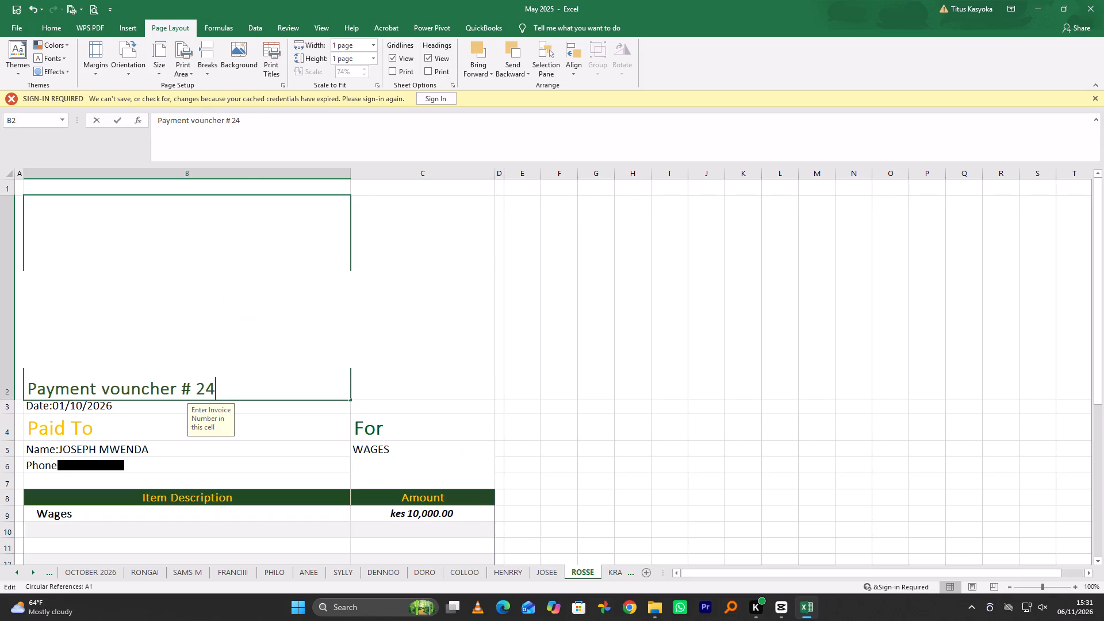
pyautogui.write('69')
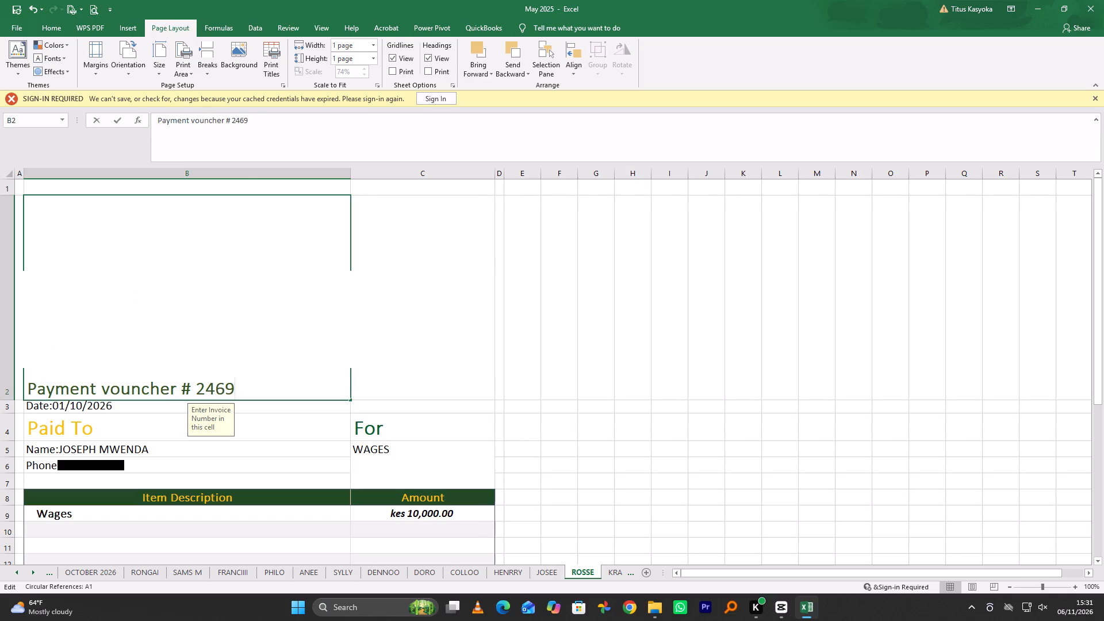
# Set the date on the ROSSE voucher to 02/11/2026.
pyautogui.doubleClick(63, 405)
pyautogui.press('BackSpace')
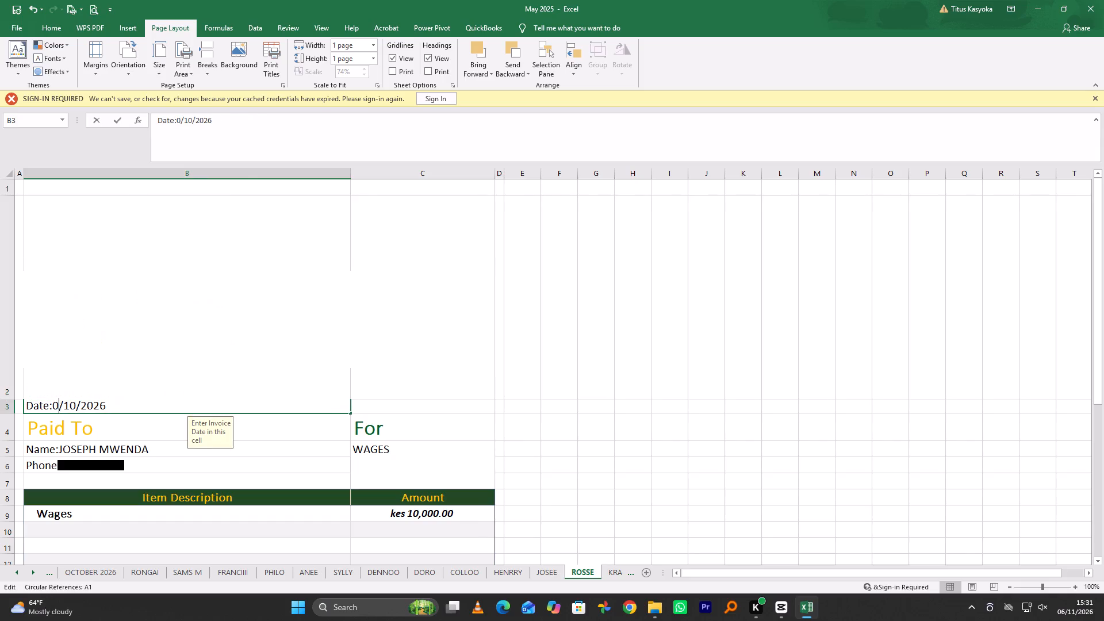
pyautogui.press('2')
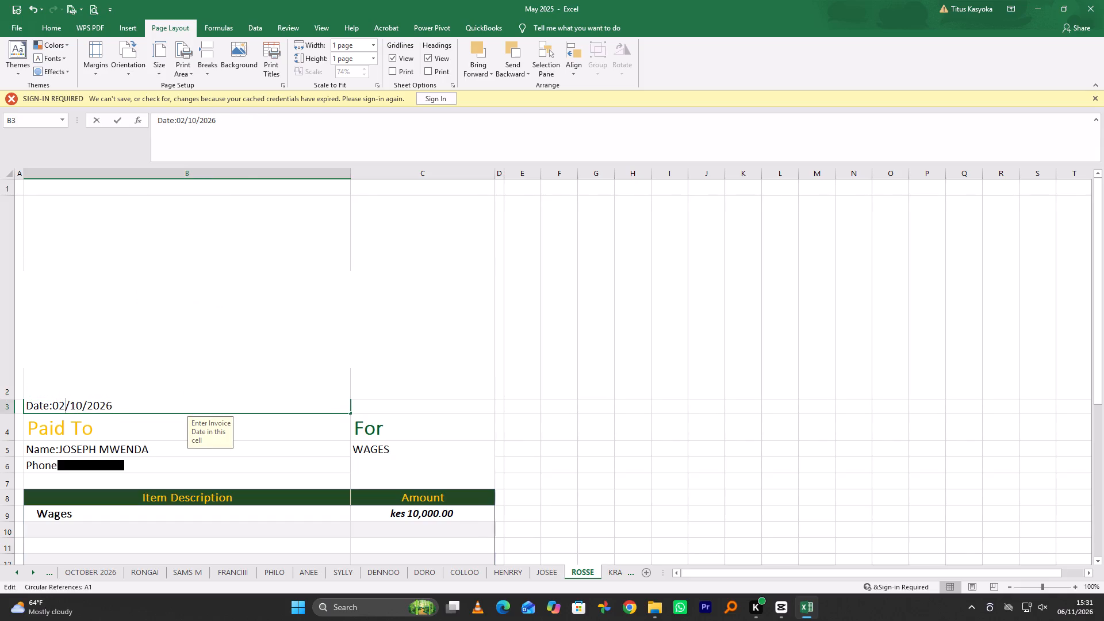
pyautogui.click(80, 407)
pyautogui.press('BackSpace')
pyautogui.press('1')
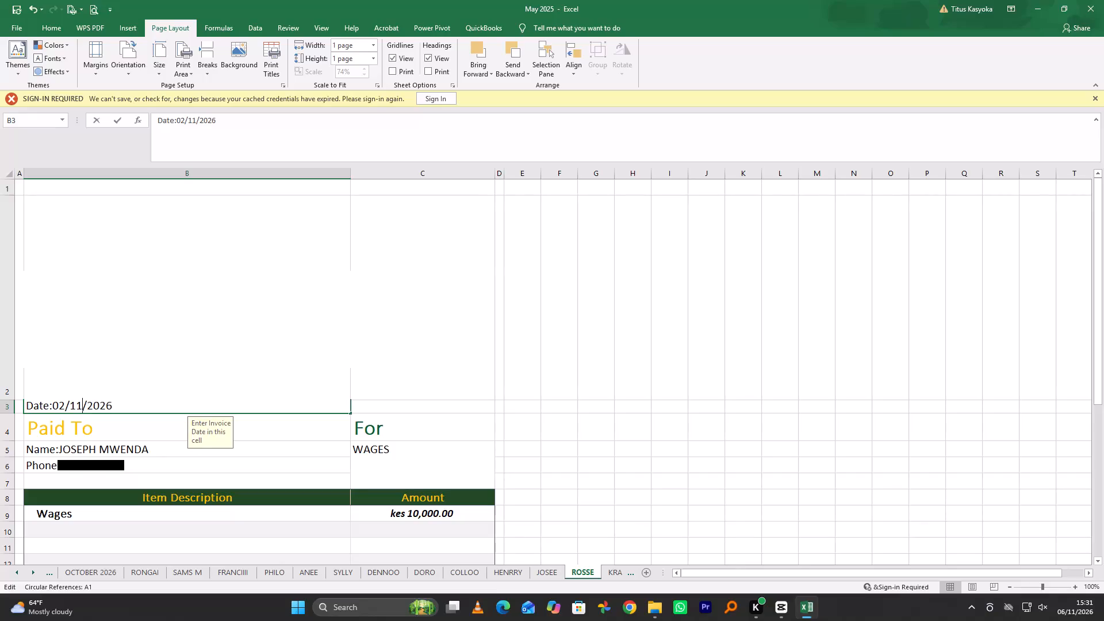
pyautogui.scroll(1, 423, 465)
pyautogui.click(597, 471)
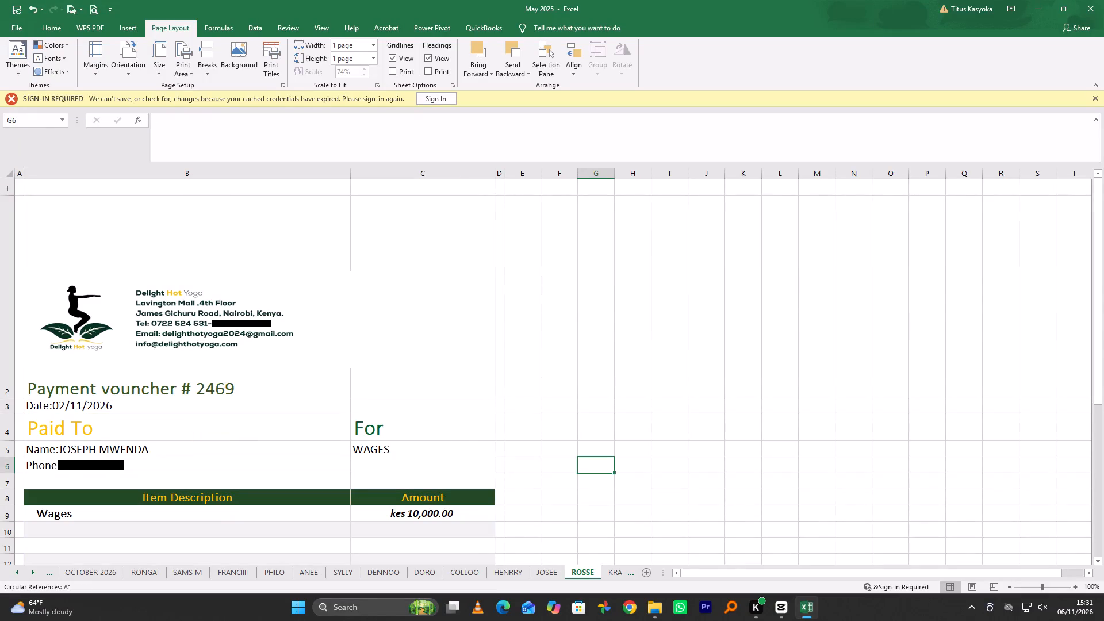
# Replace the payee name under Paid To on the ROSSE voucher with the correct payee's full name.
pyautogui.doubleClick(148, 448)
pyautogui.moveTo(149, 448); pyautogui.dragTo(56, 446)
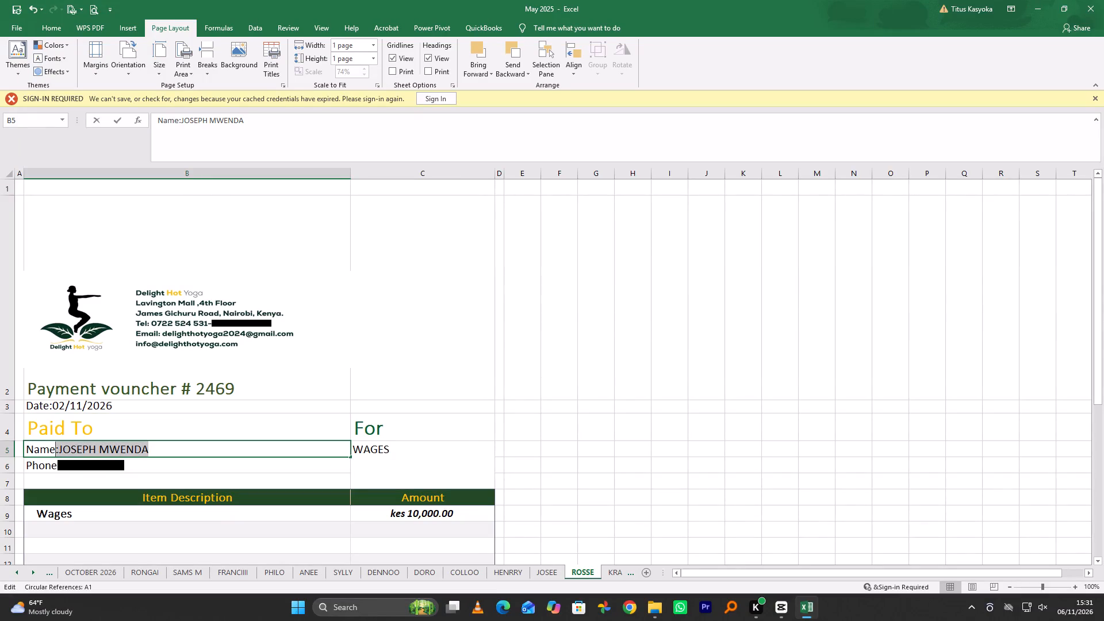
pyautogui.moveTo(56, 446); pyautogui.dragTo(58, 446)
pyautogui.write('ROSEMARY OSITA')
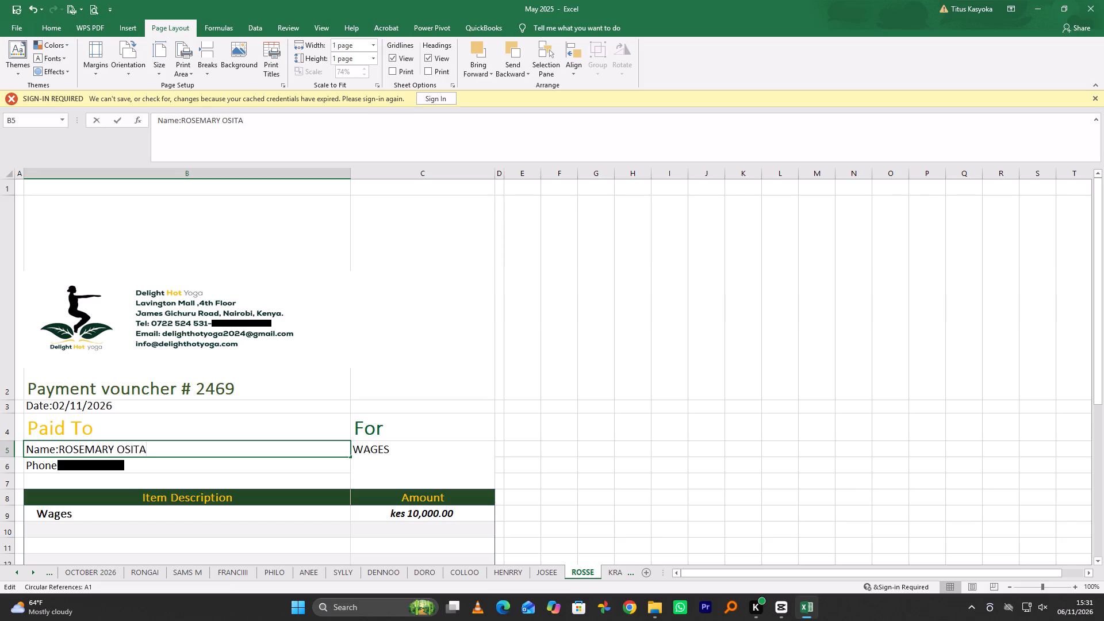
# Replace the phone number on the ROSSE voucher with the new payee's phone number.
pyautogui.doubleClick(131, 464)
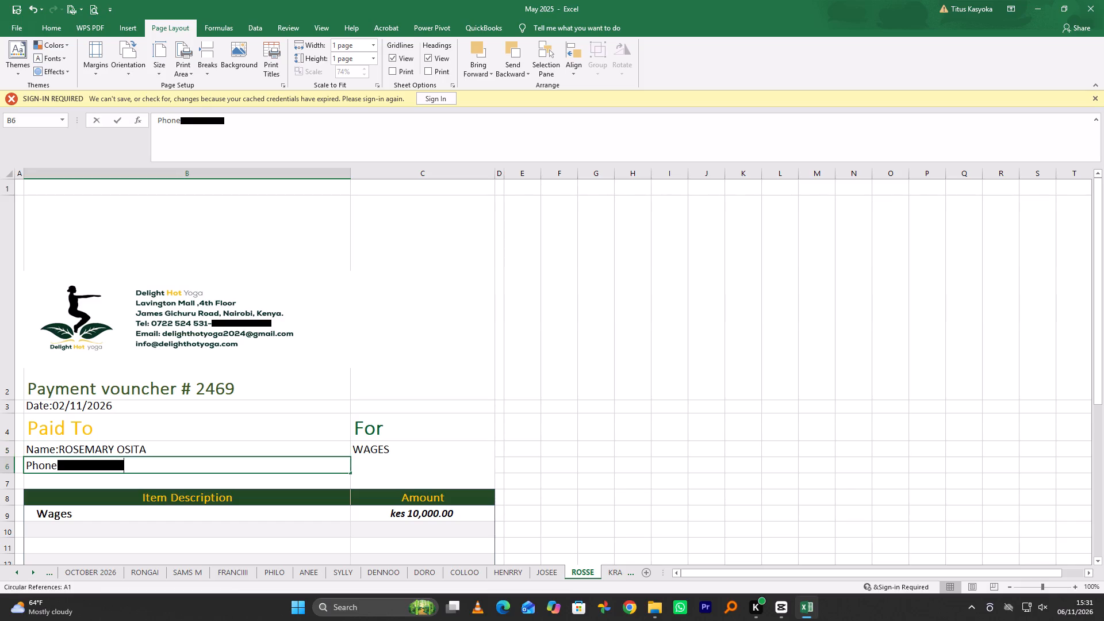
pyautogui.moveTo(131, 464); pyautogui.dragTo(75, 468)
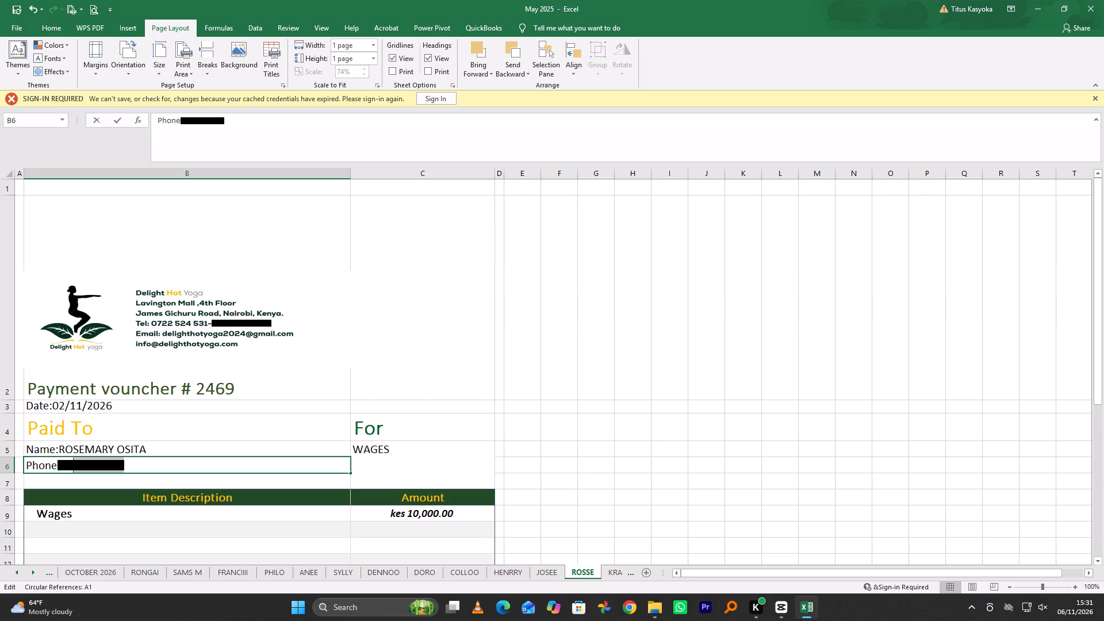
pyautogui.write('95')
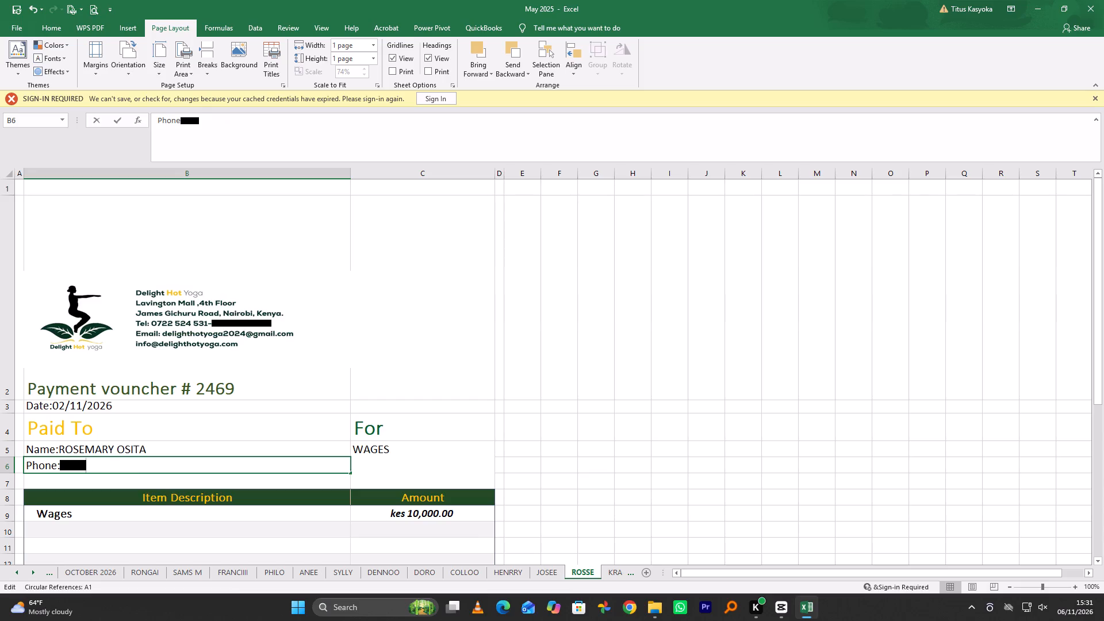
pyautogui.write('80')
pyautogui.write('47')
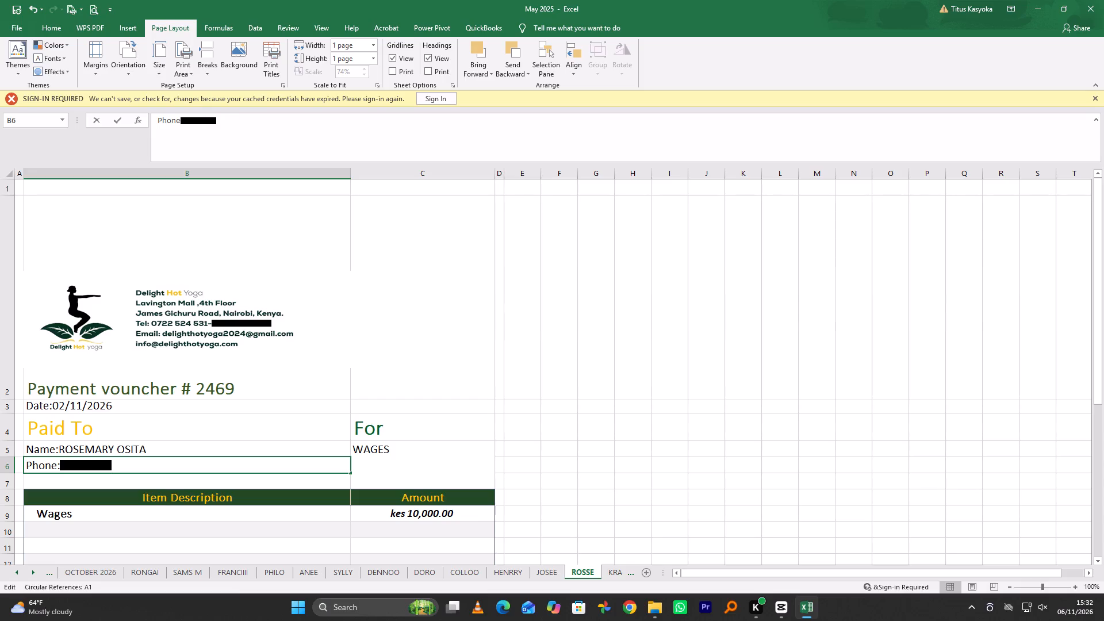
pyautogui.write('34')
# Set the Wages amount on the ROSSE voucher to kes 8,065.00.
pyautogui.scroll(-1, 399, 531)
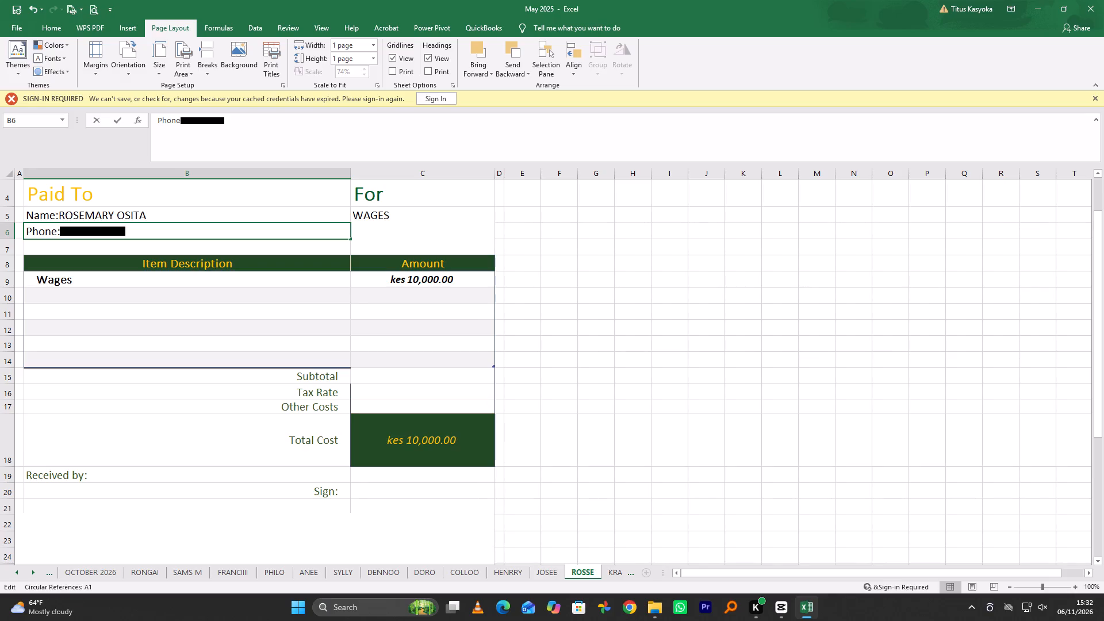
pyautogui.doubleClick(440, 281)
pyautogui.moveTo(440, 281); pyautogui.dragTo(439, 281)
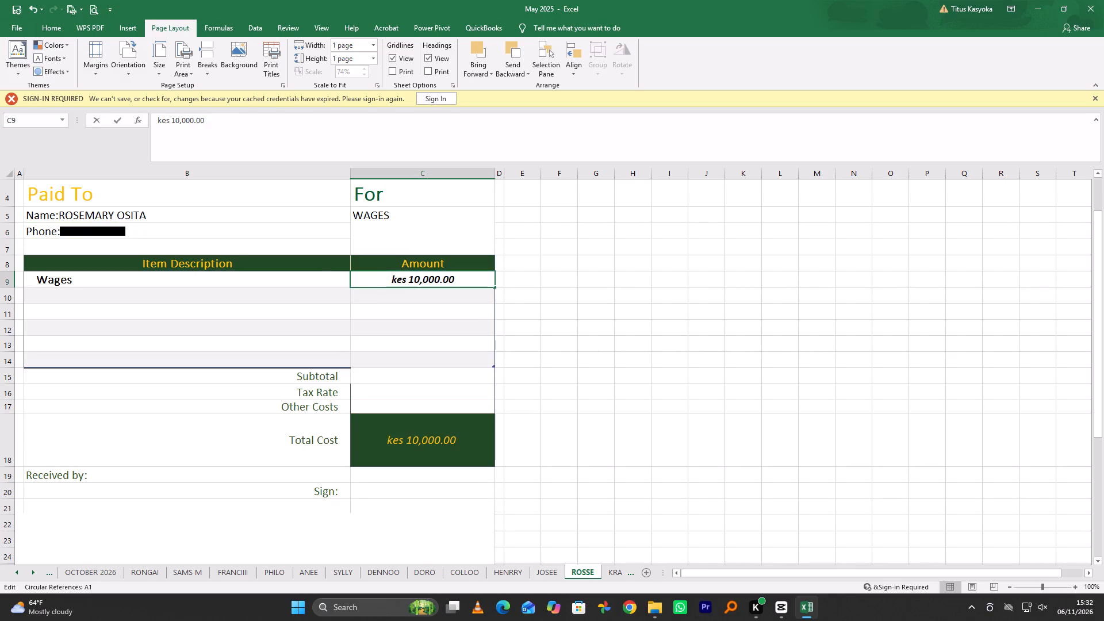
pyautogui.moveTo(439, 281); pyautogui.dragTo(411, 284)
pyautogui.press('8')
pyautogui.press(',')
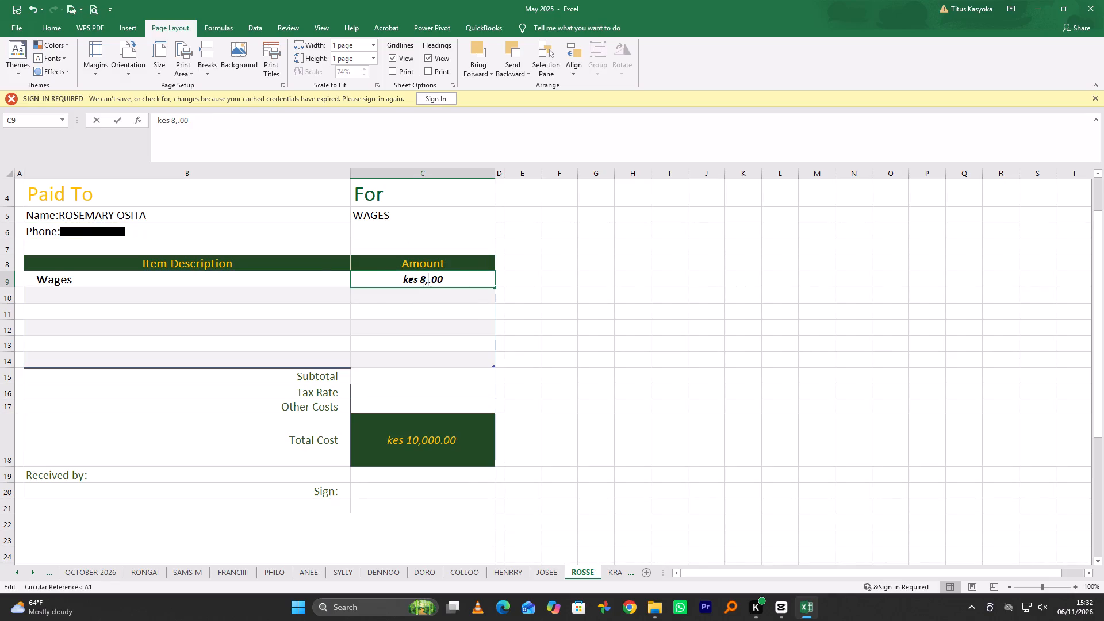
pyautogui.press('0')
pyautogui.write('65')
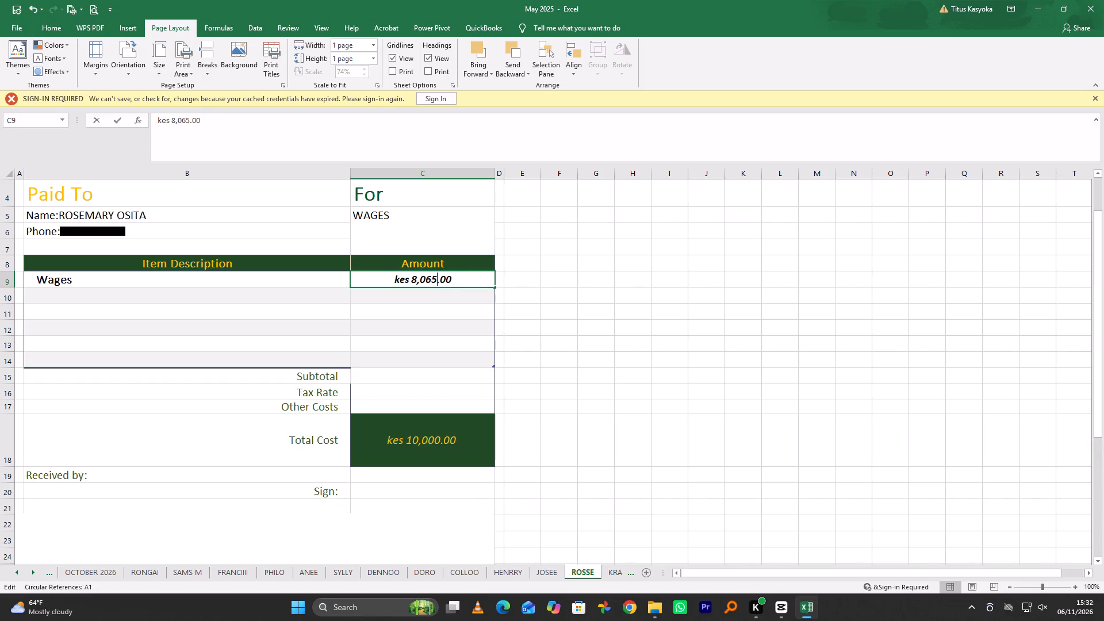
# Copy the Wages amount kes 8,065.00 into the Total Cost cell of the ROSSE voucher.
pyautogui.moveTo(461, 279); pyautogui.dragTo(368, 278)
pyautogui.hotkey('ctrl', 'c')
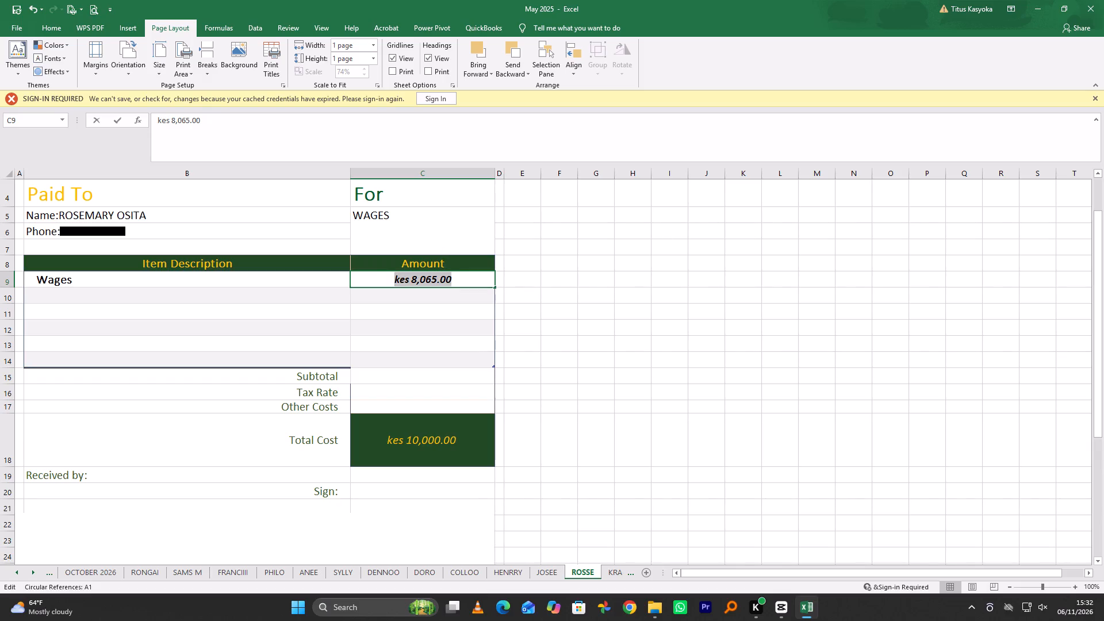
pyautogui.click(420, 442)
pyautogui.hotkey('ctrl', 'v')
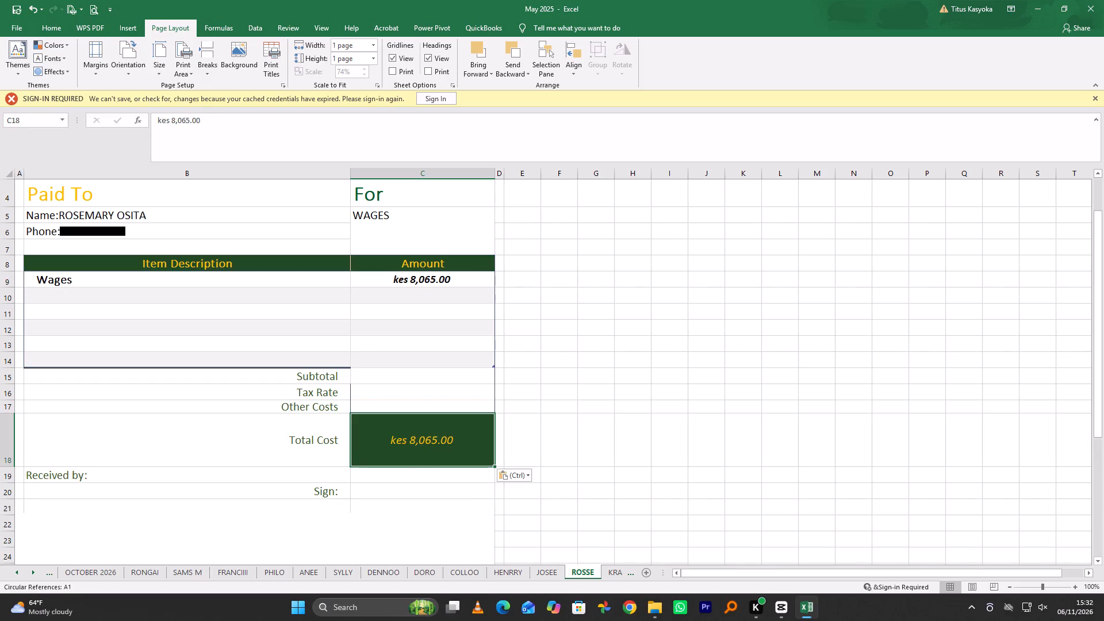
pyautogui.click(588, 441)
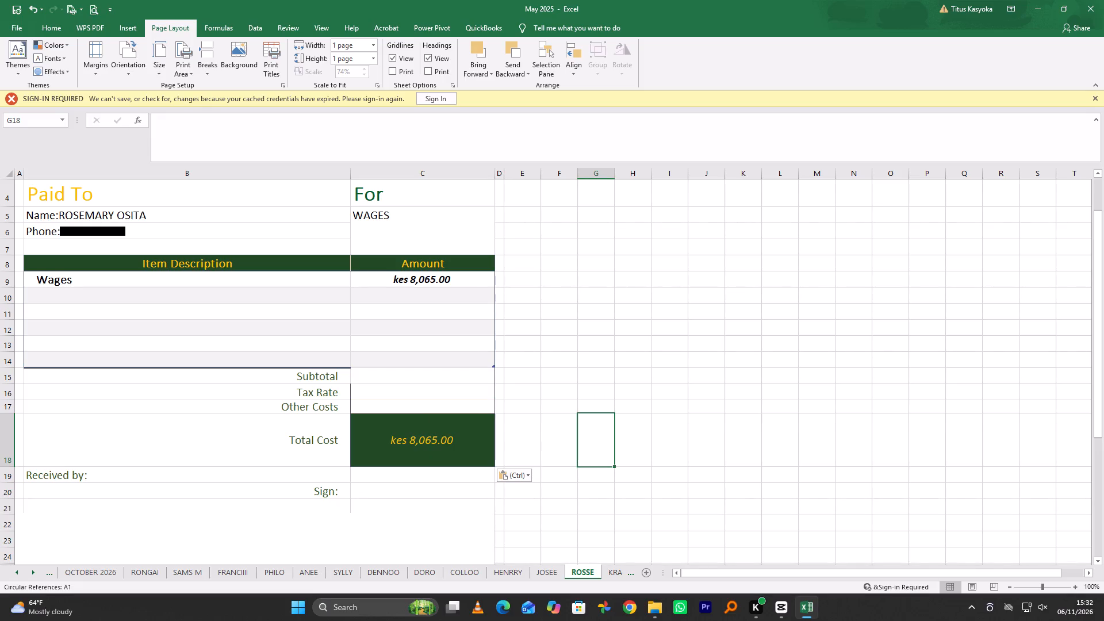
# Reduce the height of the footer picture on the ROSSE sheet so its bottom edge sits at row 29.
pyautogui.scroll(-2, 405, 475)
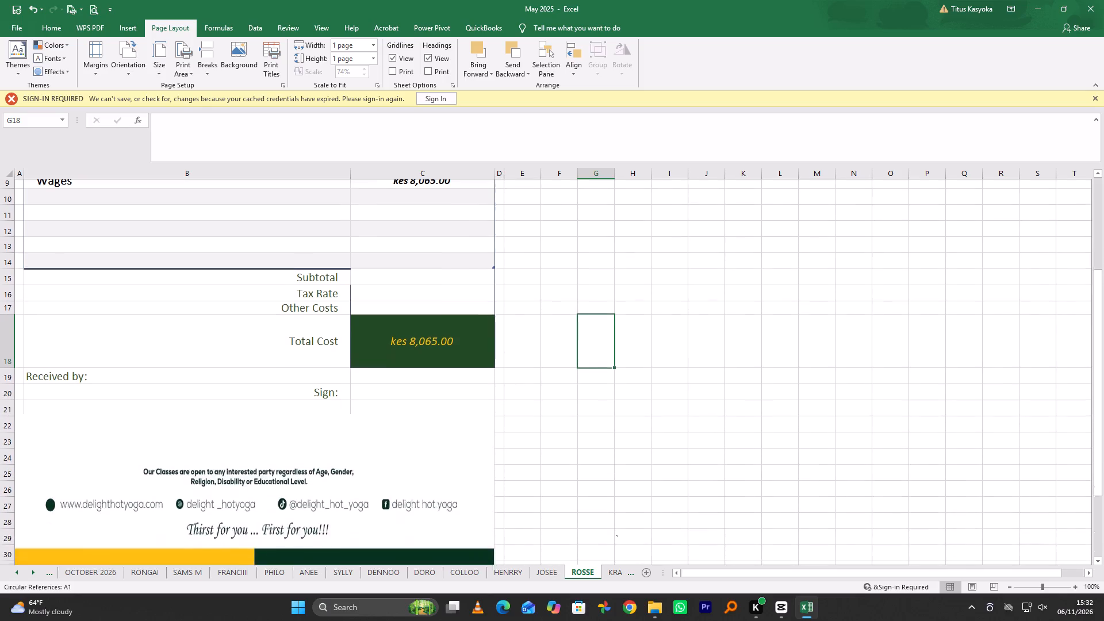
pyautogui.scroll(-2, 404, 470)
pyautogui.click(334, 394)
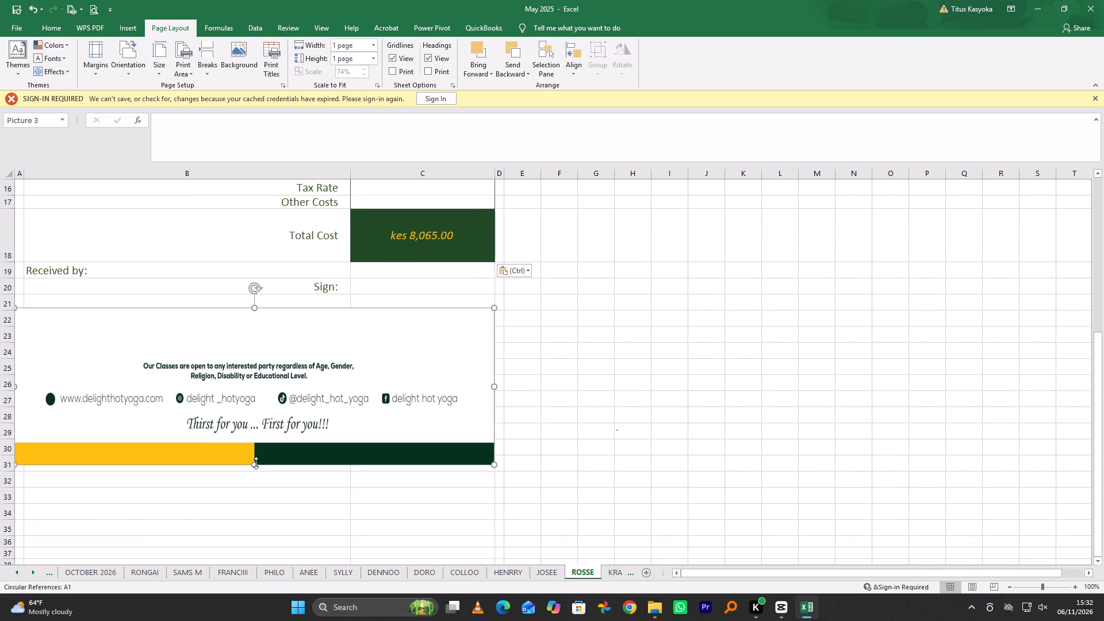
pyautogui.moveTo(255, 465); pyautogui.dragTo(250, 439)
pyautogui.click(751, 481)
pyautogui.scroll(3, 528, 440)
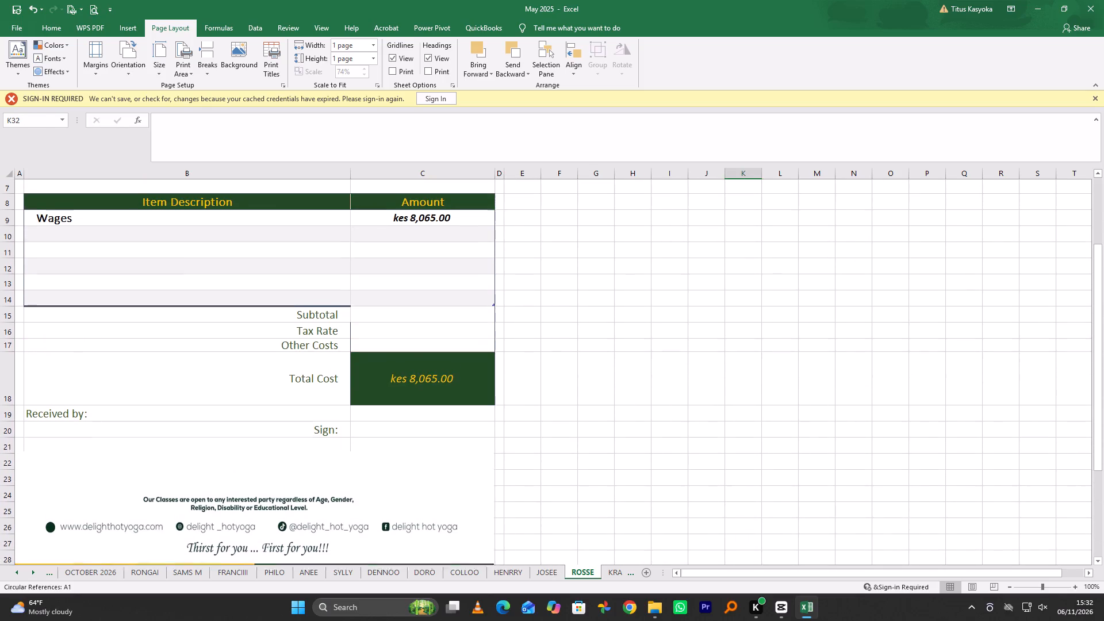
pyautogui.scroll(2, 528, 440)
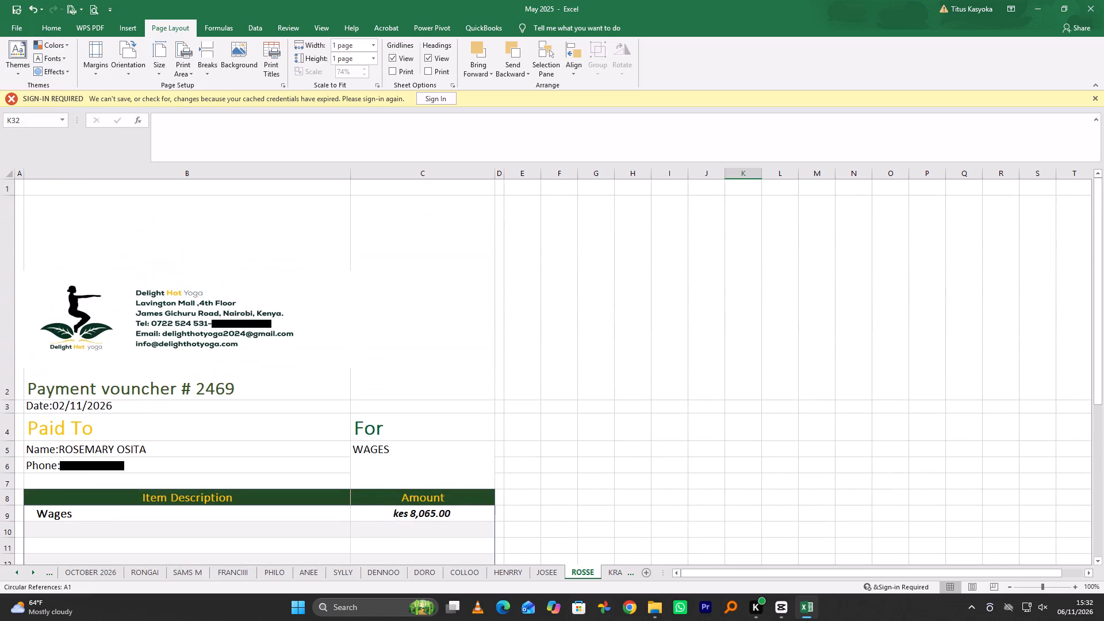
pyautogui.scroll(4, 528, 440)
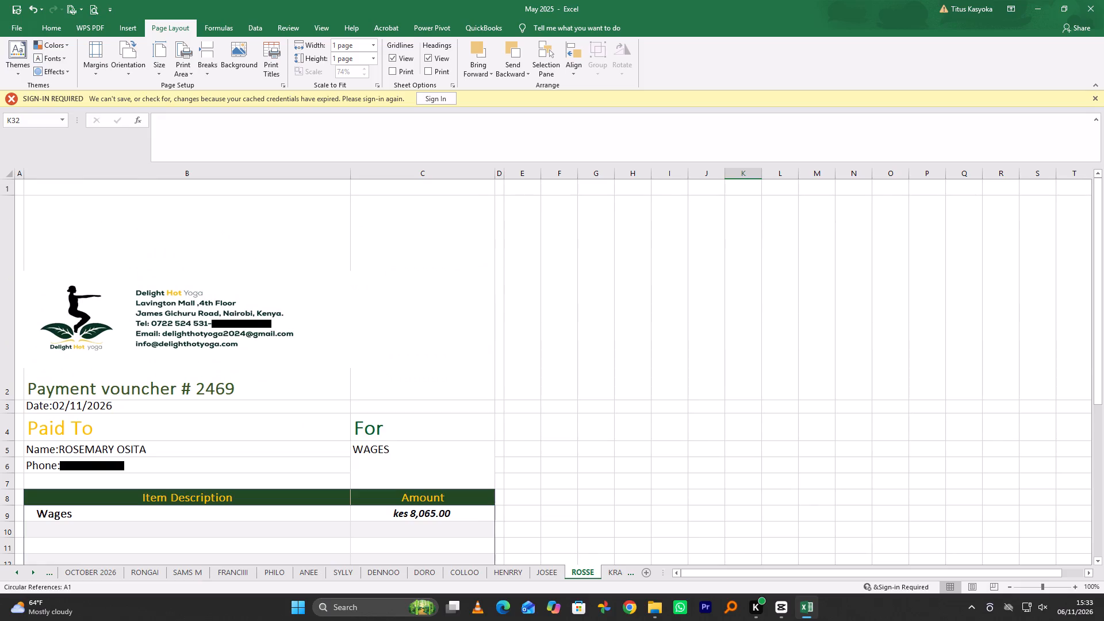
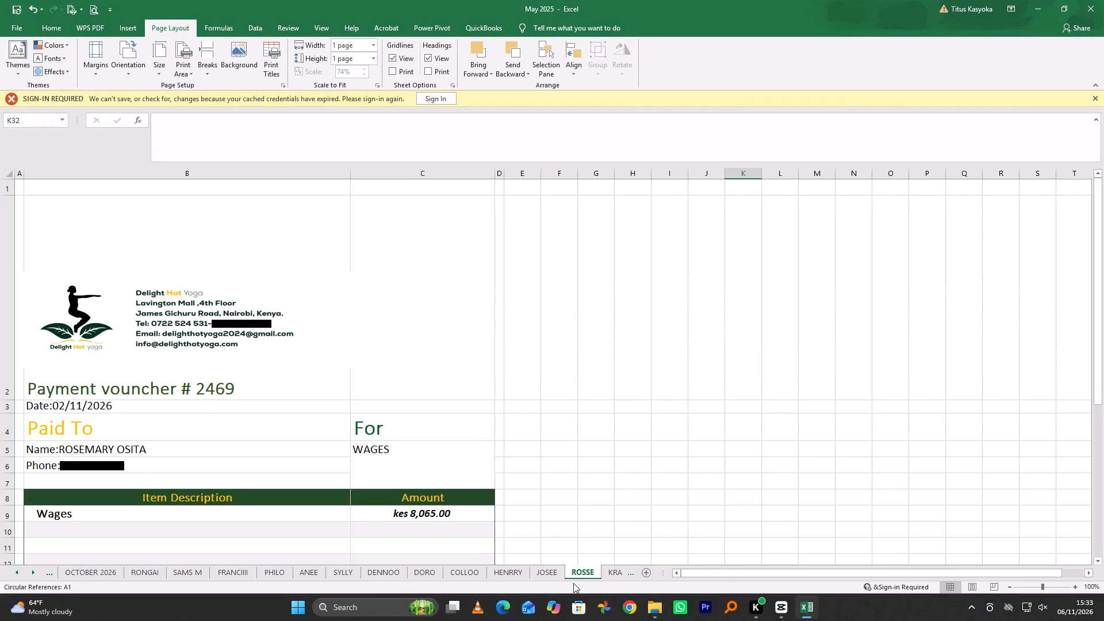
# Shrink the stretched header picture on the KRA NOVEMBER 2026 sheet and reposition it just above the voucher number.
pyautogui.click(617, 572)
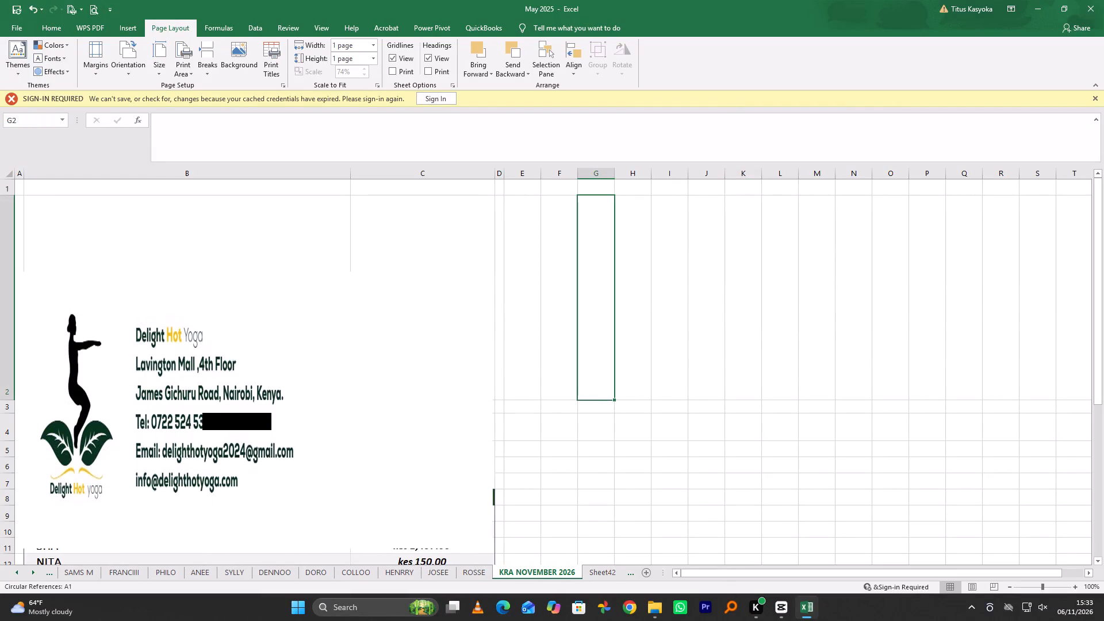
pyautogui.scroll(-1, 579, 503)
pyautogui.scroll(2, 454, 326)
pyautogui.click(322, 408)
pyautogui.moveTo(253, 273); pyautogui.dragTo(246, 459)
pyautogui.moveTo(245, 524); pyautogui.dragTo(251, 473)
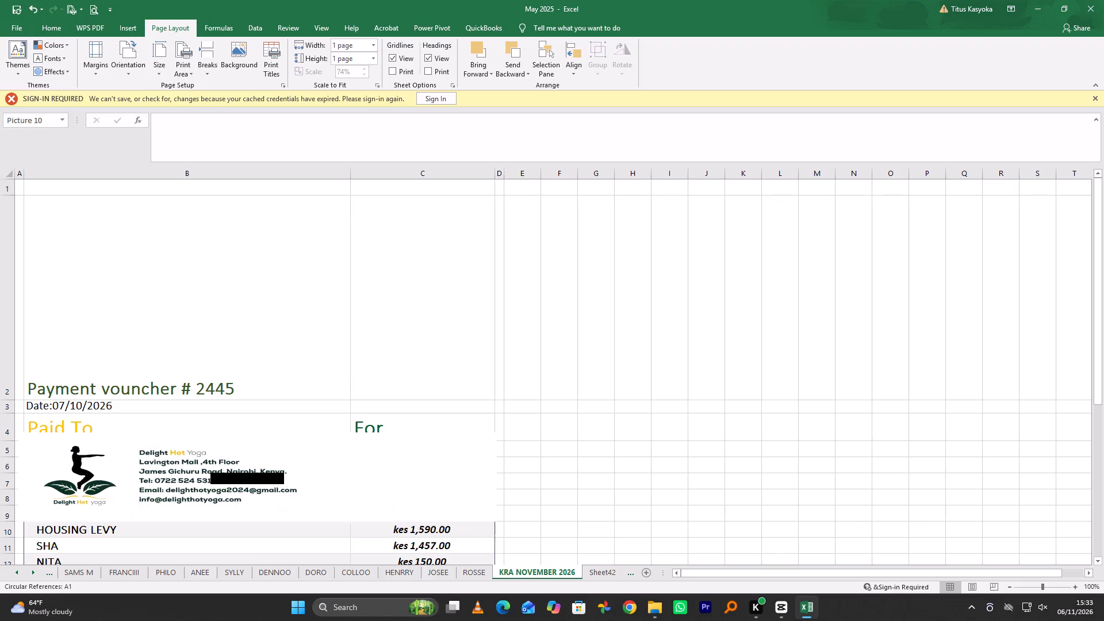
pyautogui.moveTo(251, 473); pyautogui.dragTo(255, 353)
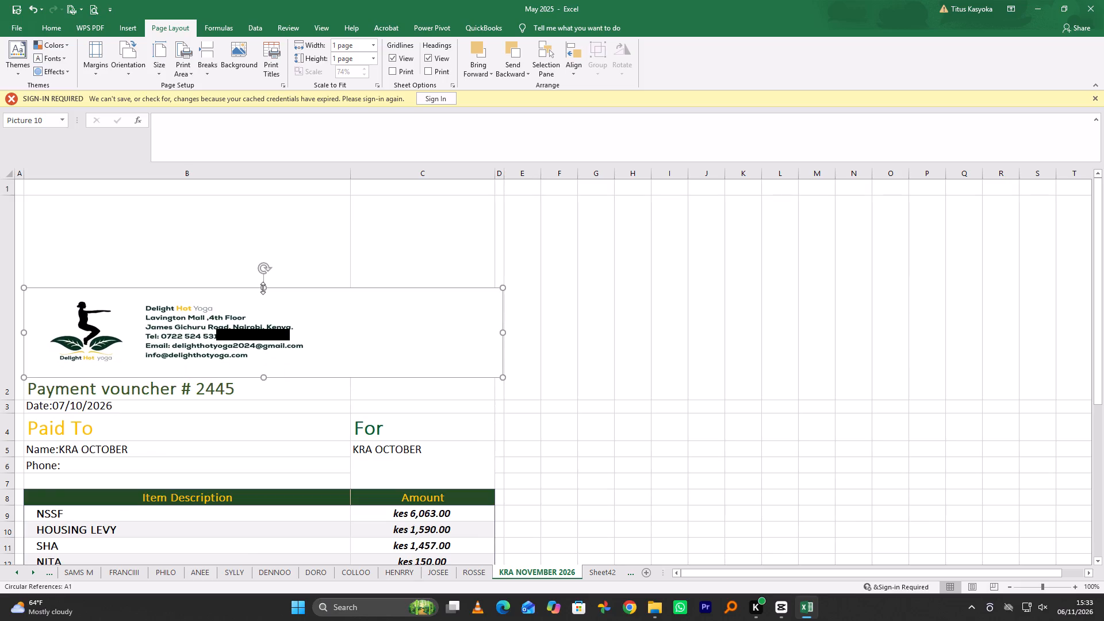
pyautogui.moveTo(263, 288); pyautogui.dragTo(273, 255)
# Reduce the height of the footer picture on the KRA NOVEMBER 2026 sheet so its bottom edge sits at row 28.
pyautogui.scroll(-1, 252, 421)
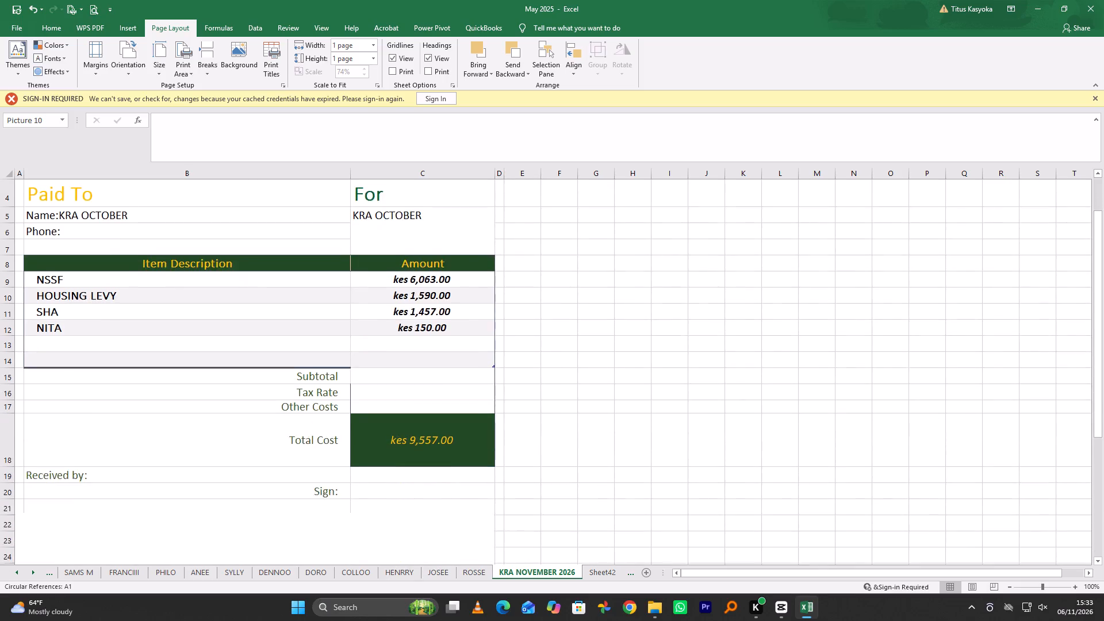
pyautogui.scroll(-3, 259, 455)
pyautogui.click(267, 442)
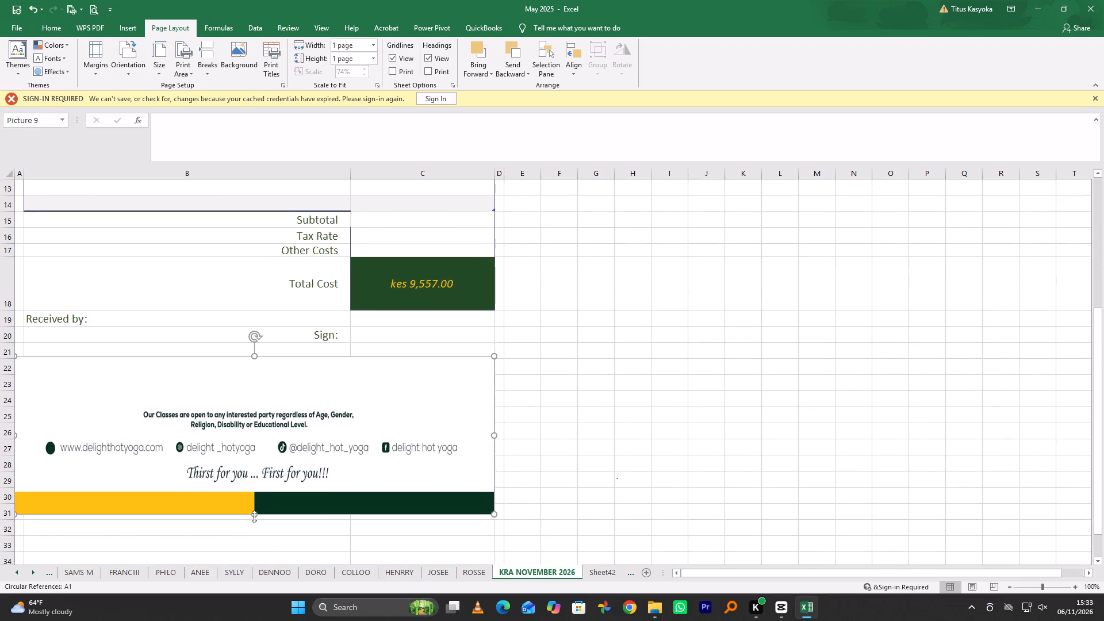
pyautogui.moveTo(254, 516); pyautogui.dragTo(257, 470)
pyautogui.click(625, 458)
# Change the payee name on the KRA voucher to KRA NOVEMBER 2026.
pyautogui.scroll(4, 350, 409)
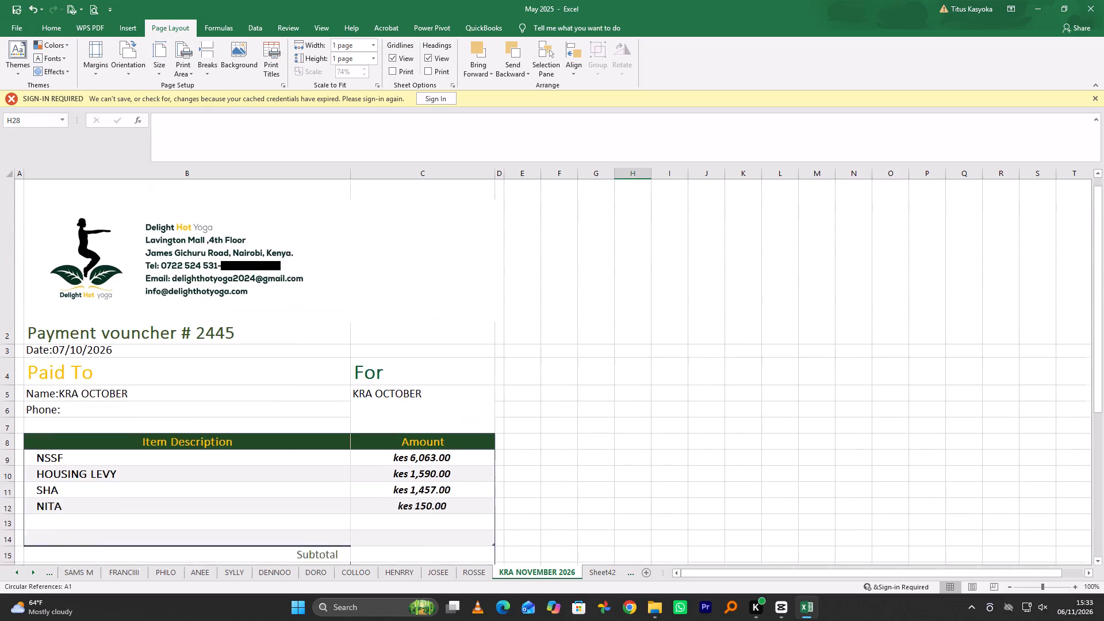
pyautogui.scroll(1, 350, 409)
pyautogui.scroll(-1, 390, 443)
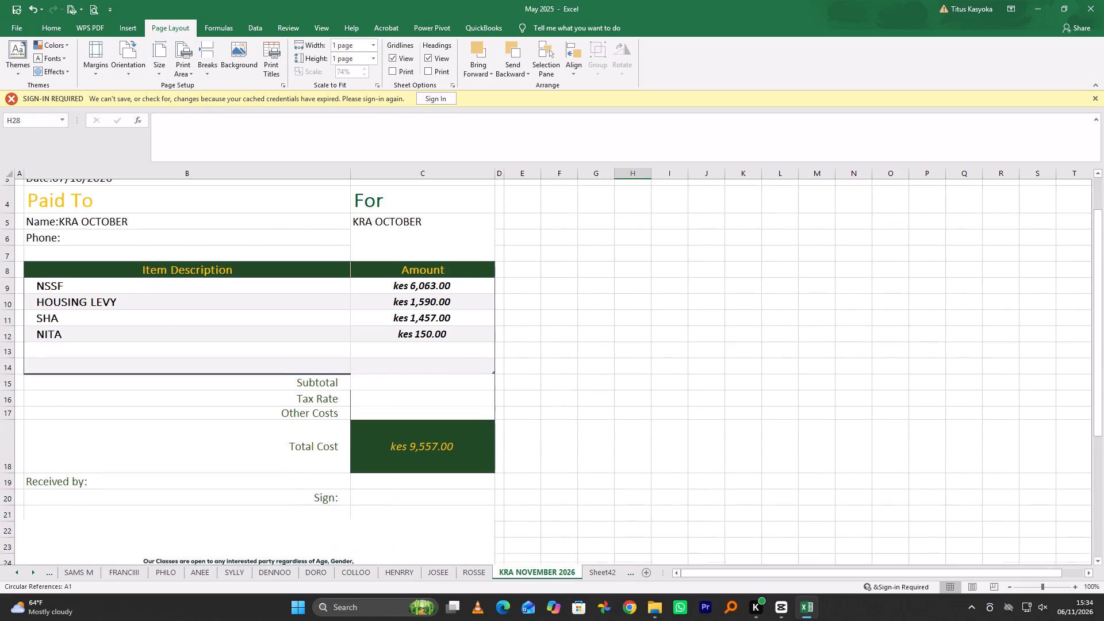
pyautogui.scroll(1, 217, 415)
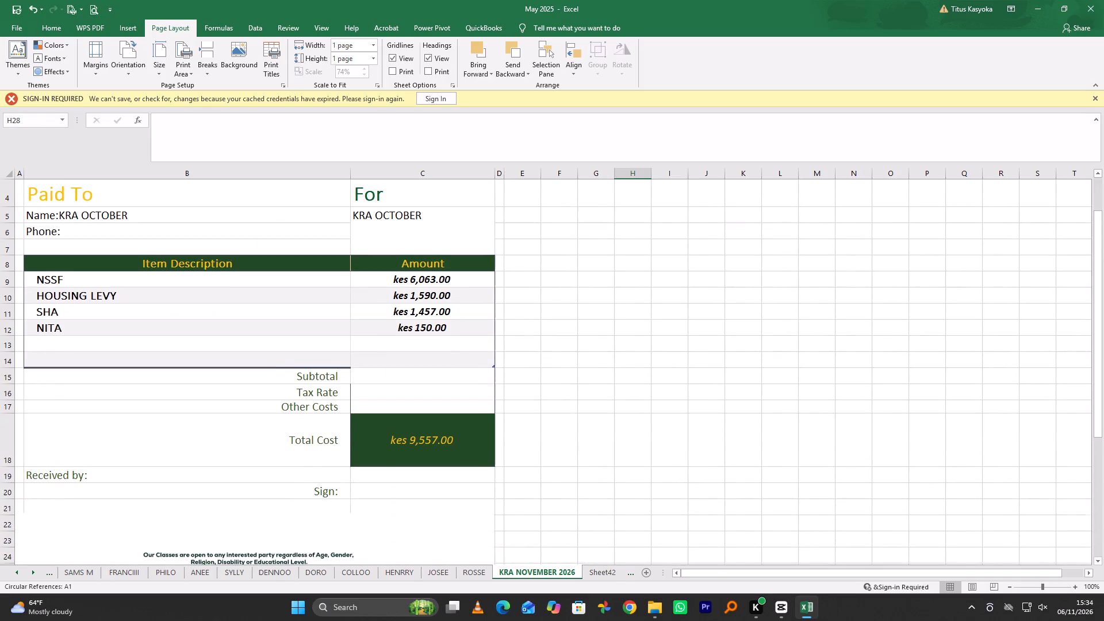
pyautogui.scroll(1, 217, 415)
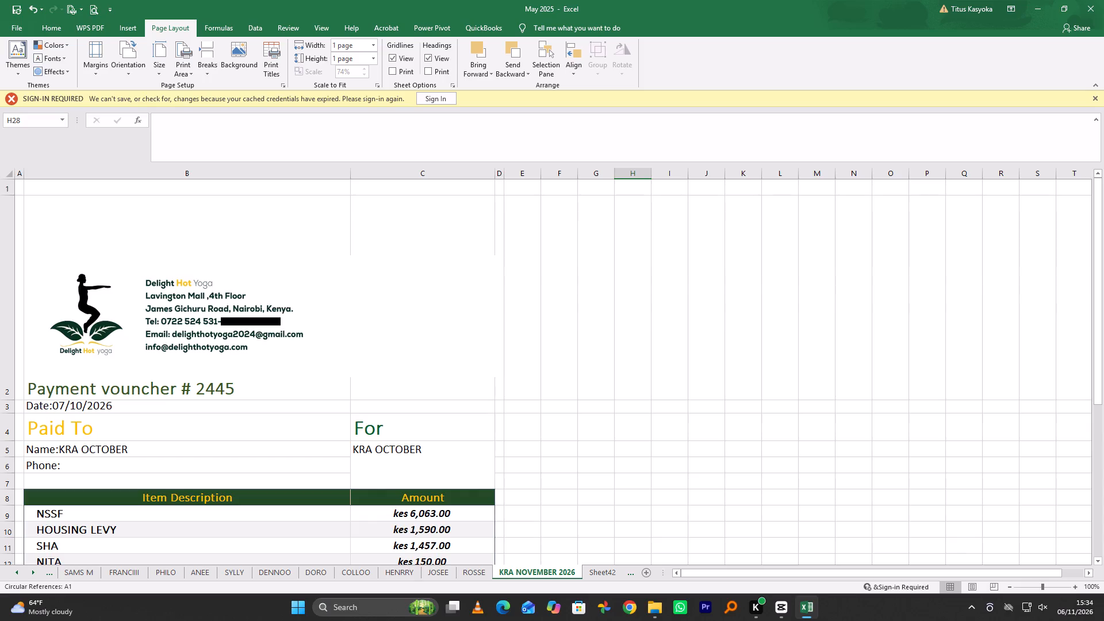
pyautogui.doubleClick(137, 449)
pyautogui.press('BackSpace')
pyautogui.press('BackSpace')
pyautogui.press('BackSpace')
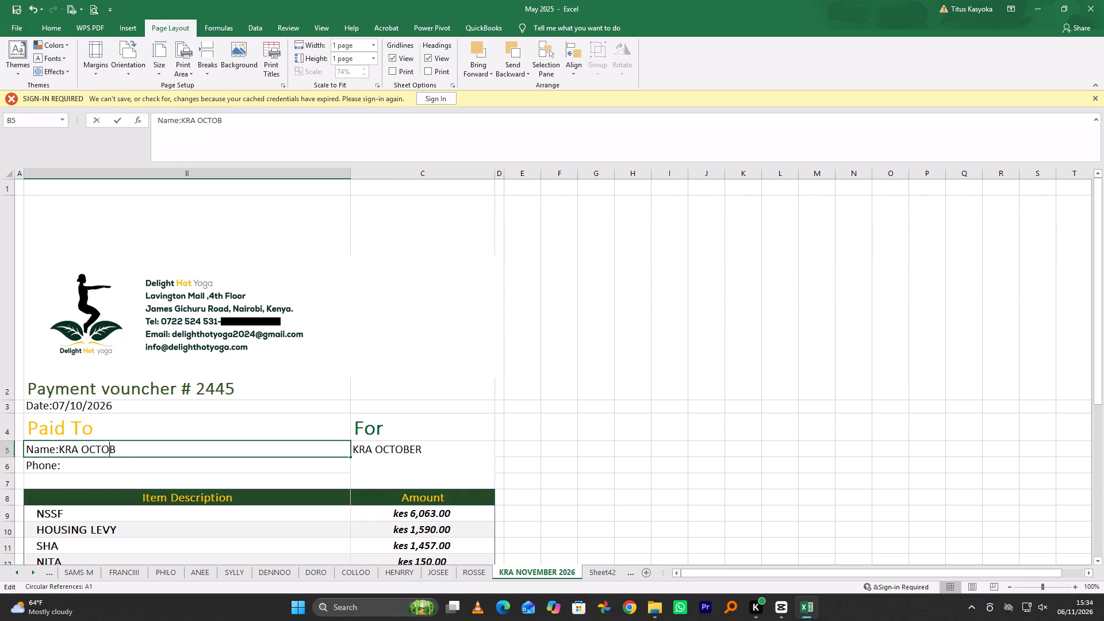
pyautogui.press('BackSpace')
pyautogui.press('BackSpace')
pyautogui.press('BackSpace')
pyautogui.press('BackSpace')
pyautogui.write('NOVEMBER')
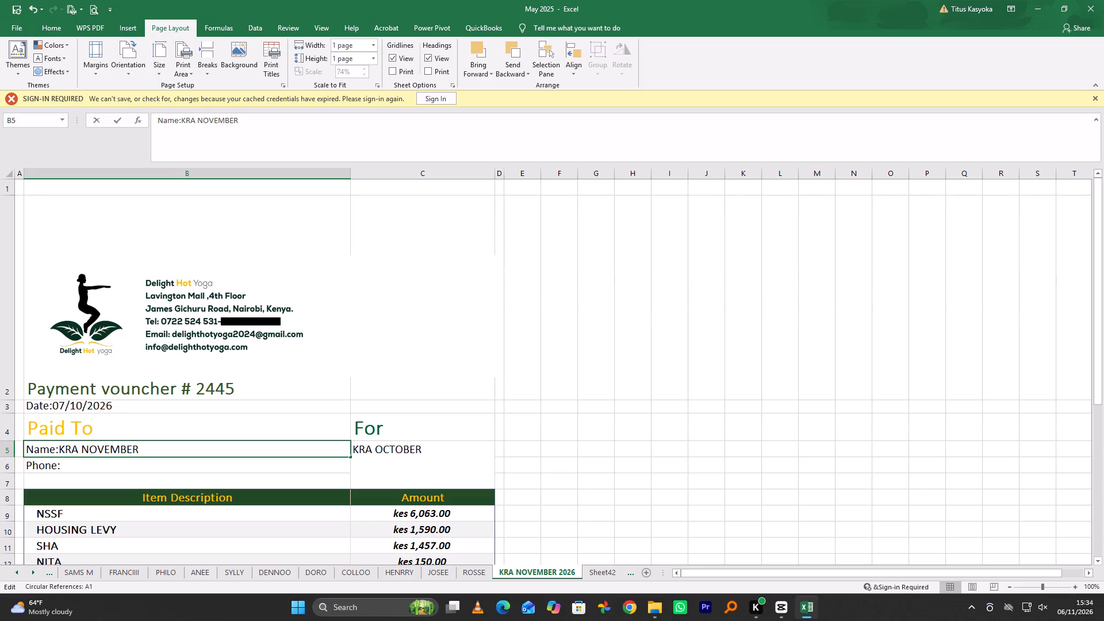
pyautogui.press('space')
pyautogui.write('2026')
# Set the KRA voucher's date to 02/11/2026.
pyautogui.doubleClick(64, 405)
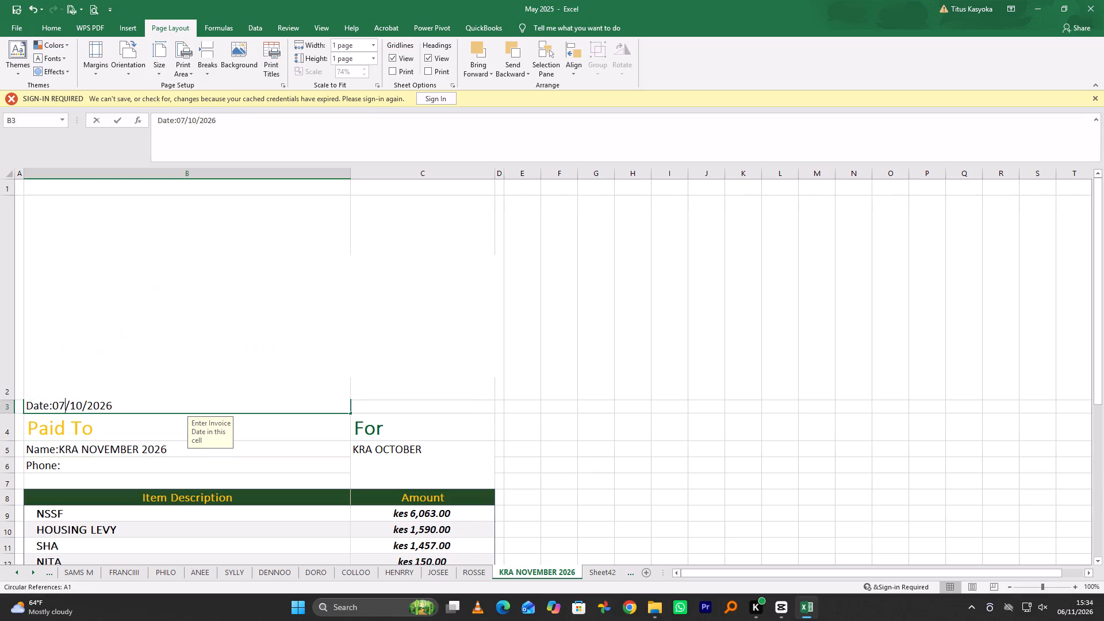
pyautogui.press('BackSpace')
pyautogui.press('2')
pyautogui.click(83, 404)
pyautogui.press('BackSpace')
pyautogui.press('1')
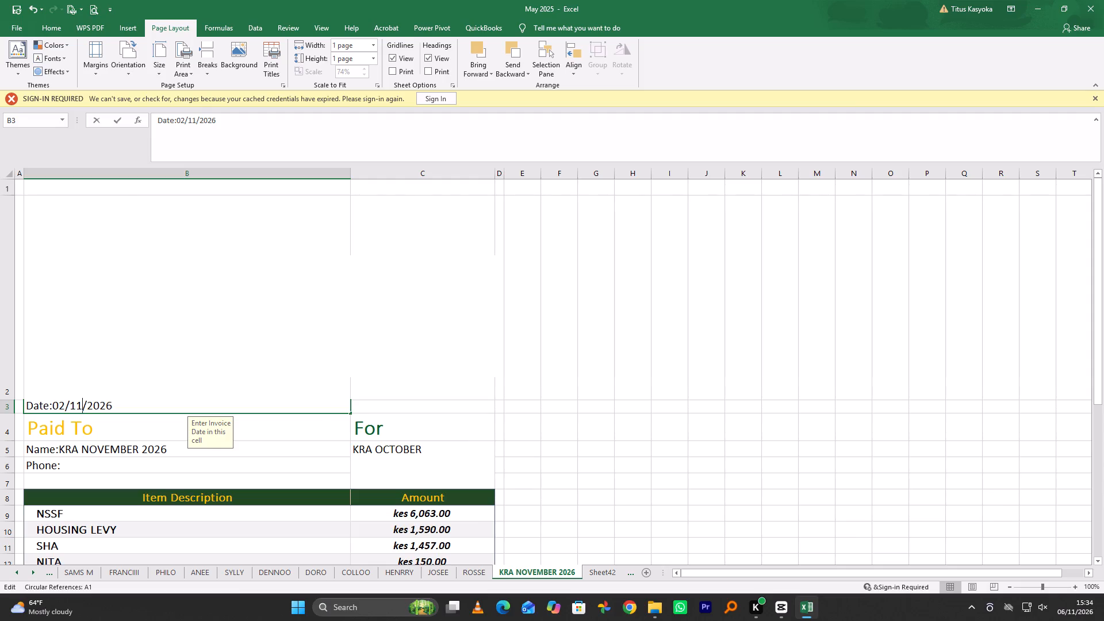
pyautogui.click(610, 493)
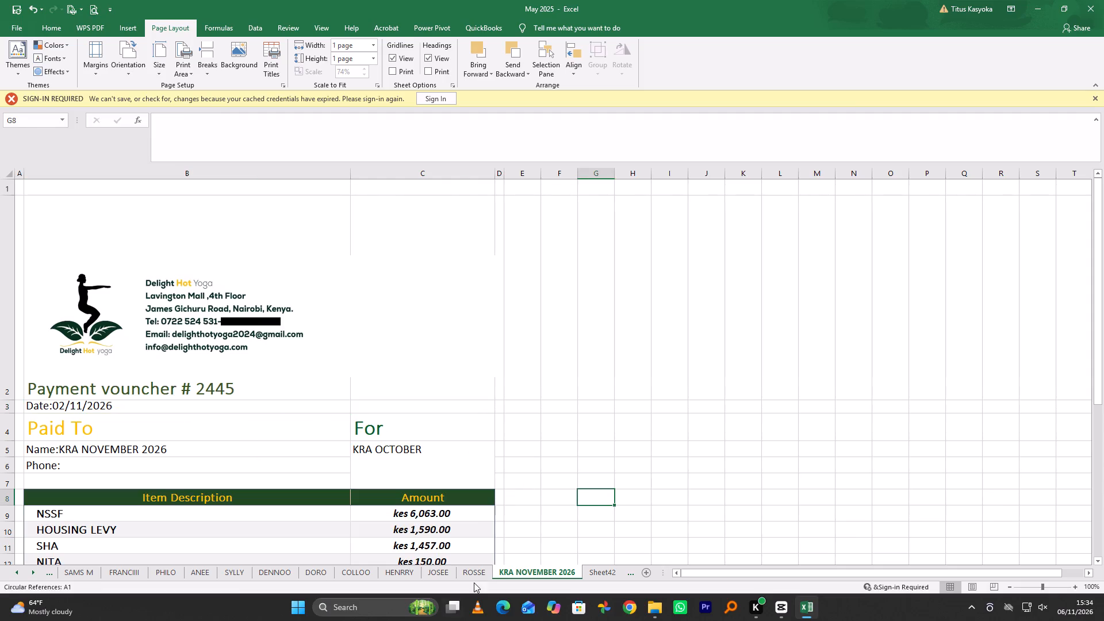
# Check the voucher number on the ROSSE sheet and set the KRA NOVEMBER 2026 payment voucher number to 2470.
pyautogui.click(477, 572)
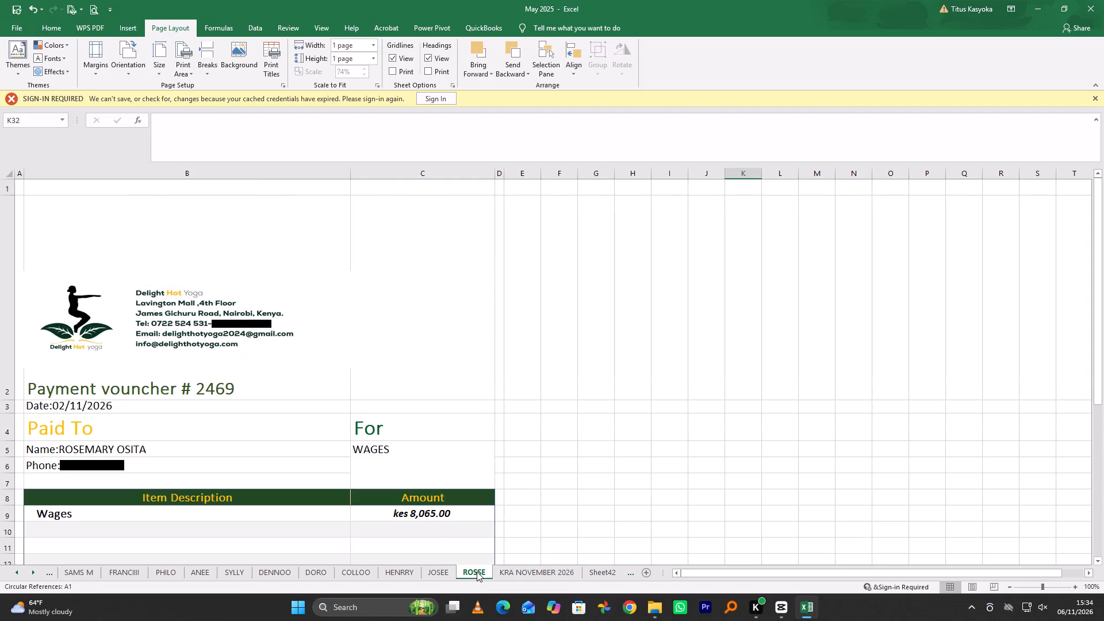
pyautogui.click(541, 574)
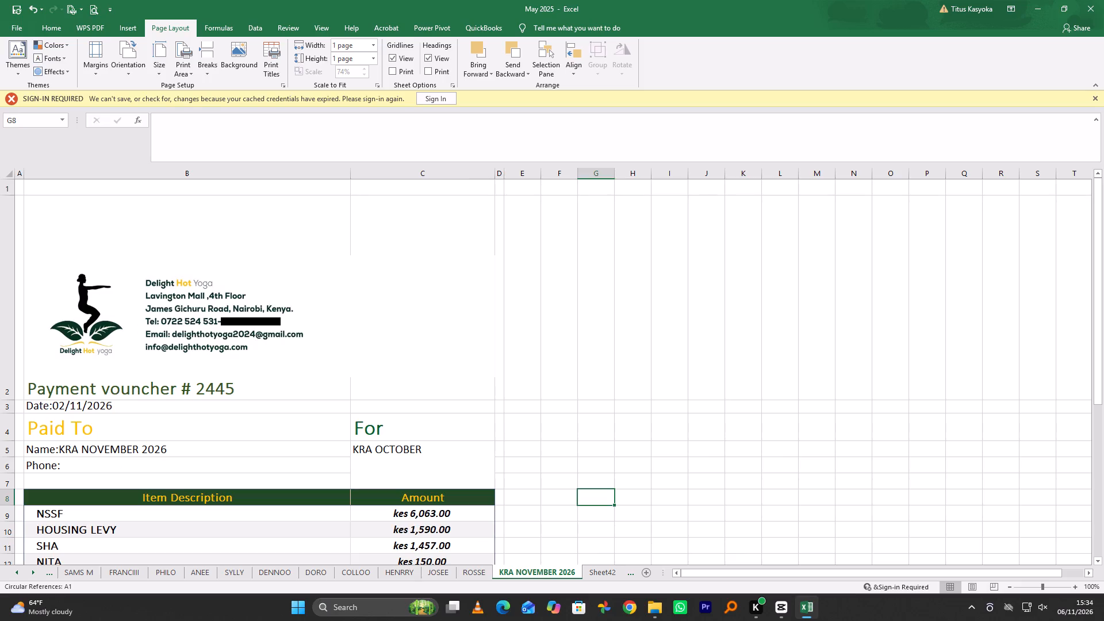
pyautogui.doubleClick(236, 390)
pyautogui.press('BackSpace')
pyautogui.press('BackSpace')
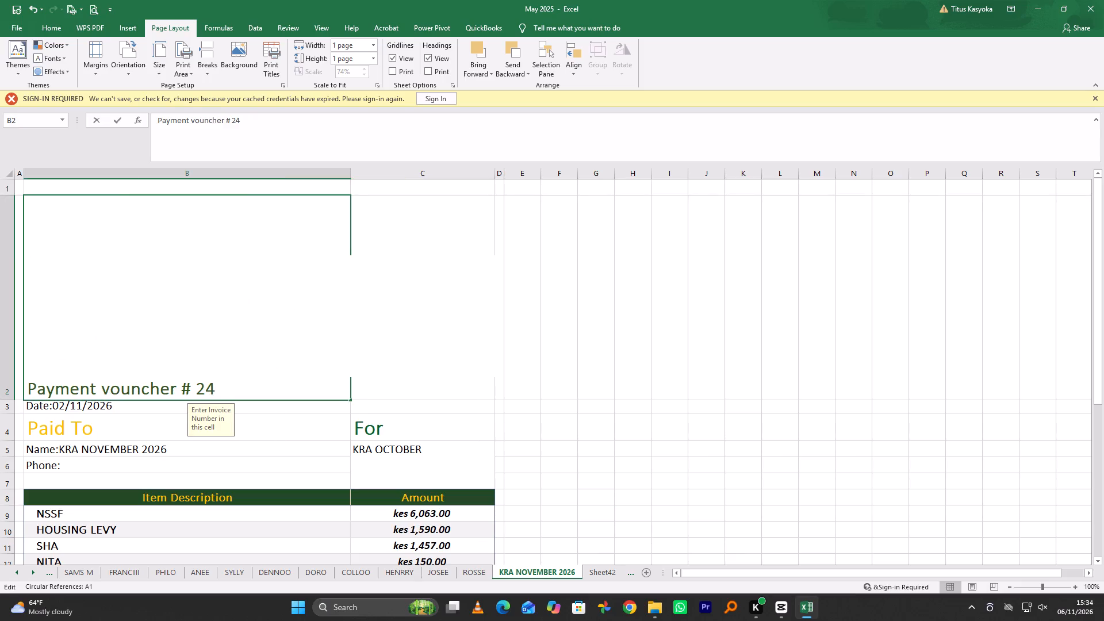
pyautogui.write('70')
pyautogui.click(602, 484)
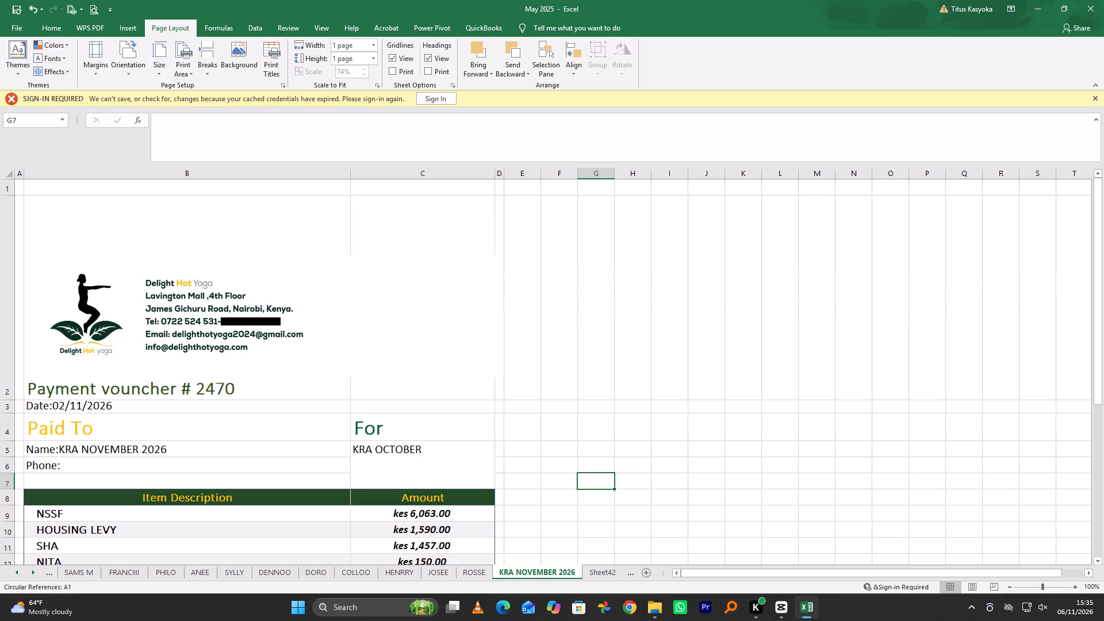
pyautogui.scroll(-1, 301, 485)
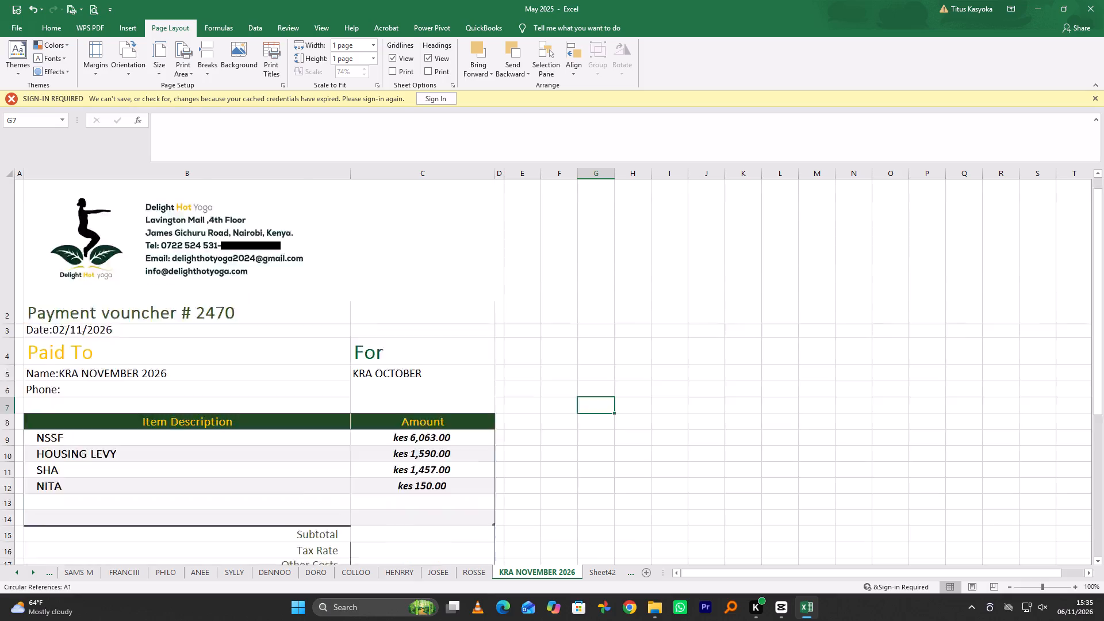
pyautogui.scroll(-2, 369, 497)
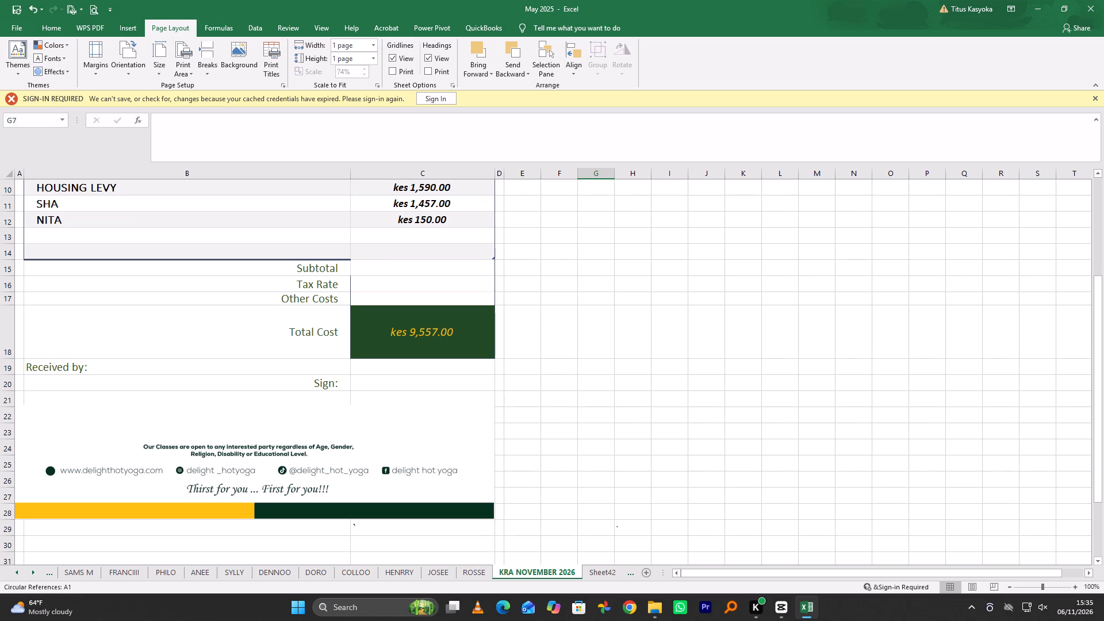
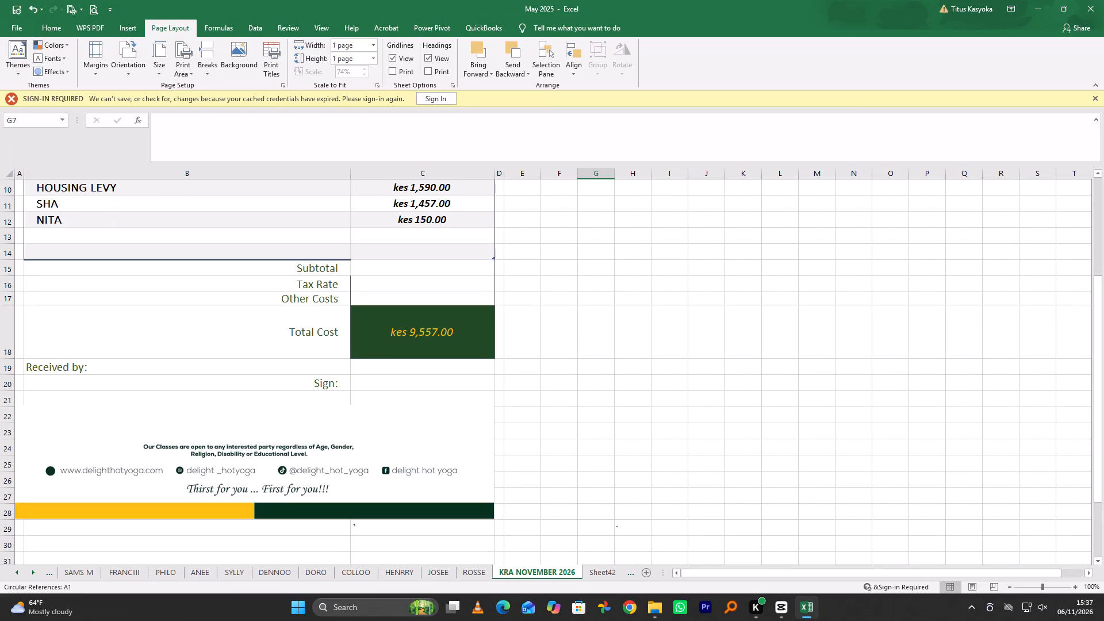
# Move on from the KRA NOVEMBER 2026 voucher to the blank numbered sheets that follow it.
pyautogui.click(759, 530)
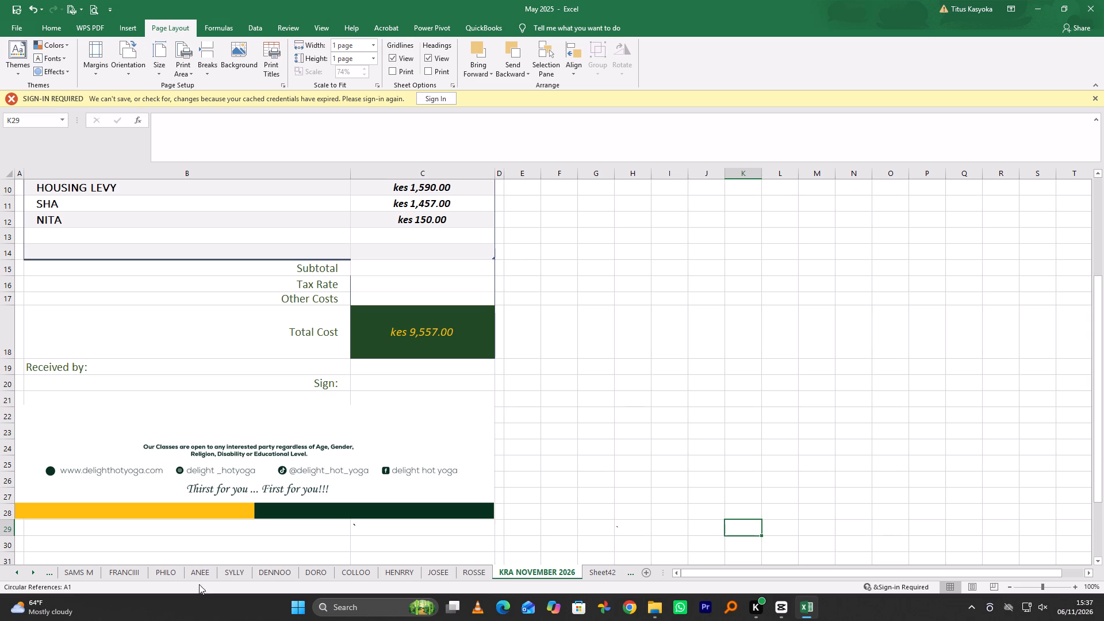
pyautogui.doubleClick(604, 573)
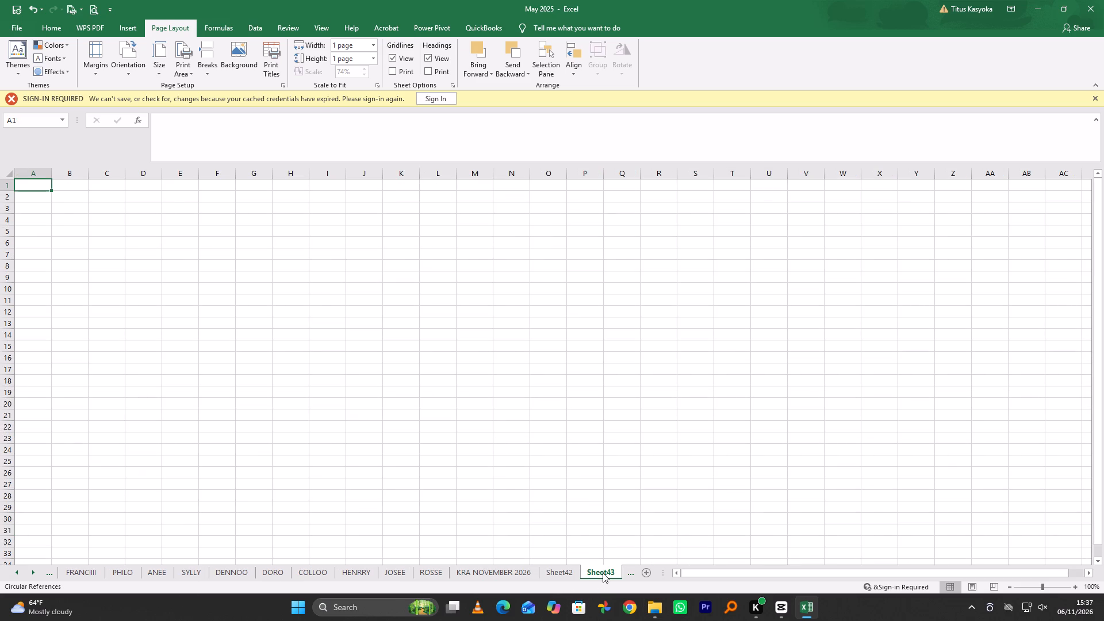
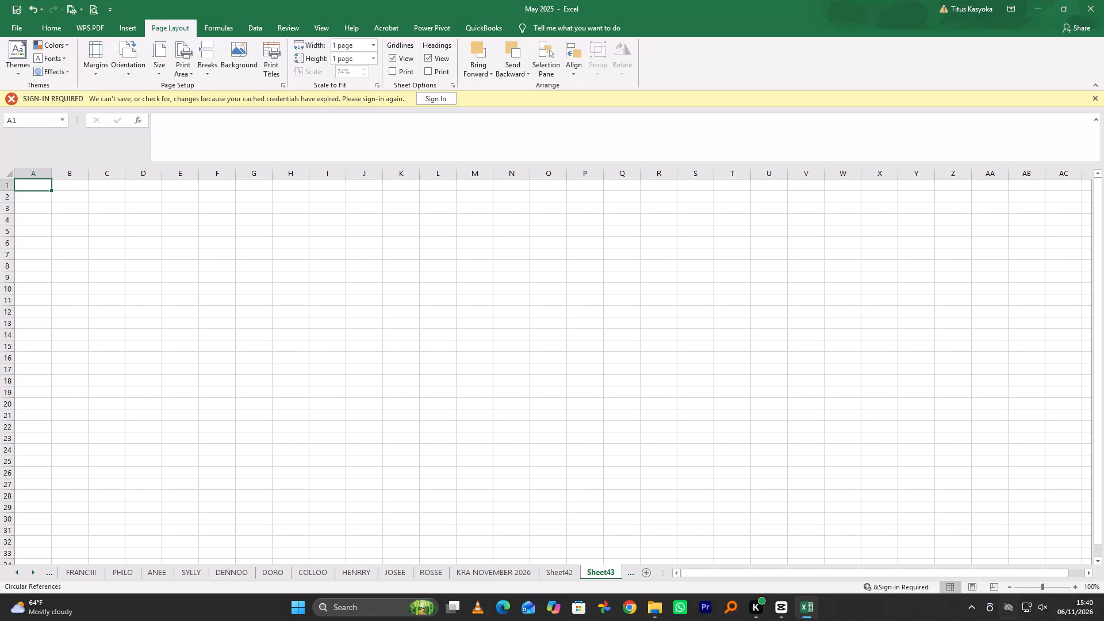
# Check the November 2026 dates in the system calendar, and return to the blank worksheet.
pyautogui.click(1073, 611)
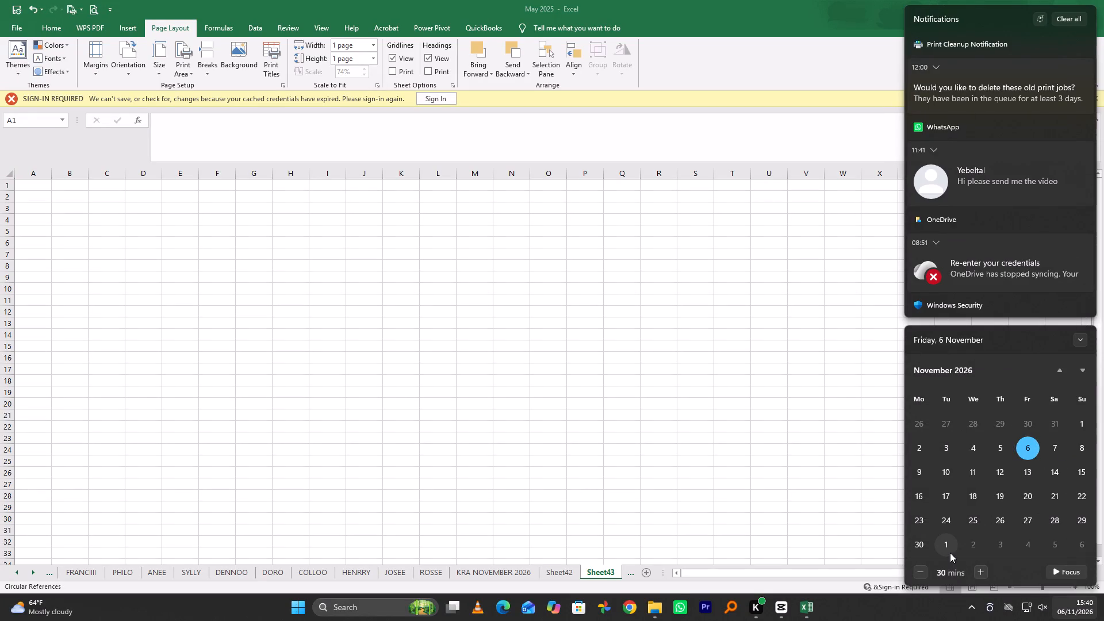
pyautogui.click(852, 520)
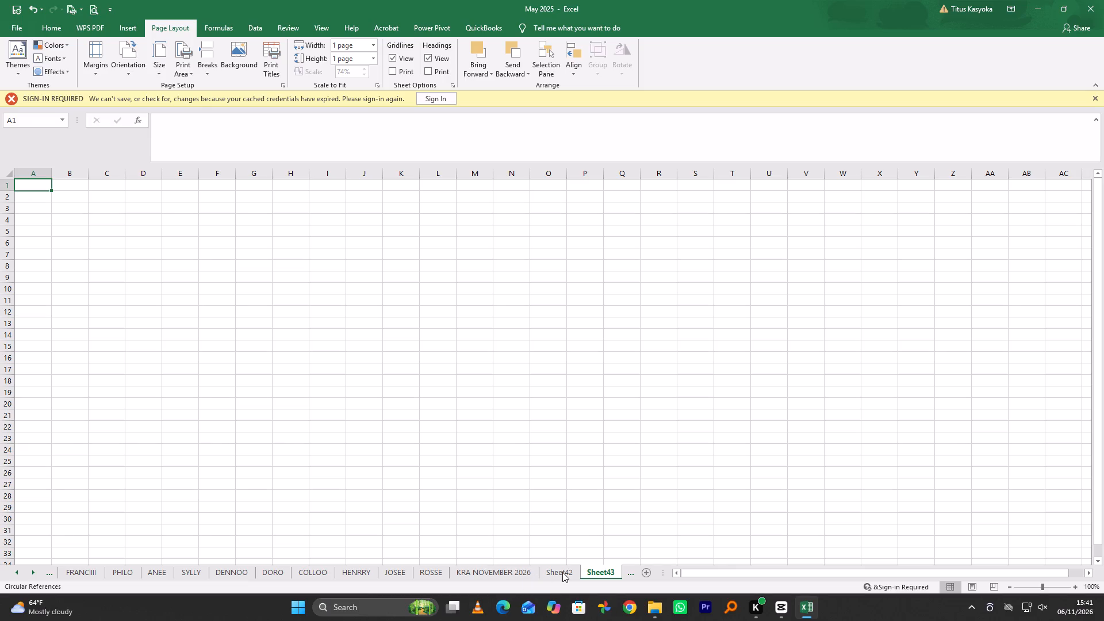
# Return to the KRA NOVEMBER 2026 voucher and review it up to its voucher number, date and payee.
pyautogui.click(519, 572)
pyautogui.scroll(1, 584, 479)
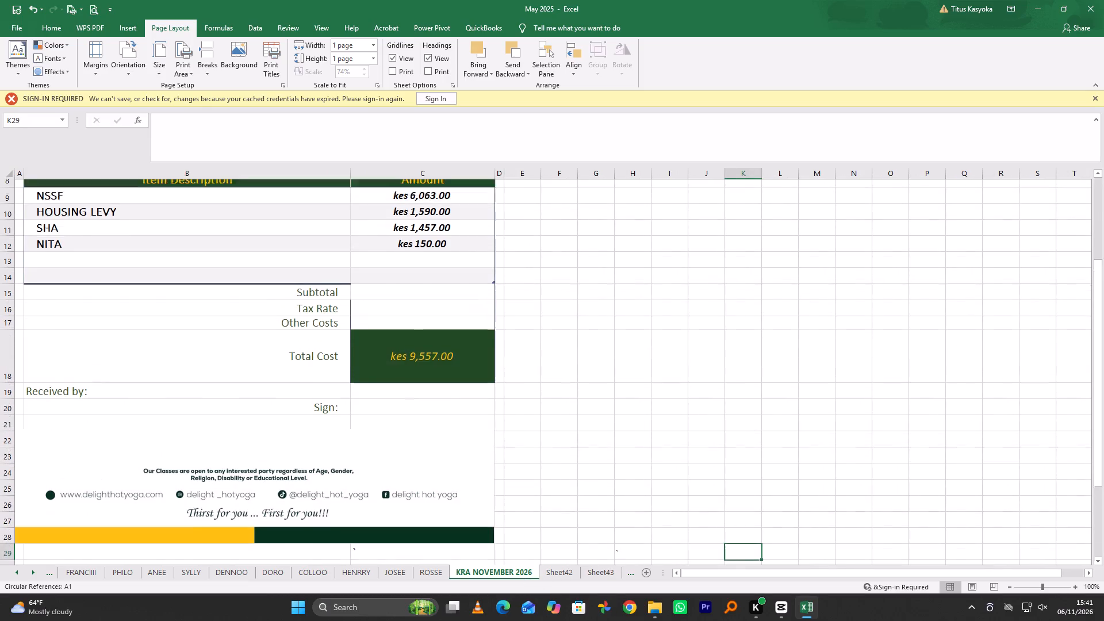
pyautogui.scroll(3, 584, 479)
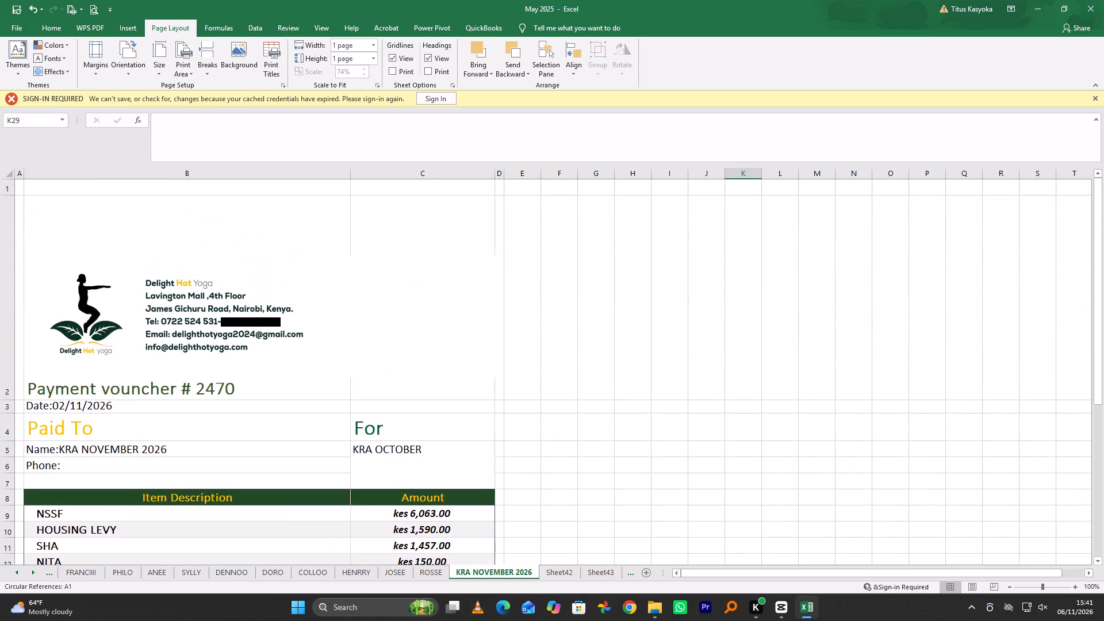
# Open the name of the blank sheet Sheet42 for editing.
pyautogui.doubleClick(555, 572)
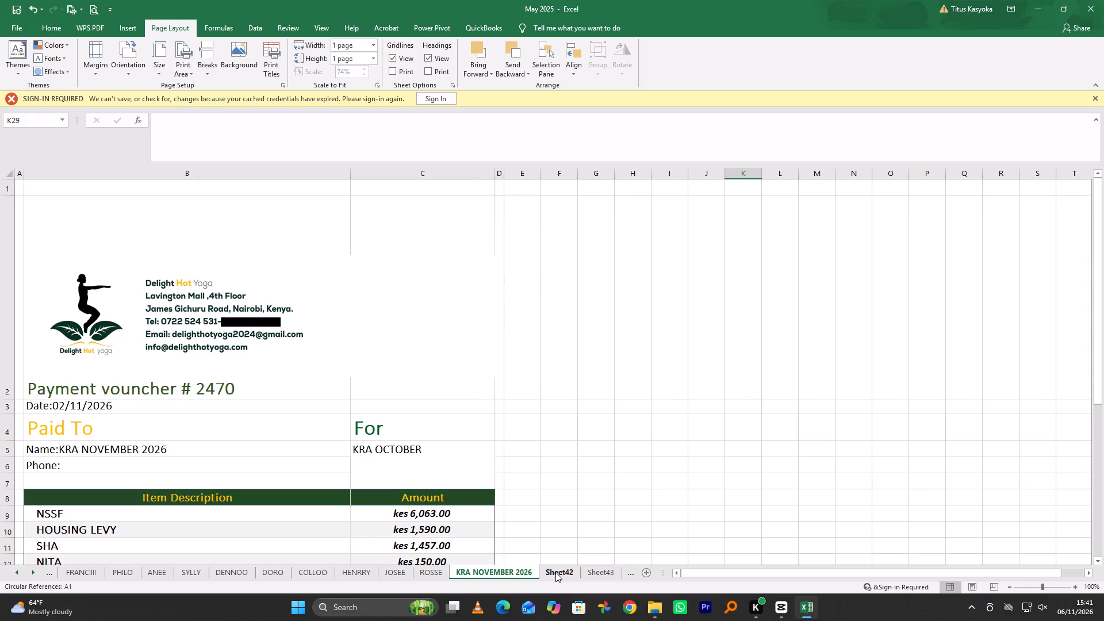
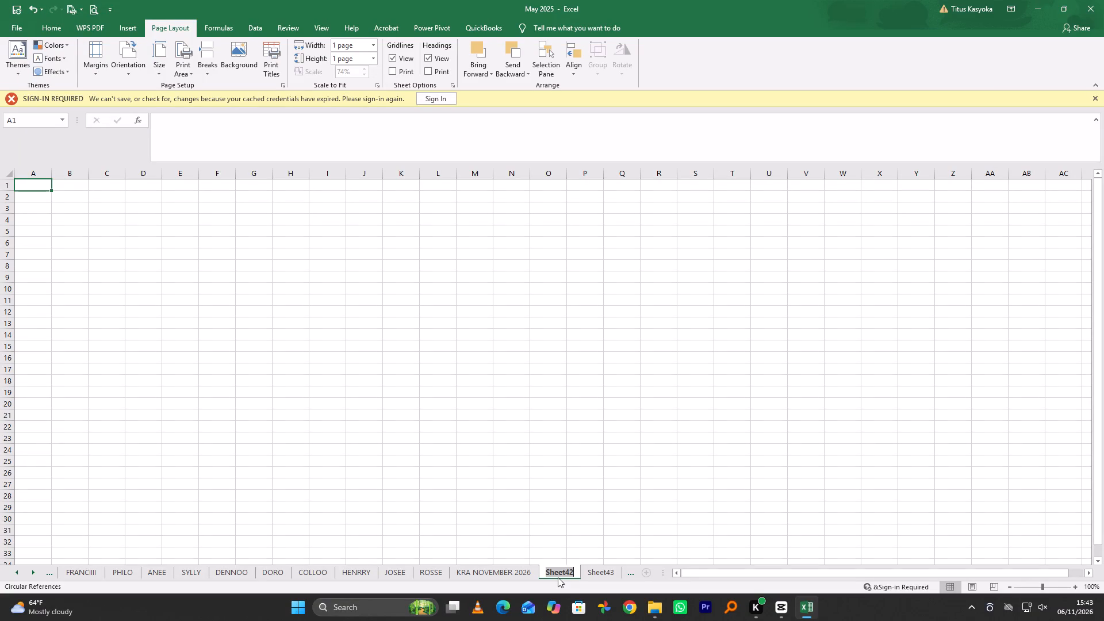
# Rename the blank sheet as HERORB.
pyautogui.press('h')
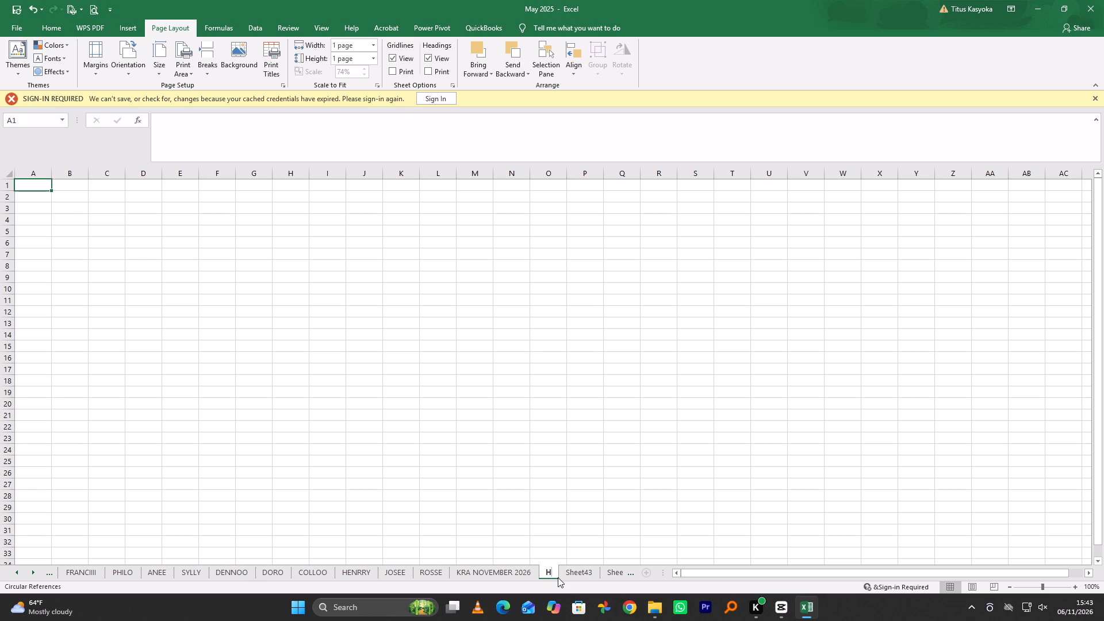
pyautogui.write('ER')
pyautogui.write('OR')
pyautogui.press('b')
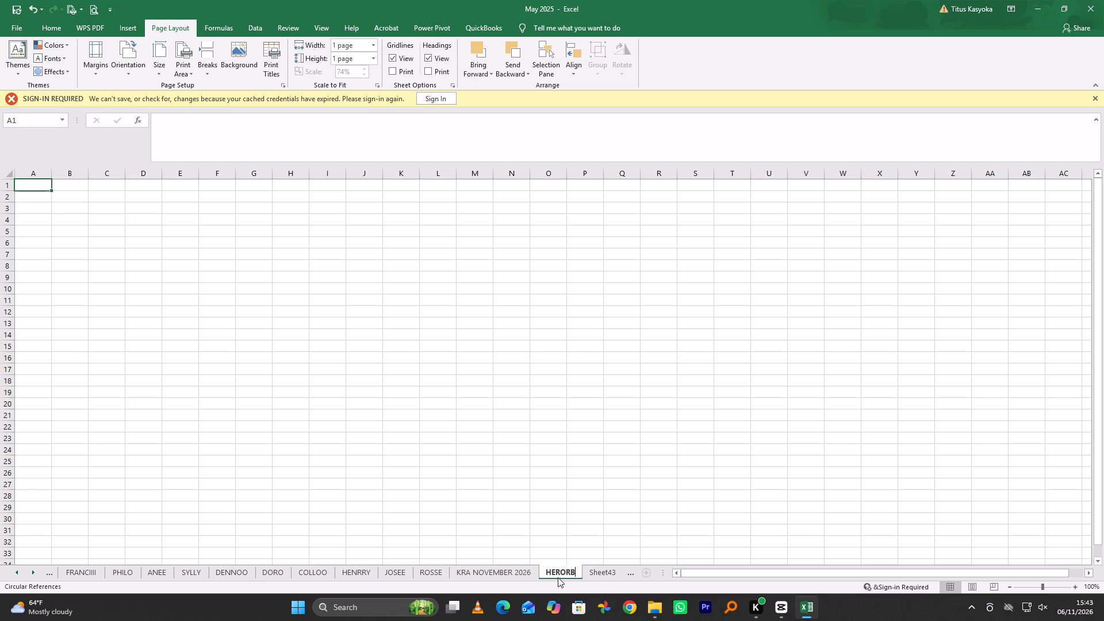
# Copy the entire KRA NOVEMBER 2026 sheet and paste it into the HERORB sheet.
pyautogui.click(509, 573)
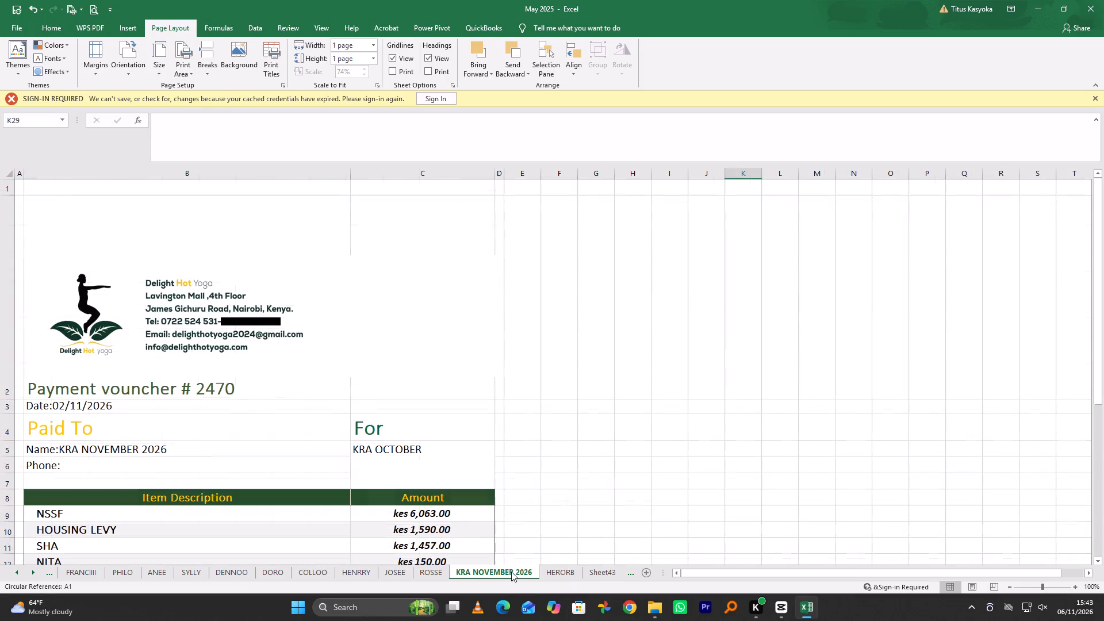
pyautogui.rightClick(7, 174)
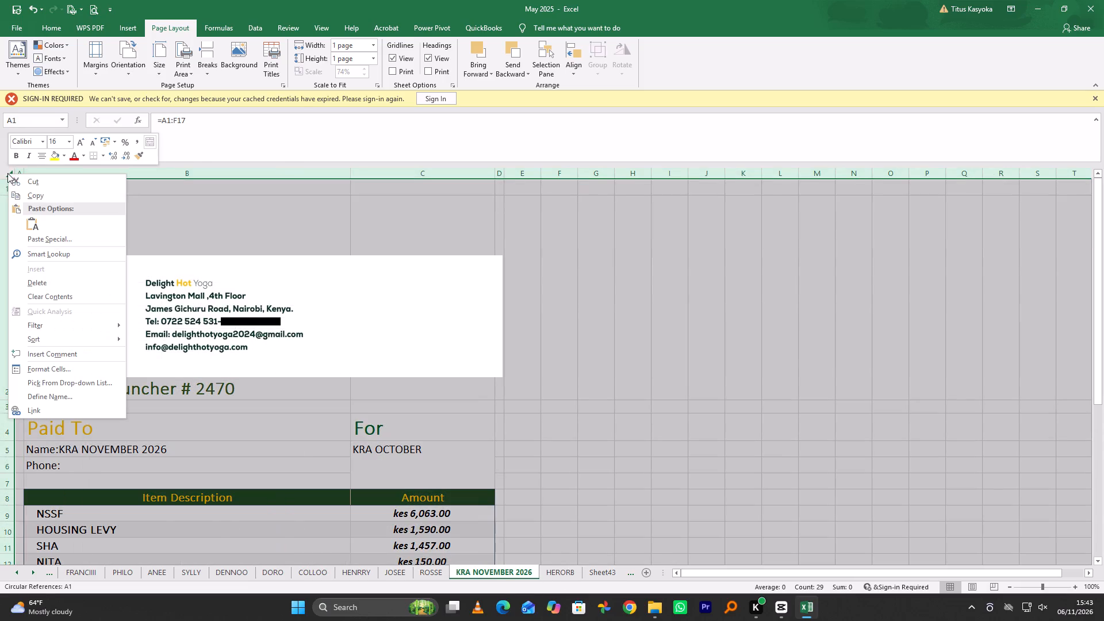
pyautogui.click(45, 198)
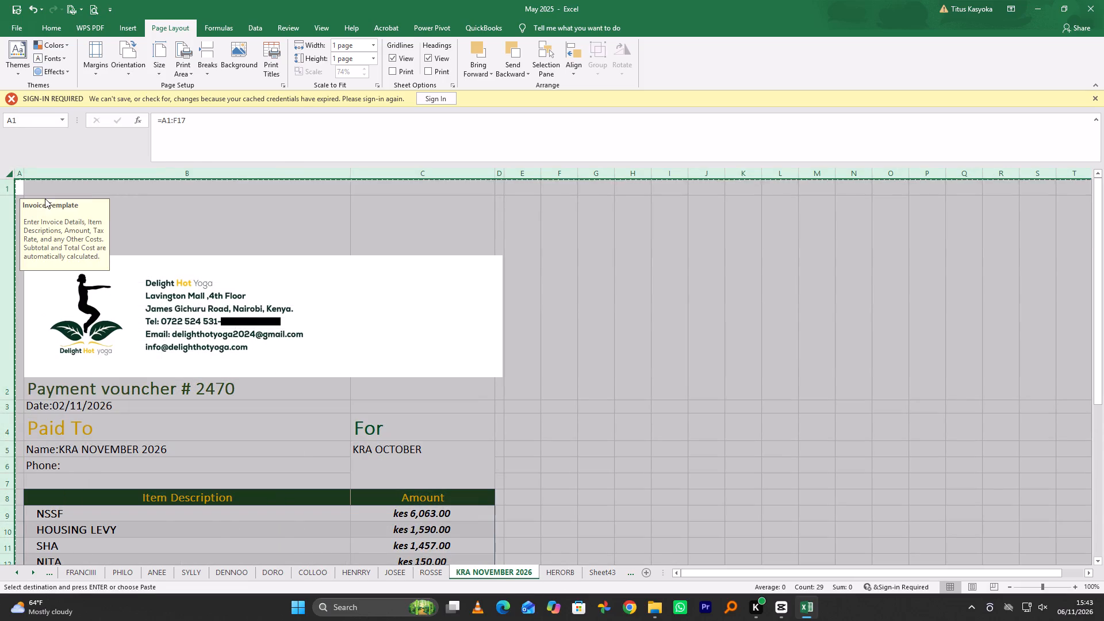
pyautogui.click(556, 574)
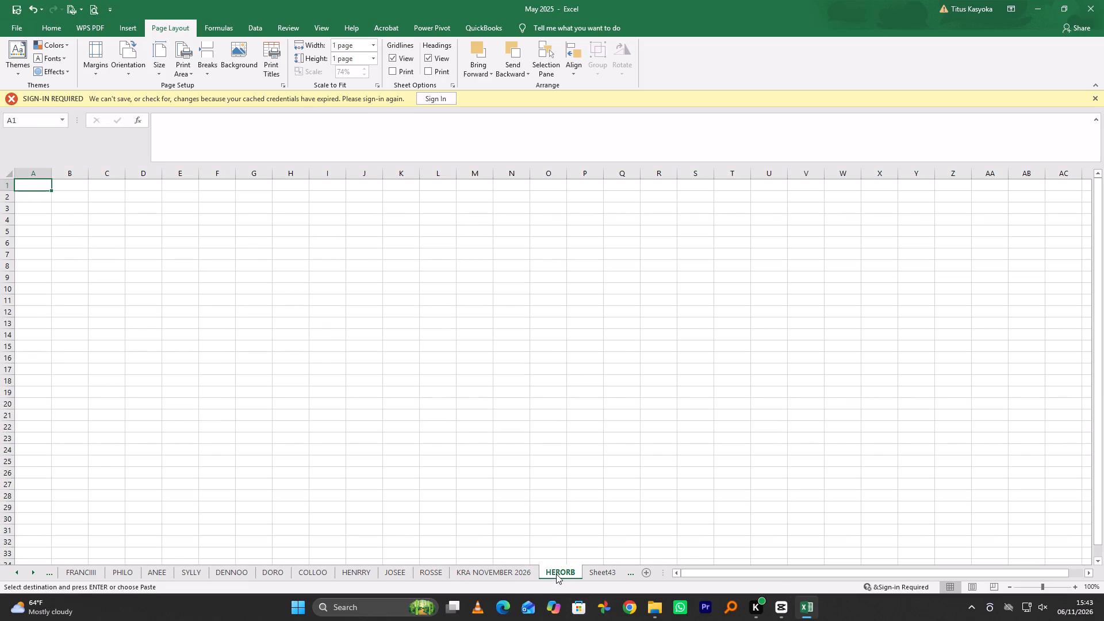
pyautogui.rightClick(7, 174)
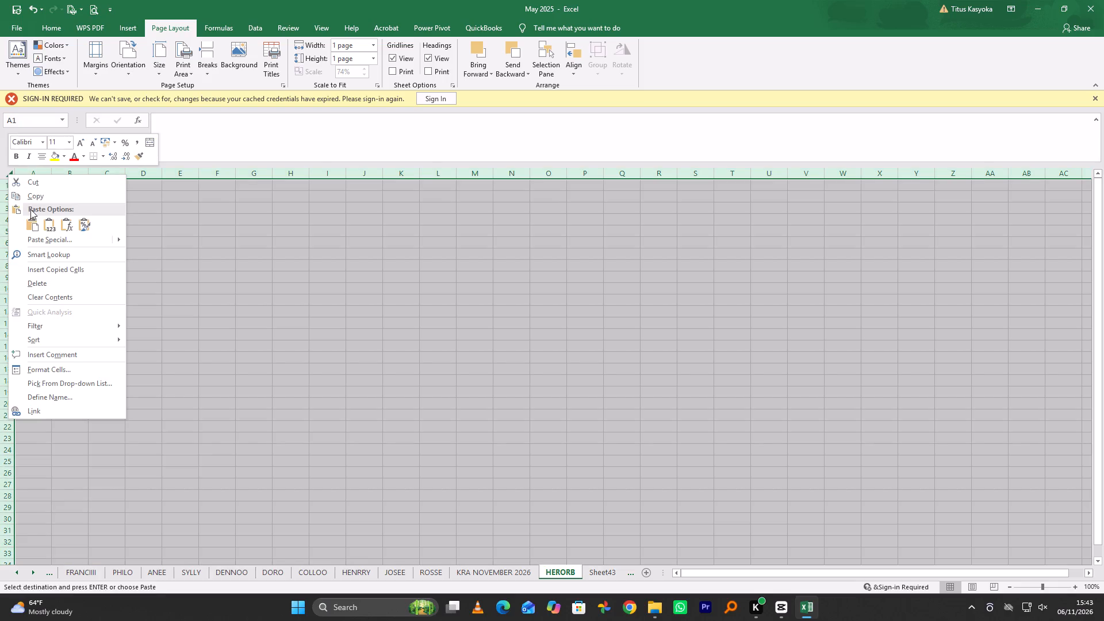
pyautogui.click(33, 223)
pyautogui.click(638, 447)
# Shrink the stretched header picture vertically to normal proportions and place it just above the payment voucher number.
pyautogui.click(321, 408)
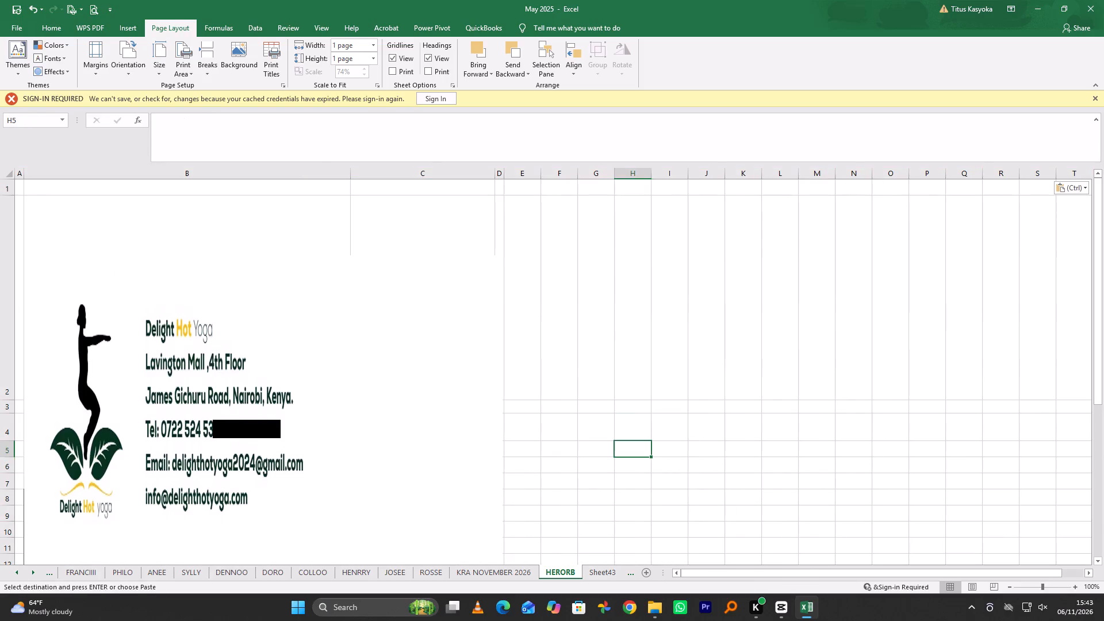
pyautogui.moveTo(262, 256); pyautogui.dragTo(255, 449)
pyautogui.moveTo(289, 505); pyautogui.dragTo(249, 302)
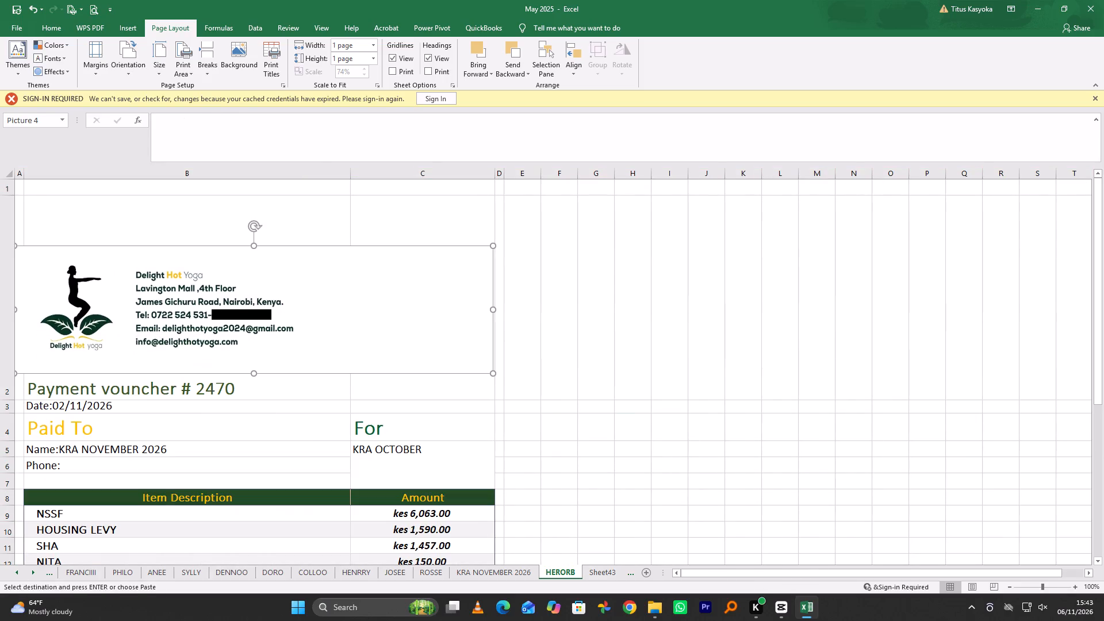
# Shorten the stretched footer picture below the signature line so it ends at row 29.
pyautogui.scroll(-4, 361, 440)
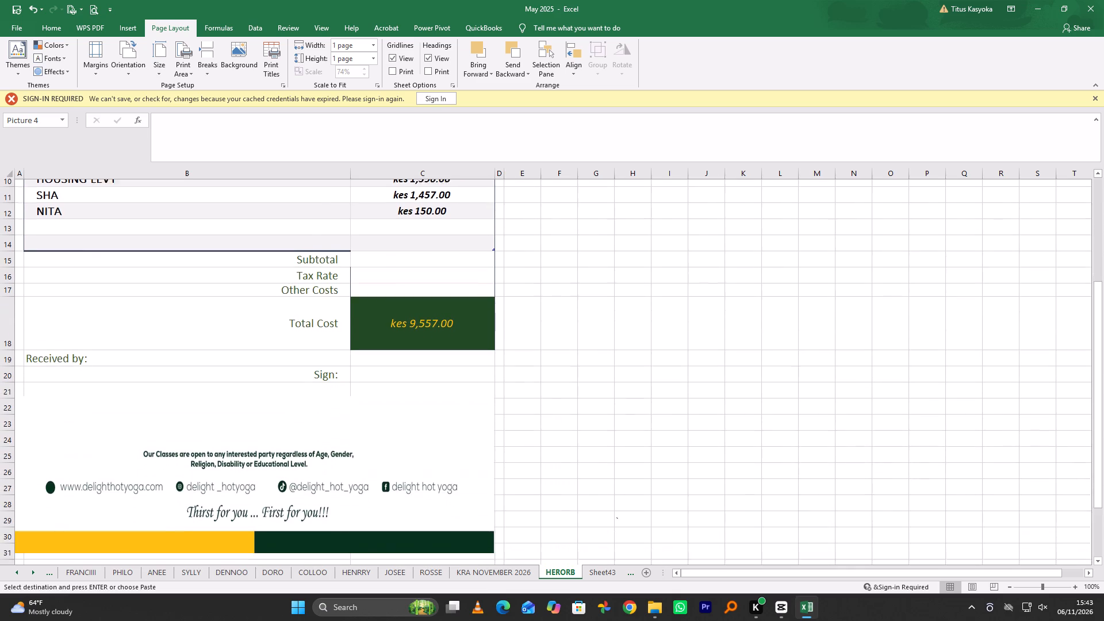
pyautogui.click(344, 436)
pyautogui.moveTo(256, 513); pyautogui.dragTo(248, 487)
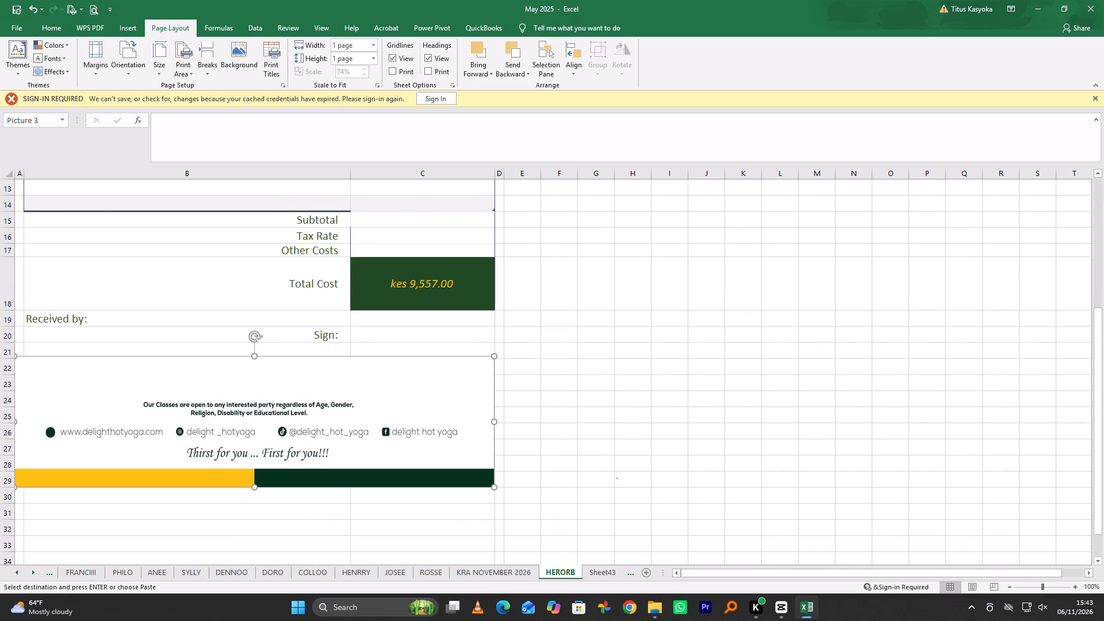
pyautogui.click(758, 515)
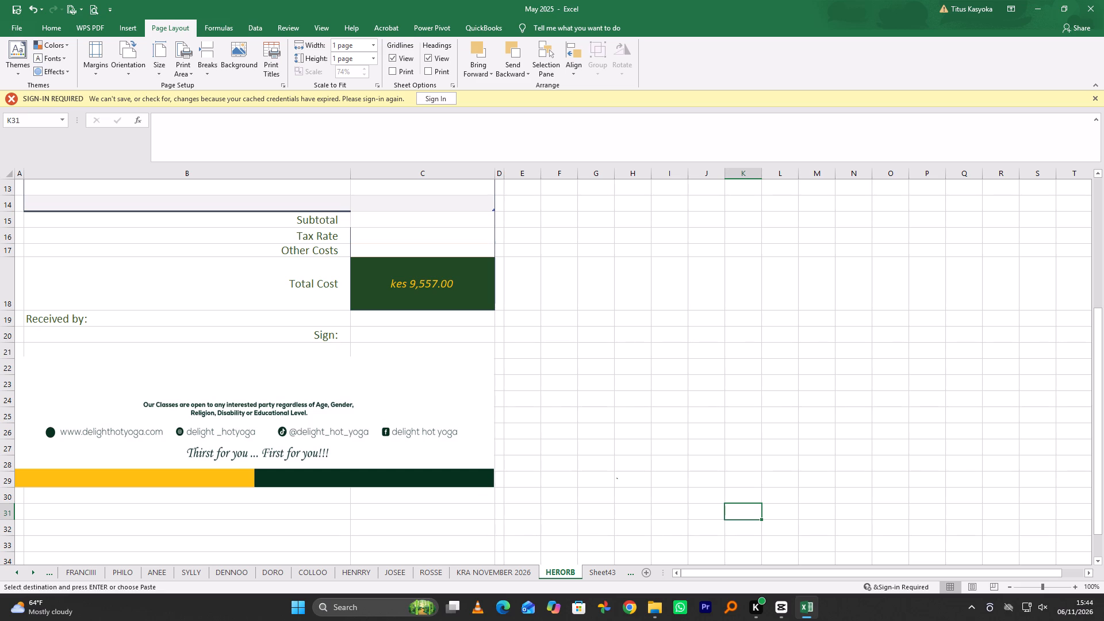
# Set the HERORB payment voucher number to 2471 and its date to 03/11/2026.
pyautogui.scroll(7, 388, 532)
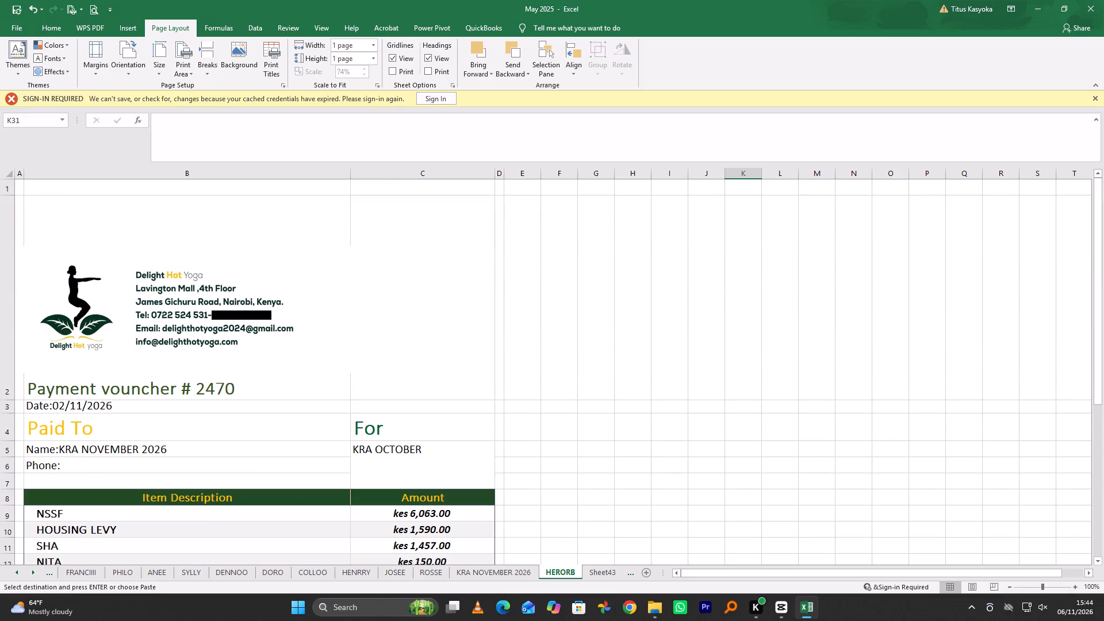
pyautogui.doubleClick(237, 391)
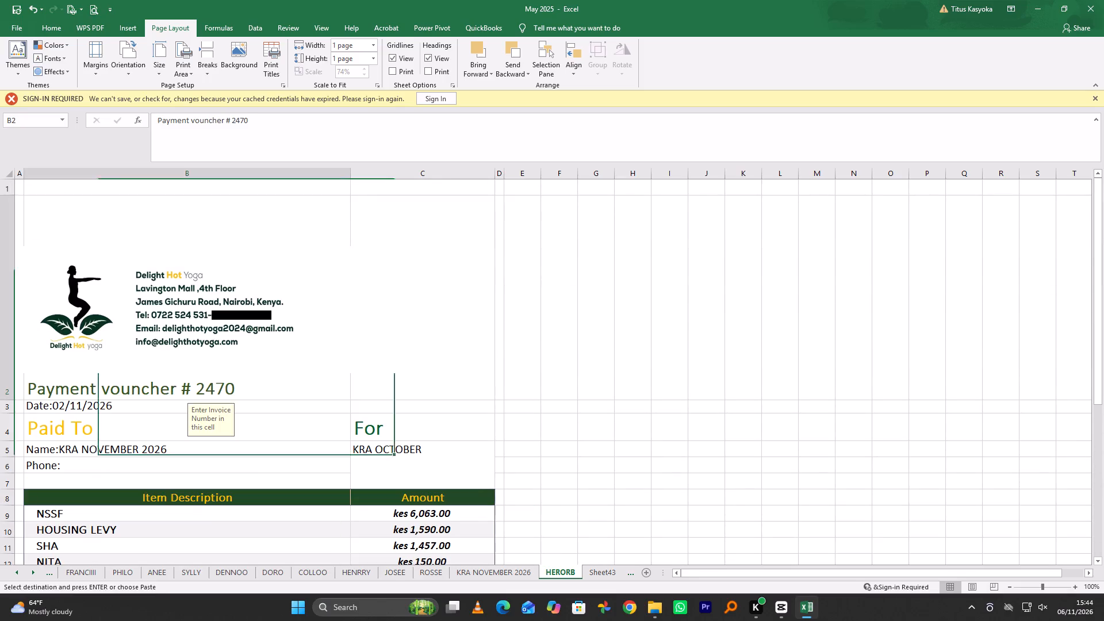
pyautogui.press('BackSpace')
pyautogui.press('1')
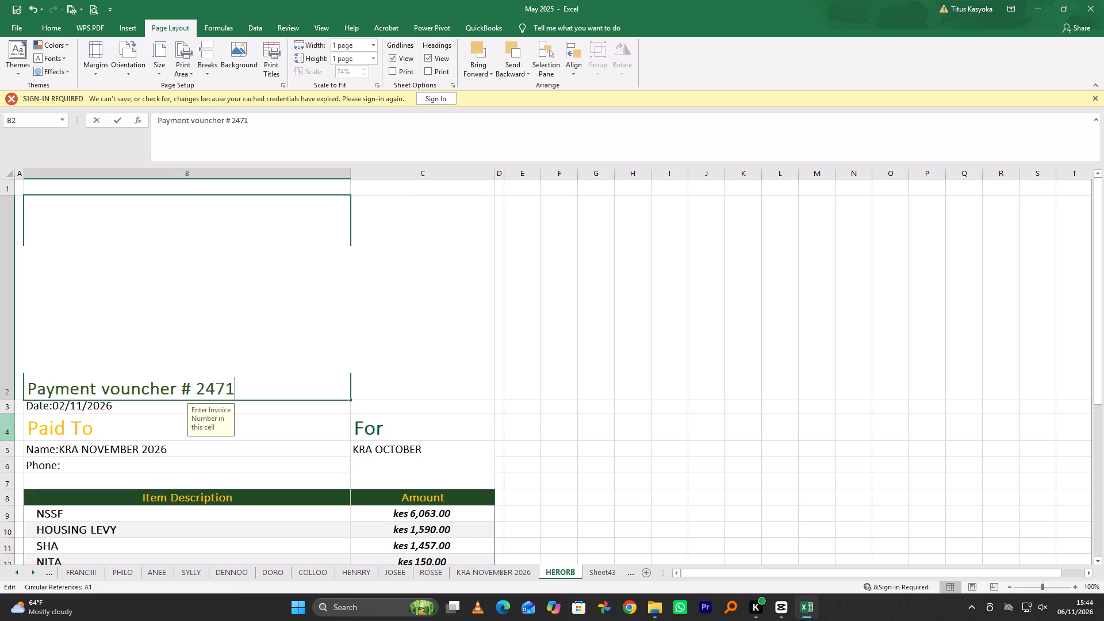
pyautogui.doubleClick(64, 406)
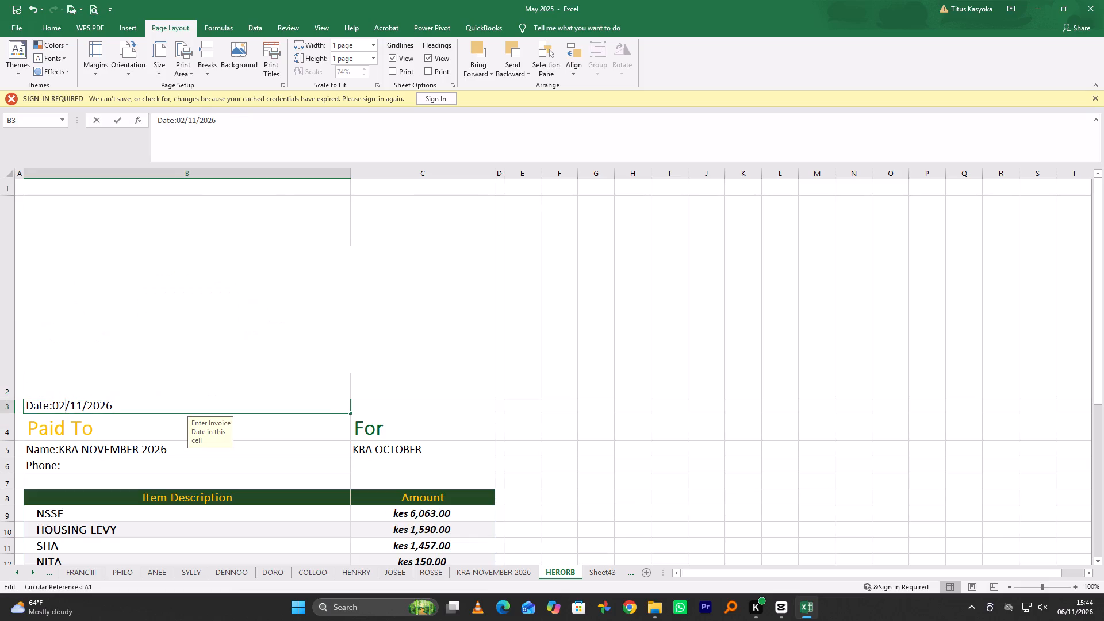
pyautogui.press('BackSpace')
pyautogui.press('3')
pyautogui.click(607, 457)
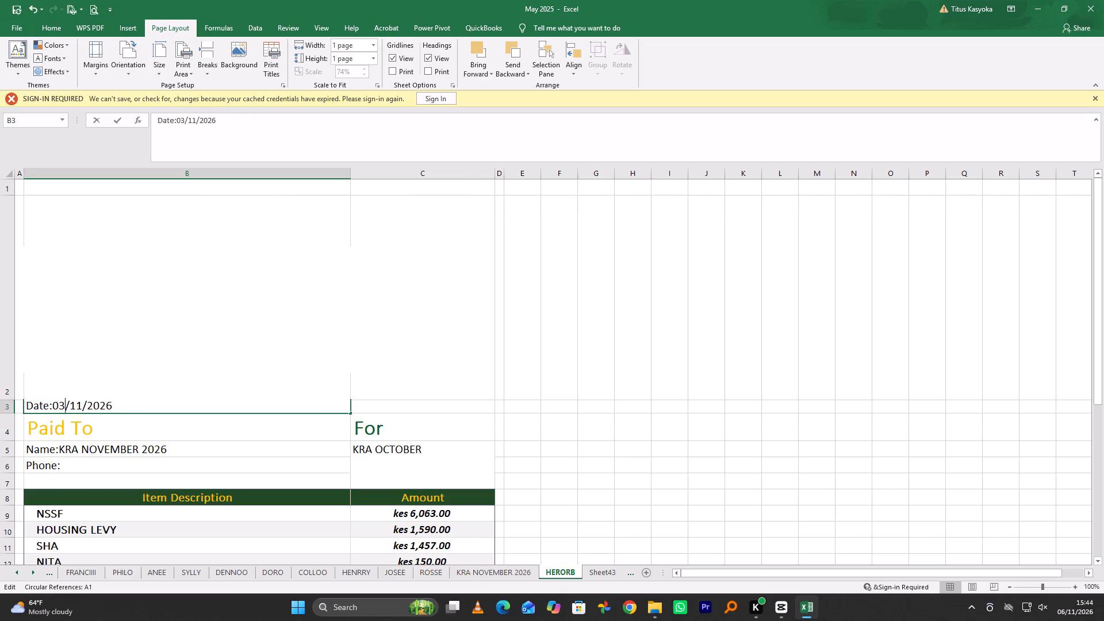
# Clear the KRA OCTOBER entry under the For heading.
pyautogui.click(408, 457)
pyautogui.press('BackSpace')
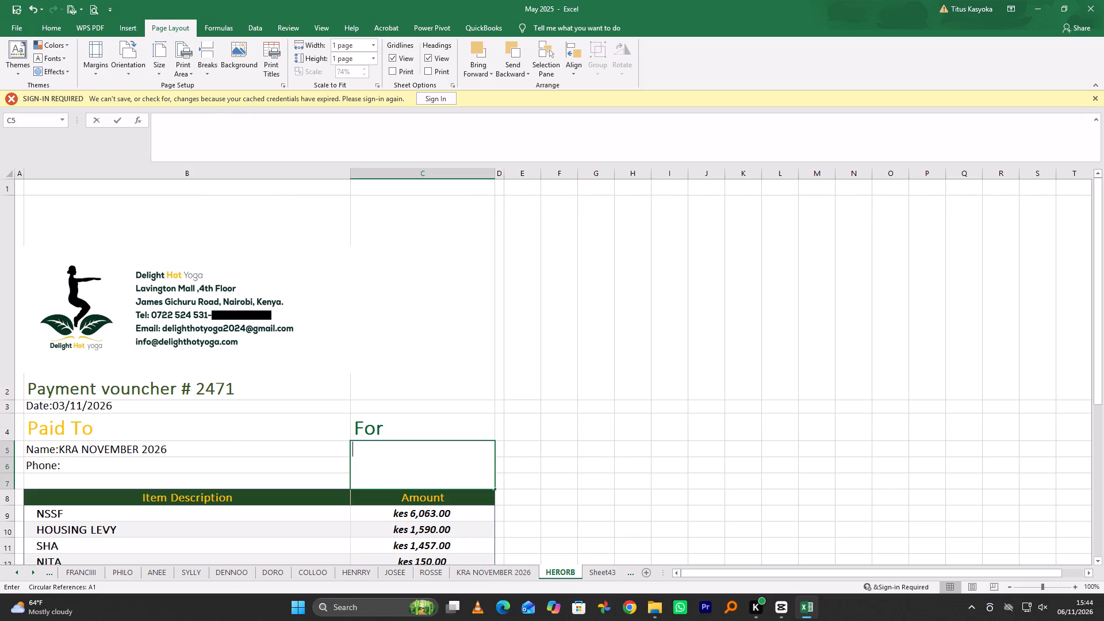
# Clear the NSSF, HOUSING LEVY, SHA and NITA item descriptions from the voucher table.
pyautogui.scroll(-1, 351, 426)
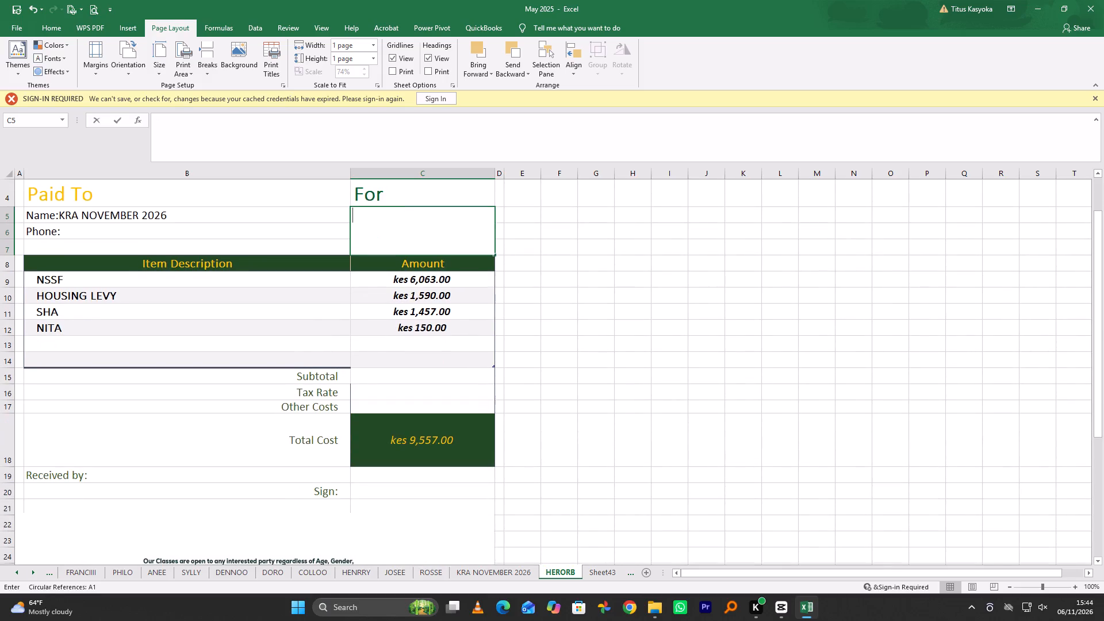
pyautogui.click(95, 285)
pyautogui.press('BackSpace')
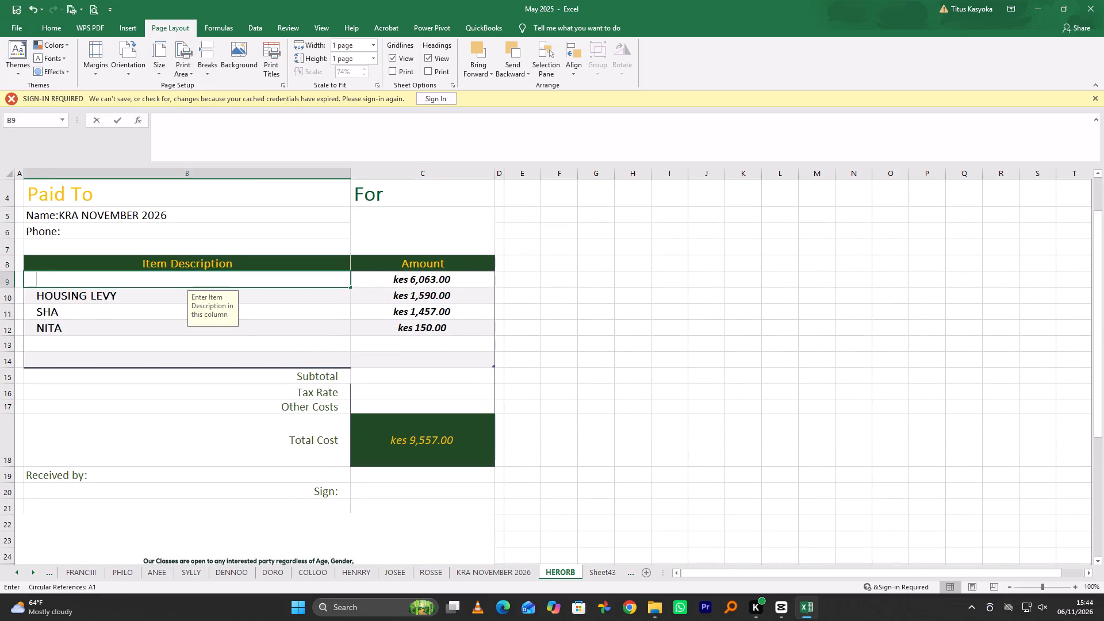
pyautogui.click(117, 296)
pyautogui.press('BackSpace')
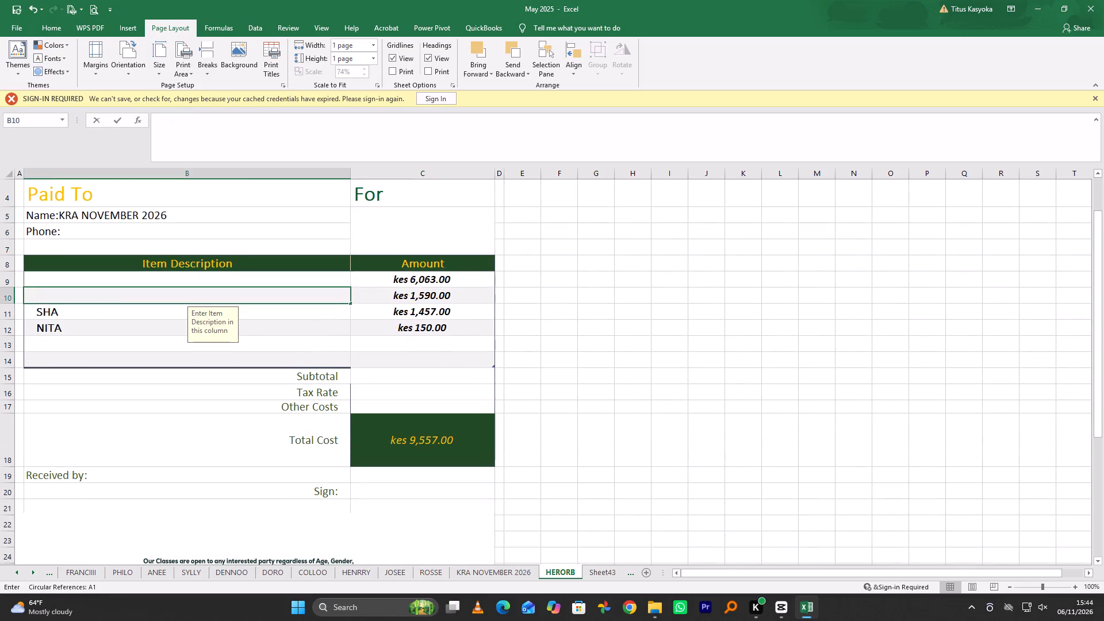
pyautogui.click(74, 309)
pyautogui.press('BackSpace')
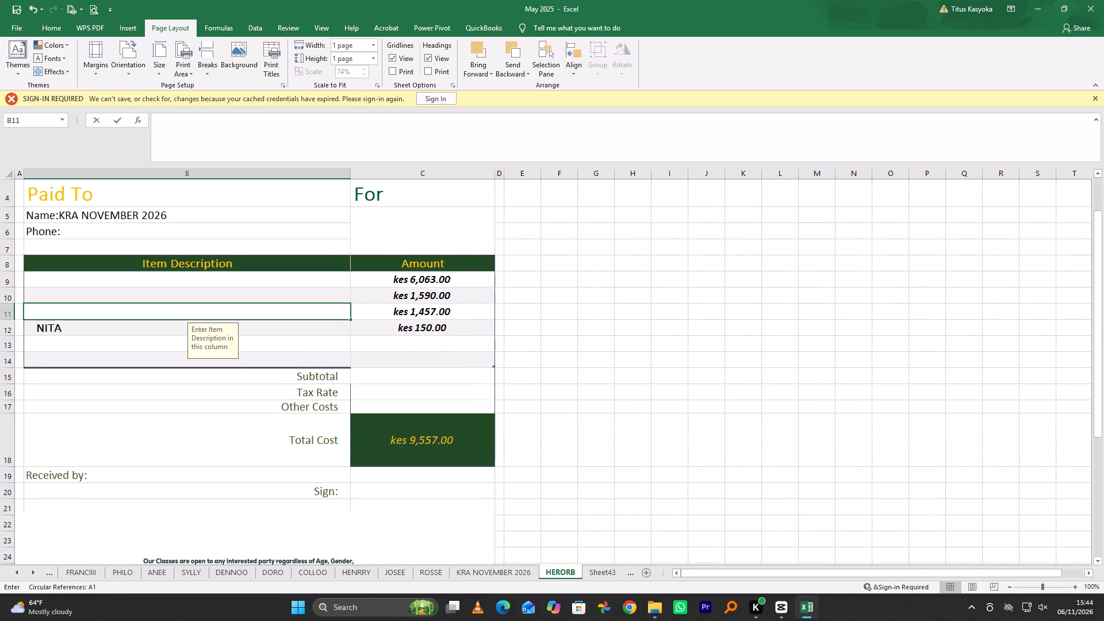
pyautogui.click(78, 327)
pyautogui.press('BackSpace')
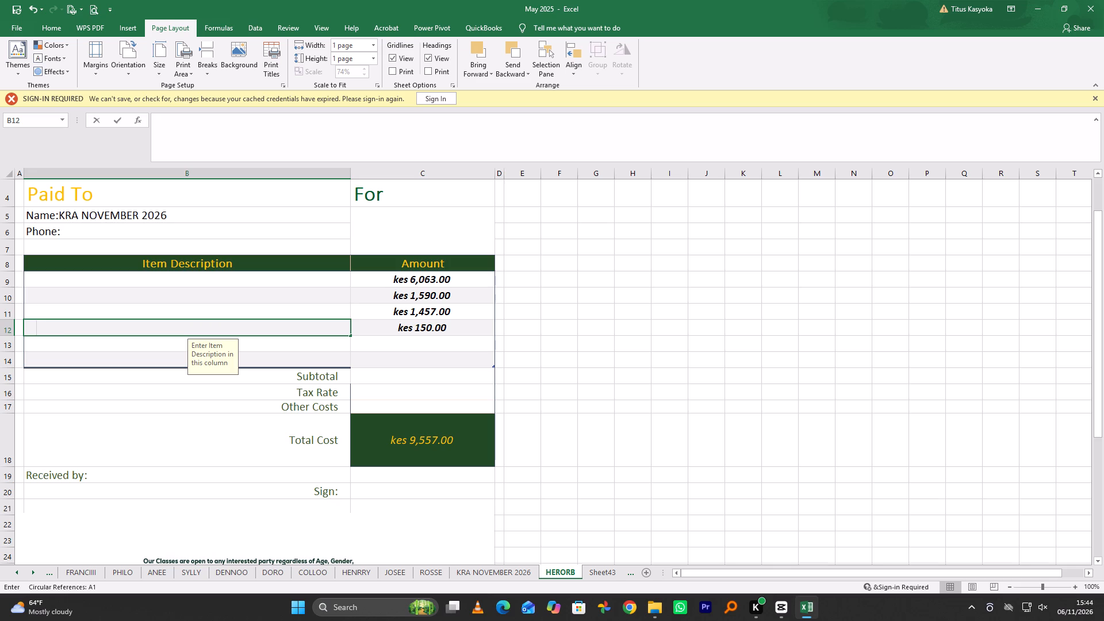
# Clear all the item amounts and the Total Cost value from the voucher.
pyautogui.click(428, 281)
pyautogui.press('BackSpace')
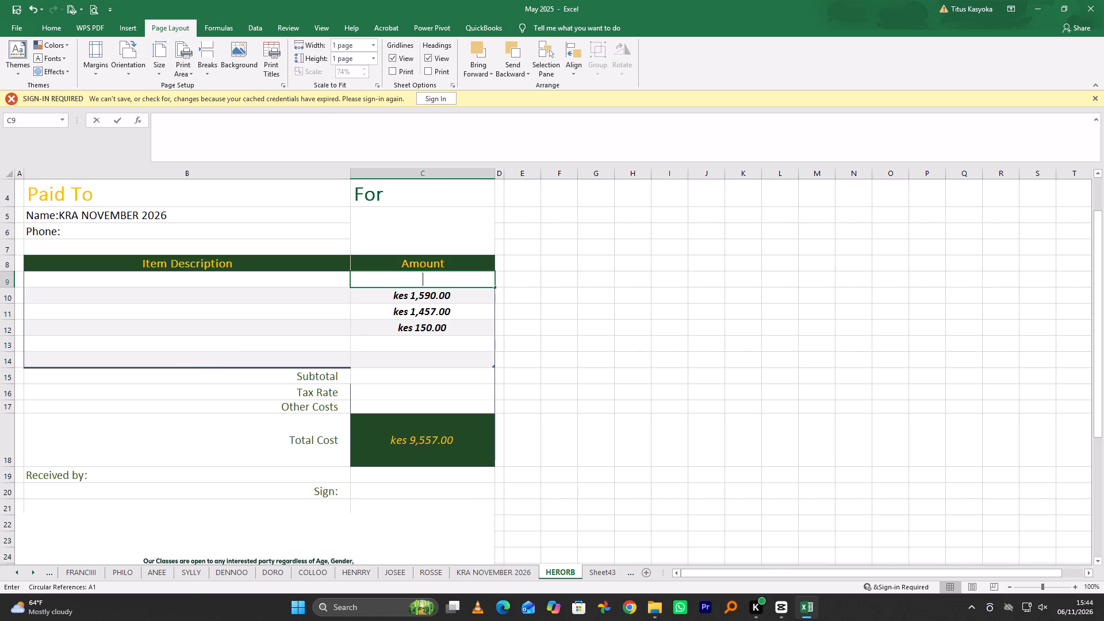
pyautogui.moveTo(495, 286); pyautogui.dragTo(496, 340)
pyautogui.click(468, 443)
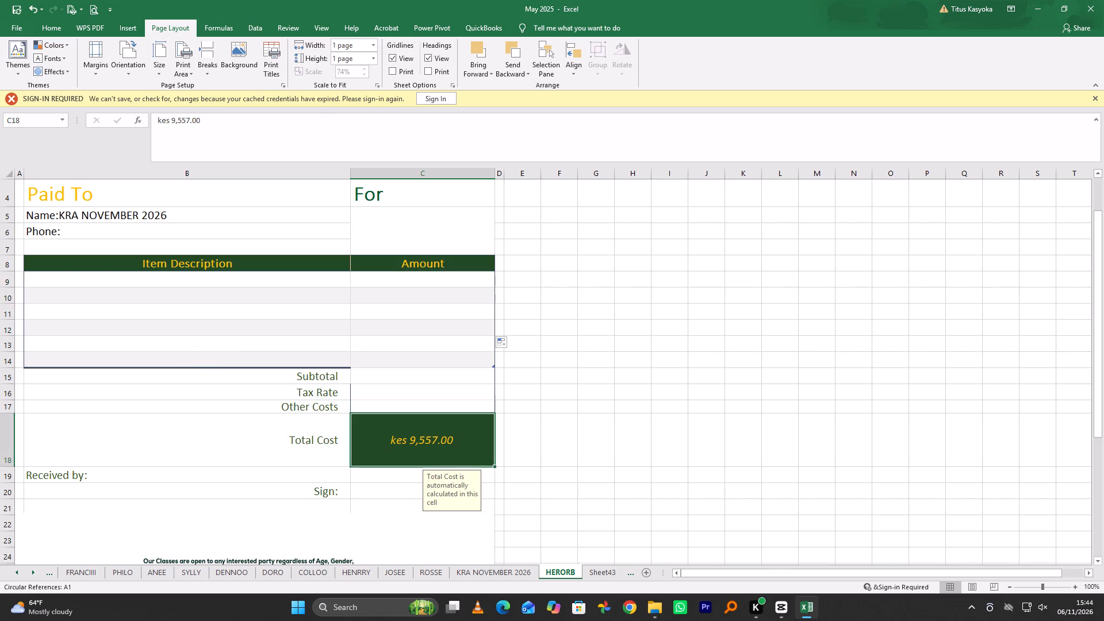
pyautogui.press('BackSpace')
pyautogui.moveTo(628, 456); pyautogui.dragTo(619, 455)
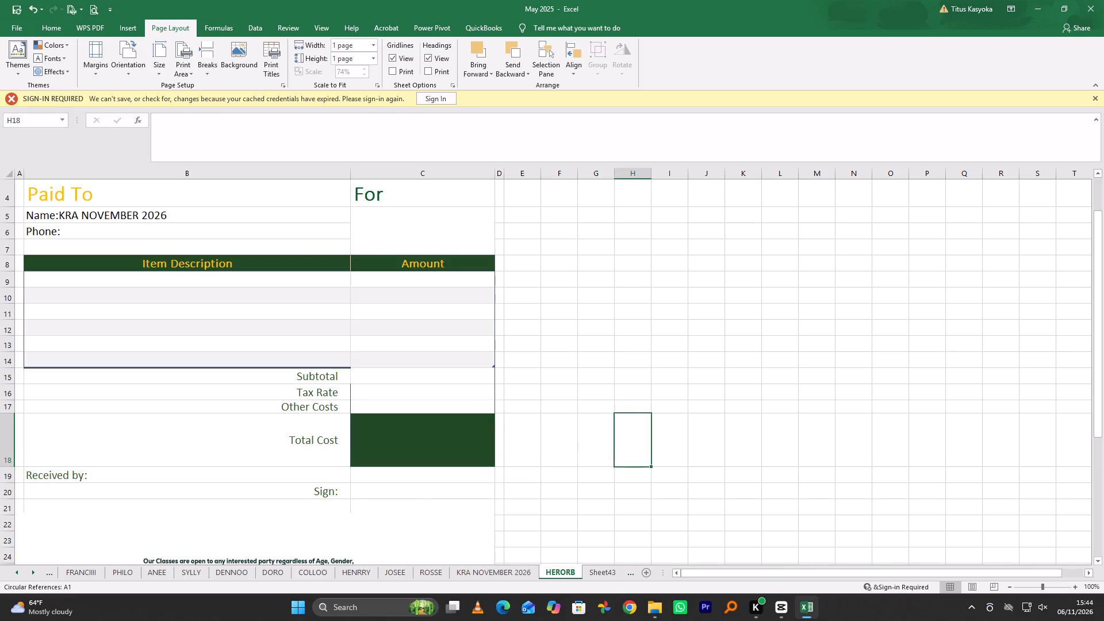
# Replace KRA NOVEMBER 2026 in the voucher's Name line with the new payee's full name.
pyautogui.scroll(2, 137, 422)
pyautogui.doubleClick(165, 448)
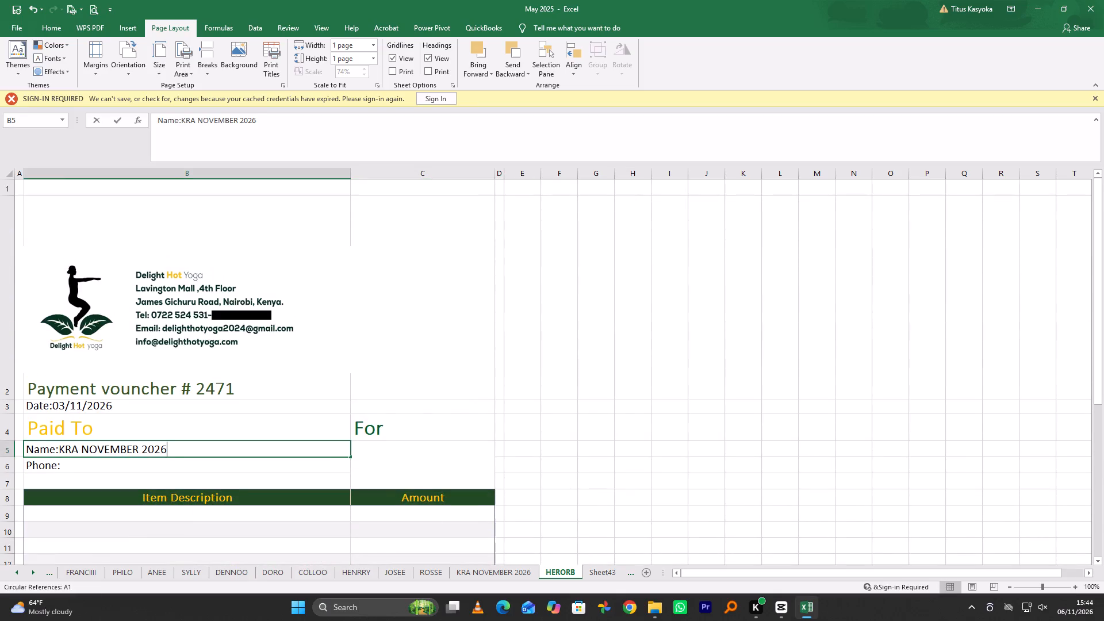
pyautogui.moveTo(166, 448); pyautogui.dragTo(61, 451)
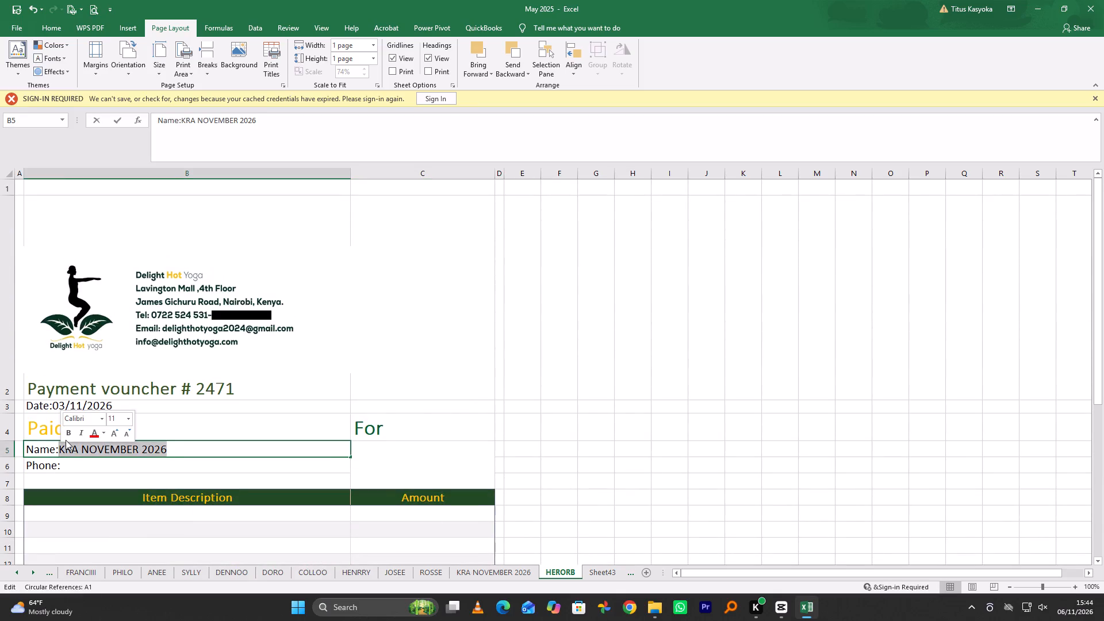
pyautogui.press('BackSpace')
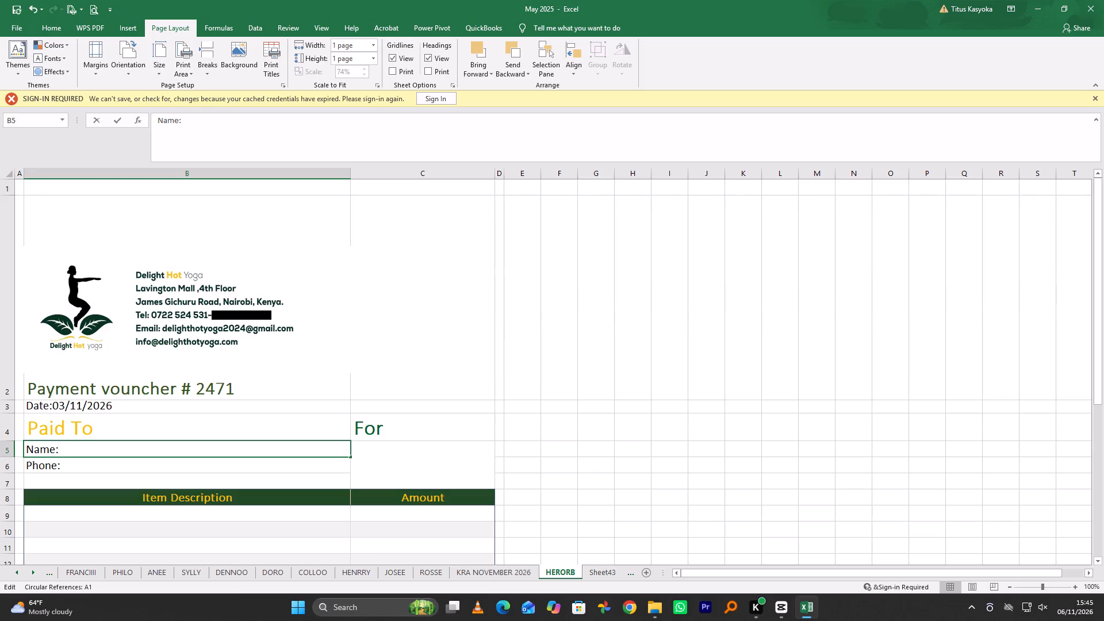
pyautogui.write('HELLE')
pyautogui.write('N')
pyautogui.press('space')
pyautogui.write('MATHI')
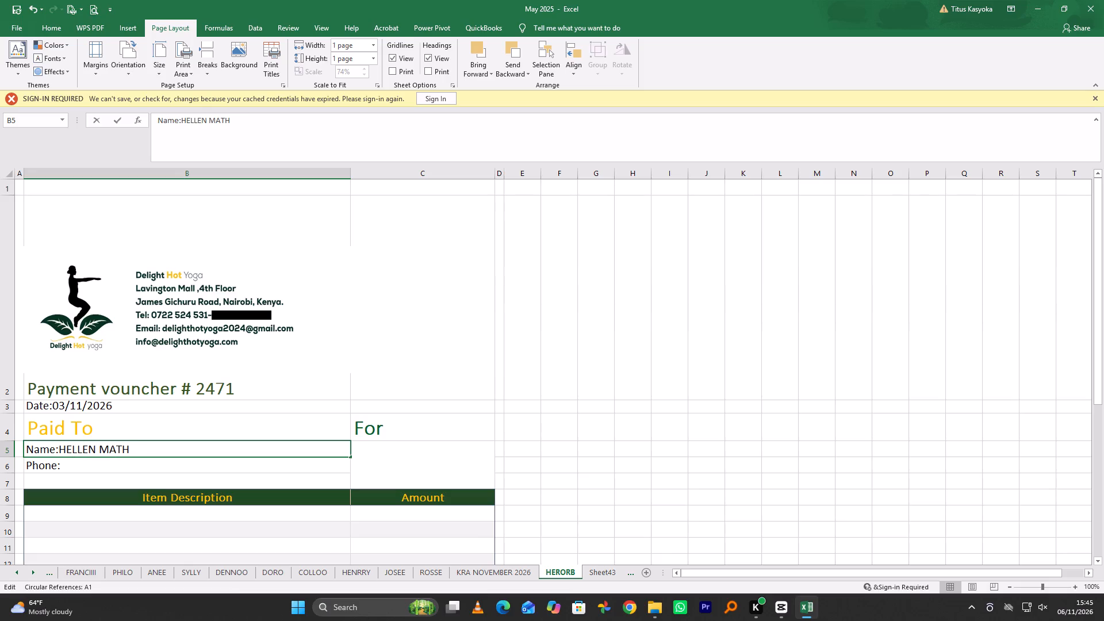
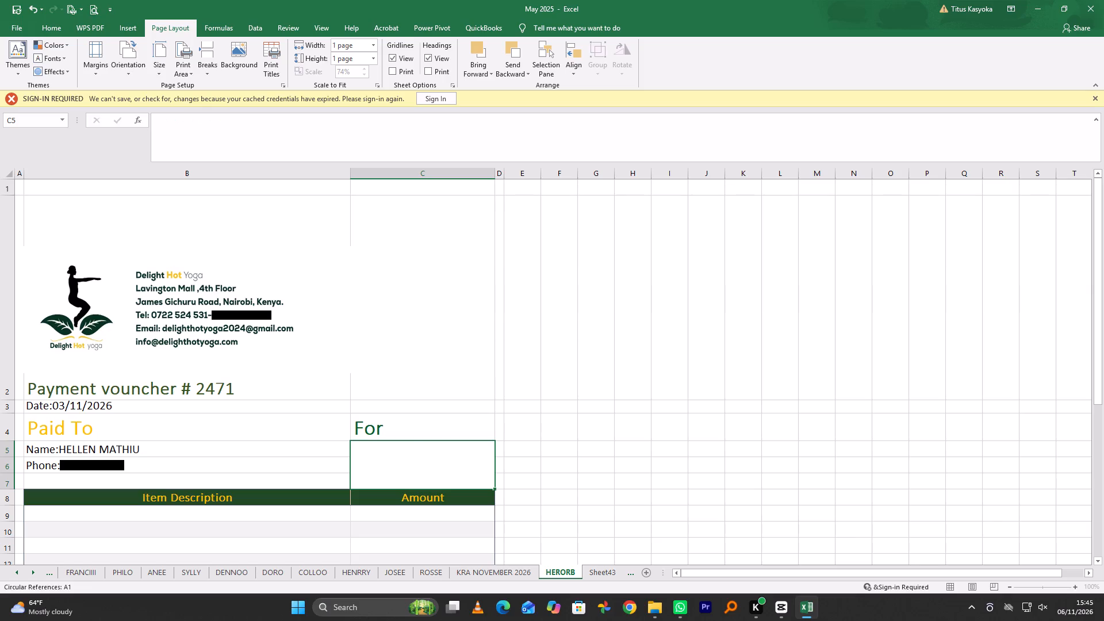
# Enter GOOGLE ADS under the For heading and Google ads as the first item description.
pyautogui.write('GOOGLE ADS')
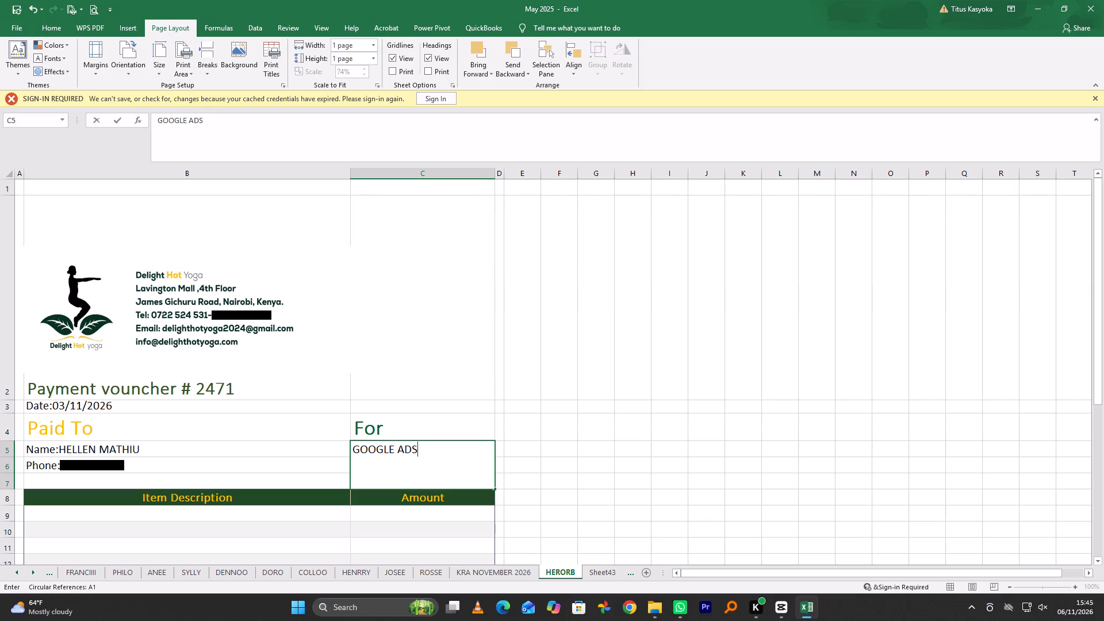
pyautogui.click(113, 513)
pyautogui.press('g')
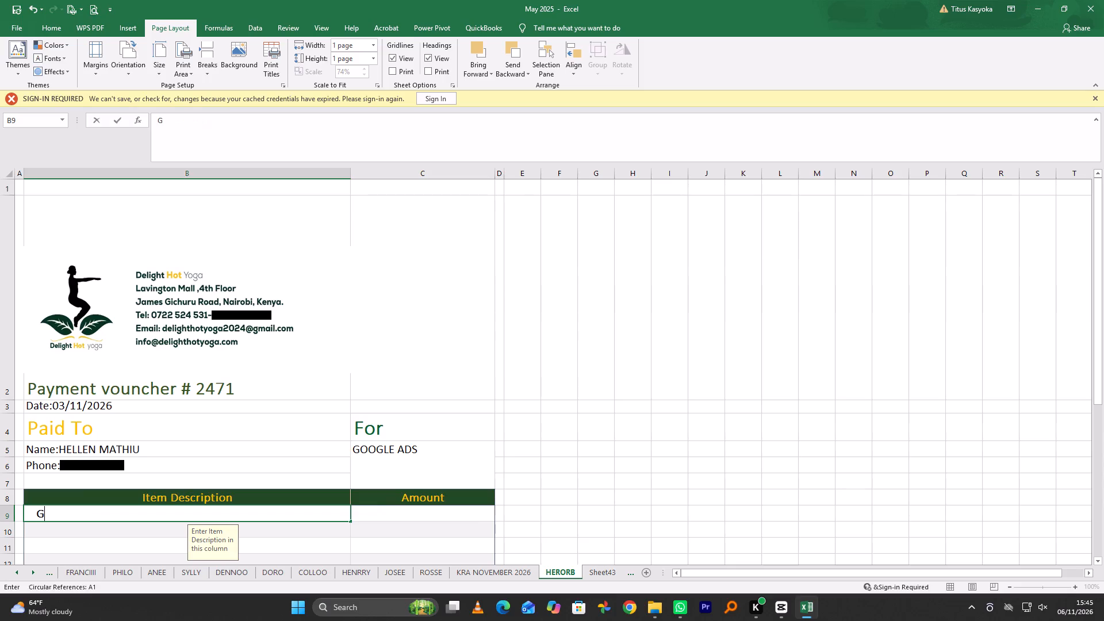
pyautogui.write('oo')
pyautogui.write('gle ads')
# Enter kes 7,410.00 as the amount for the Google ads item.
pyautogui.click(407, 515)
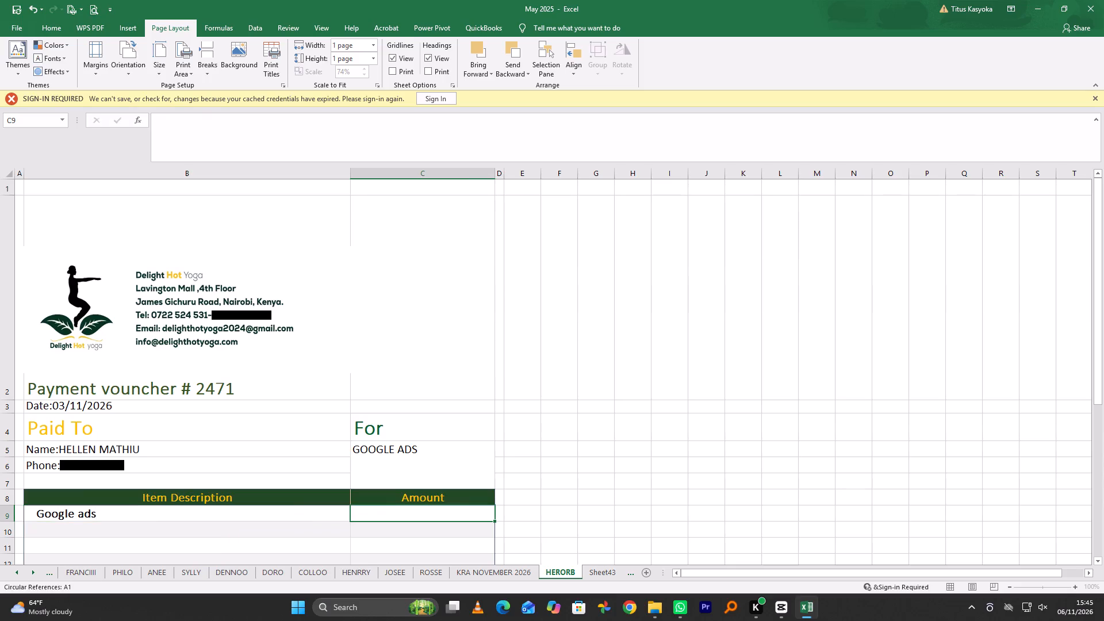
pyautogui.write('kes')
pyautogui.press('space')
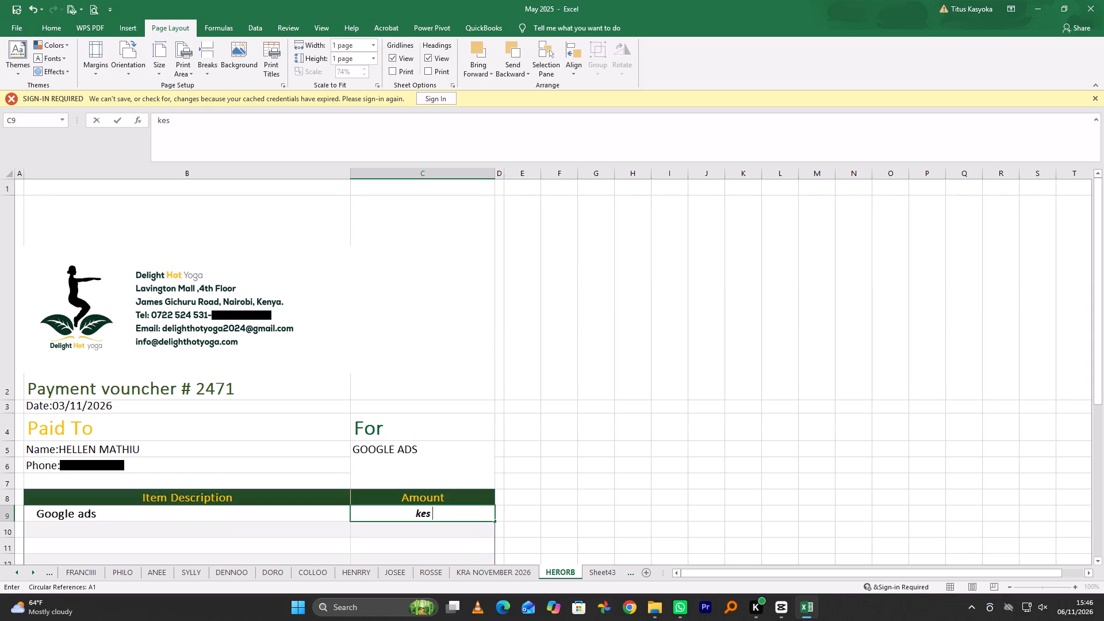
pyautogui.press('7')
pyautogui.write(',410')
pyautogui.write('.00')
# Copy the Google ads amount, kes 7,410.00, into the Total Cost cell.
pyautogui.moveTo(457, 516); pyautogui.dragTo(376, 522)
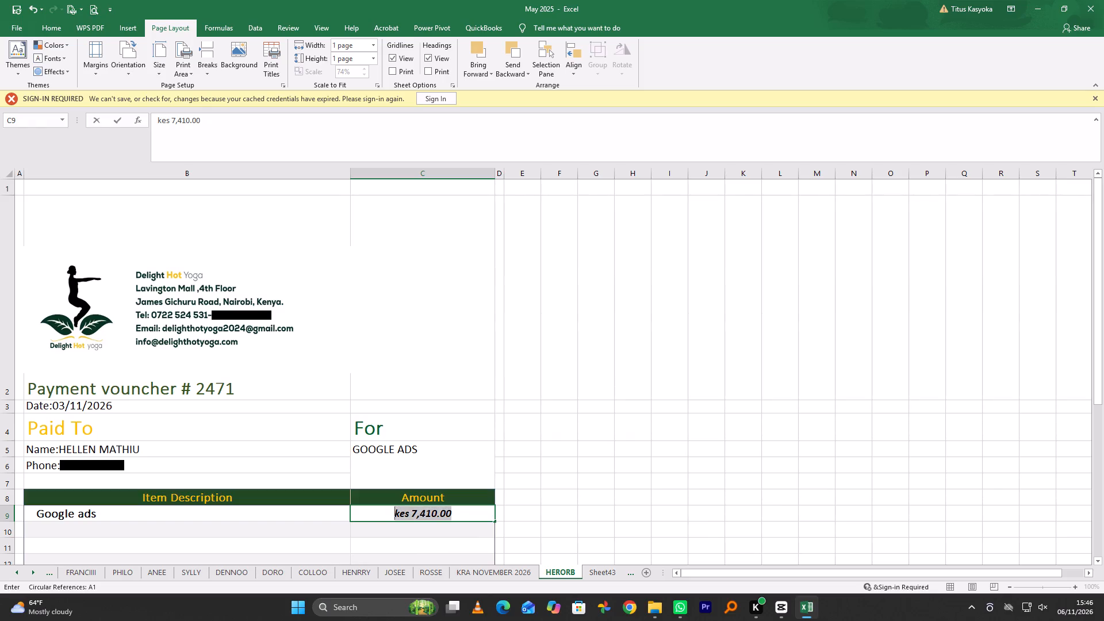
pyautogui.moveTo(376, 522); pyautogui.dragTo(360, 522)
pyautogui.hotkey('ctrl', 'v')
pyautogui.hotkey('ctrl', 'c')
pyautogui.scroll(-2, 380, 485)
pyautogui.click(416, 388)
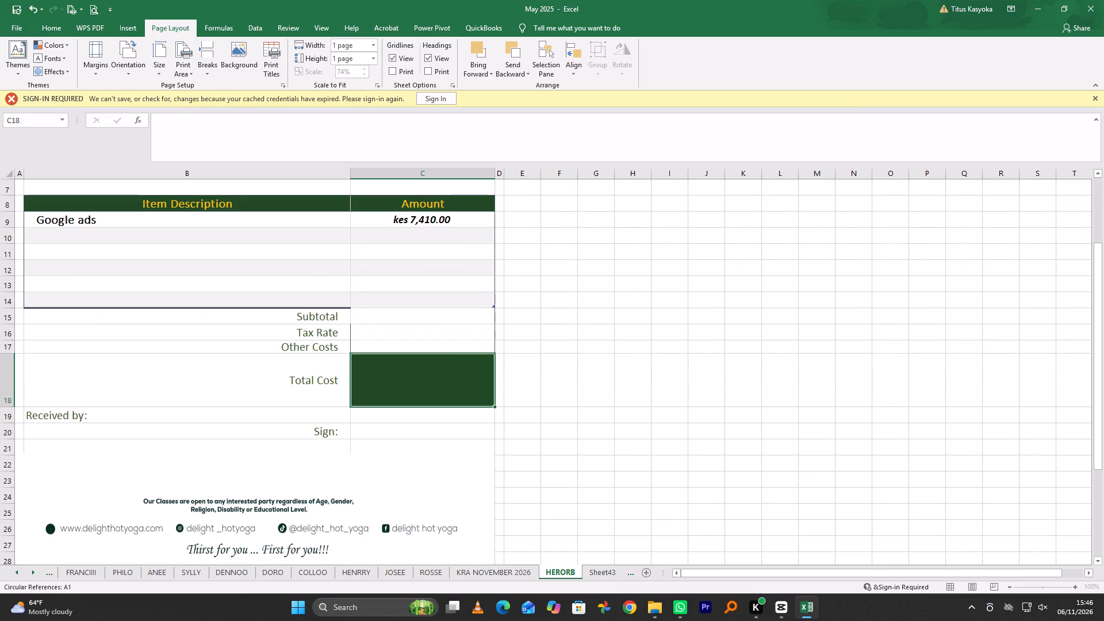
pyautogui.hotkey('ctrl', 'v')
pyautogui.click(627, 398)
# Shorten the stretched footer picture vertically so its bottom edge sits at about the bottom of row 28.
pyautogui.scroll(-2, 348, 473)
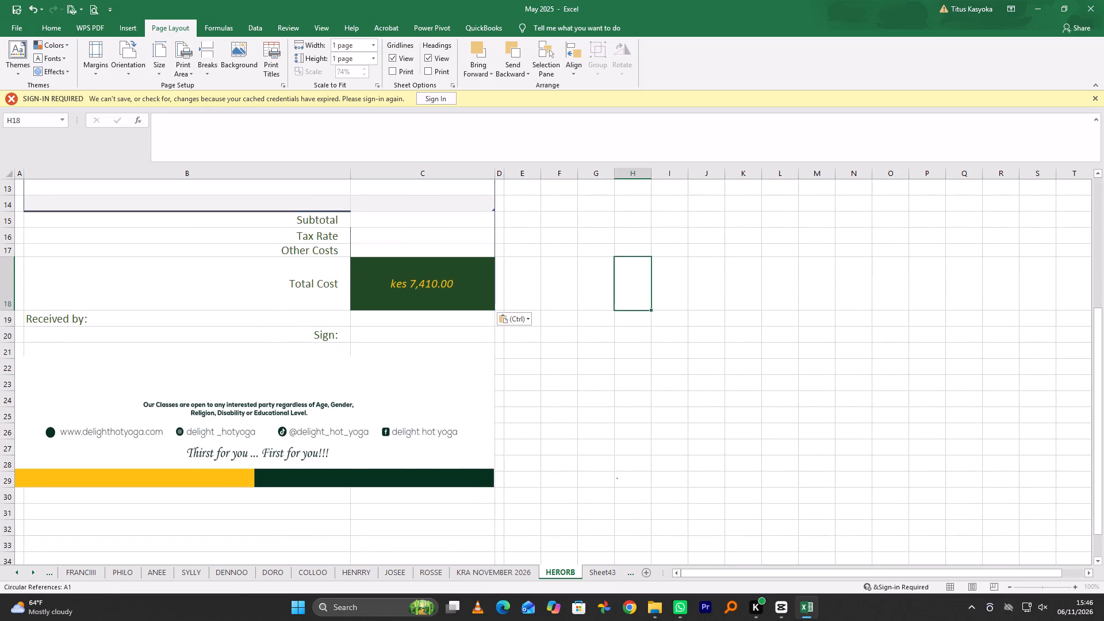
pyautogui.click(268, 435)
pyautogui.moveTo(254, 488); pyautogui.dragTo(252, 458)
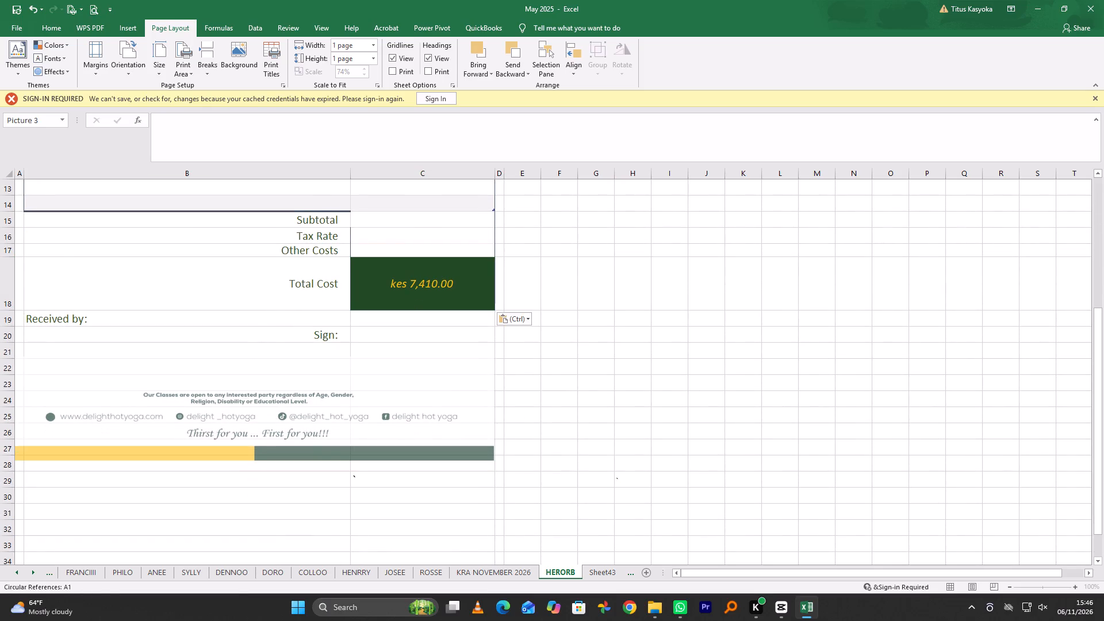
pyautogui.moveTo(252, 458); pyautogui.dragTo(251, 469)
pyautogui.click(612, 478)
# Open the blank Sheet43 that follows the HERORB voucher sheet.
pyautogui.scroll(2, 463, 459)
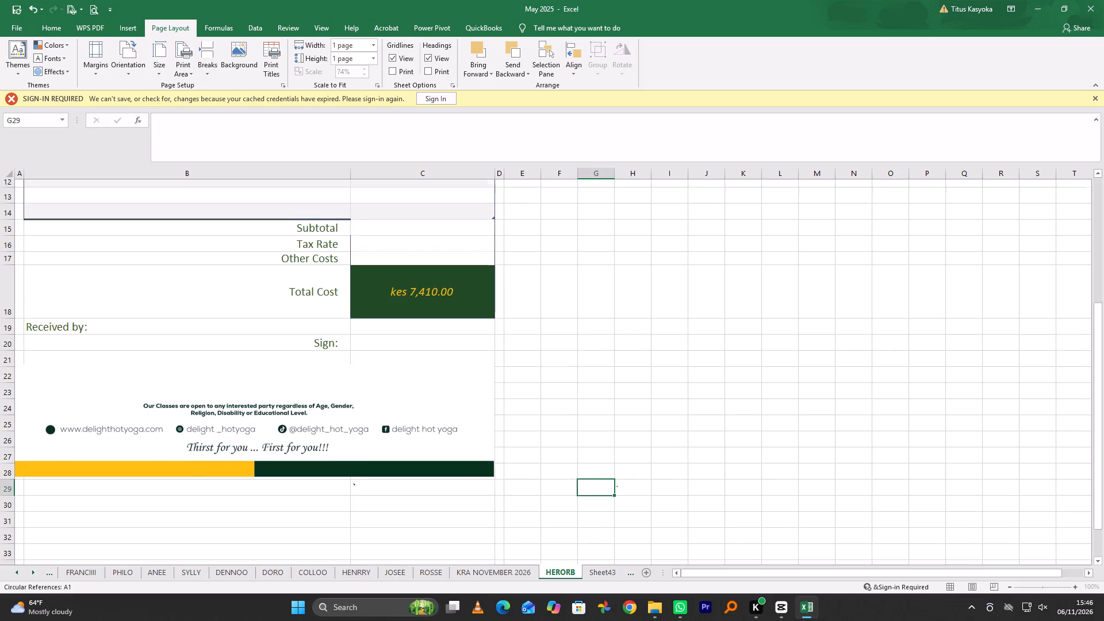
pyautogui.scroll(6, 463, 459)
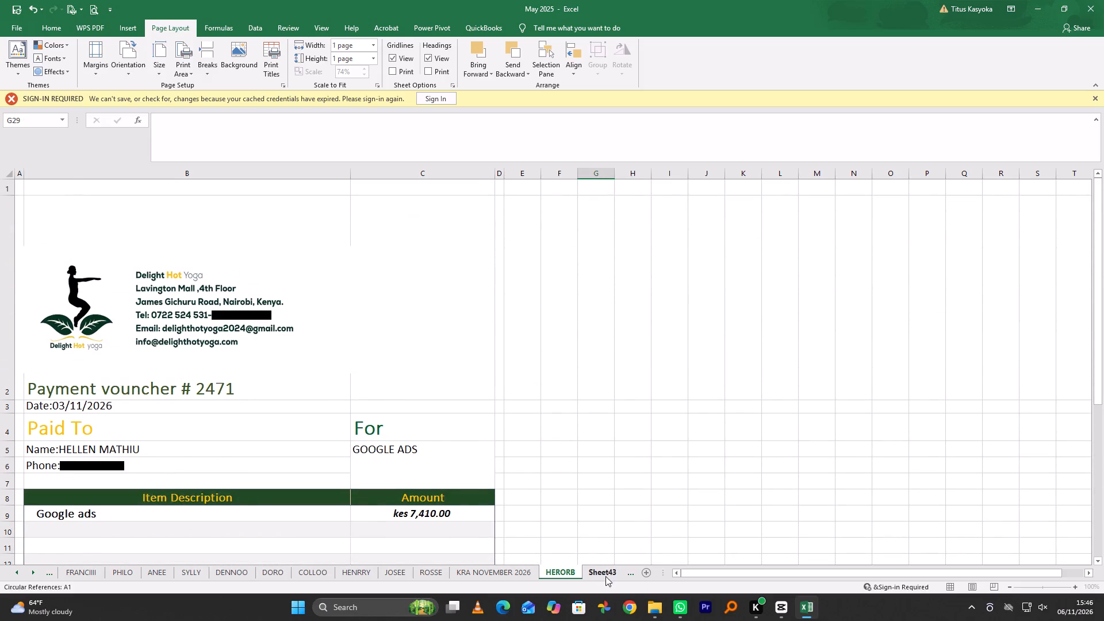
pyautogui.click(606, 577)
pyautogui.click(594, 577)
pyautogui.click(594, 577)
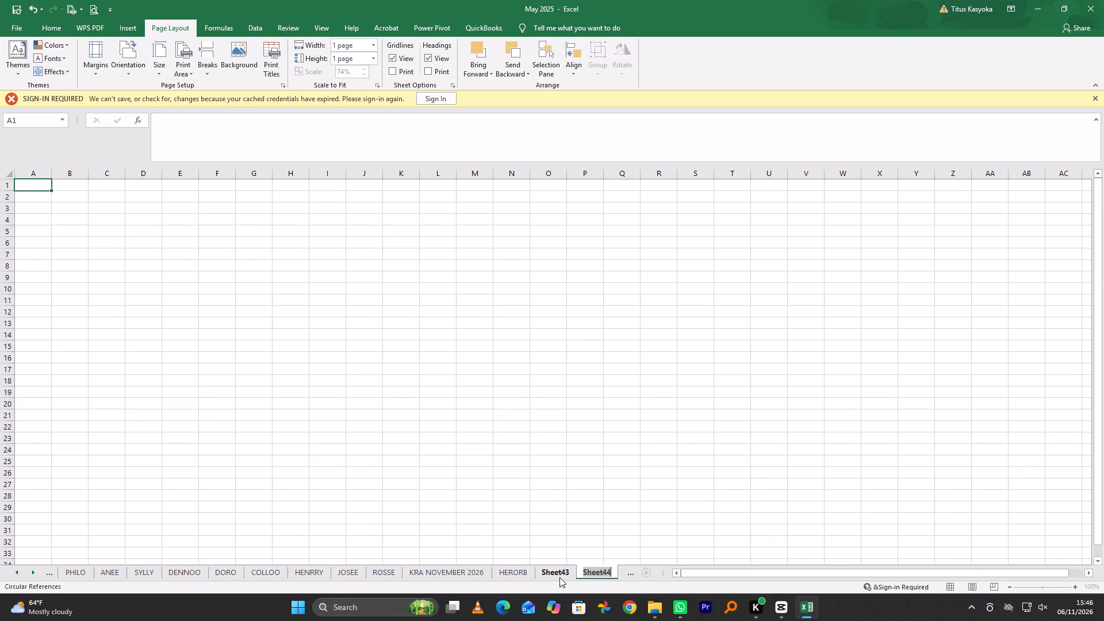
pyautogui.click(559, 577)
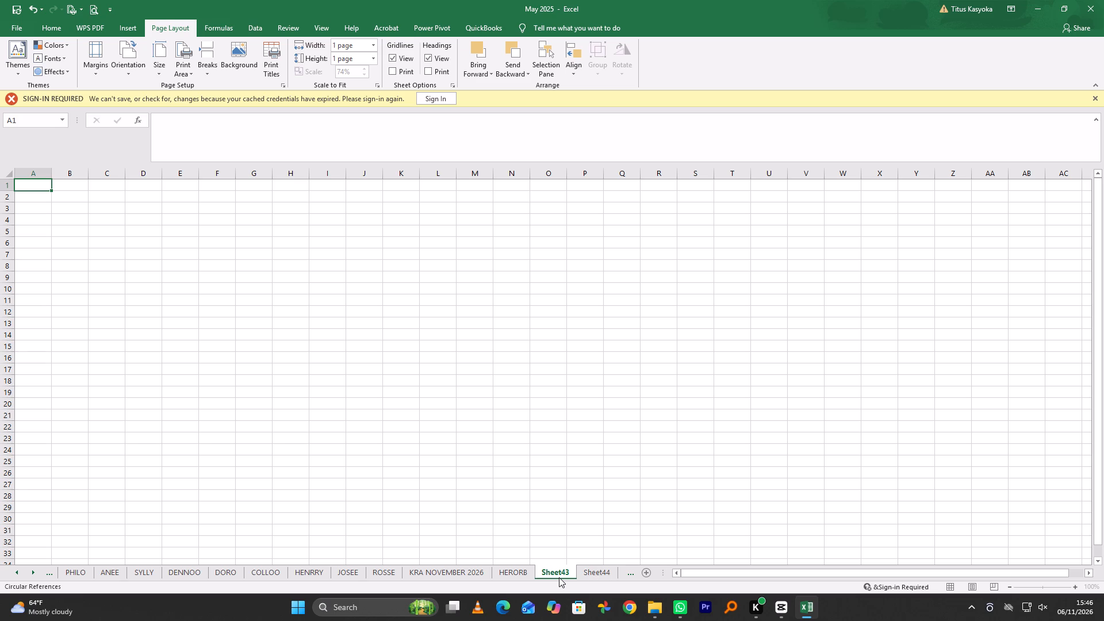
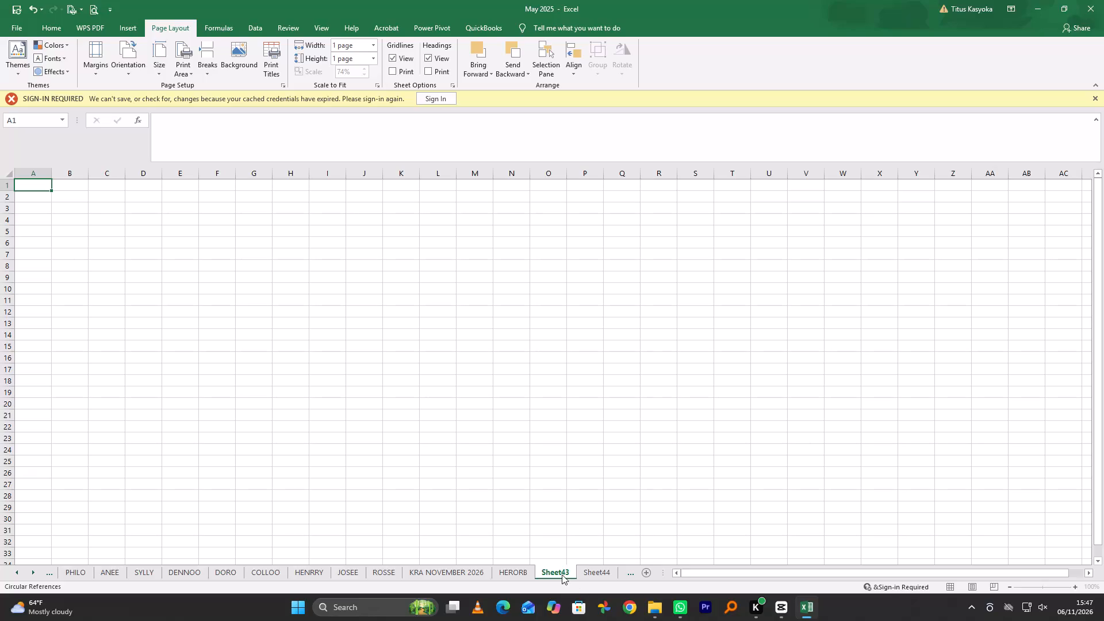
# Rename Sheet43 as HELLROBER.
pyautogui.click(561, 572)
pyautogui.click(561, 572)
pyautogui.write('HELLRO')
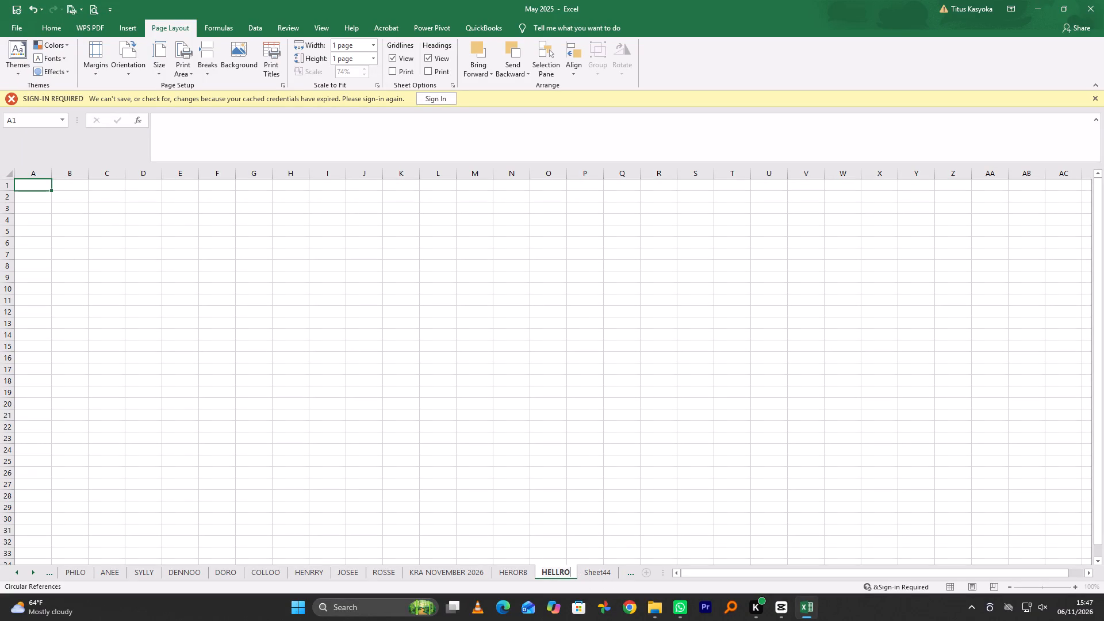
pyautogui.write('BER')
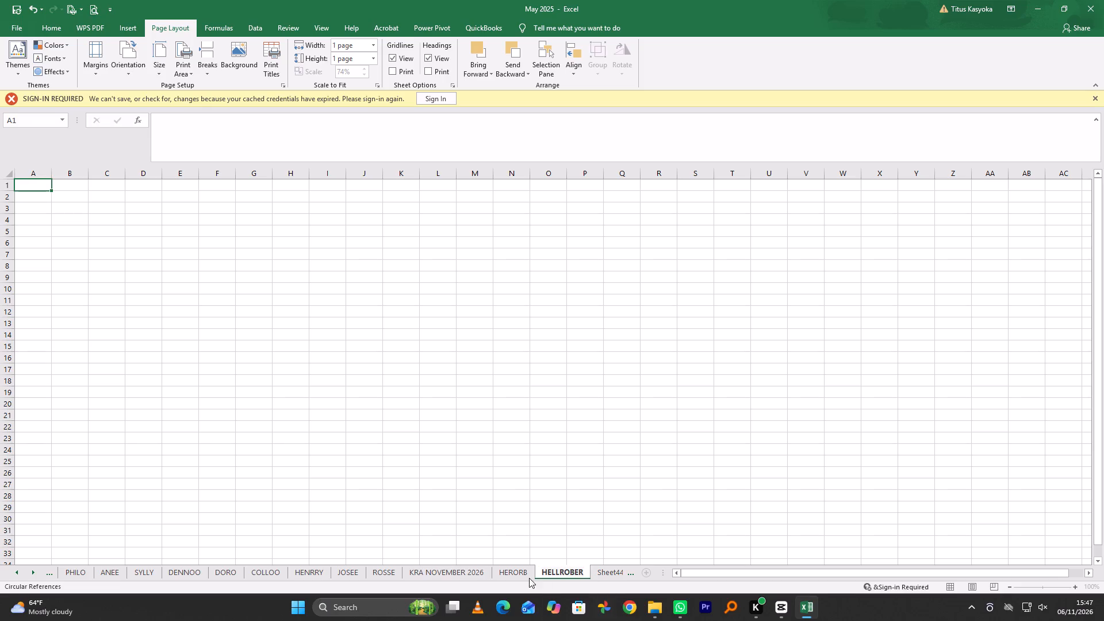
# Copy the entire HERORB voucher sheet and paste it into the blank HELLROBER sheet.
pyautogui.click(520, 571)
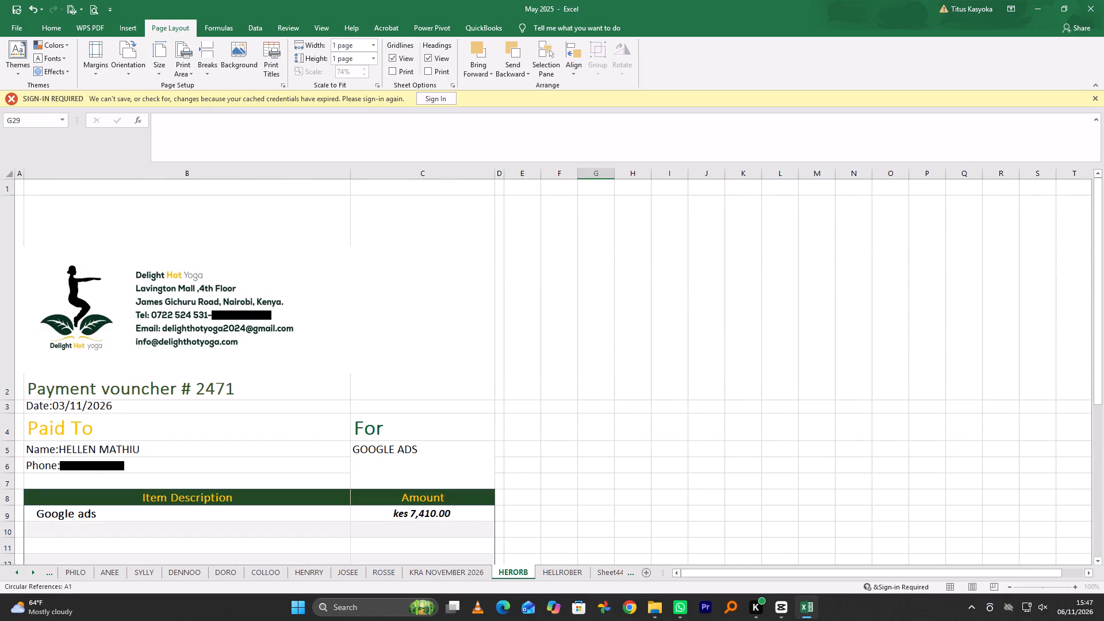
pyautogui.rightClick(7, 172)
pyautogui.click(46, 193)
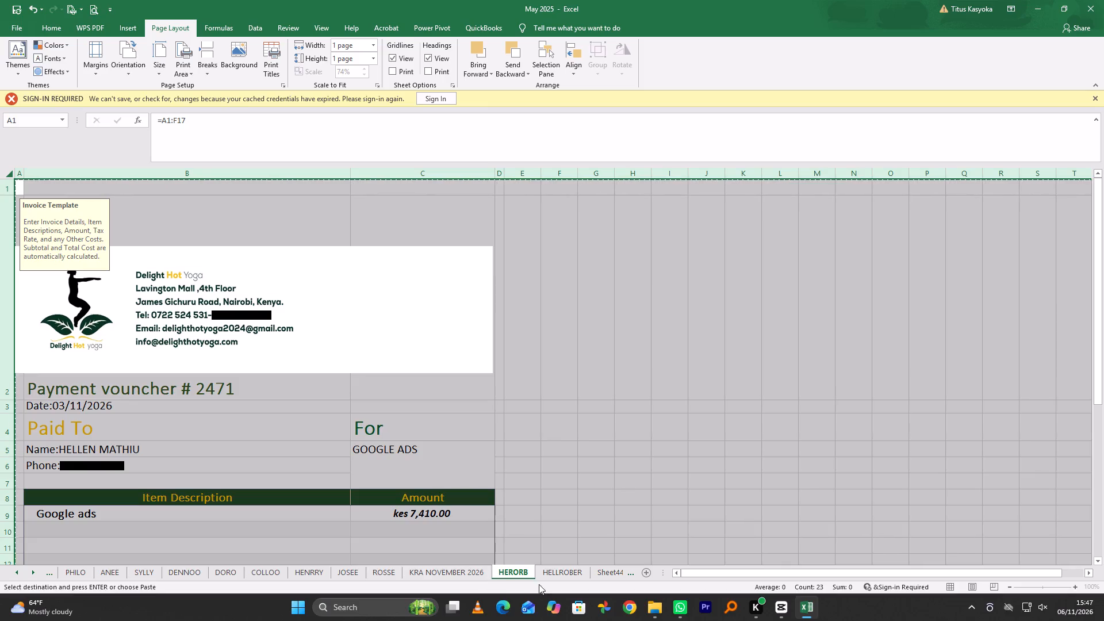
pyautogui.click(554, 568)
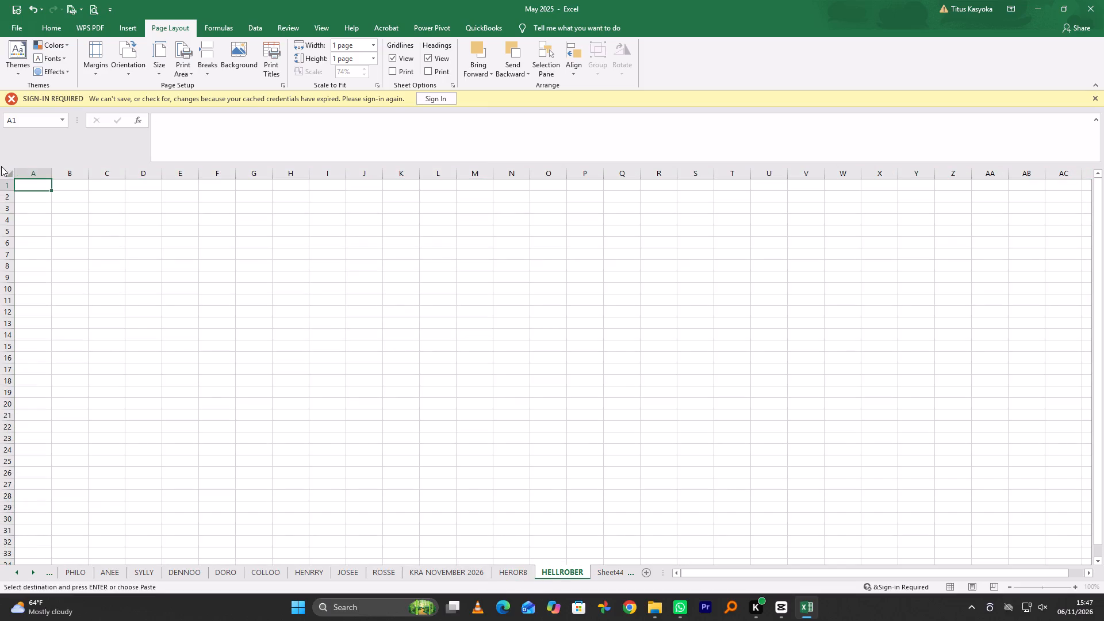
pyautogui.rightClick(3, 171)
pyautogui.click(28, 221)
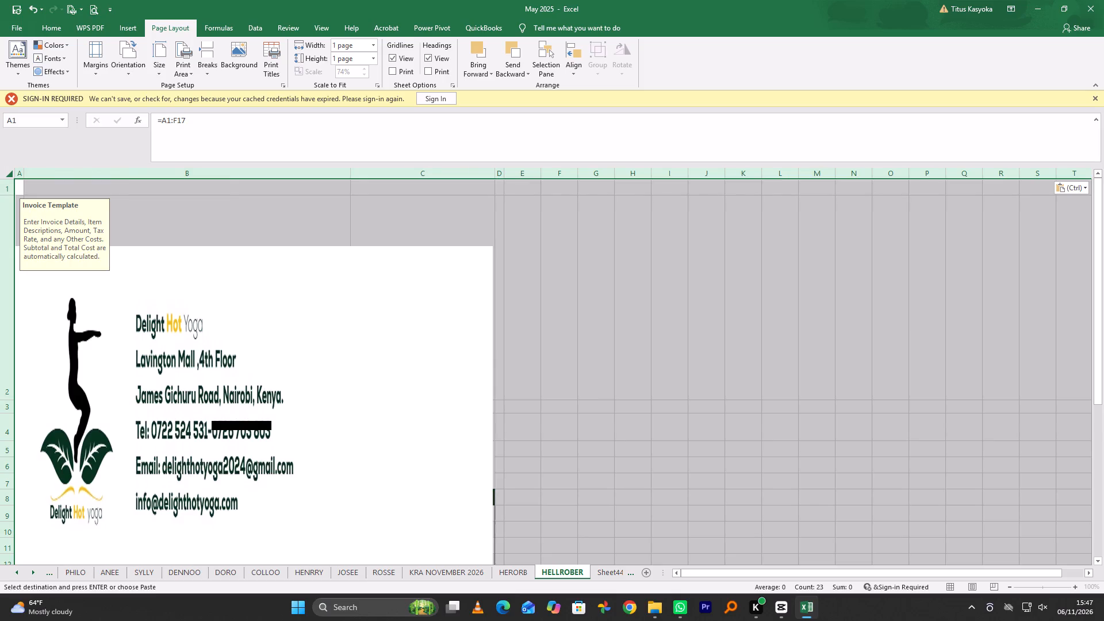
pyautogui.click(553, 450)
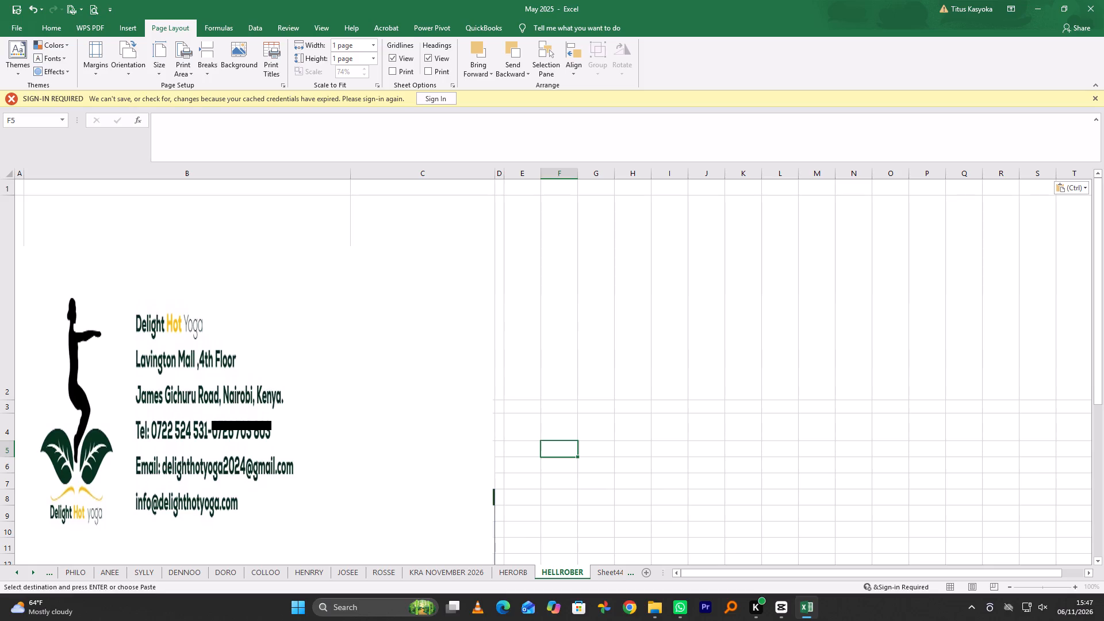
# Shorten the stretched header picture vertically and move it up within row 2, just above the payment voucher number.
pyautogui.scroll(-1, 178, 386)
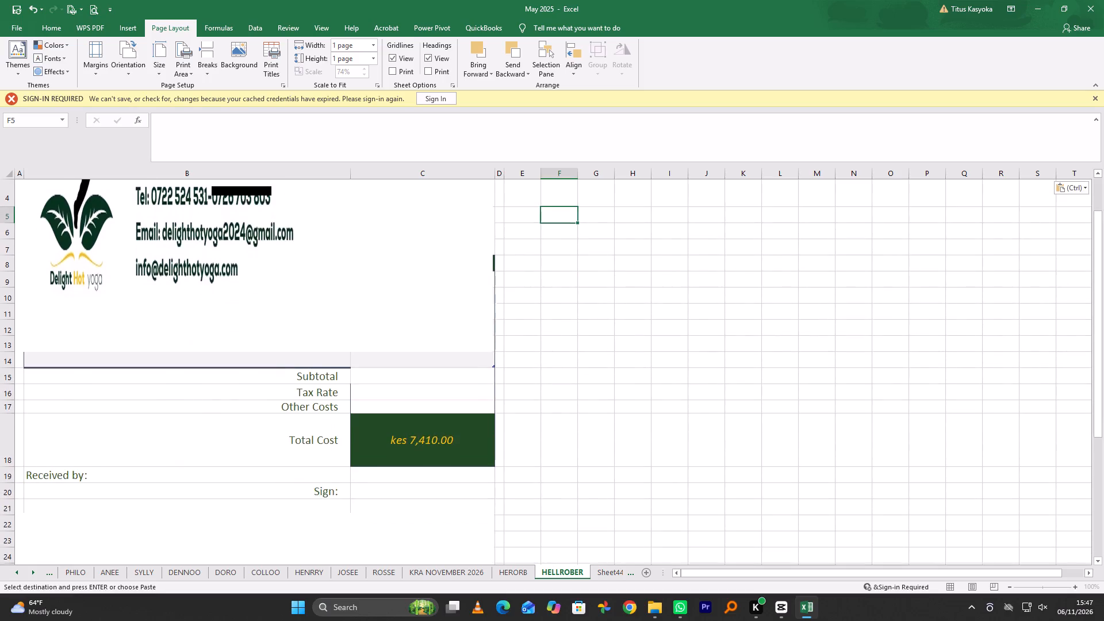
pyautogui.scroll(5, 256, 393)
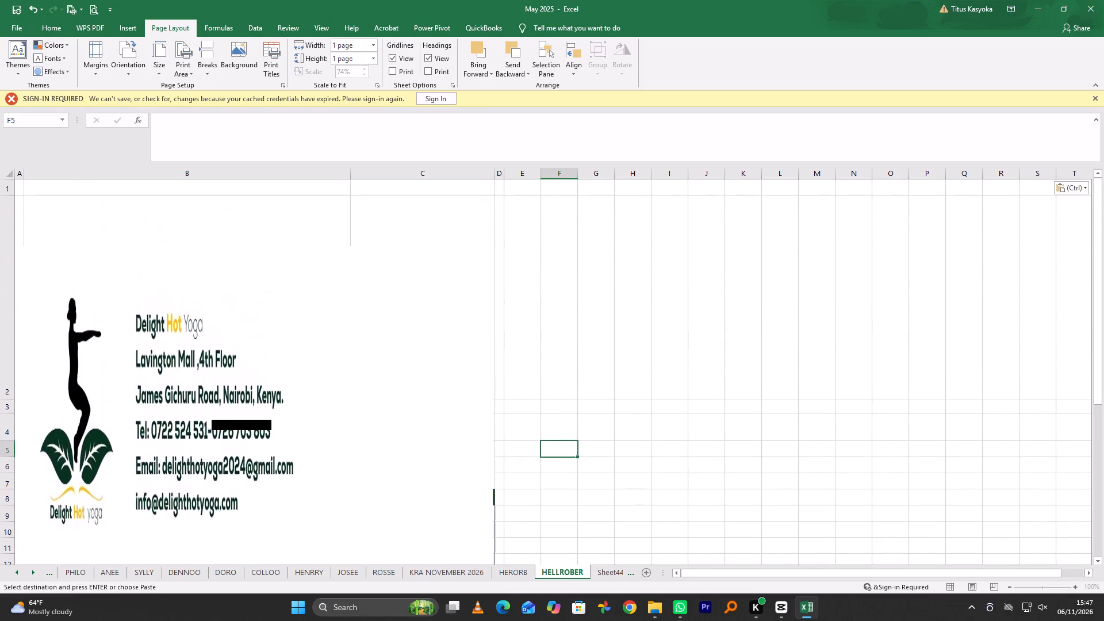
pyautogui.click(322, 397)
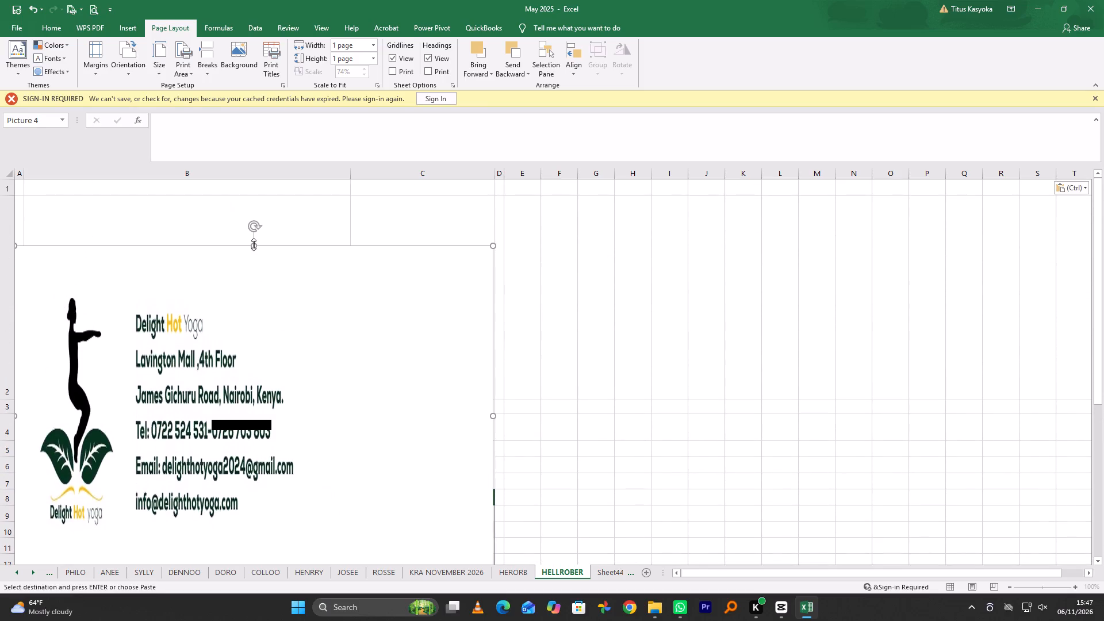
pyautogui.moveTo(254, 244); pyautogui.dragTo(255, 422)
pyautogui.moveTo(260, 468); pyautogui.dragTo(254, 390)
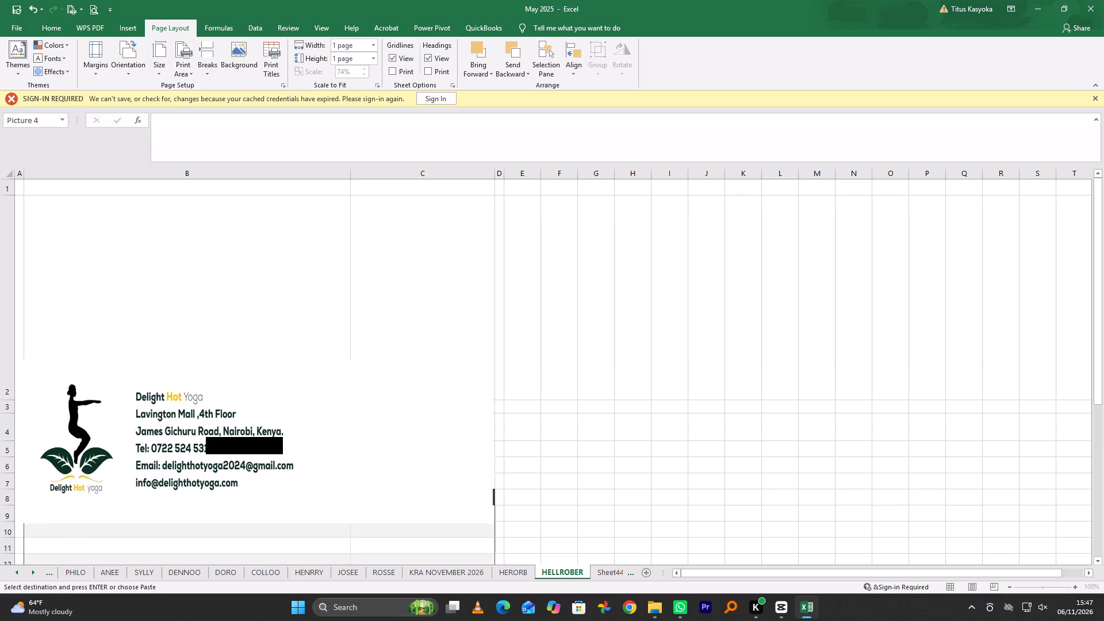
pyautogui.moveTo(254, 390); pyautogui.dragTo(254, 243)
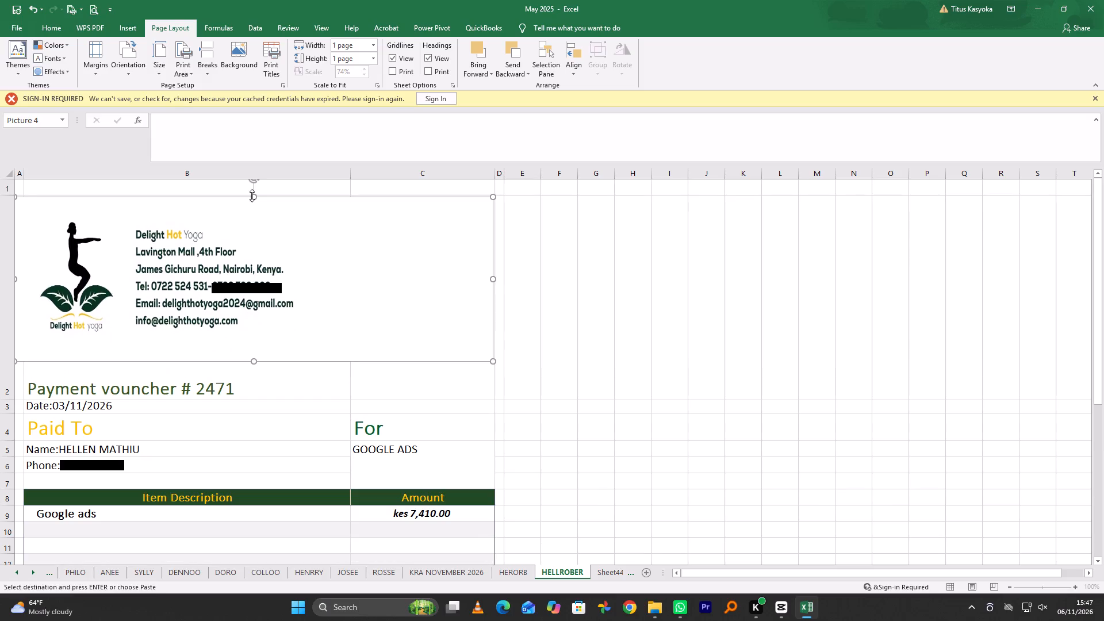
pyautogui.moveTo(252, 195); pyautogui.dragTo(251, 227)
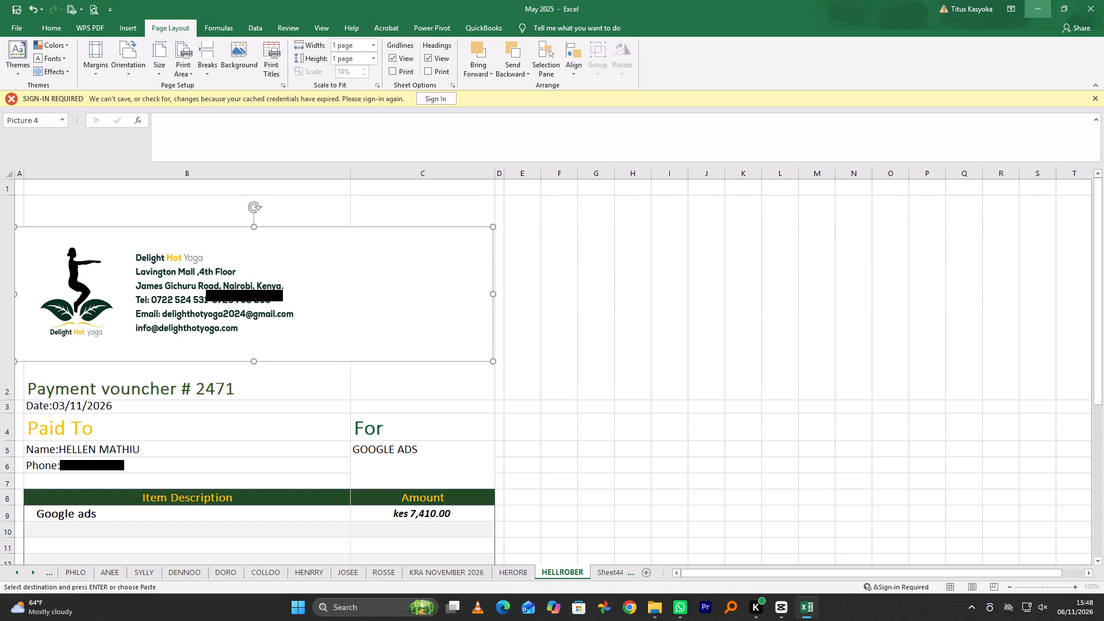
pyautogui.click(799, 419)
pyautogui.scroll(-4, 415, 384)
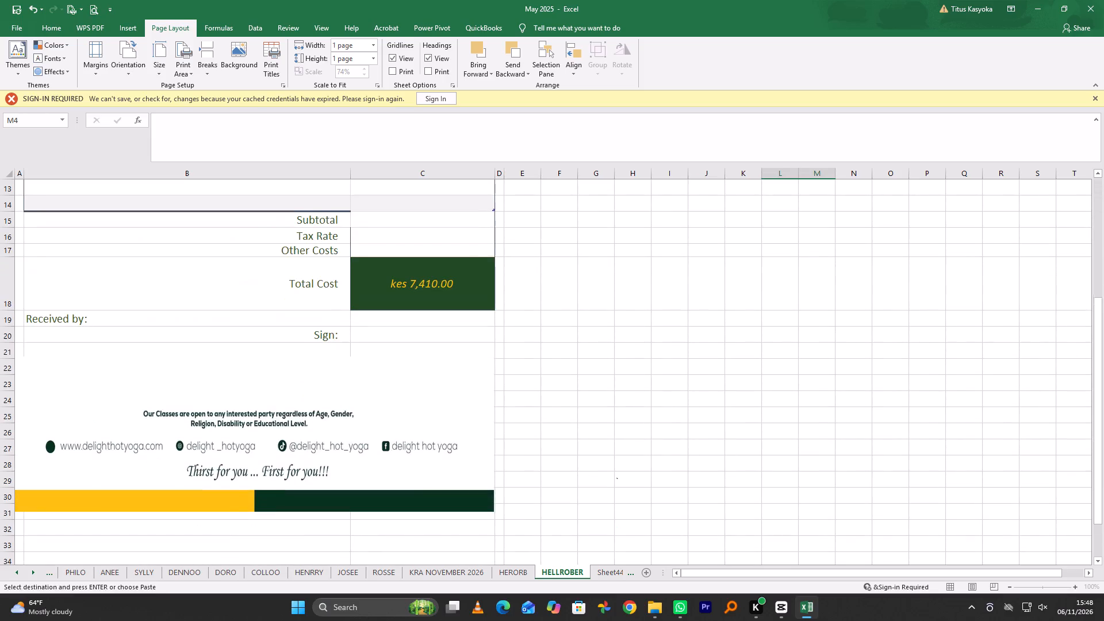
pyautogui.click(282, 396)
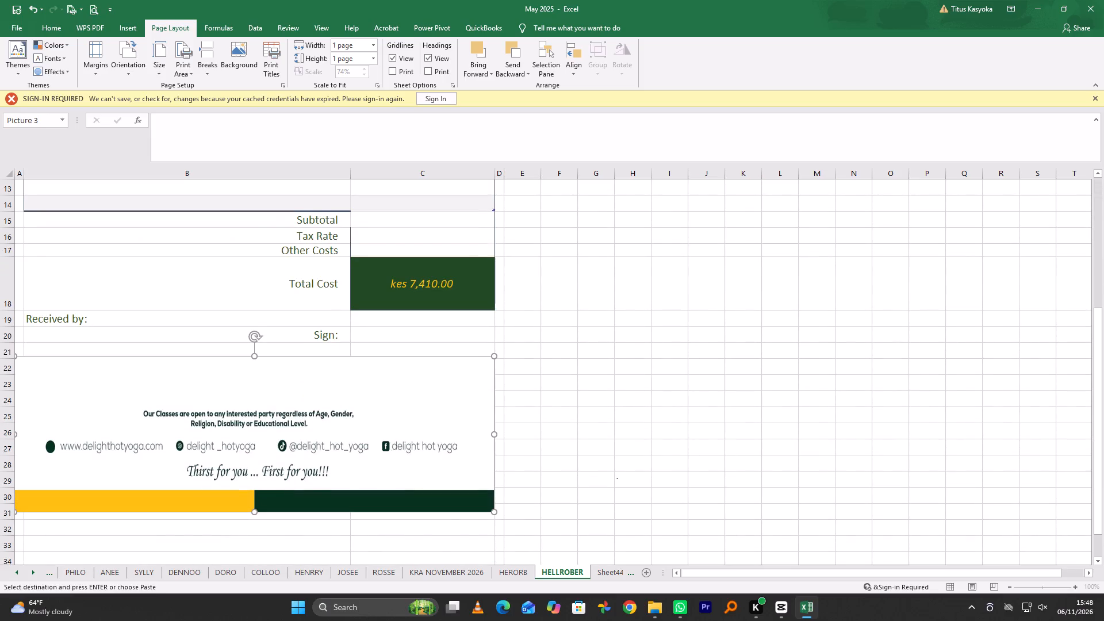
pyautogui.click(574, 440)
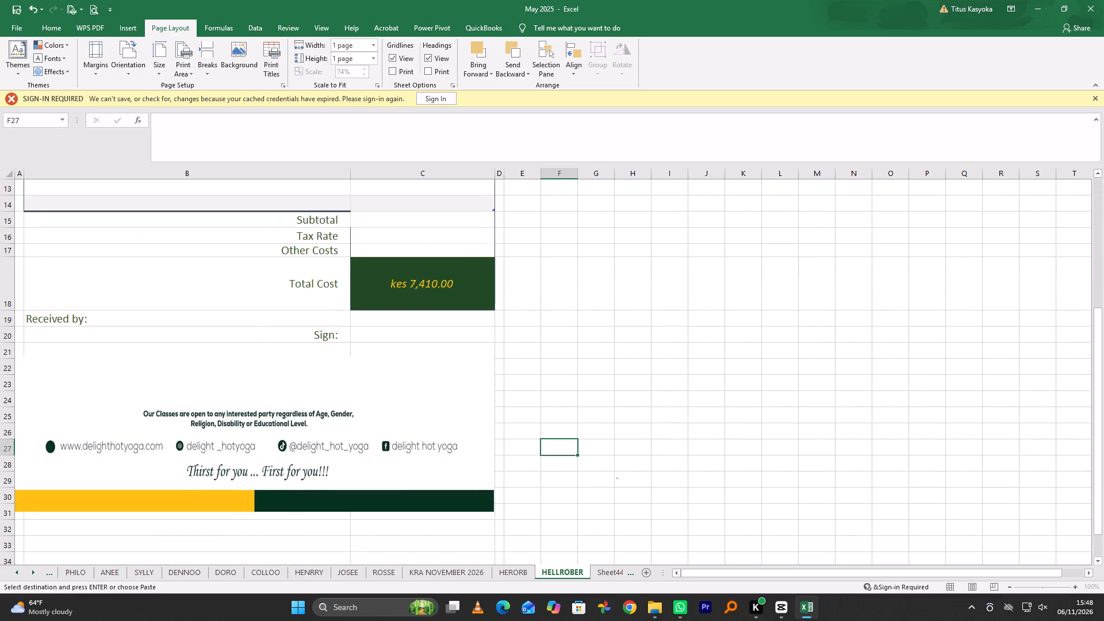
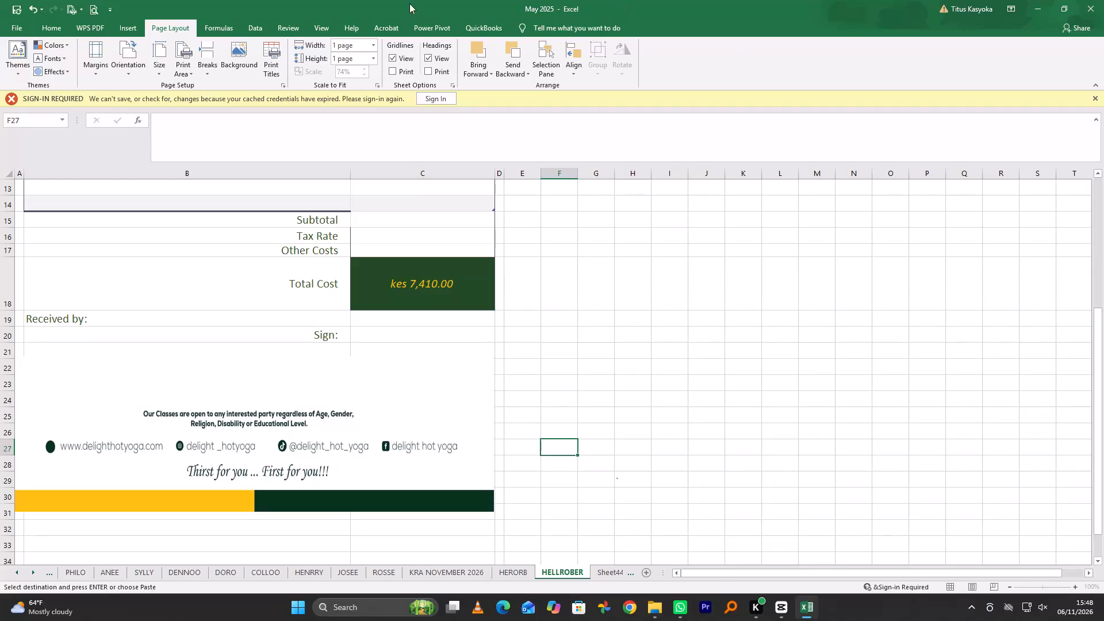
# Shorten the stretched footer picture vertically from its bottom edge so that it ends within row 30.
pyautogui.click(271, 437)
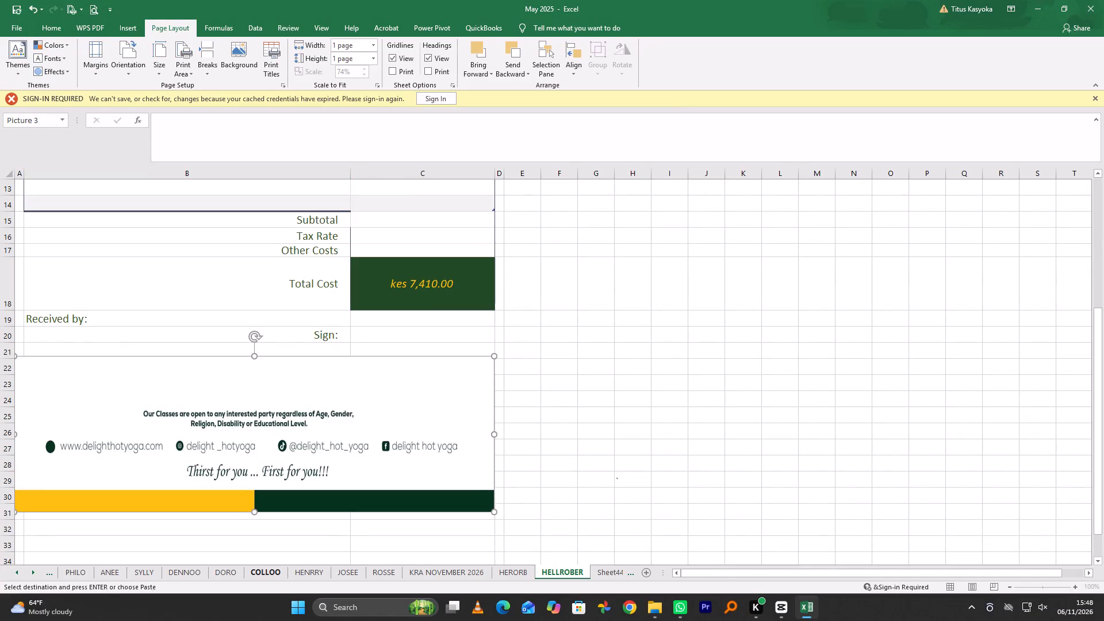
pyautogui.moveTo(254, 512); pyautogui.dragTo(254, 494)
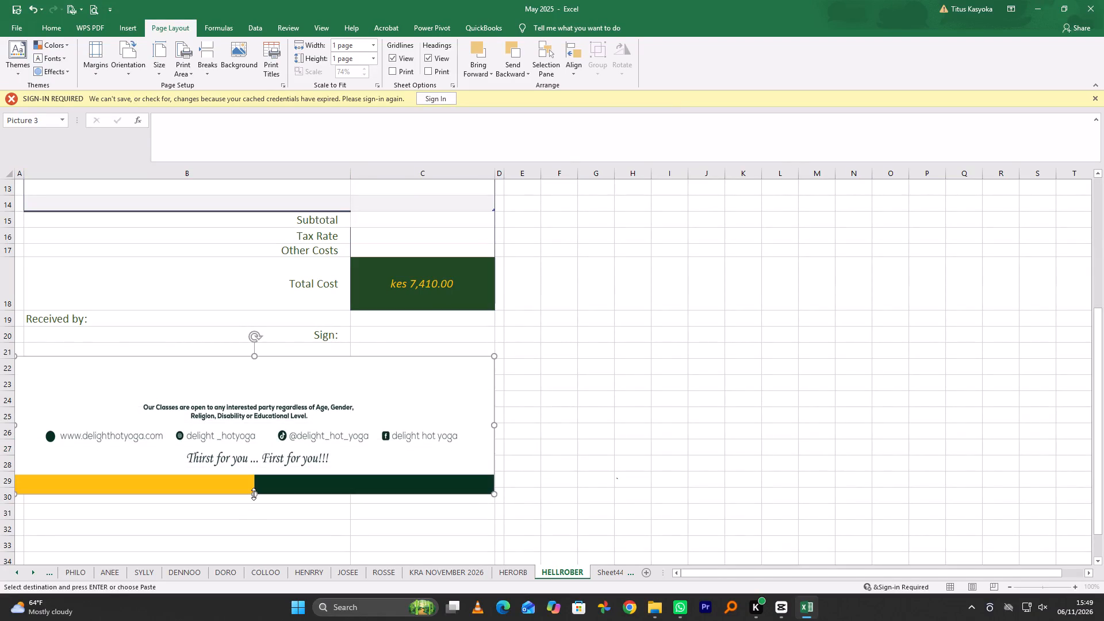
pyautogui.click(565, 496)
# Clear the copied total cost, the Google ads amount and its item description from the HELLROBER voucher.
pyautogui.scroll(4, 342, 424)
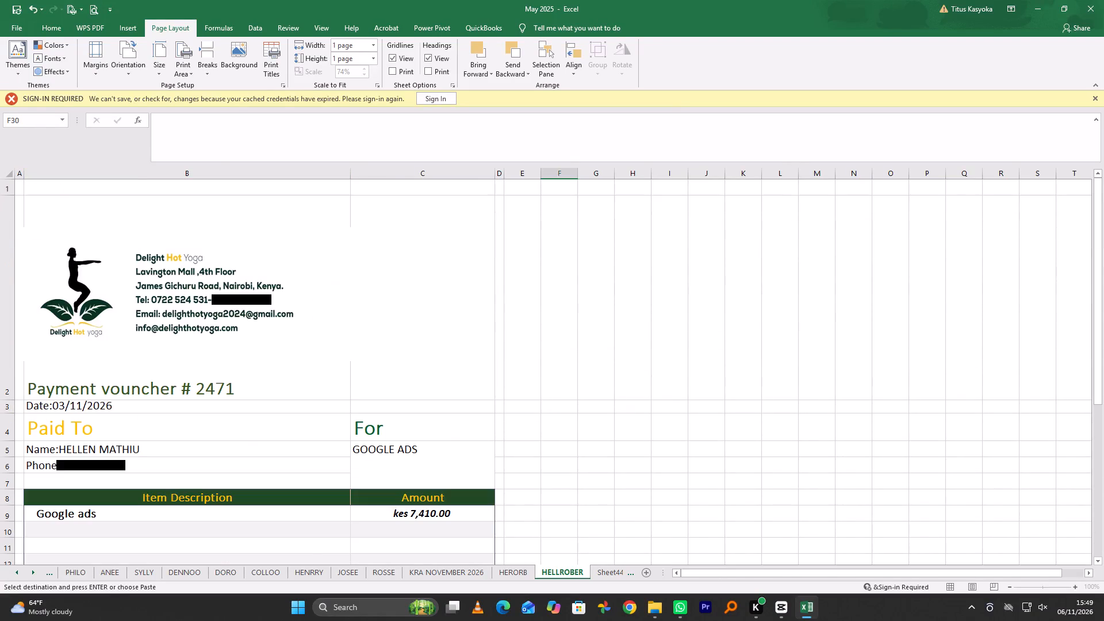
pyautogui.scroll(-1, 432, 466)
pyautogui.click(432, 441)
pyautogui.press('BackSpace')
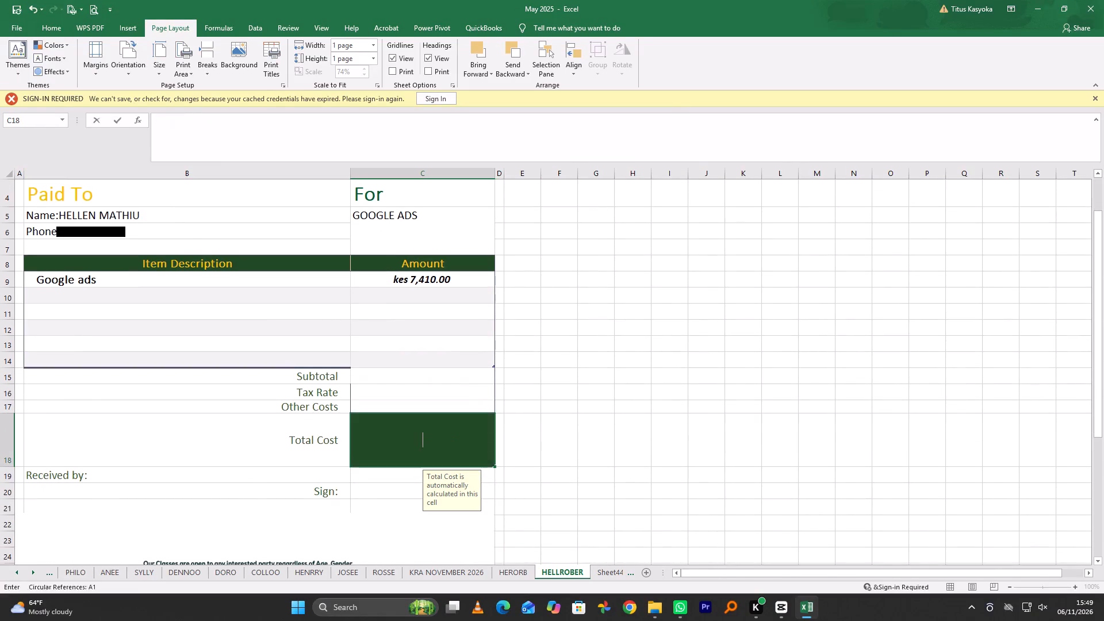
pyautogui.click(464, 279)
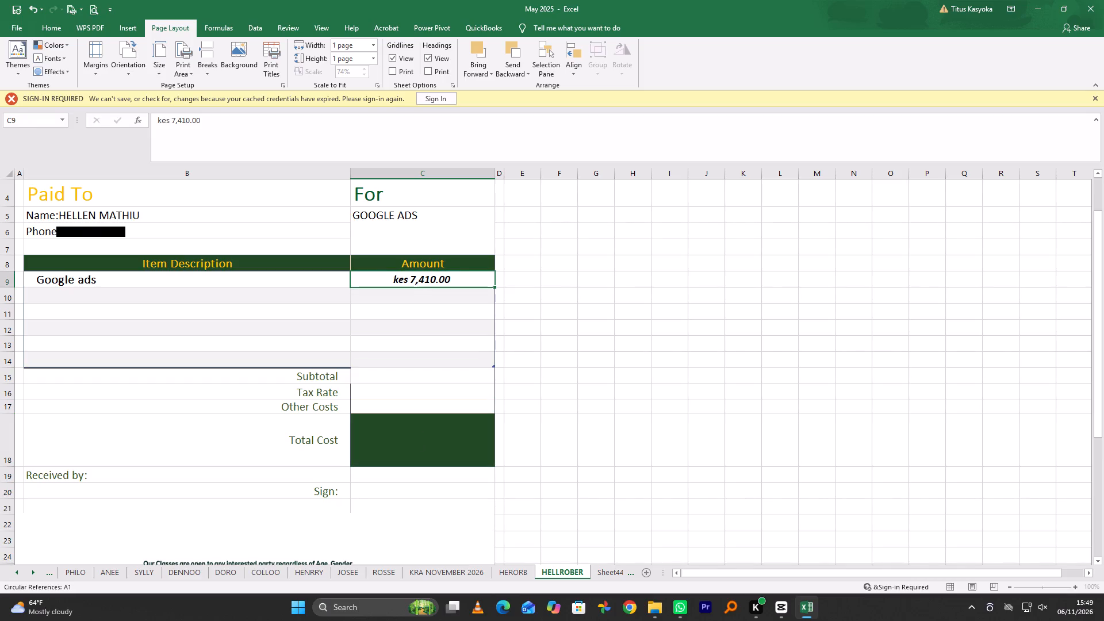
pyautogui.press('BackSpace')
pyautogui.click(121, 279)
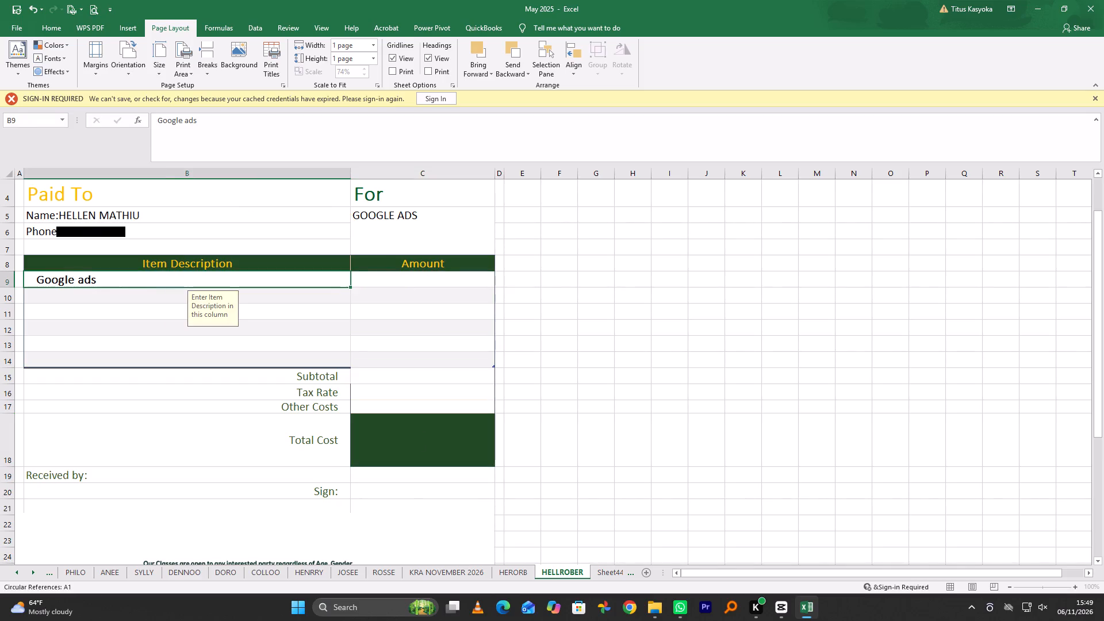
pyautogui.press('BackSpace')
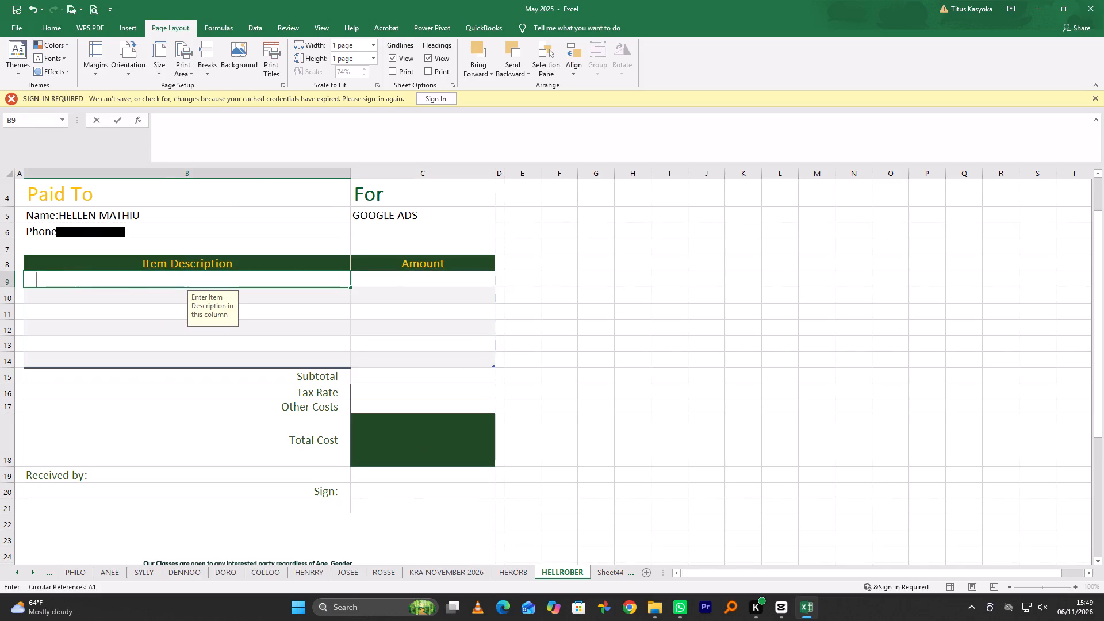
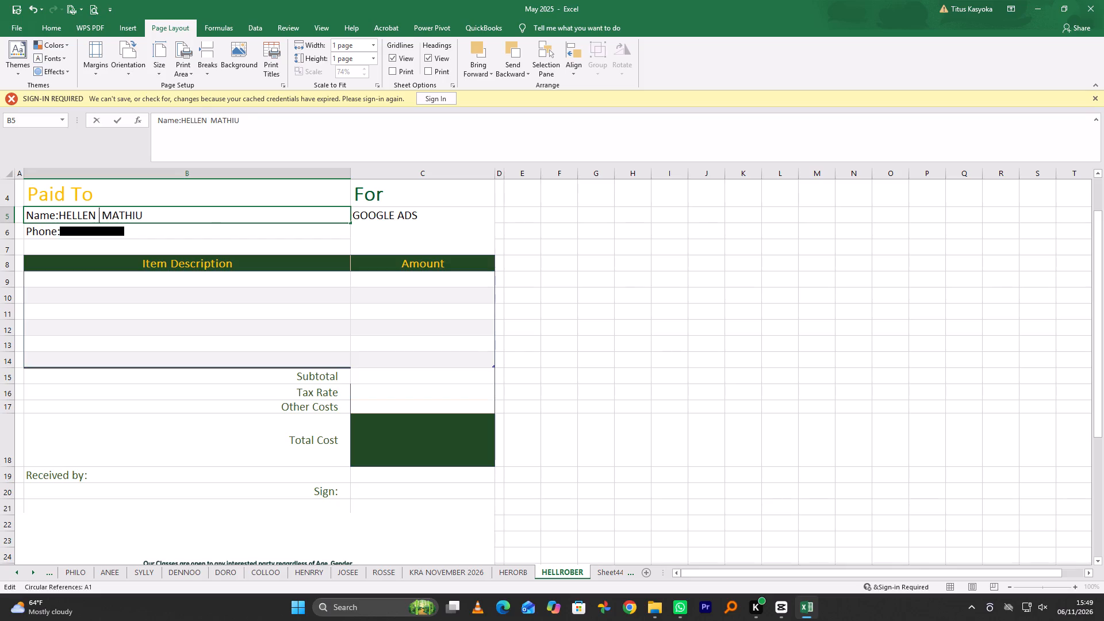
# Add the payee's middle name between the first and last names in the HELLROBER voucher's Name line.
pyautogui.write('KA')
pyautogui.write('GWIRIA')
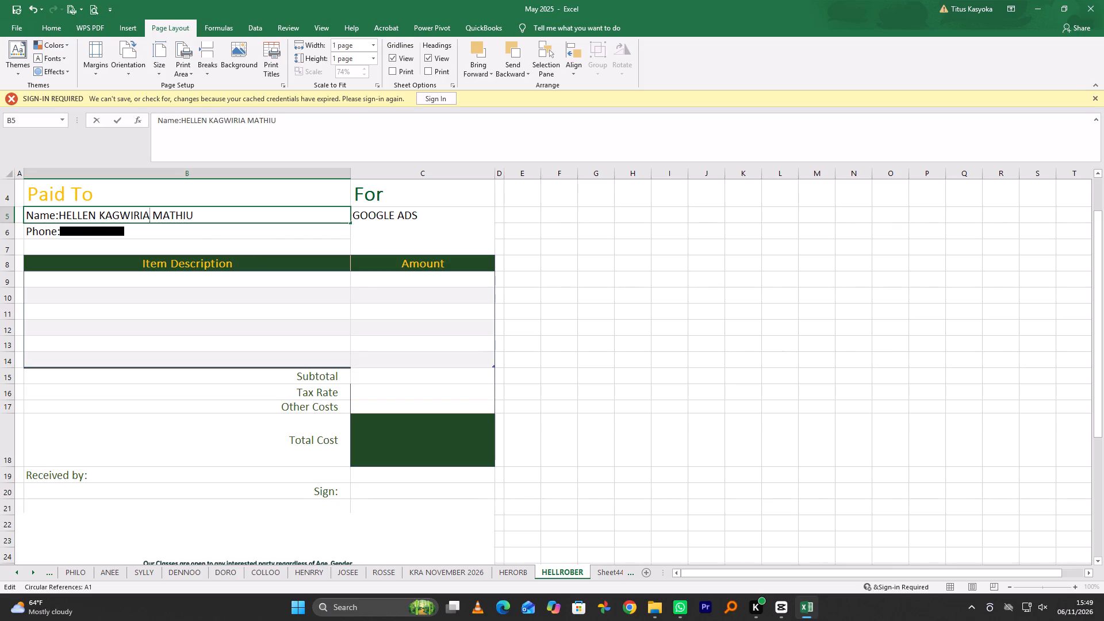
# Replace the HELLROBER voucher's For entry with RECOVERY.
pyautogui.click(404, 225)
pyautogui.press('BackSpace')
pyautogui.write('RECOVERY')
# Set the HELLROBER payment voucher number to 2472, checking it against the numbering on the preceding sheets.
pyautogui.scroll(1, 322, 253)
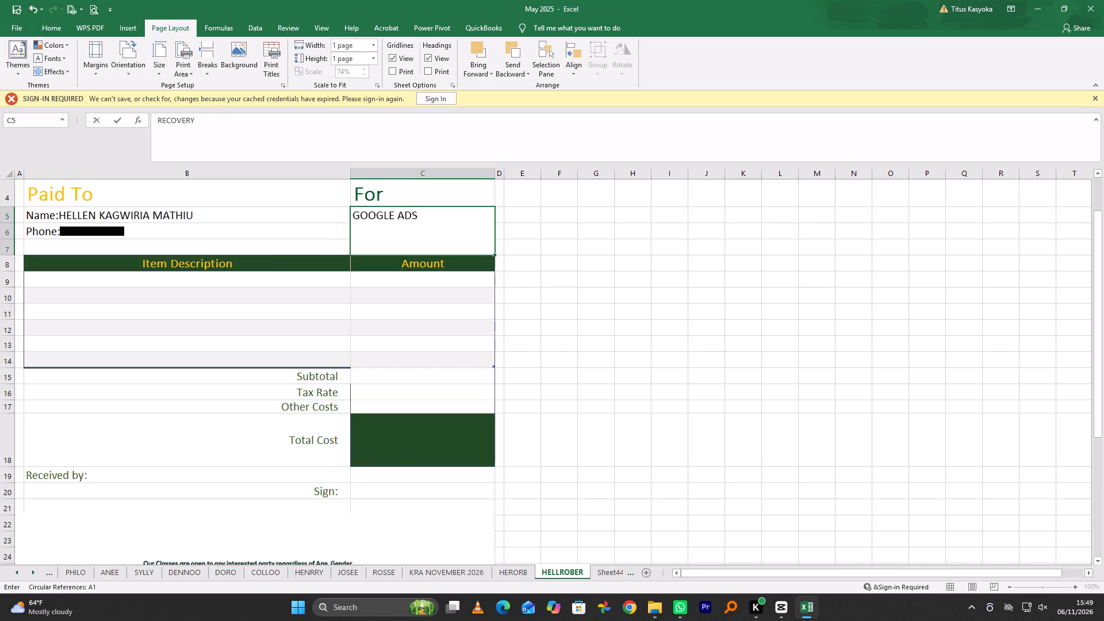
pyautogui.scroll(1, 322, 253)
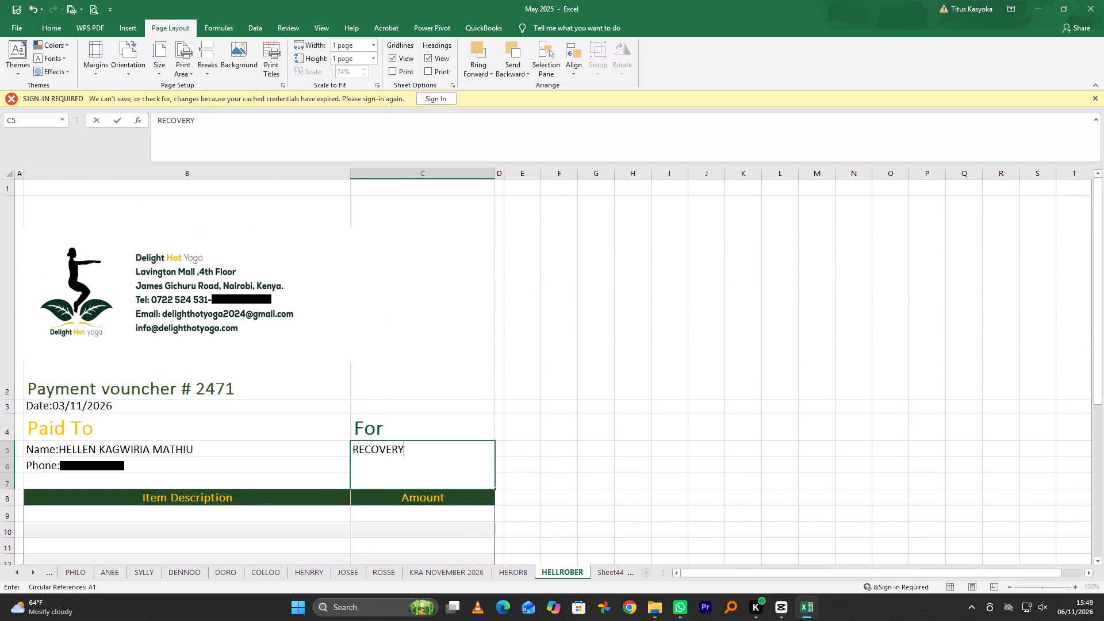
pyautogui.click(512, 574)
pyautogui.click(584, 493)
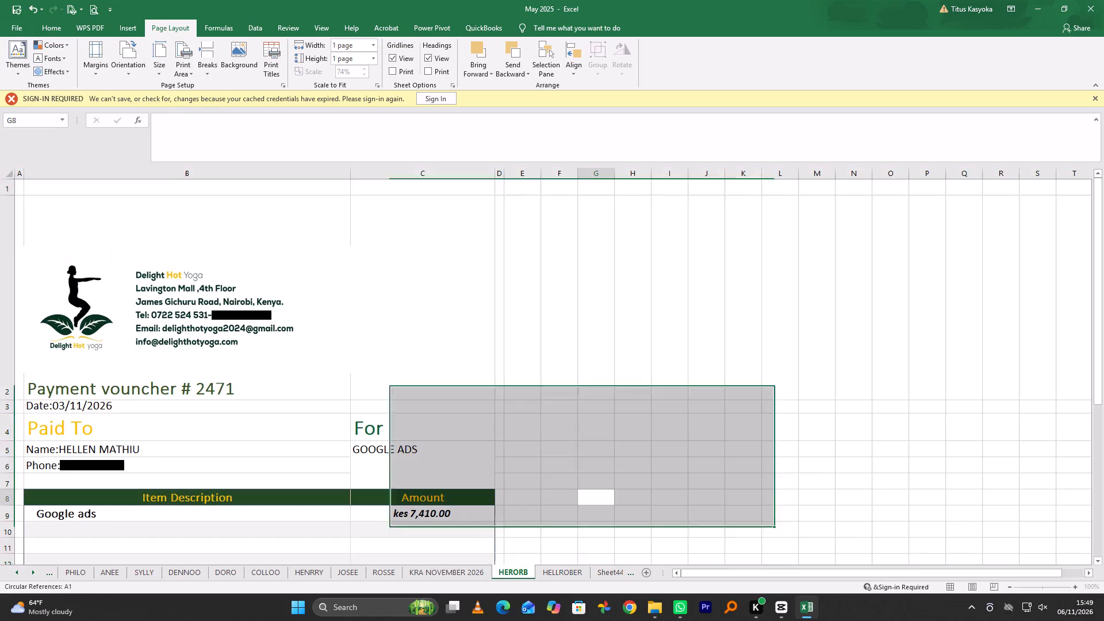
pyautogui.click(463, 574)
pyautogui.click(548, 531)
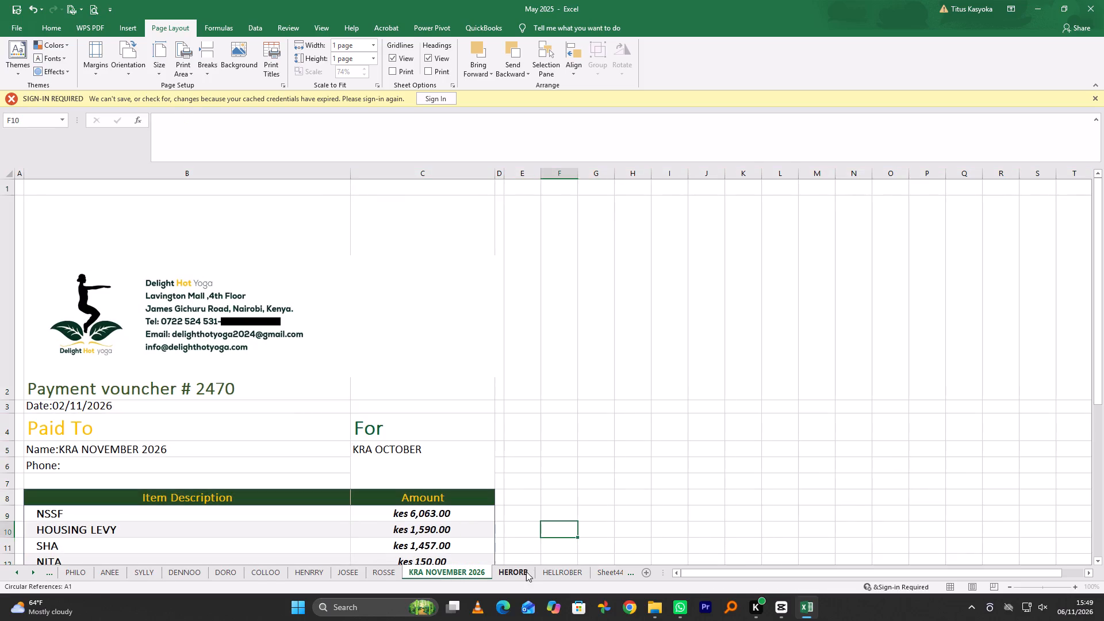
pyautogui.click(516, 574)
pyautogui.click(549, 573)
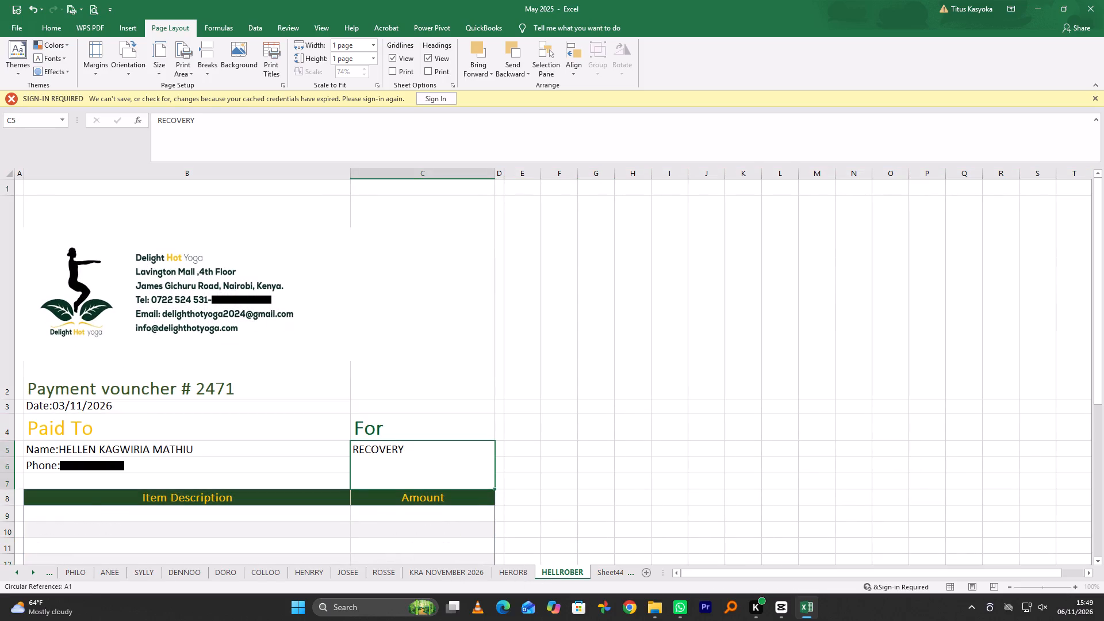
pyautogui.doubleClick(236, 389)
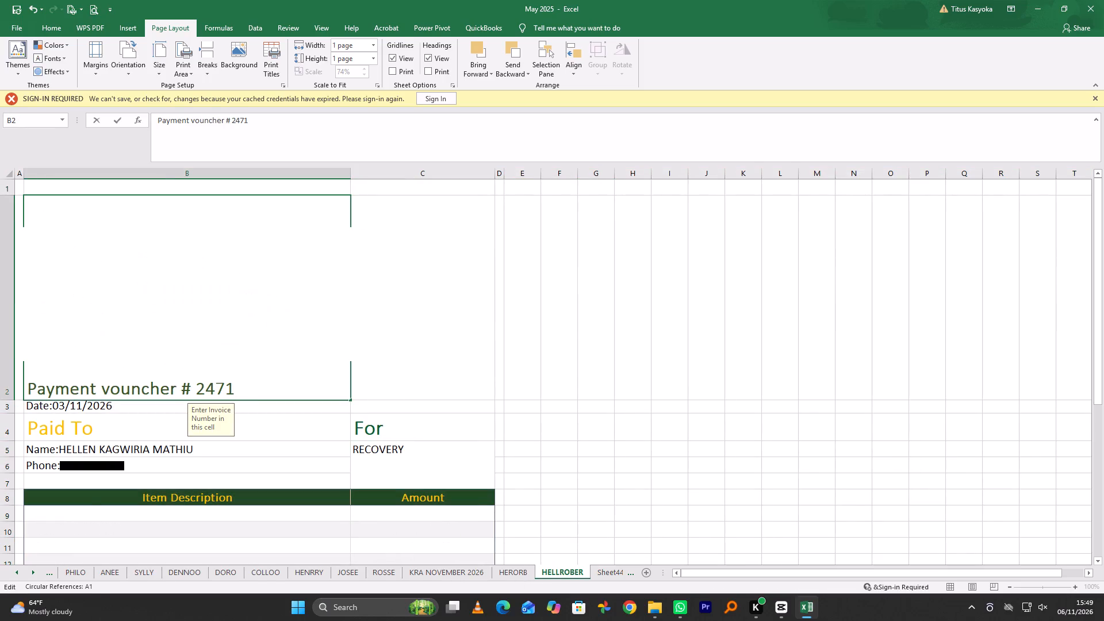
pyautogui.press('BackSpace')
pyautogui.press('2')
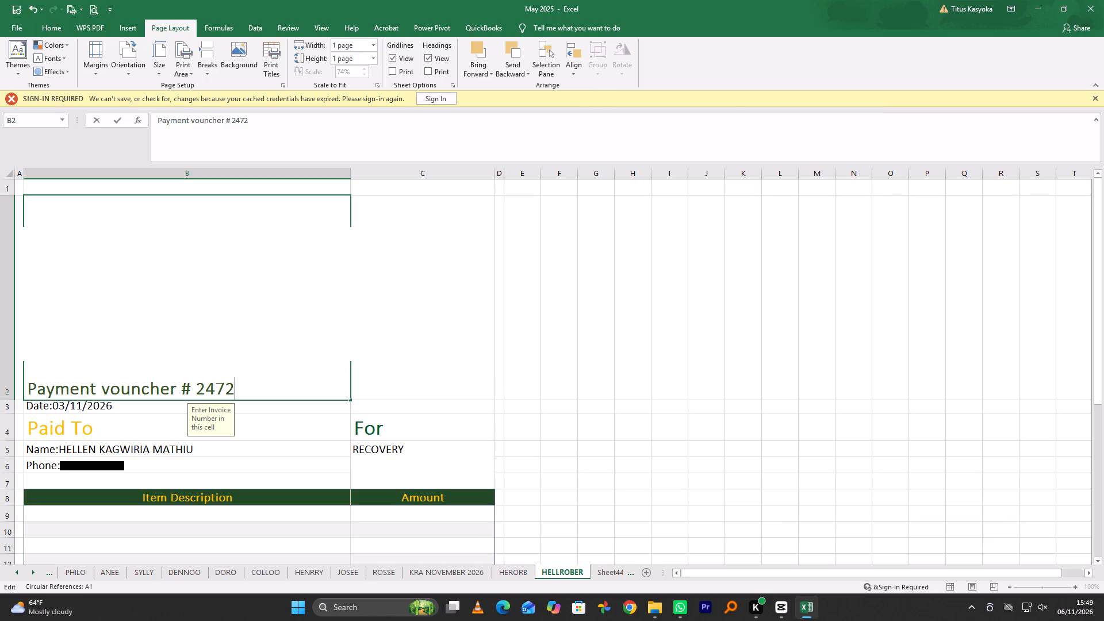
pyautogui.click(686, 426)
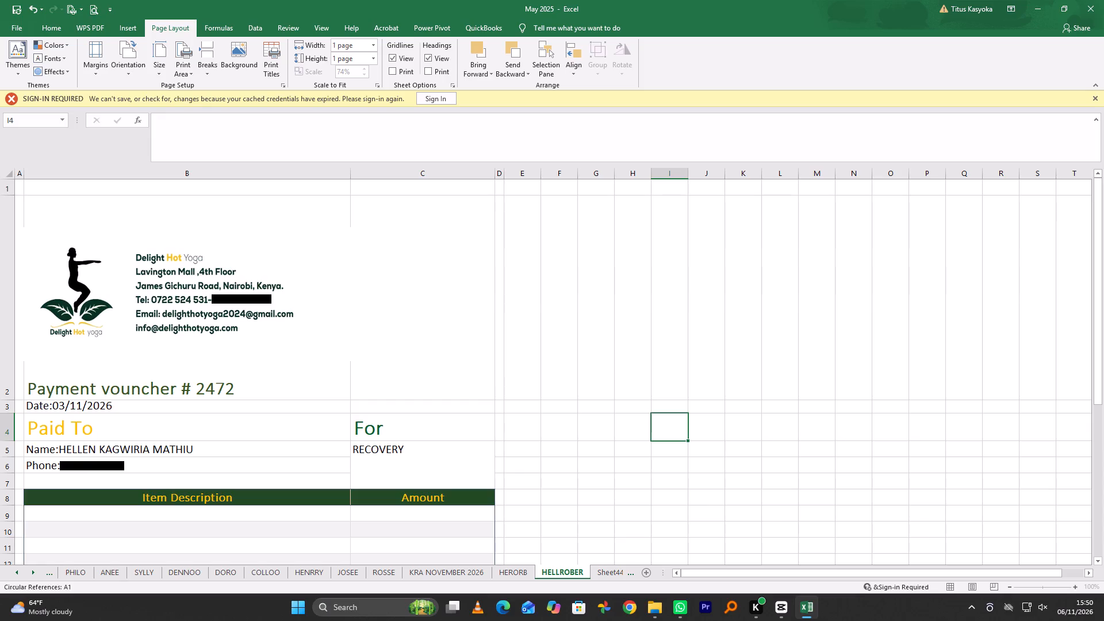
pyautogui.click(519, 574)
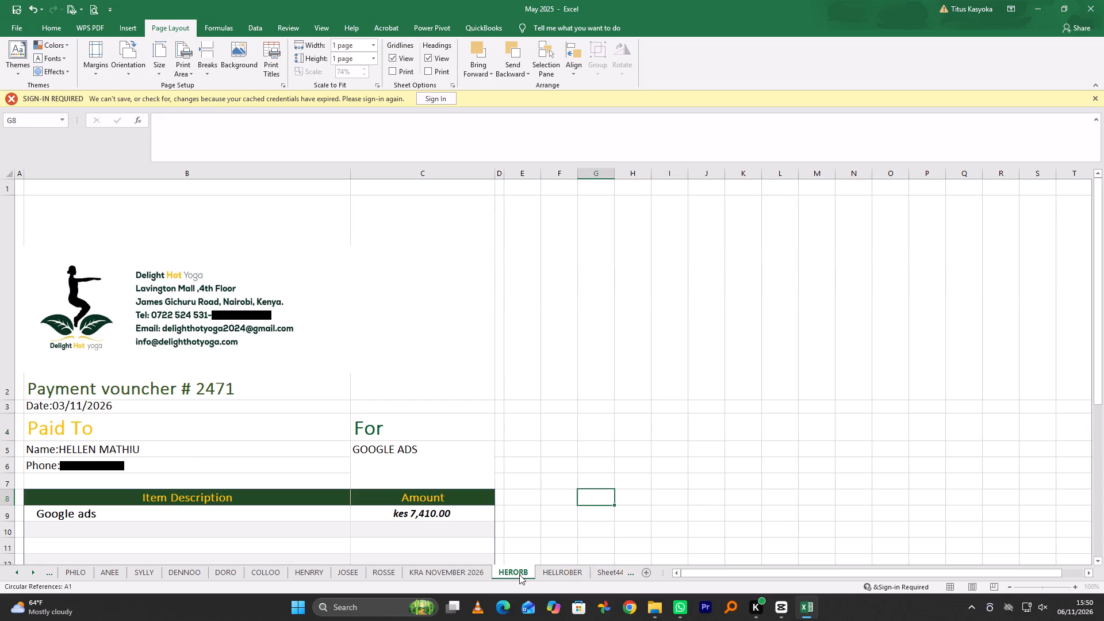
pyautogui.click(550, 573)
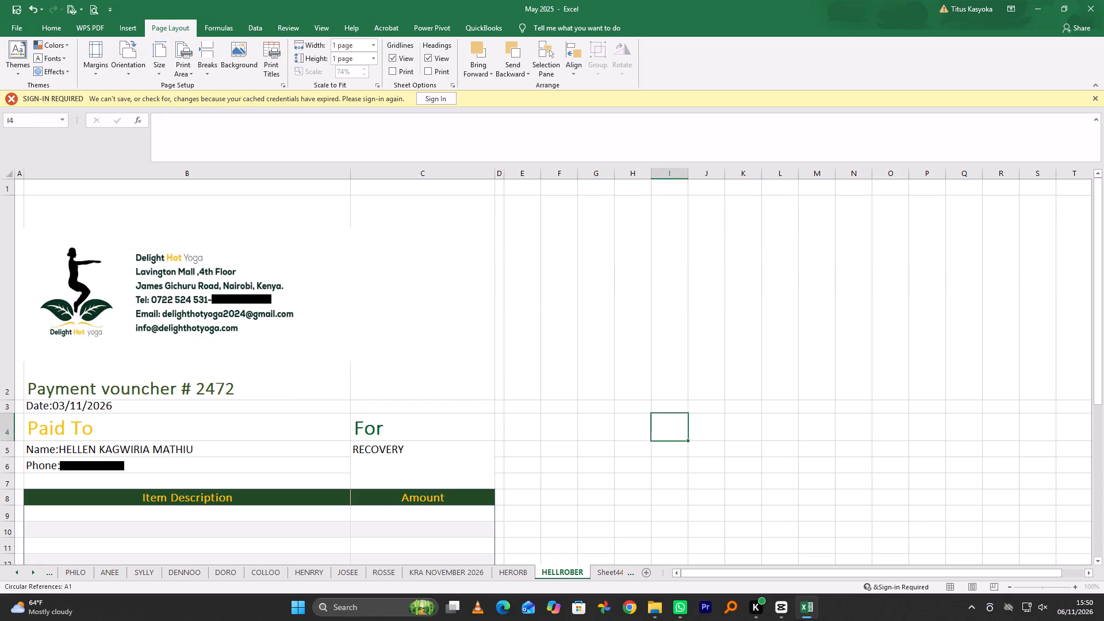
pyautogui.click(603, 511)
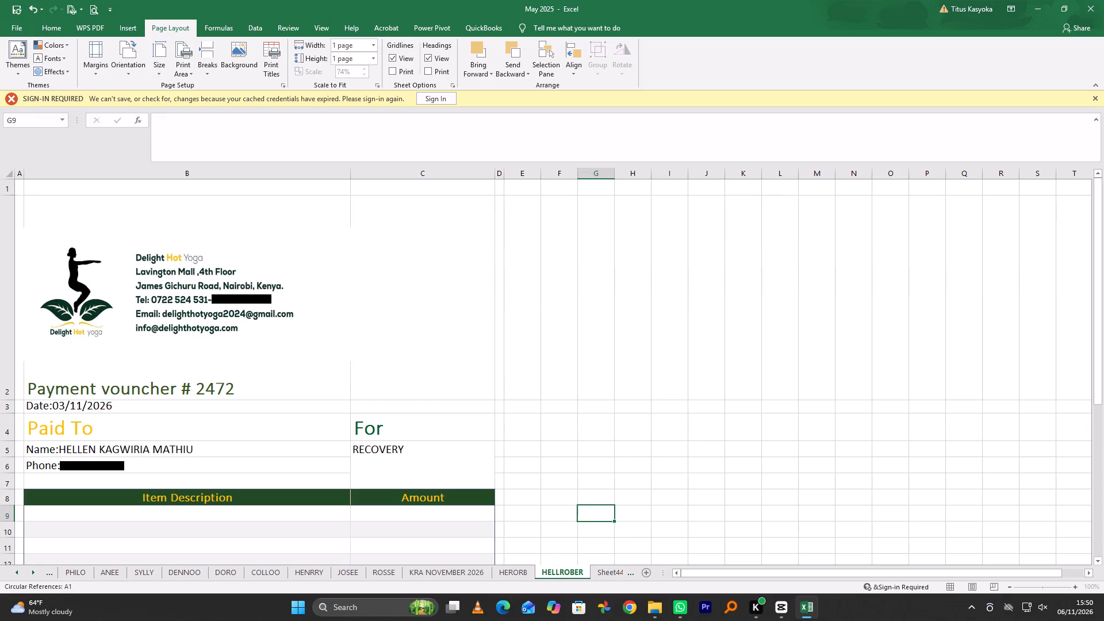
# Enter kes 29,500.00 as the HELLROBER voucher's total cost.
pyautogui.scroll(-1, 456, 493)
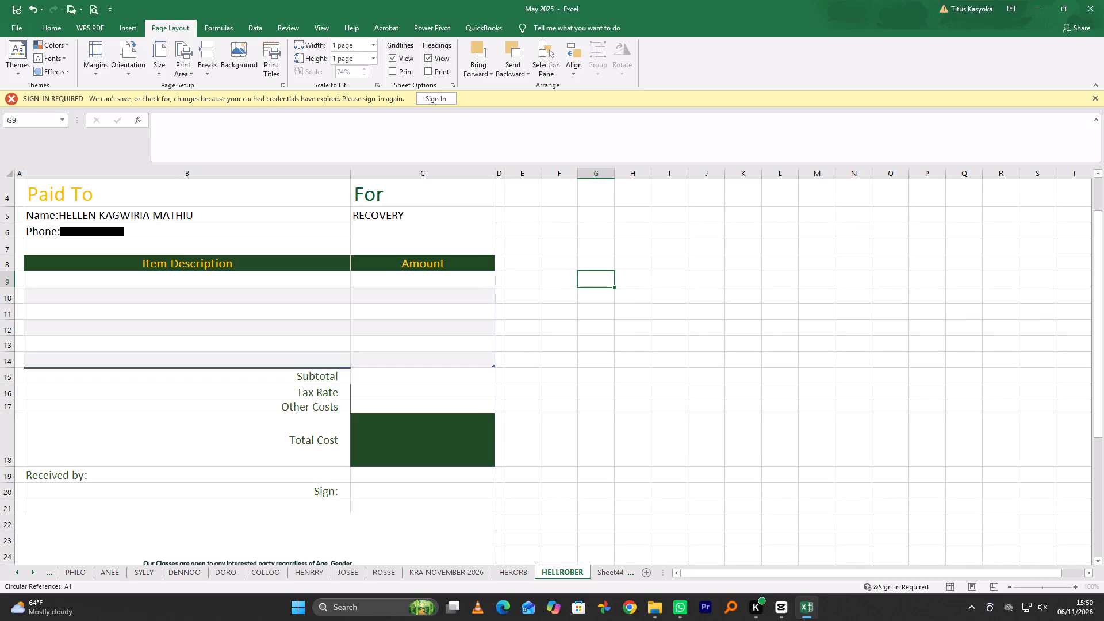
pyautogui.click(416, 448)
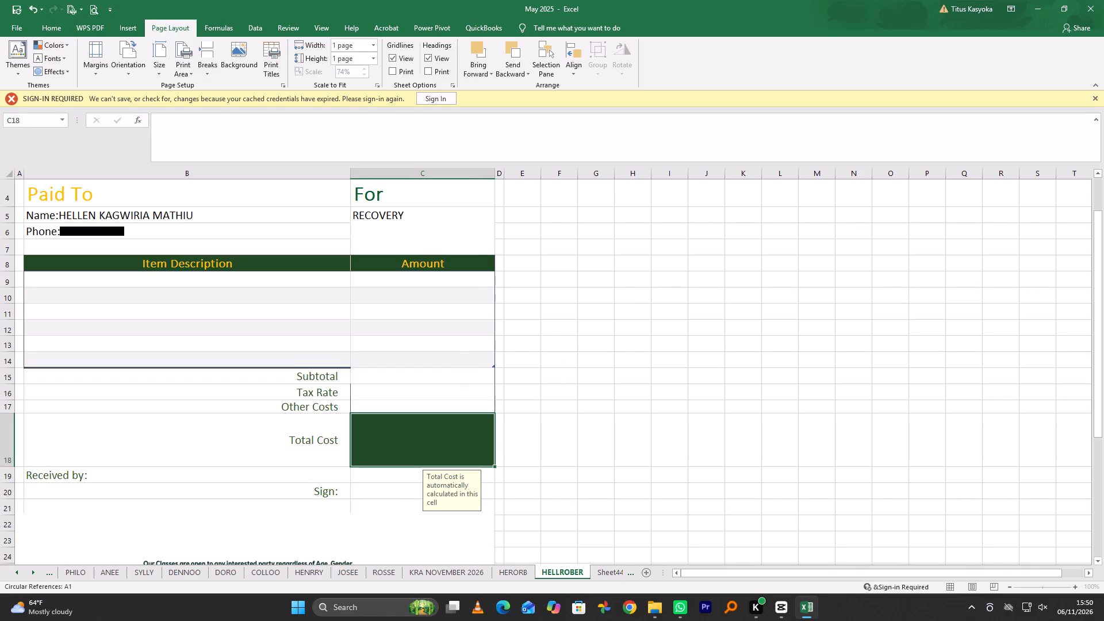
pyautogui.write('kes')
pyautogui.press('space')
pyautogui.write('29')
pyautogui.write(',500.00')
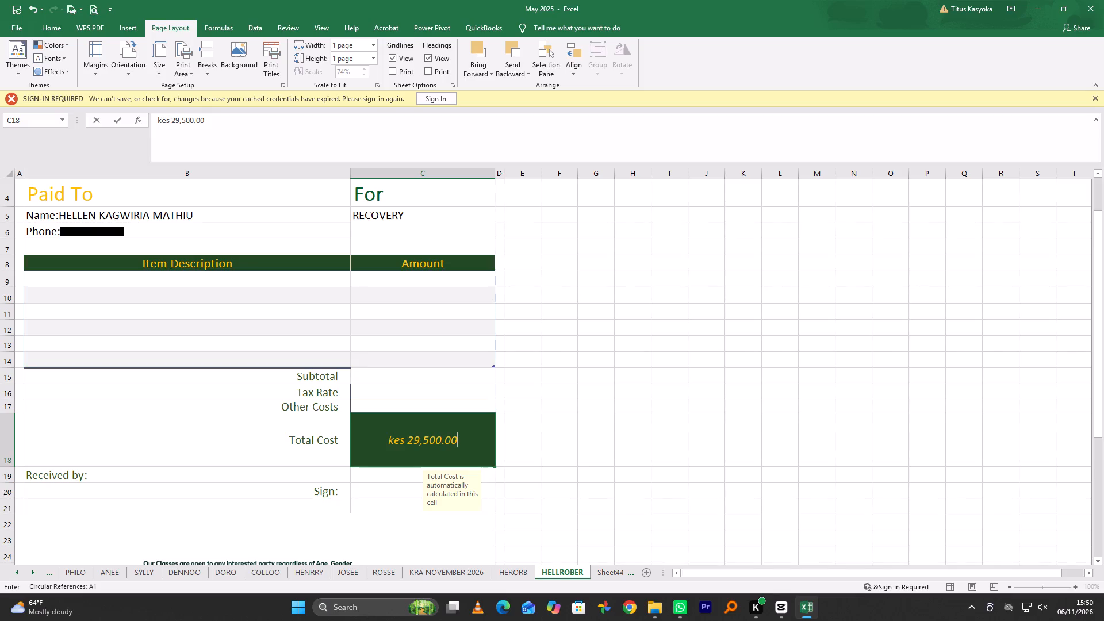
pyautogui.click(618, 458)
# Shorten the footer picture vertically from its bottom edge so that it ends within row 29.
pyautogui.scroll(-2, 401, 451)
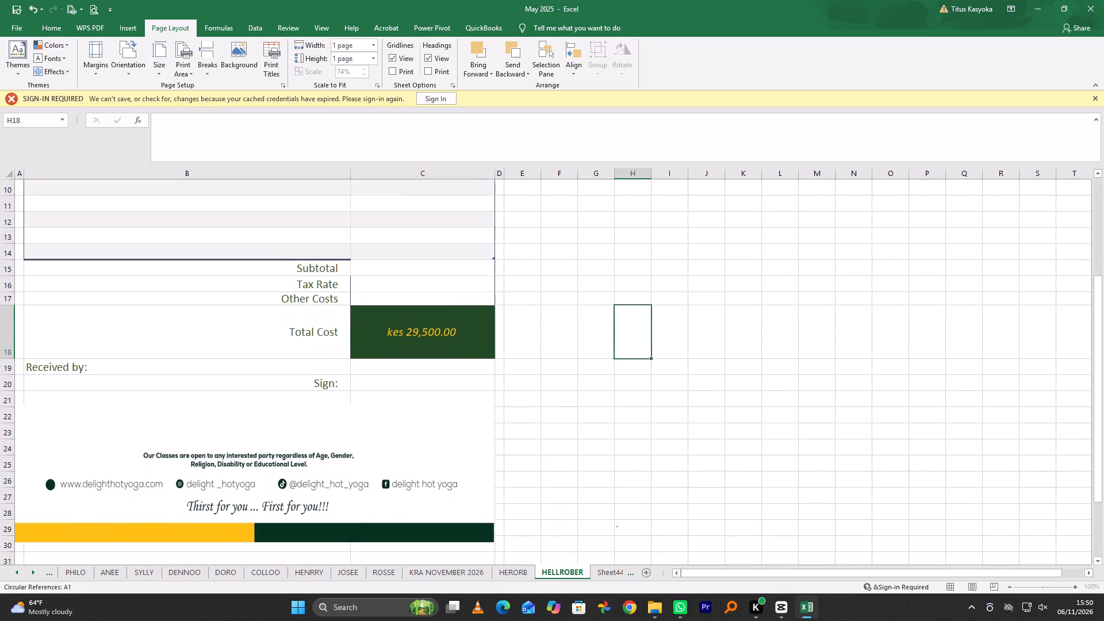
pyautogui.scroll(-1, 401, 451)
pyautogui.click(268, 427)
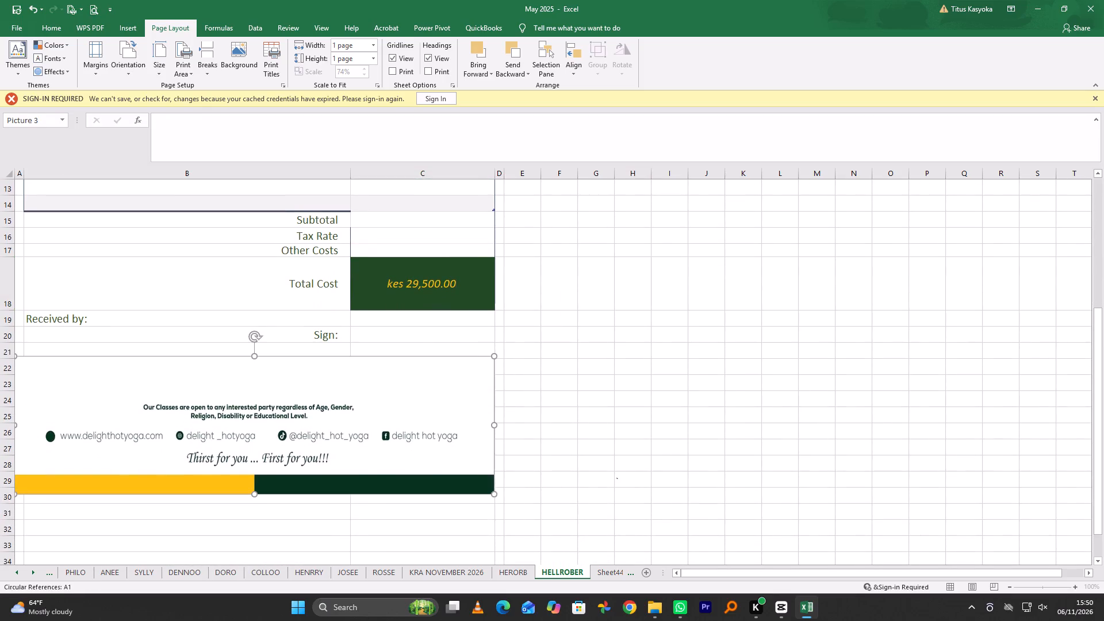
pyautogui.moveTo(253, 496); pyautogui.dragTo(260, 478)
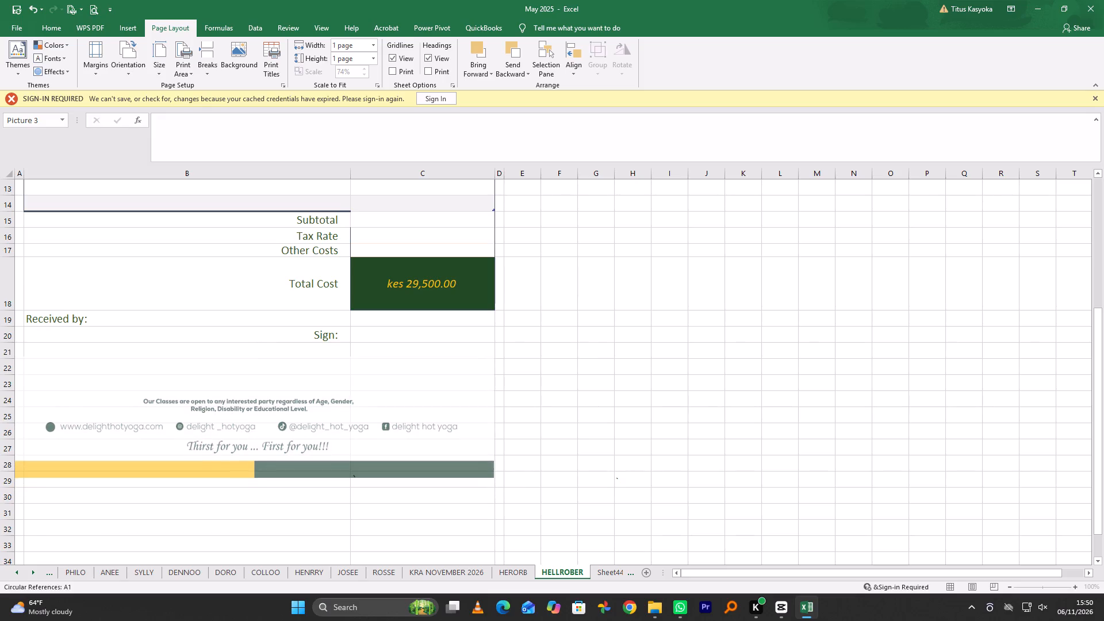
pyautogui.click(661, 404)
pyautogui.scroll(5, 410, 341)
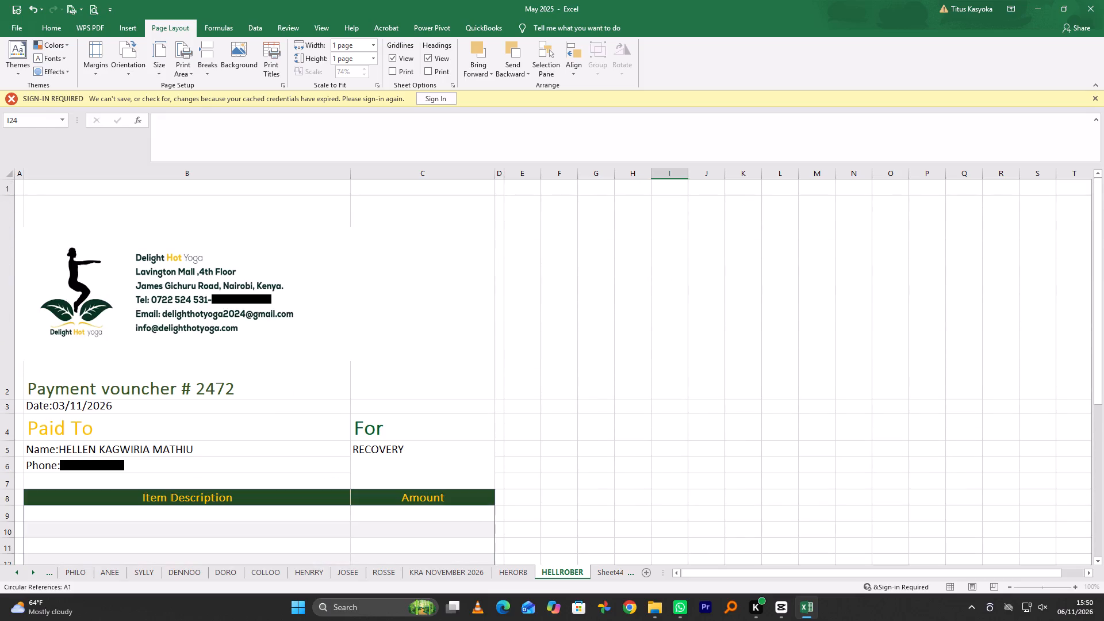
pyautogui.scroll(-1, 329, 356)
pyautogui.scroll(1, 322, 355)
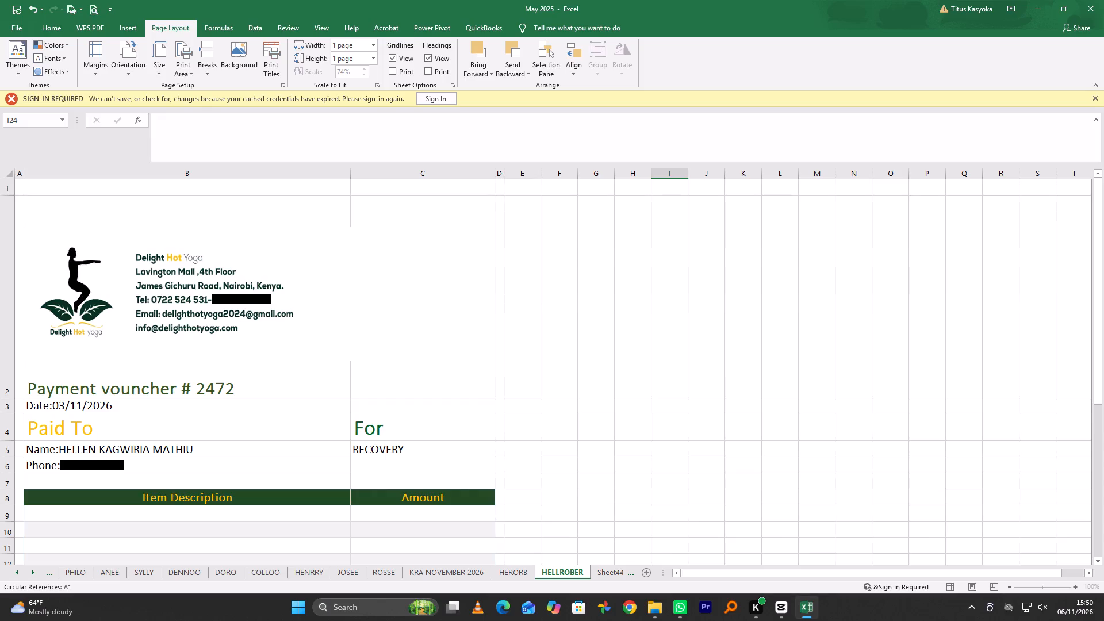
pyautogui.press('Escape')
# Enter "Max cleaning" as the first item description in cell B9.
pyautogui.scroll(-2, 0, 344)
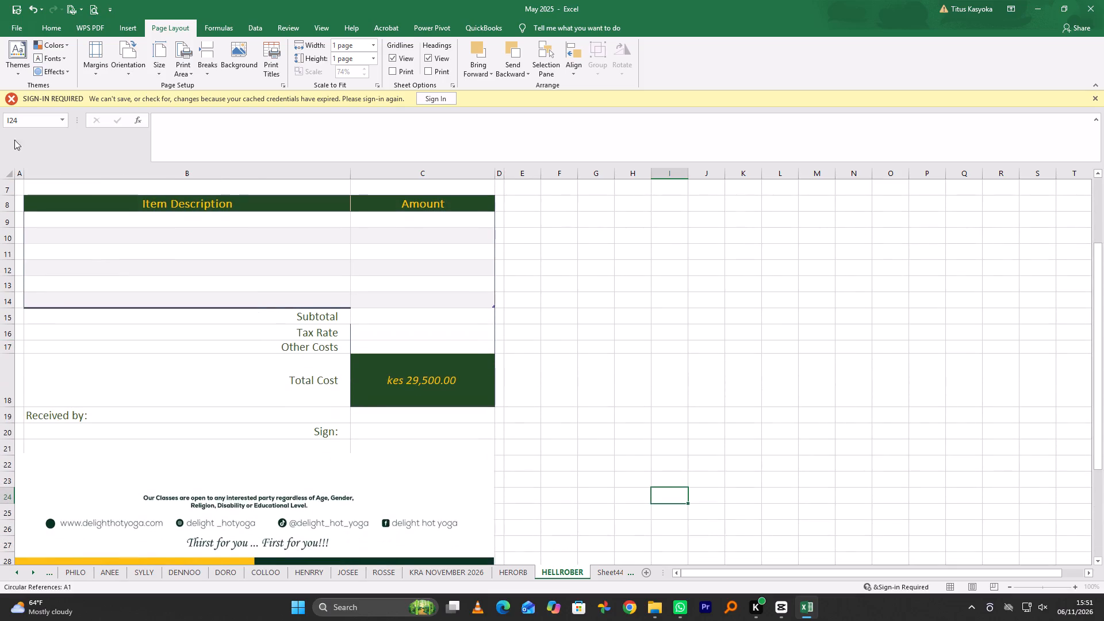
pyautogui.doubleClick(102, 223)
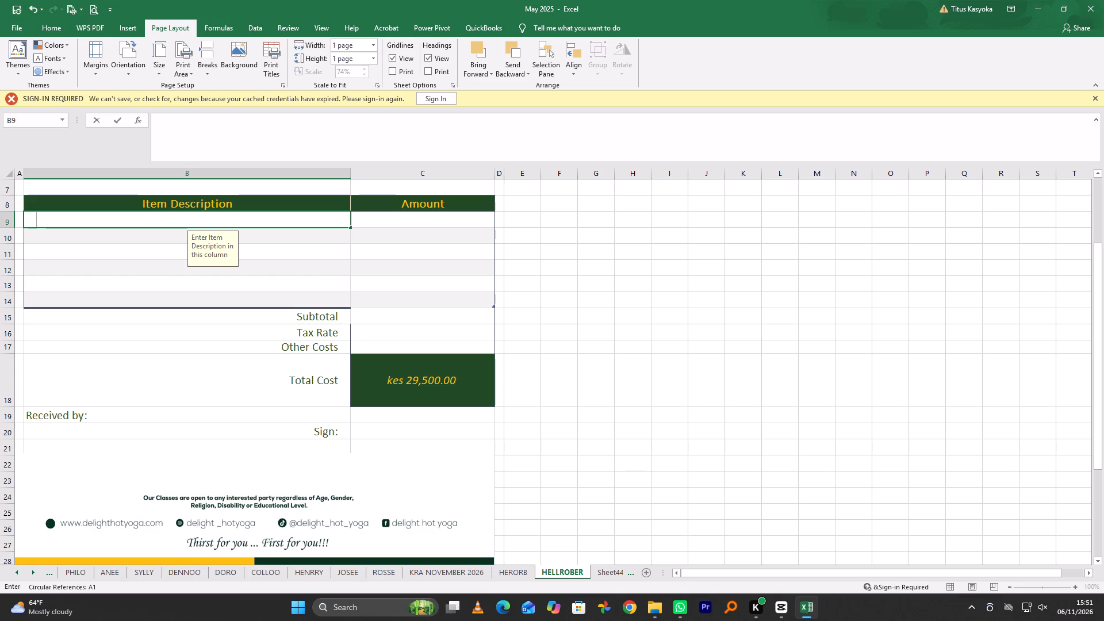
pyautogui.press('a')
pyautogui.write('x cleaning')
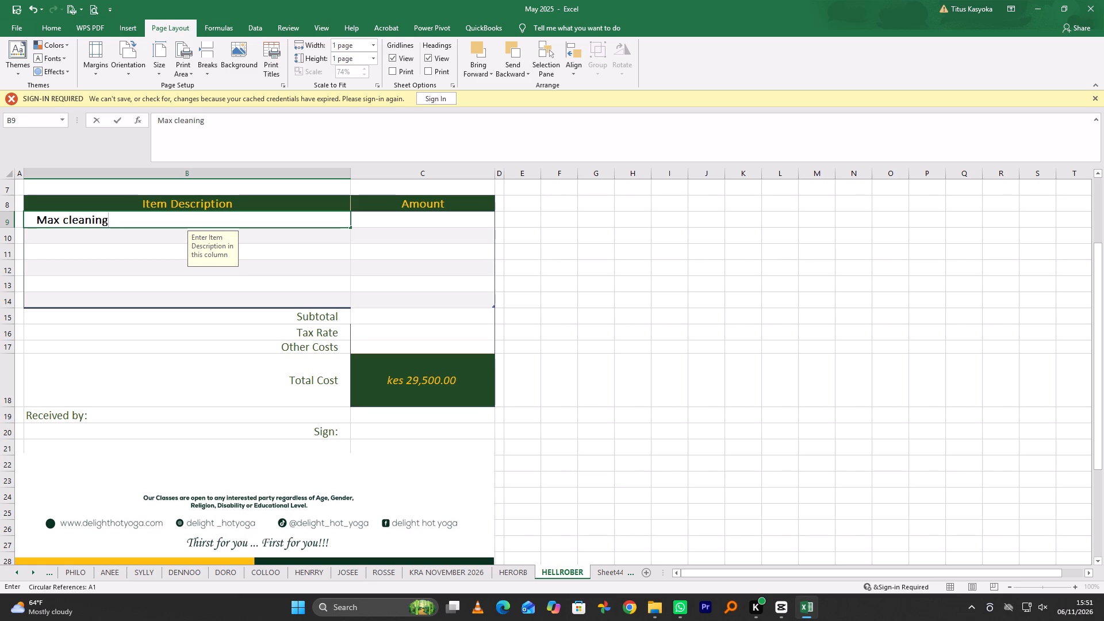
# Enter "Max service charge apartment" as the second item description in cell B10.
pyautogui.click(64, 237)
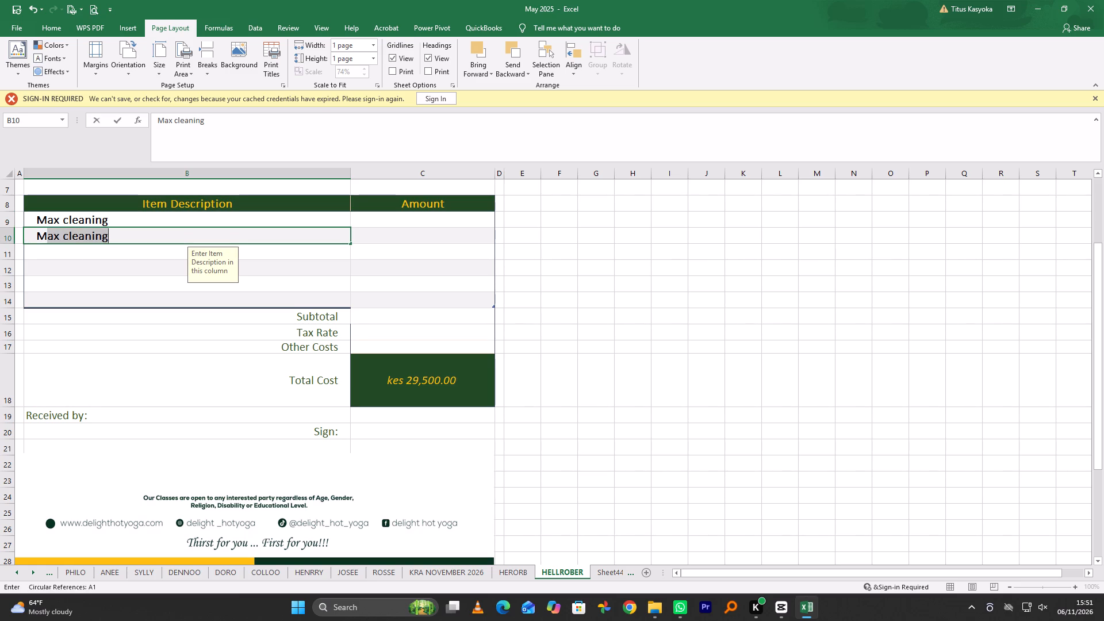
pyautogui.moveTo(110, 237); pyautogui.dragTo(98, 237)
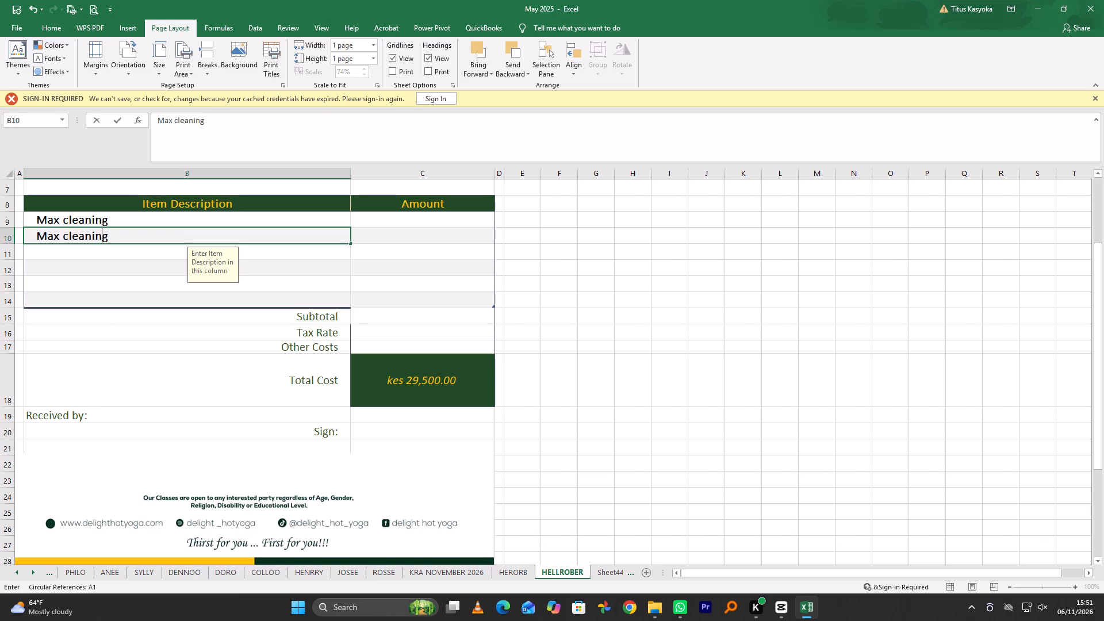
pyautogui.moveTo(98, 237); pyautogui.dragTo(61, 237)
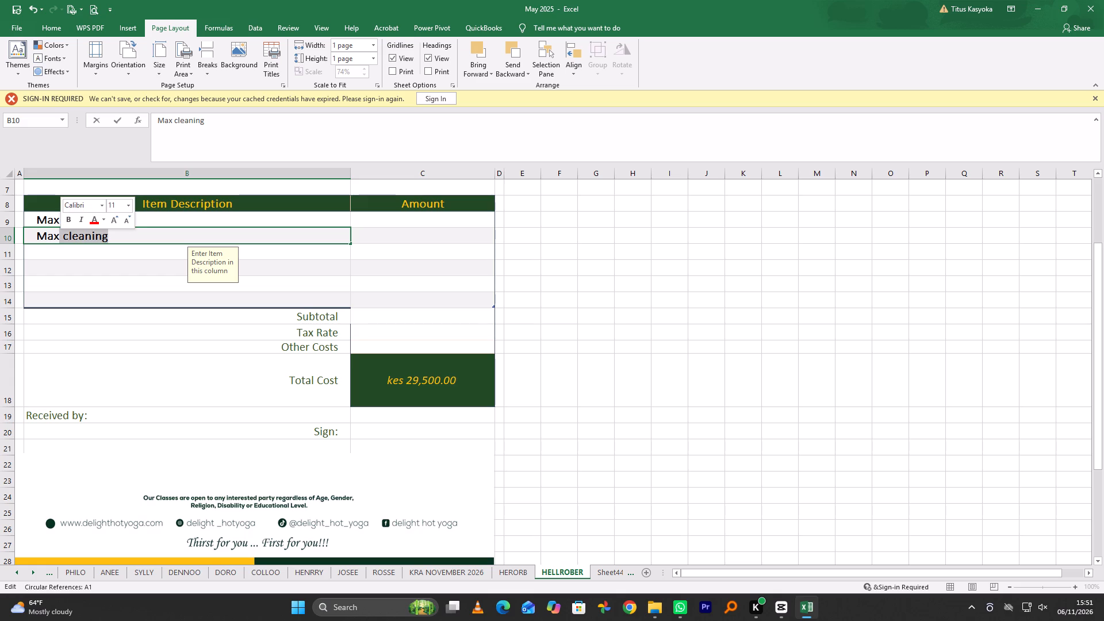
pyautogui.press('space')
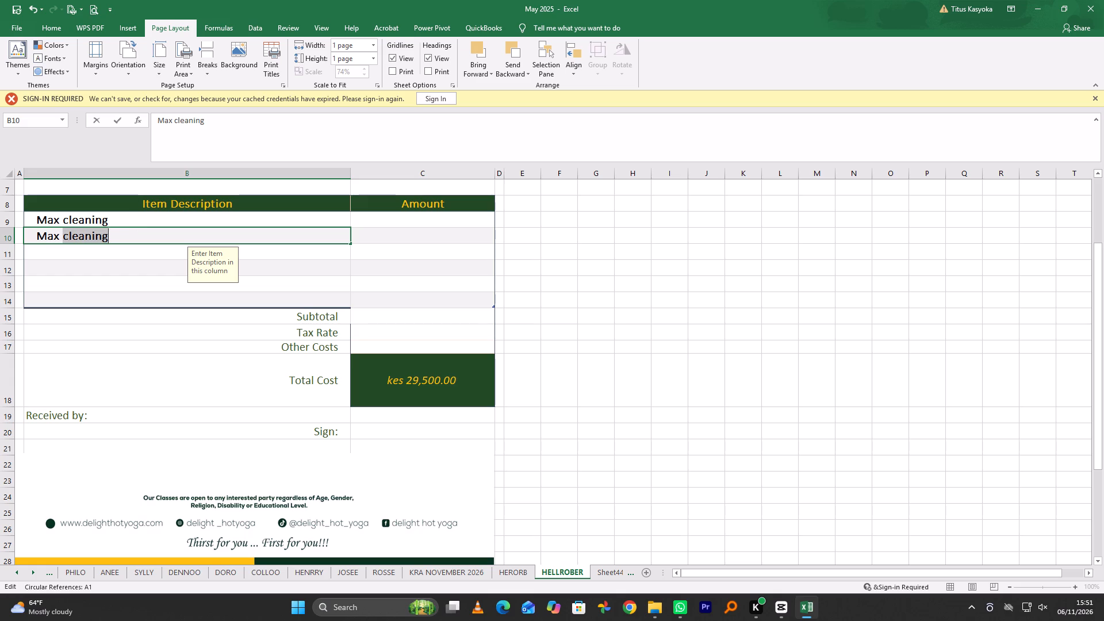
pyautogui.write('SE')
pyautogui.press('BackSpace')
pyautogui.press('BackSpace')
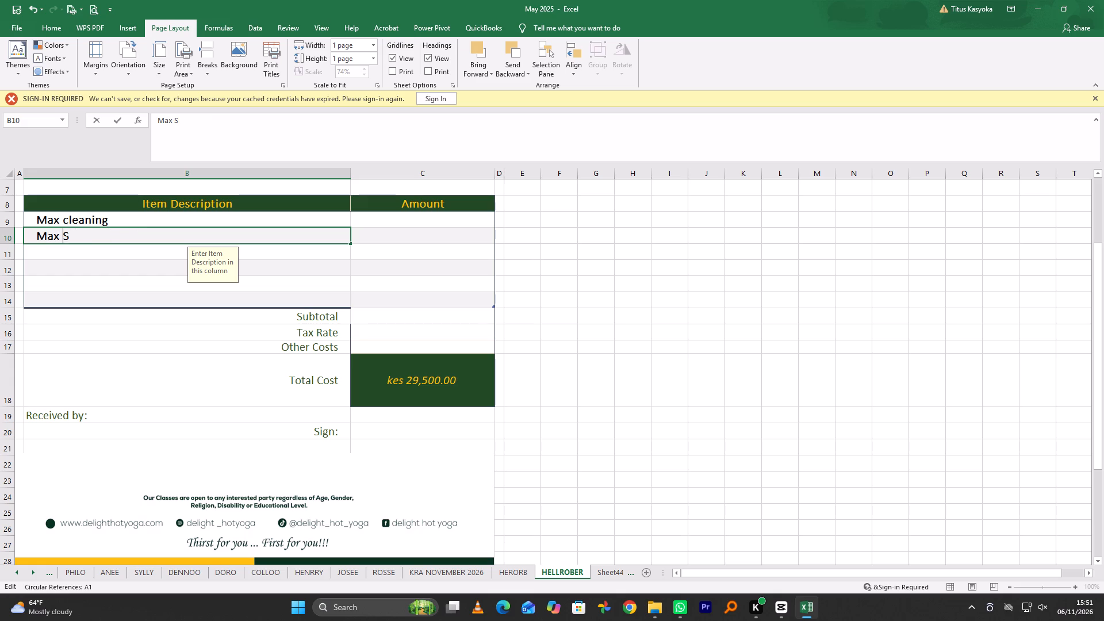
pyautogui.write('ser')
pyautogui.write('vi')
pyautogui.press('c')
pyautogui.write('e charge')
pyautogui.press('space')
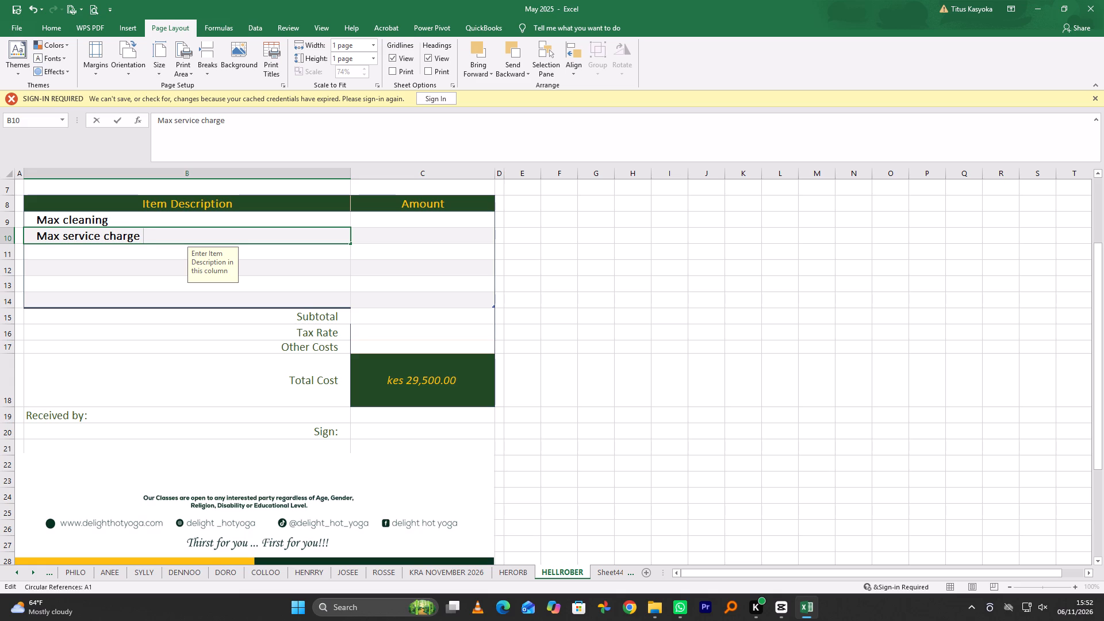
pyautogui.write('apartment')
# Enter "Twaun Visa" as the third item description in cell B11 of the HELLROBER voucher.
pyautogui.click(47, 249)
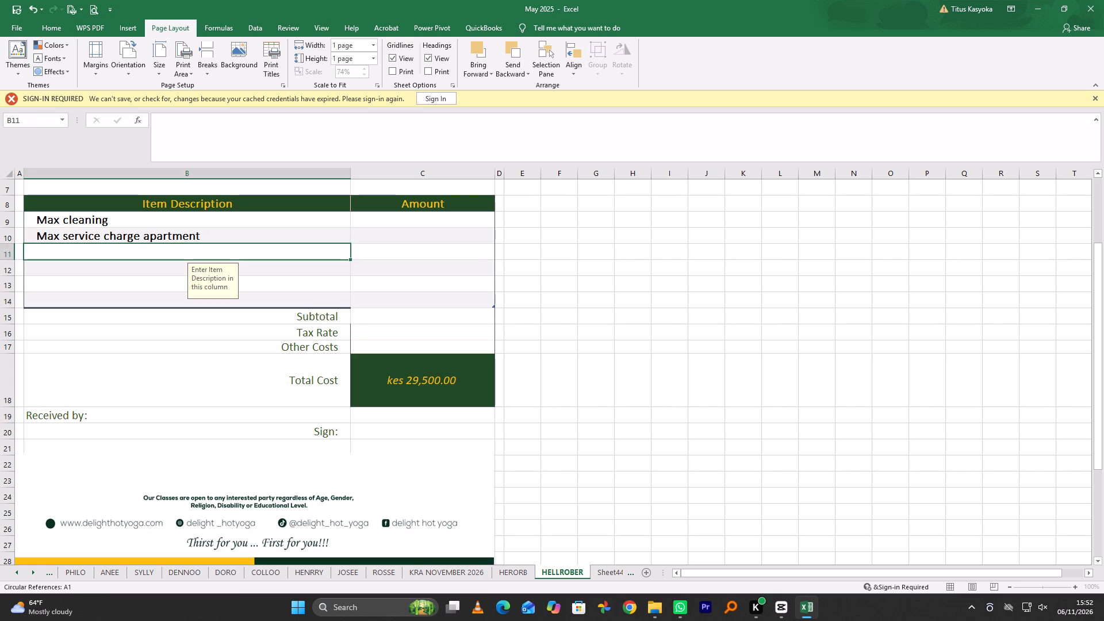
pyautogui.press('t')
pyautogui.write('waub')
pyautogui.press('BackSpace')
pyautogui.write('n')
pyautogui.press('space')
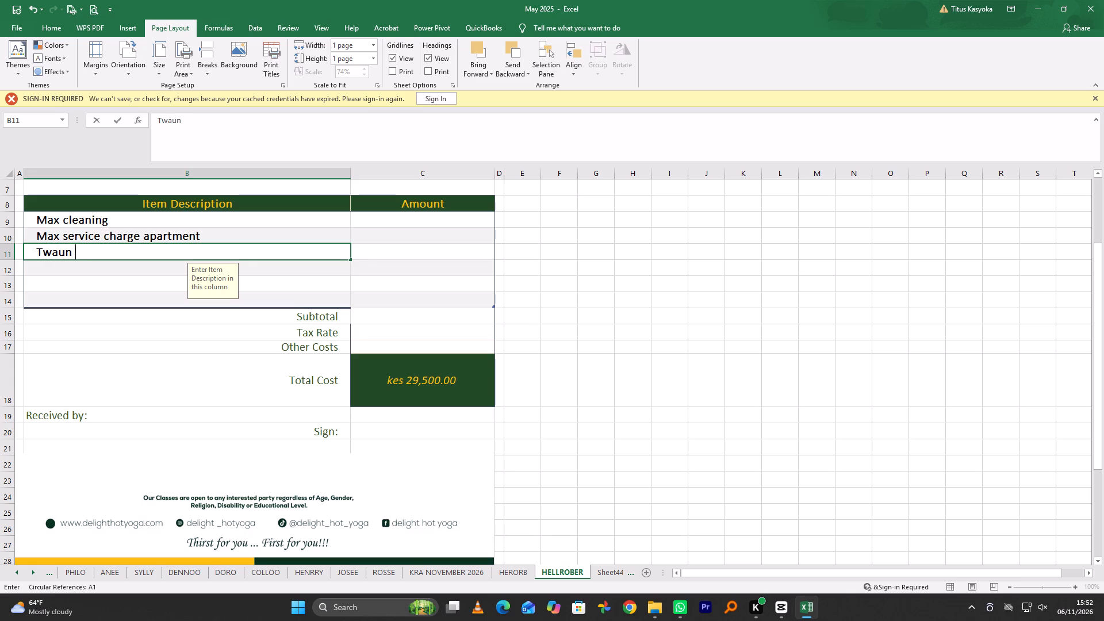
pyautogui.press('v')
pyautogui.write('isa')
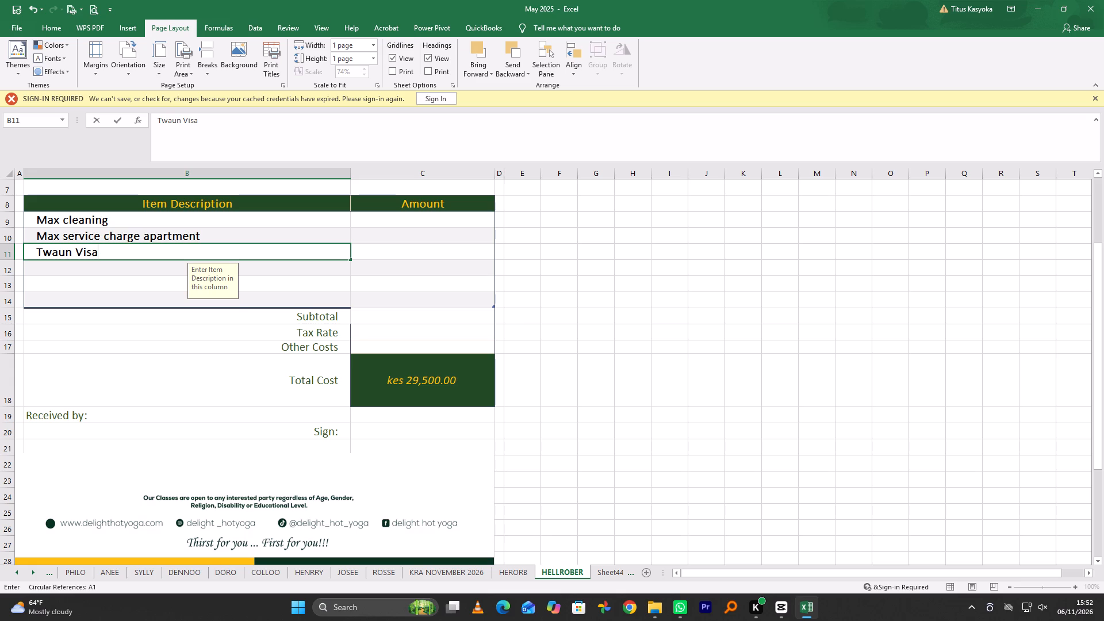
# Enter "Twaun service charge Visa" as the fourth item description in cell B12.
pyautogui.click(43, 263)
pyautogui.press('t')
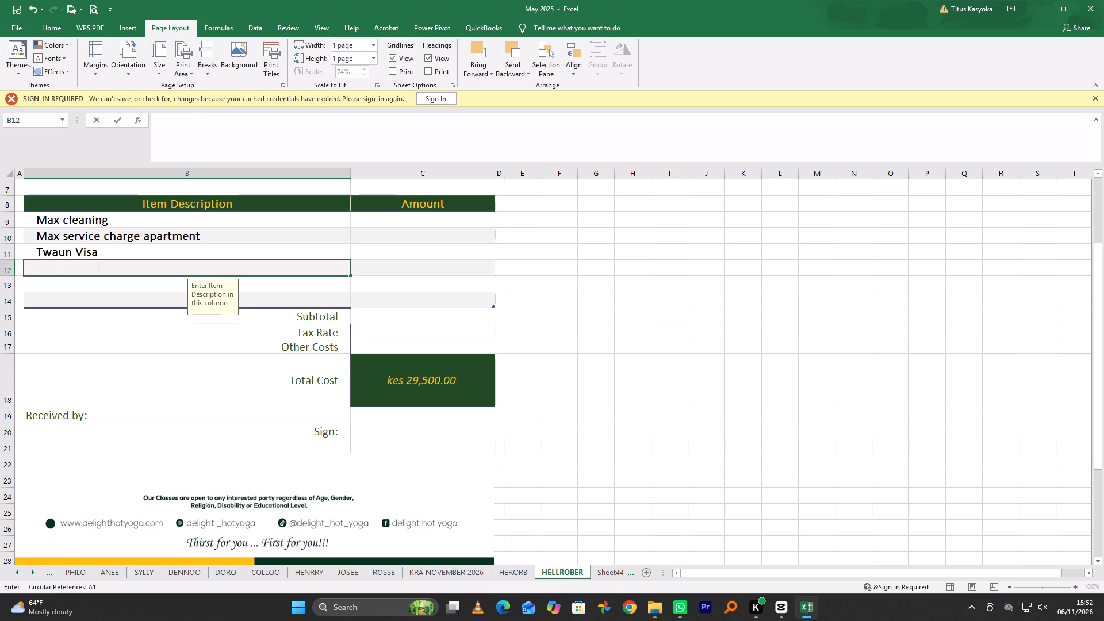
pyautogui.write('wa')
pyautogui.click(116, 269)
pyautogui.moveTo(102, 268); pyautogui.dragTo(76, 270)
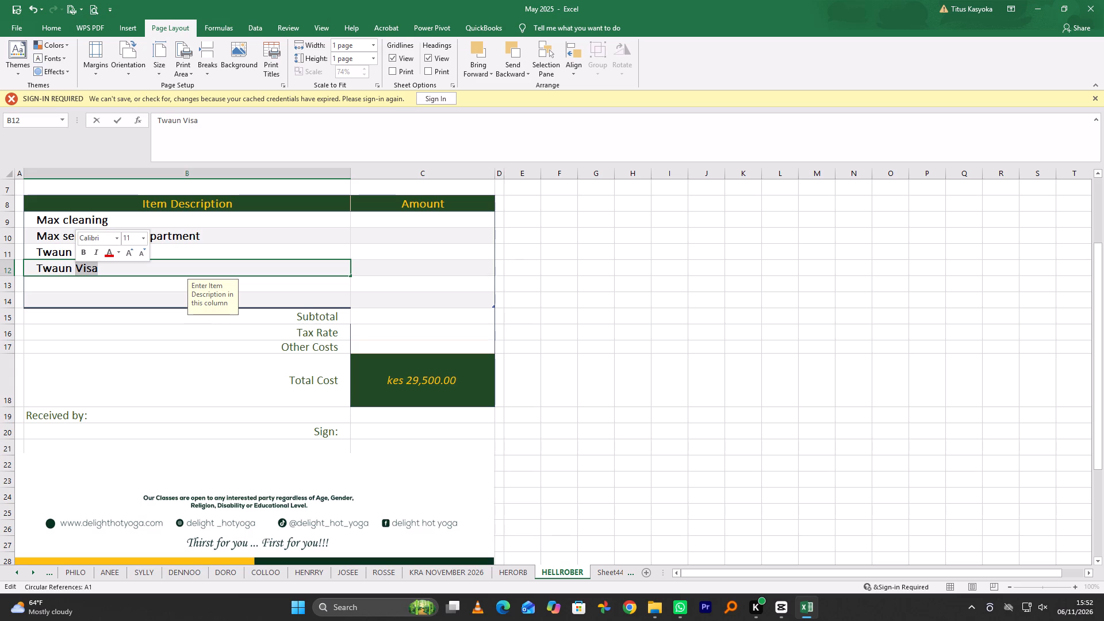
pyautogui.write('swe')
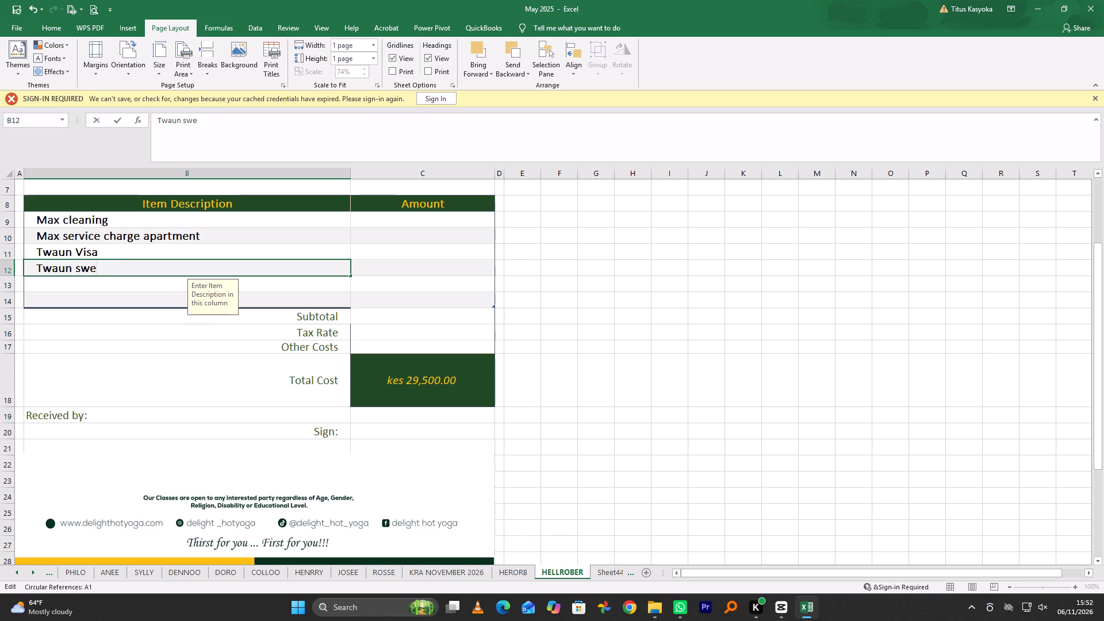
pyautogui.press('BackSpace')
pyautogui.press('BackSpace')
pyautogui.write('erviv')
pyautogui.press('BackSpace')
pyautogui.write('ce char')
pyautogui.write('ge')
pyautogui.press('space')
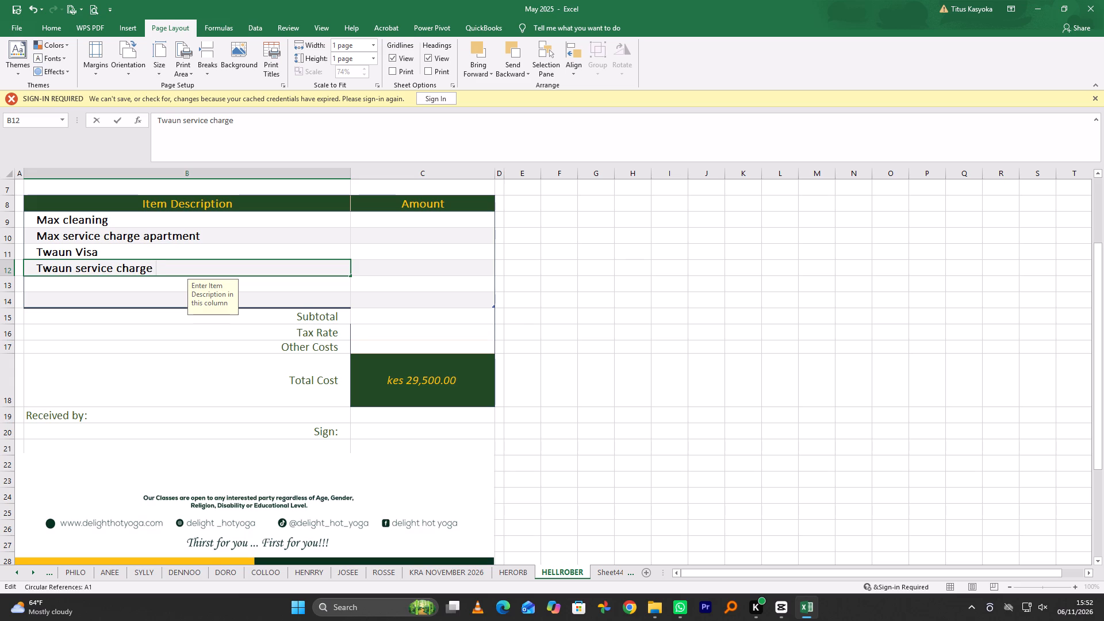
pyautogui.write('visa')
pyautogui.click(163, 269)
pyautogui.press('BackSpace')
pyautogui.press('v')
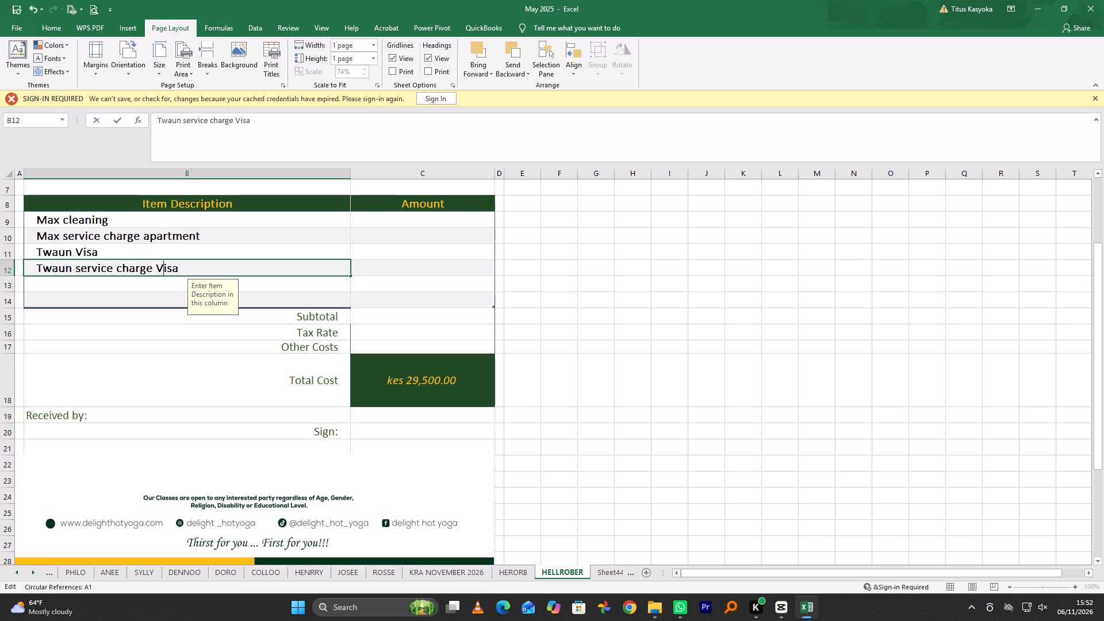
# Enter kes 2,000.00 in cell C9 as the amount for Max cleaning.
pyautogui.click(434, 222)
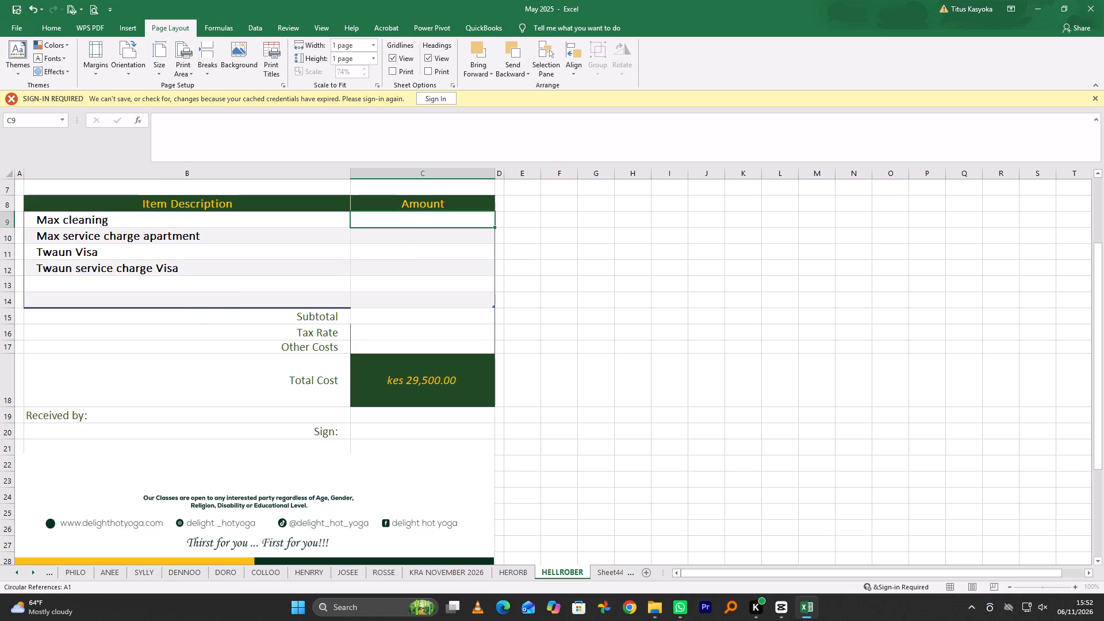
pyautogui.write('KES')
pyautogui.press('space')
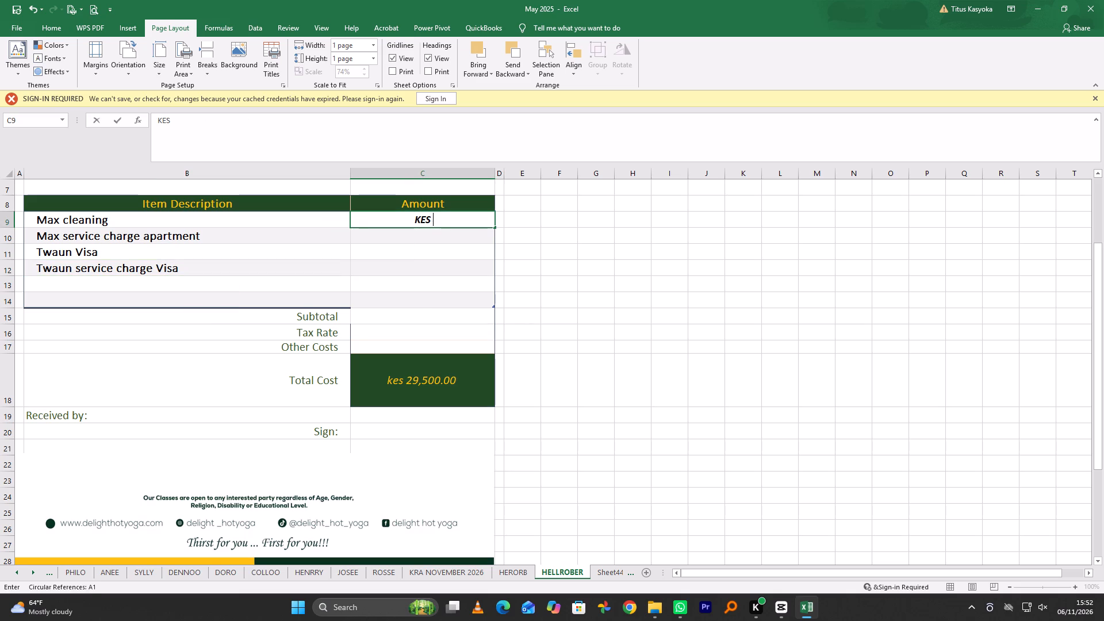
pyautogui.press('BackSpace')
pyautogui.press('BackSpace')
pyautogui.press('BackSpace')
pyautogui.press('BackSpace')
pyautogui.write('kes')
pyautogui.press('space')
pyautogui.press('2')
pyautogui.write(',000')
pyautogui.write('.00')
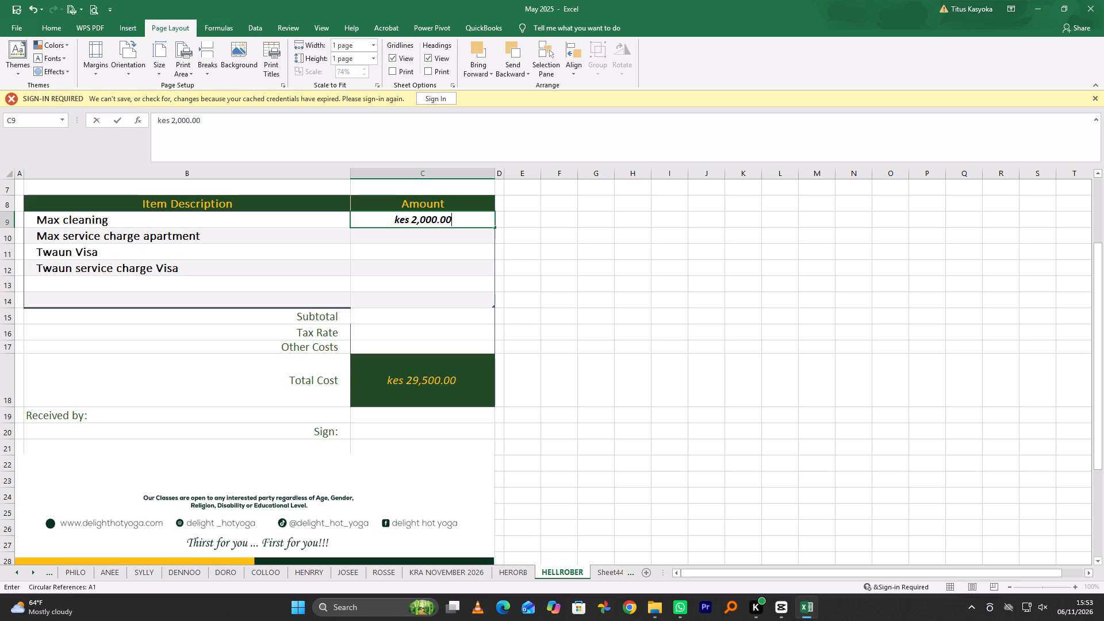
# Enter kes 5,500.00 in cell C10 as the amount for the Max apartment service charge.
pyautogui.doubleClick(400, 236)
pyautogui.press('k')
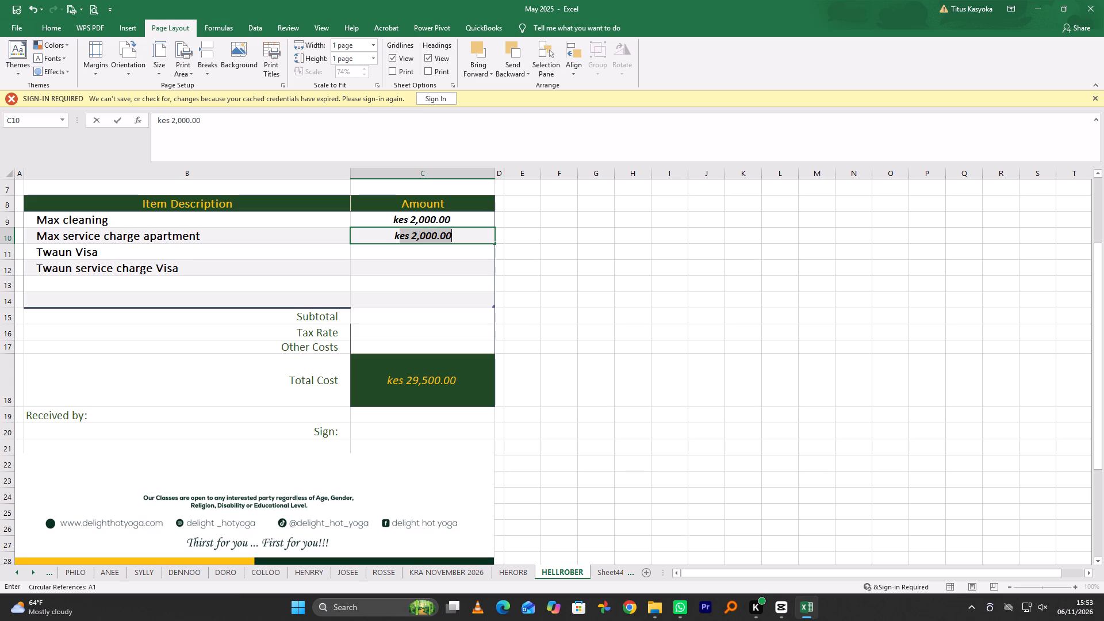
pyautogui.click(434, 236)
pyautogui.press('BackSpace')
pyautogui.press('BackSpace')
pyautogui.press('BackSpace')
pyautogui.press('BackSpace')
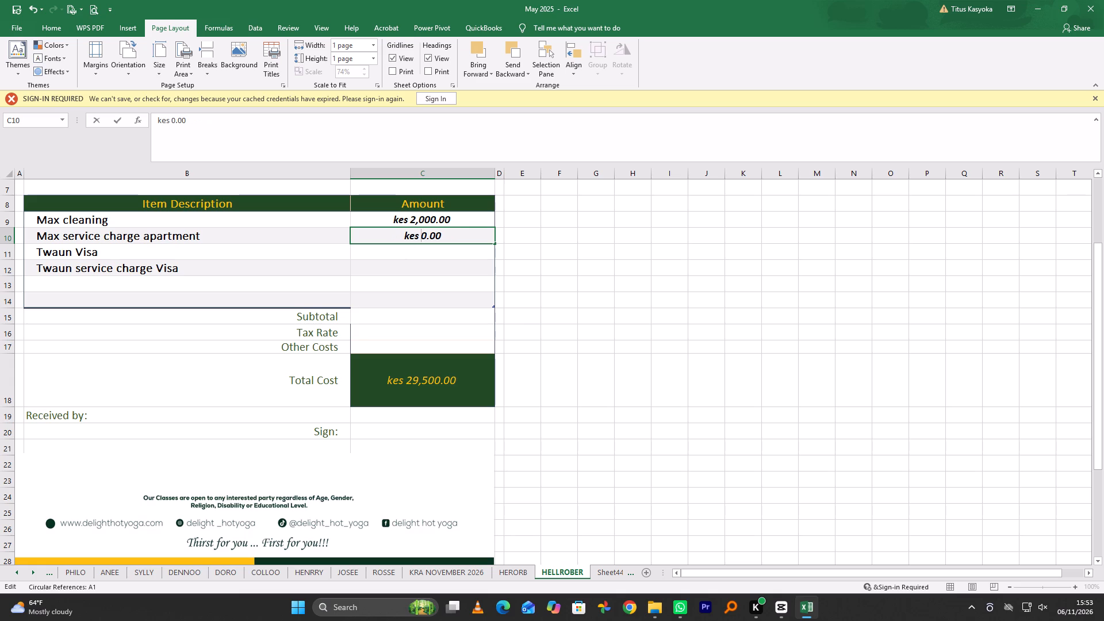
pyautogui.press('5')
pyautogui.write(',50')
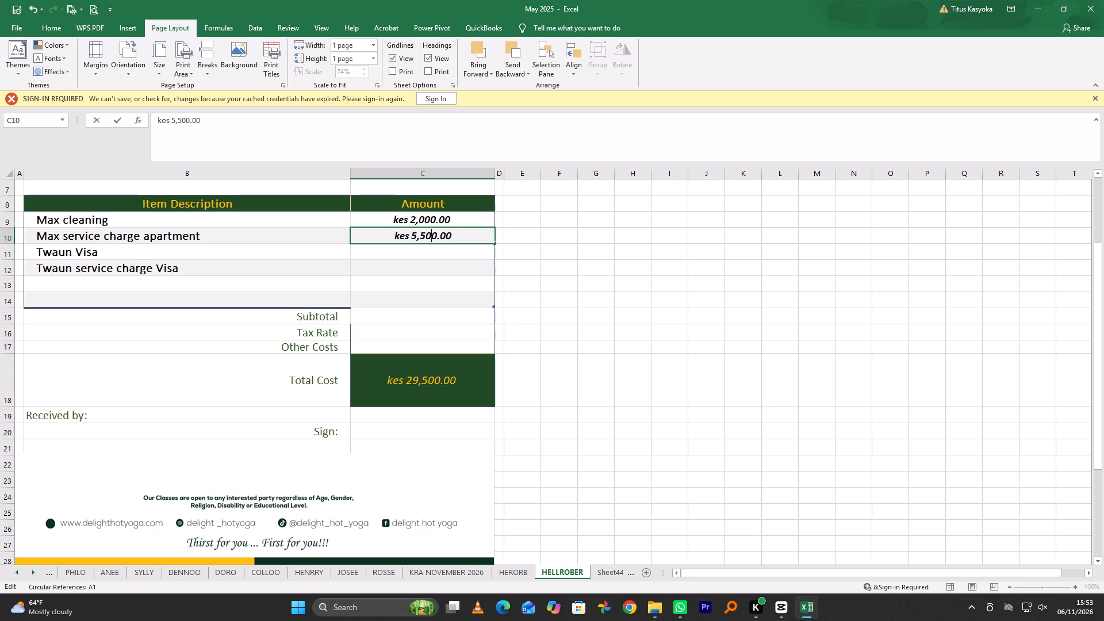
# Enter kes 14,500.00 in cell C11 as the amount for Twaun Visa.
pyautogui.click(415, 254)
pyautogui.write('kes')
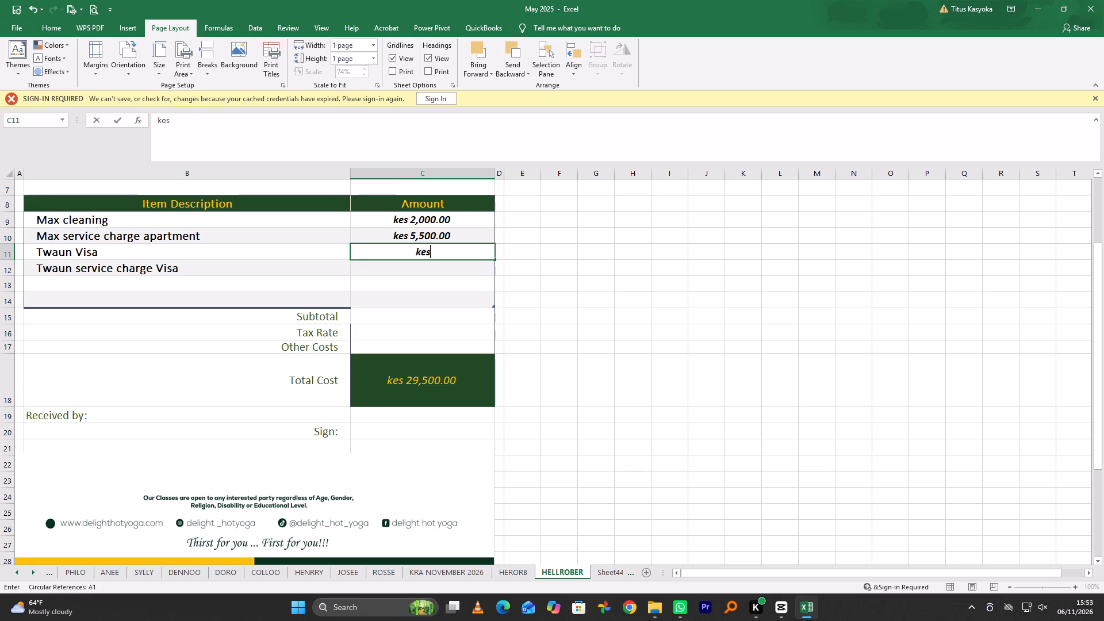
pyautogui.press('space')
pyautogui.write('14,500')
pyautogui.write('.00')
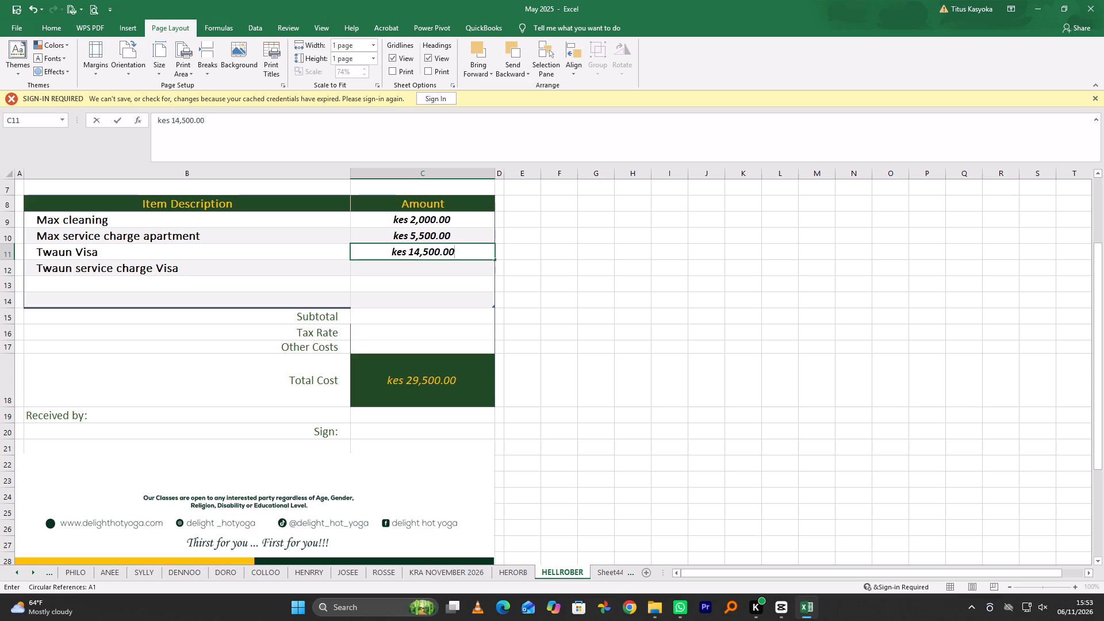
# Enter kes 7,500.00 in cell C12 as the amount for the Twaun Visa service charge.
pyautogui.click(405, 277)
pyautogui.click(405, 270)
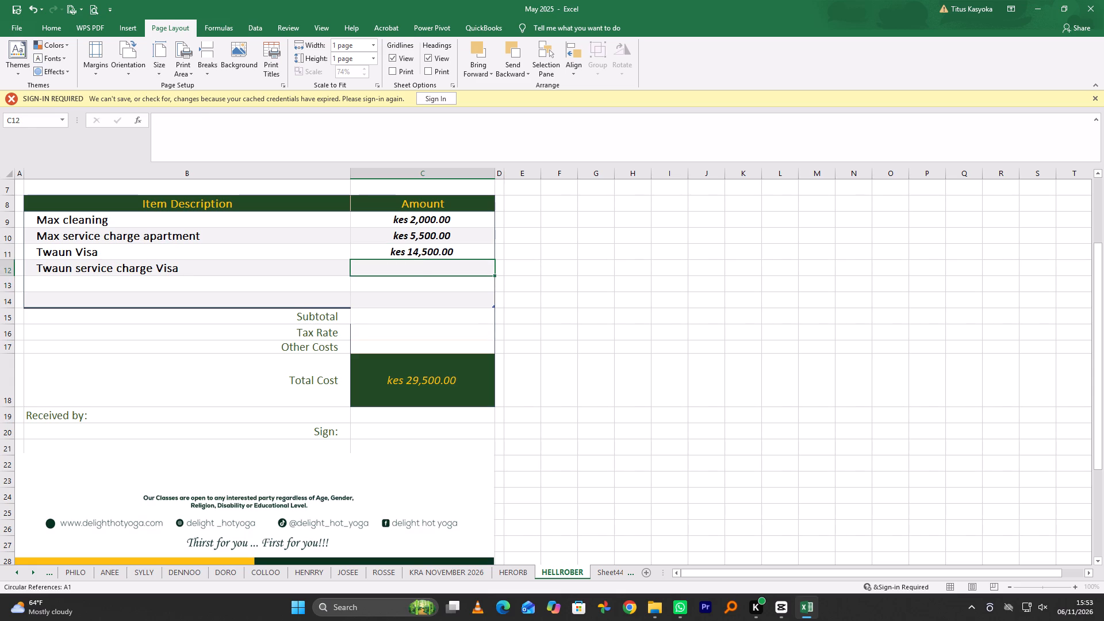
pyautogui.write('kes')
pyautogui.press('space')
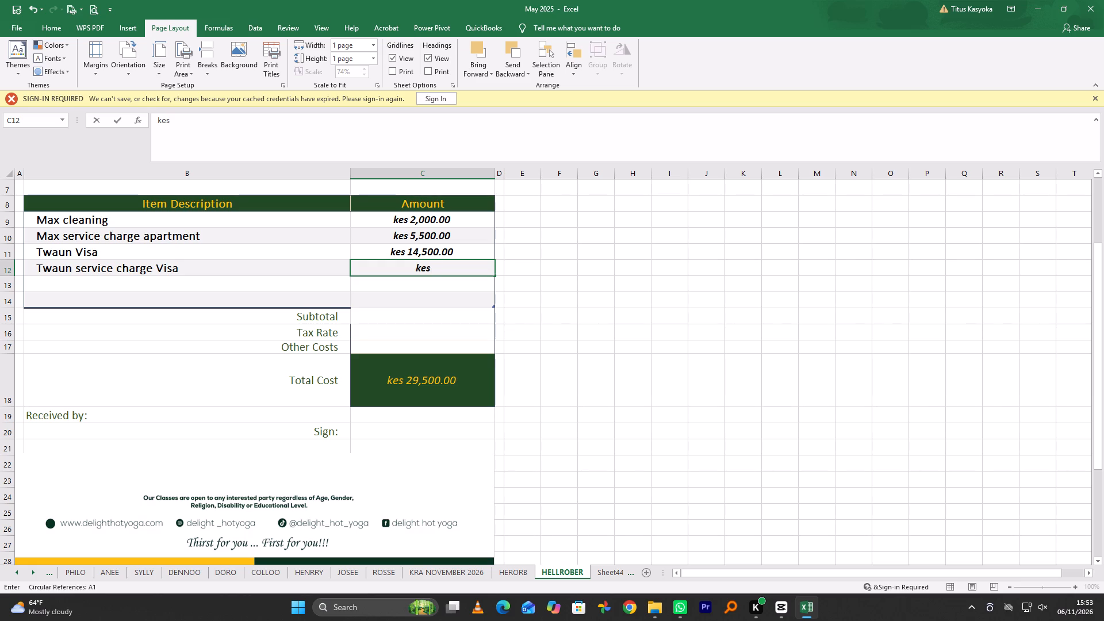
pyautogui.press('7')
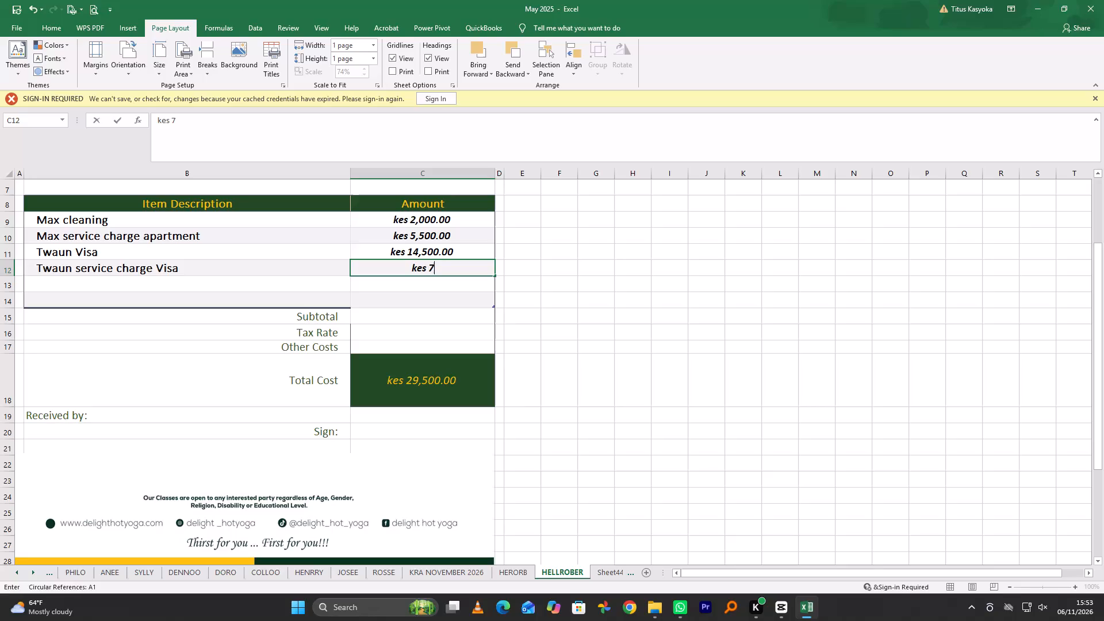
pyautogui.write(',500')
pyautogui.write('.00')
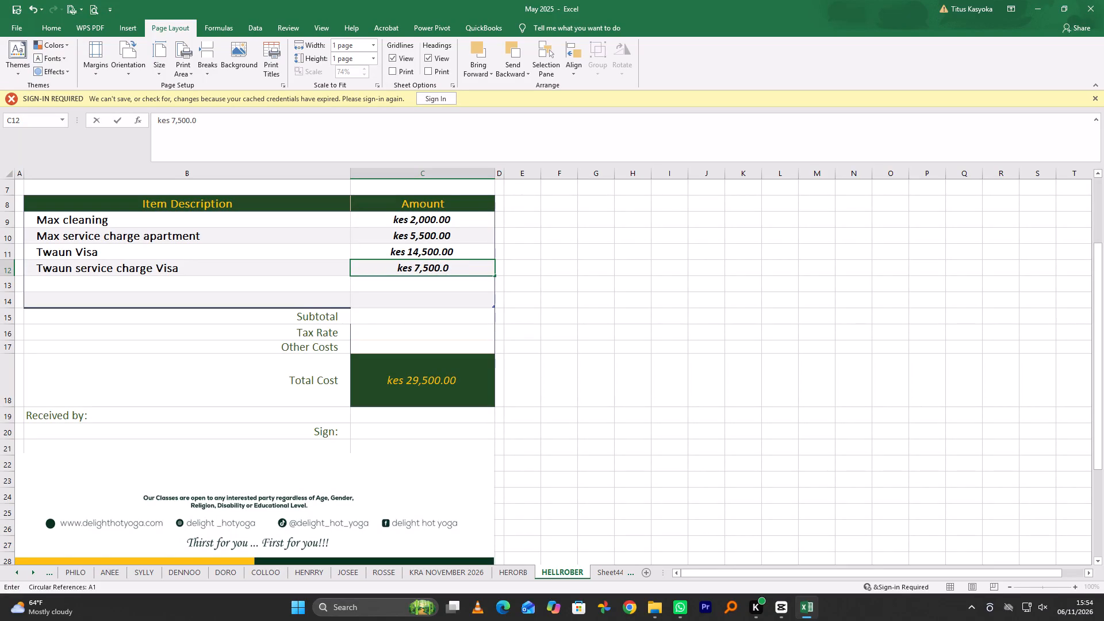
pyautogui.click(622, 330)
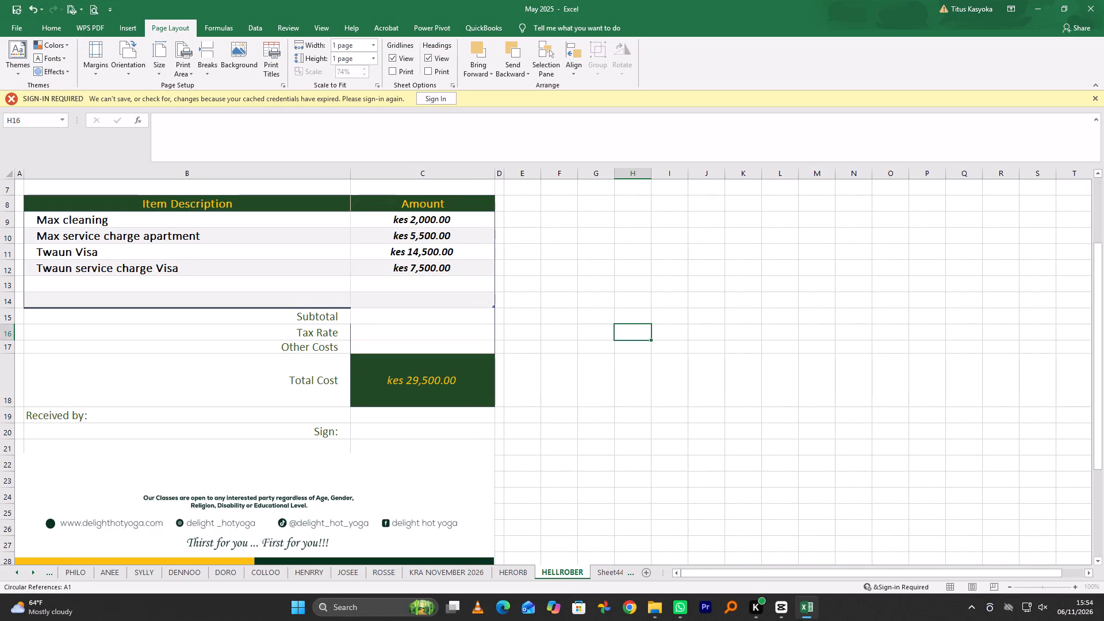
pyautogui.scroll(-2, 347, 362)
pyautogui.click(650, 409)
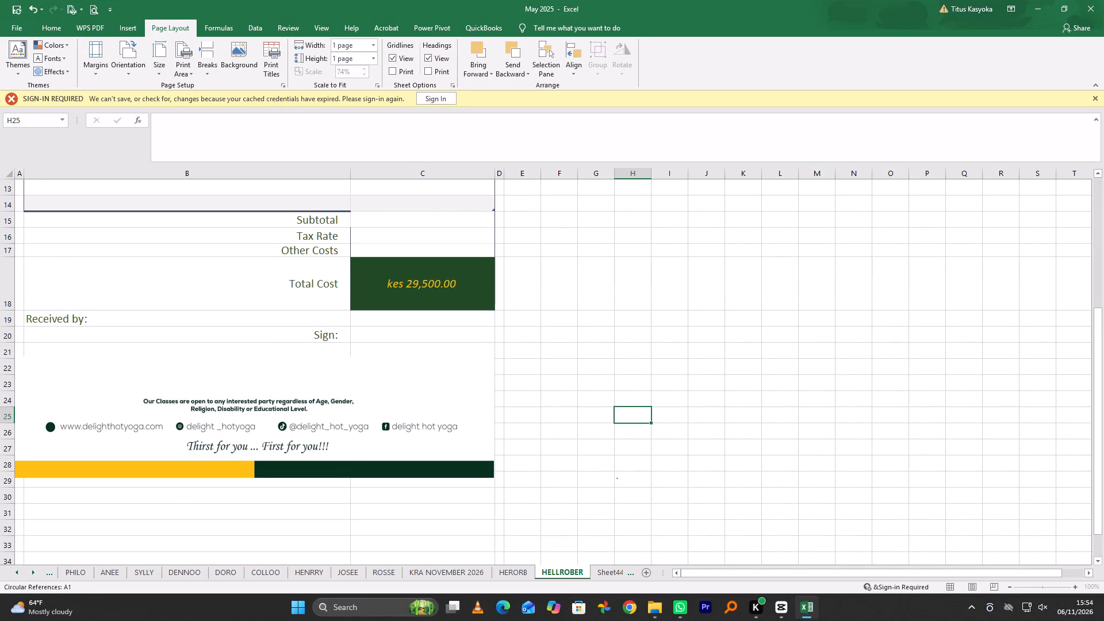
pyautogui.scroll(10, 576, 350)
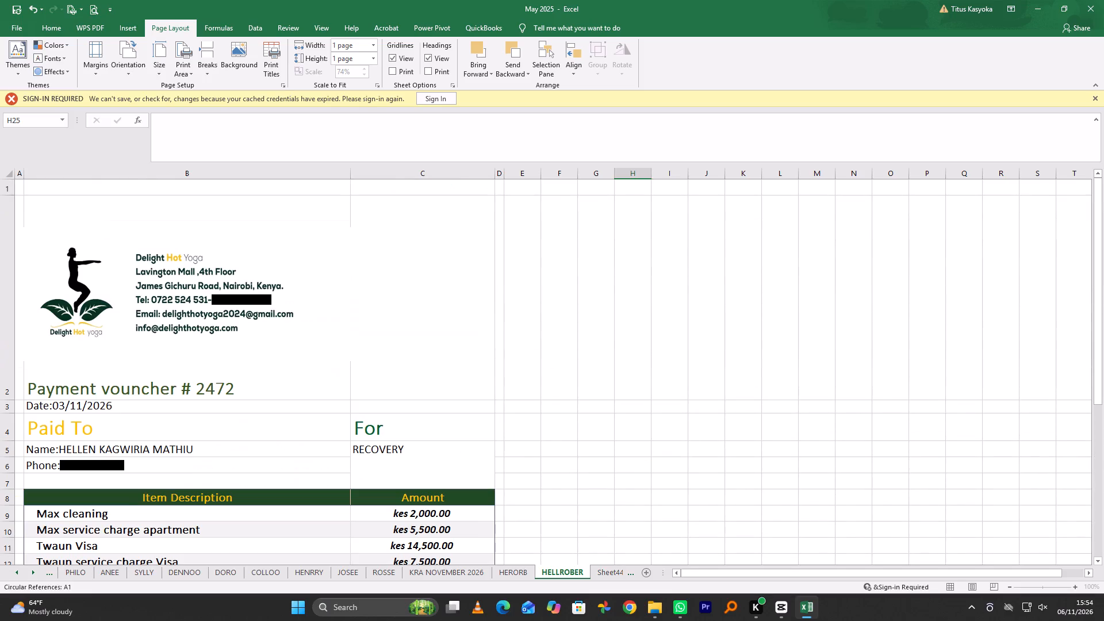
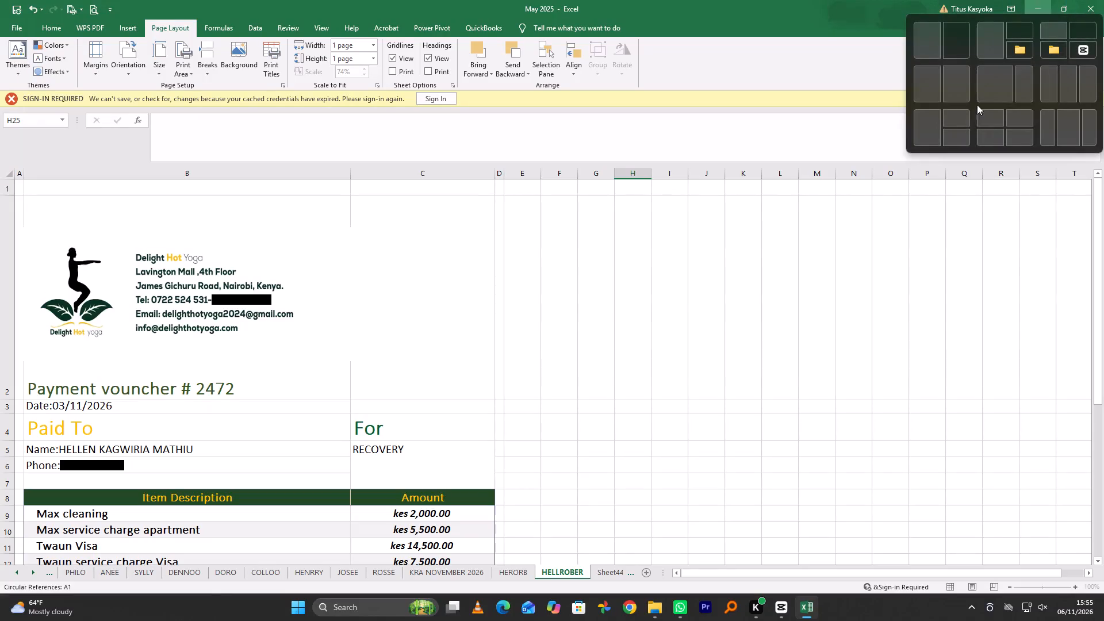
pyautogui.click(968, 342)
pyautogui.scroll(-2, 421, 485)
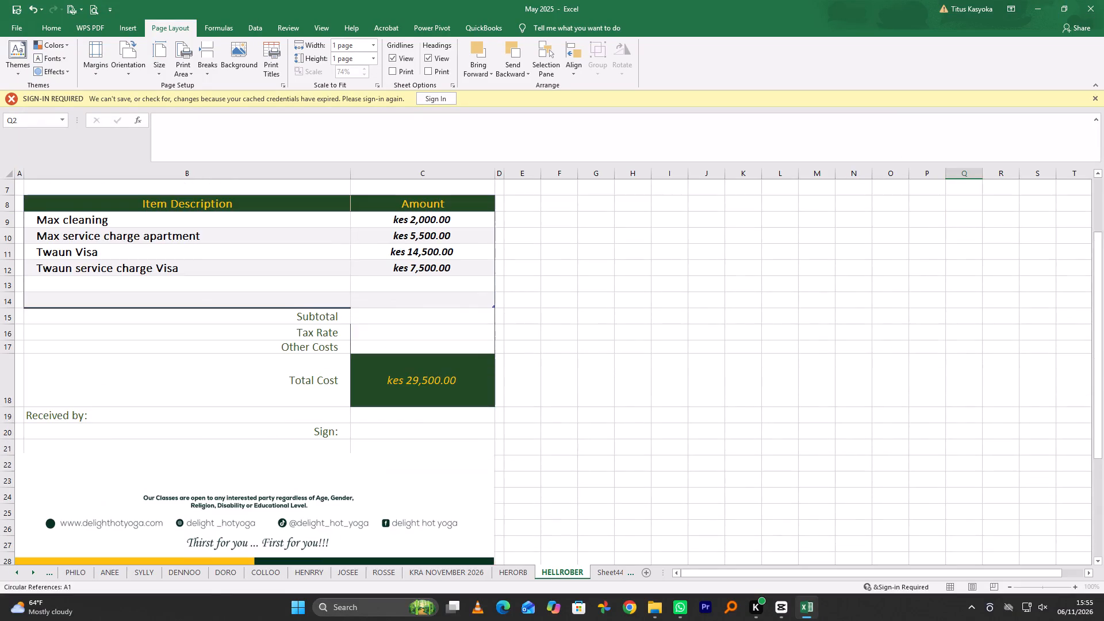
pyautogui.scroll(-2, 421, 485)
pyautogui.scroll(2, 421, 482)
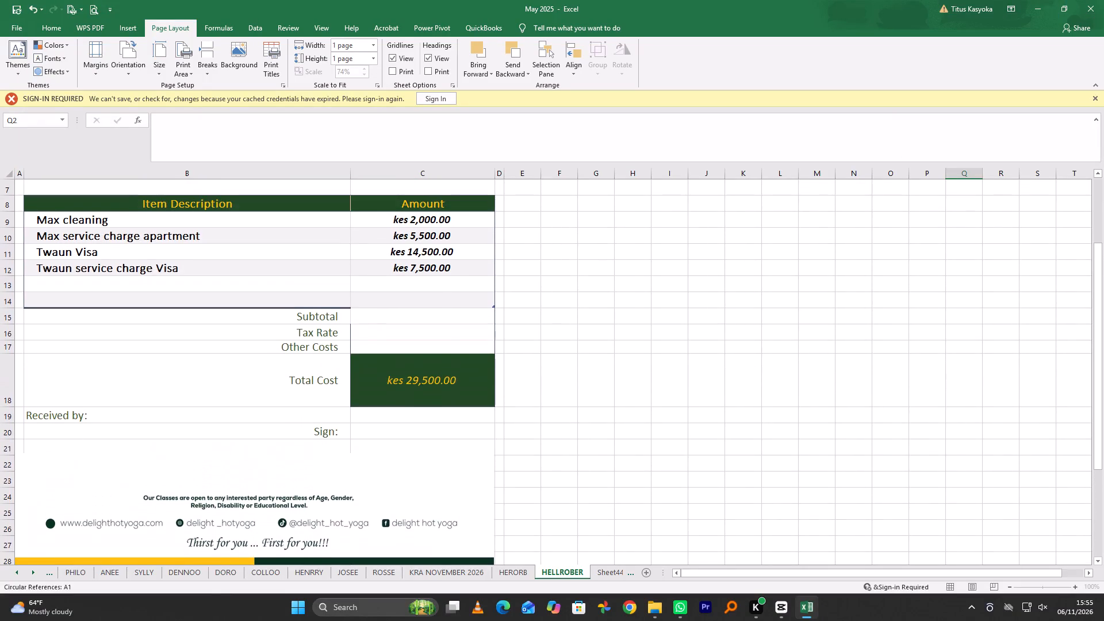
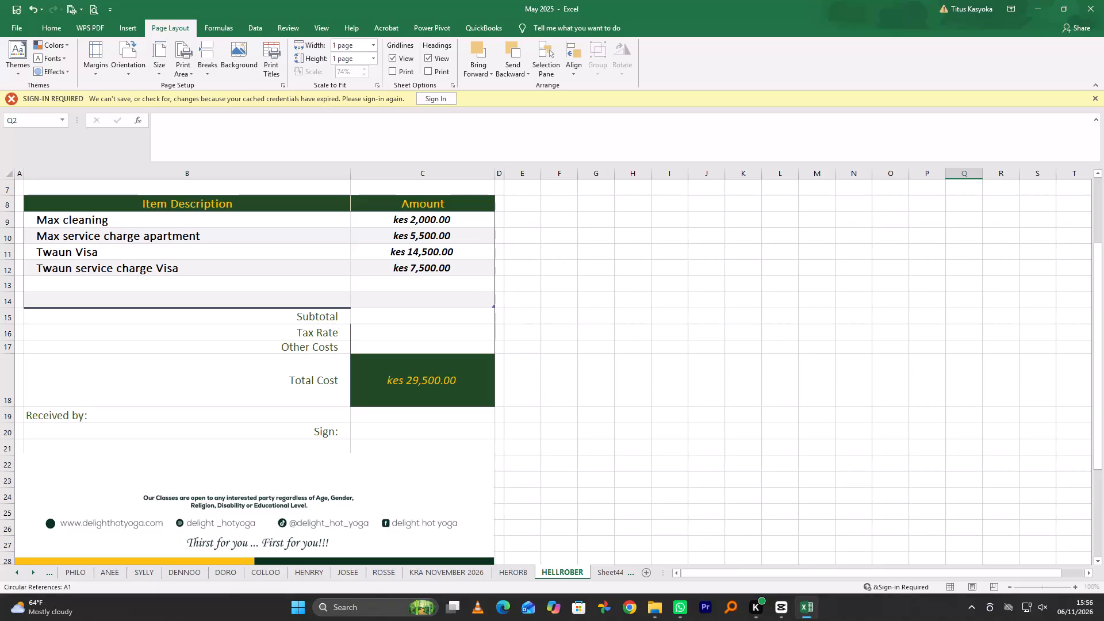
# Look through the sheets after HELLROBER, from Sheet44 to the last one, Sheet48.
pyautogui.click(610, 572)
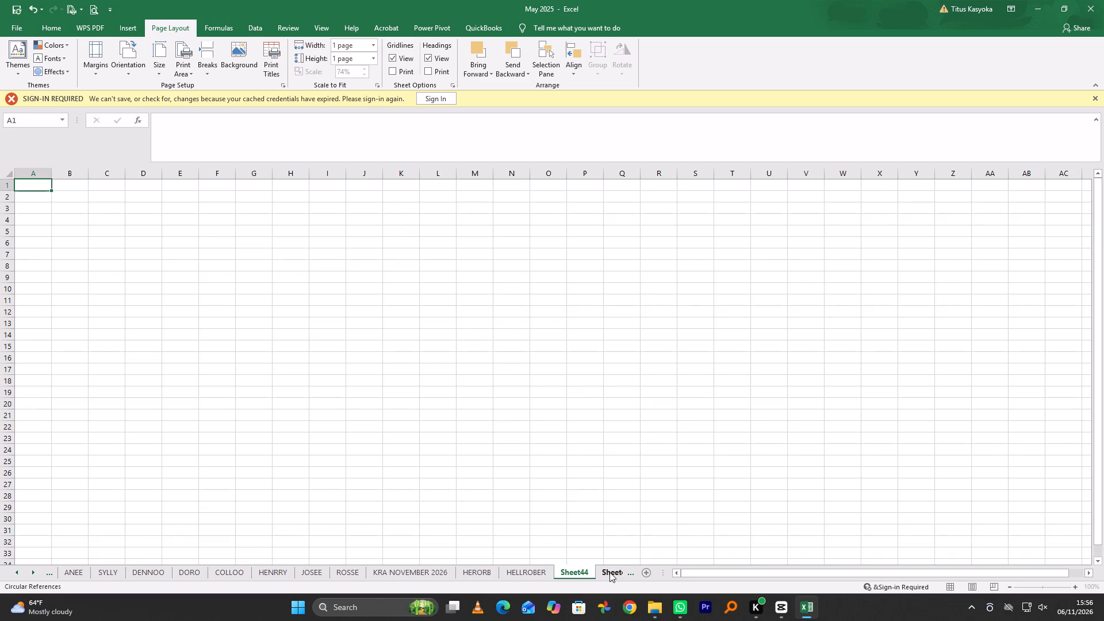
pyautogui.click(607, 572)
pyautogui.click(638, 574)
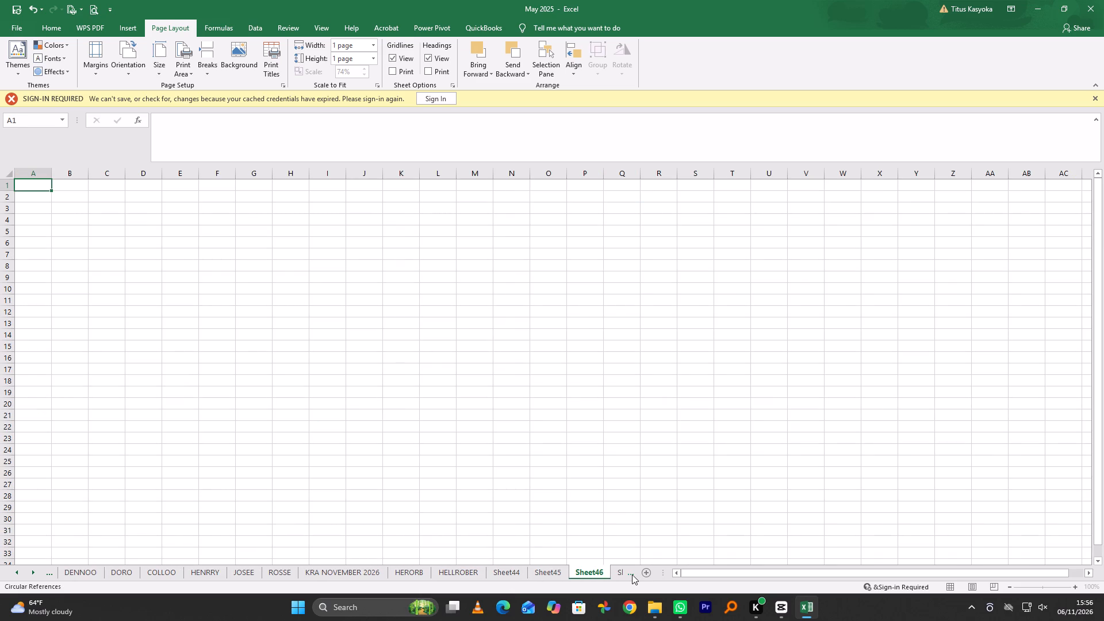
pyautogui.click(632, 575)
pyautogui.click(632, 576)
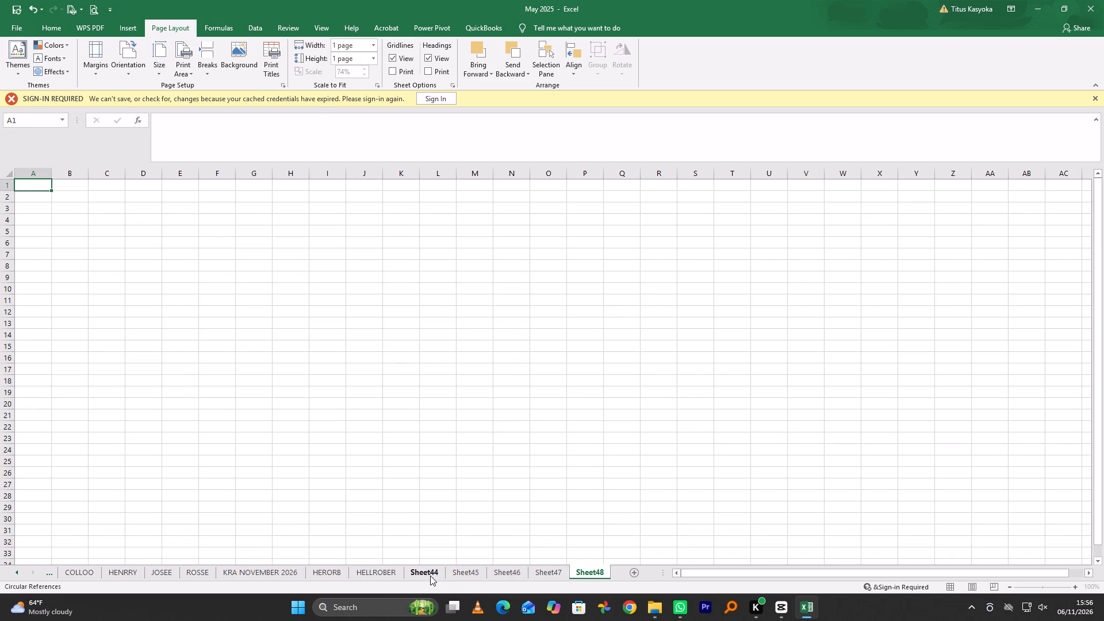
# Open the name of Sheet44, the first sheet after HELLROBER, for renaming.
pyautogui.doubleClick(430, 576)
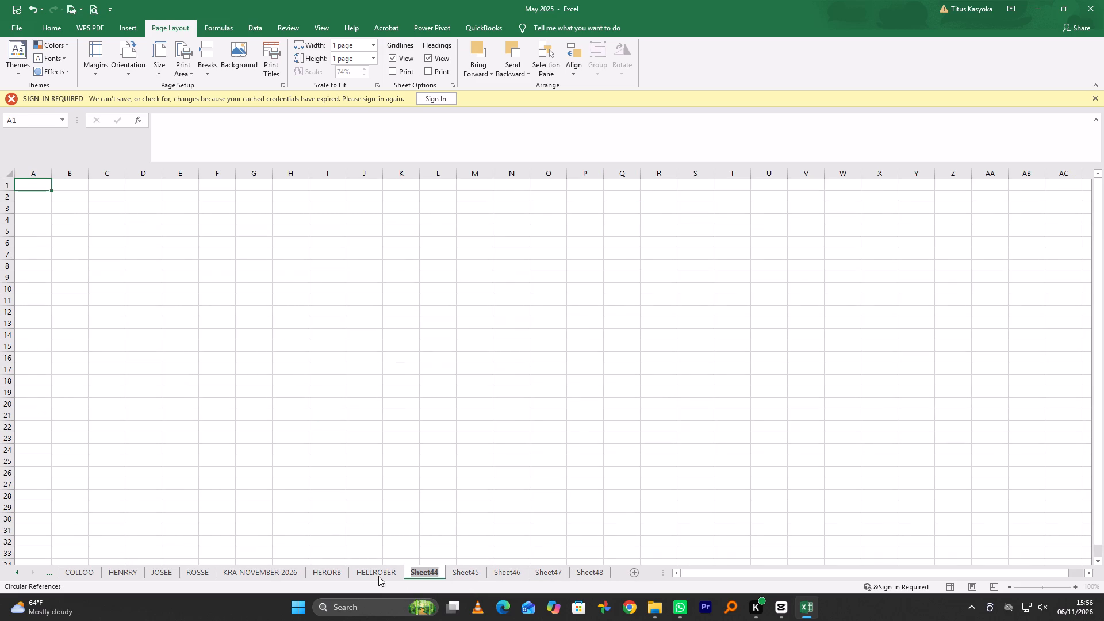
pyautogui.click(378, 576)
pyautogui.doubleClick(424, 574)
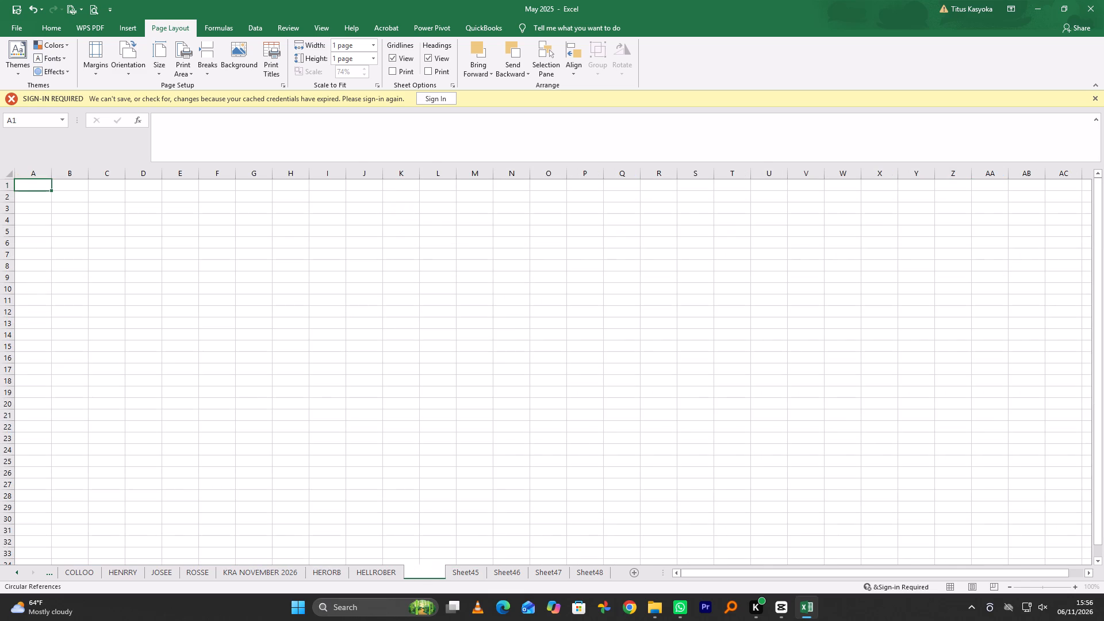
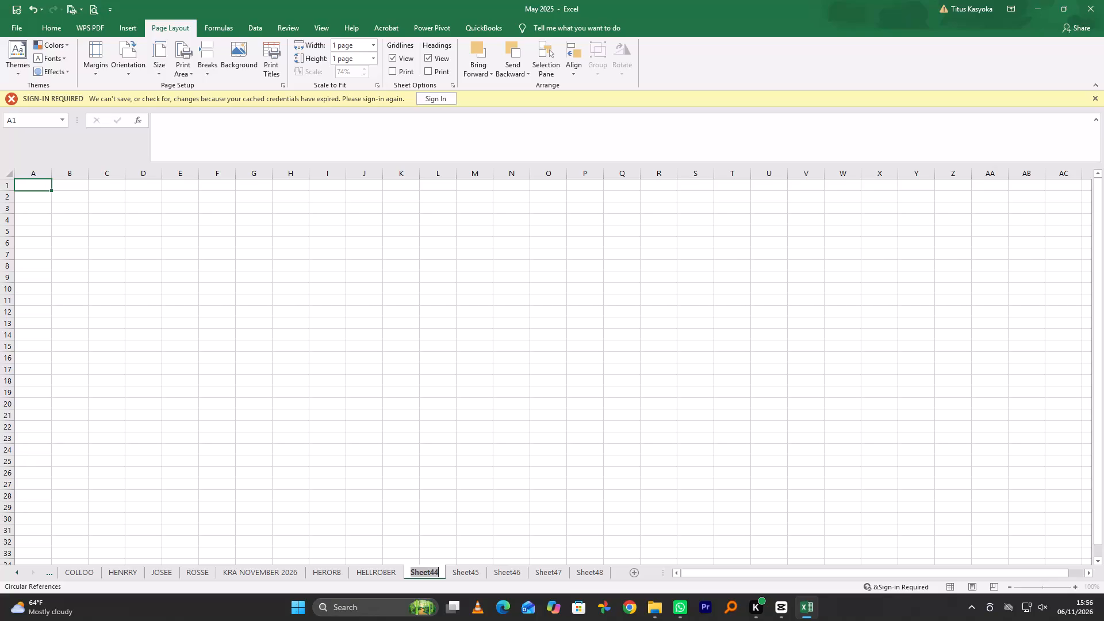
# Rename Sheet44 as H.KAKW.
pyautogui.press('h')
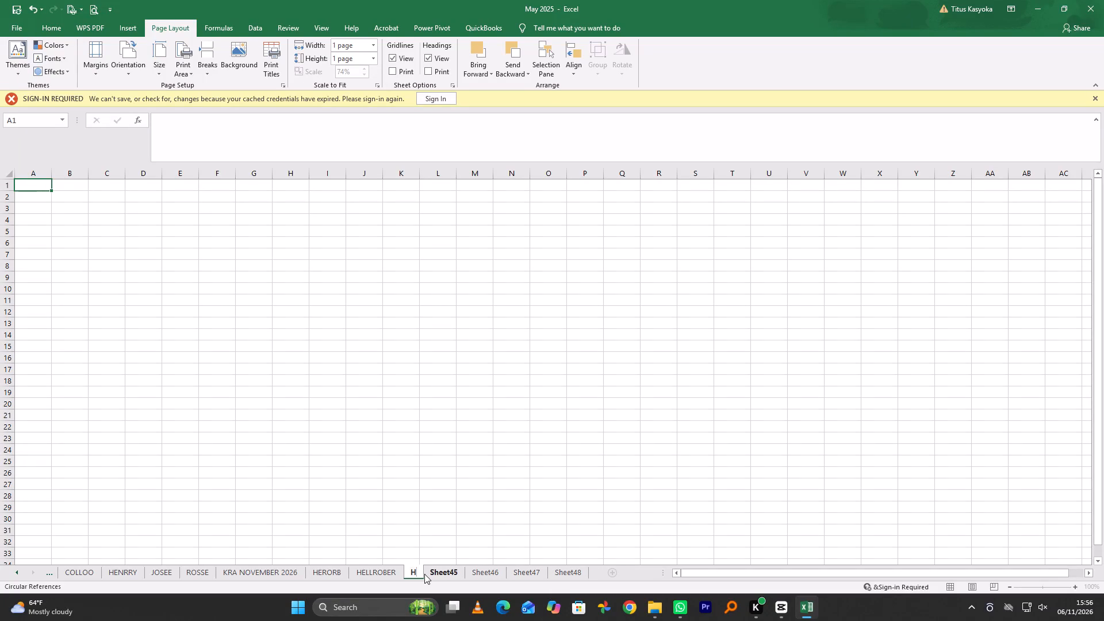
pyautogui.press('.')
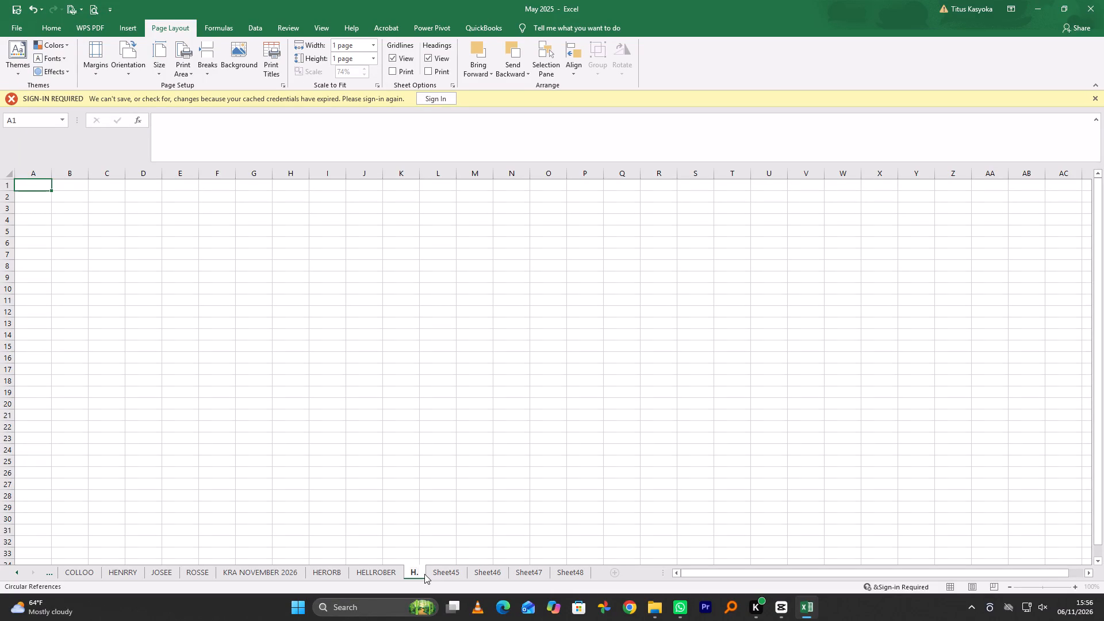
pyautogui.press('k')
pyautogui.press('a')
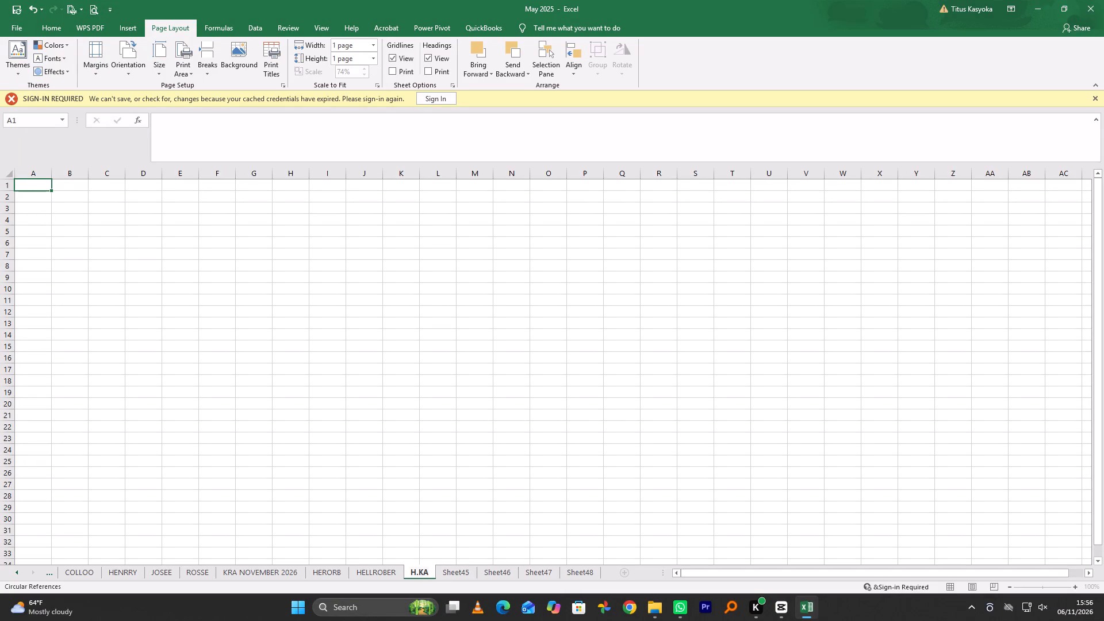
pyautogui.write('KW')
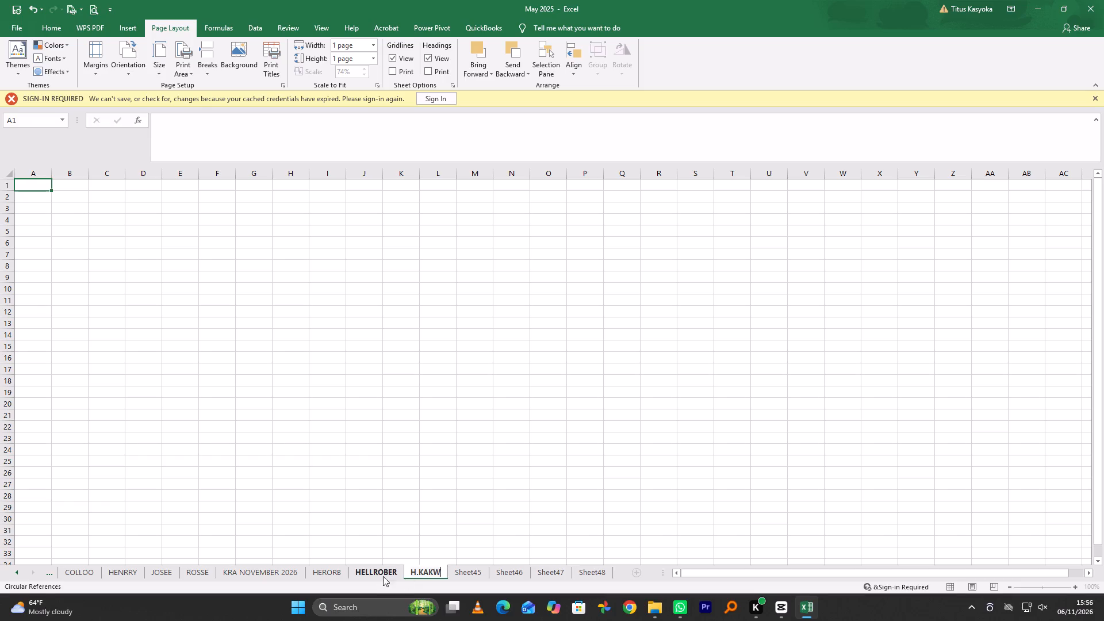
# Copy the entire contents of the HELLROBER voucher sheet and paste them into the H.KAKW sheet.
pyautogui.click(375, 571)
pyautogui.scroll(1, 265, 392)
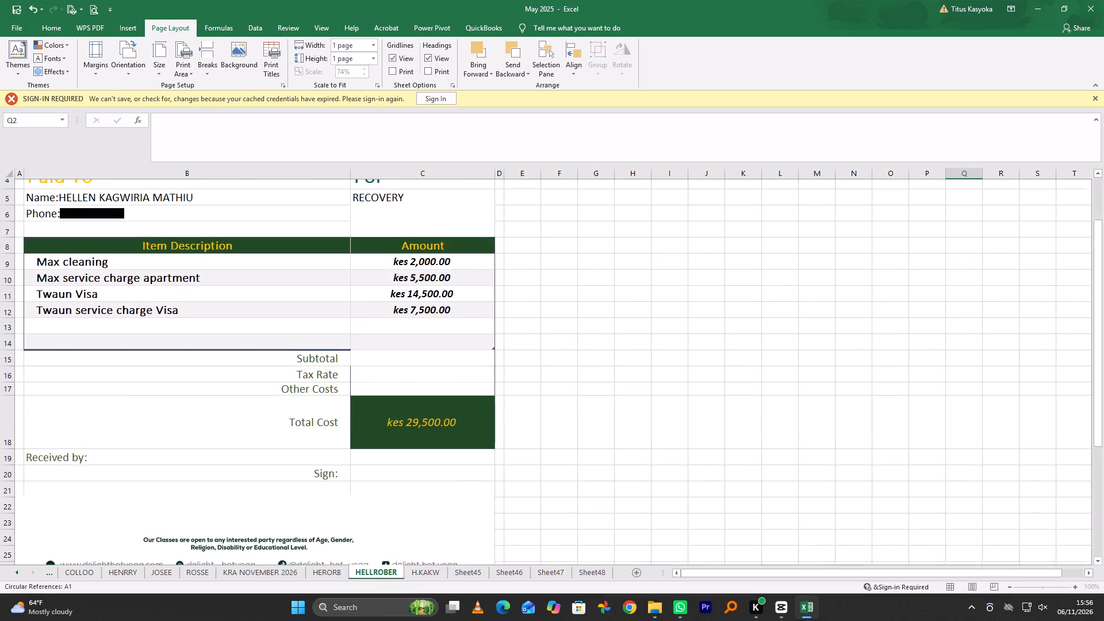
pyautogui.scroll(9, 264, 392)
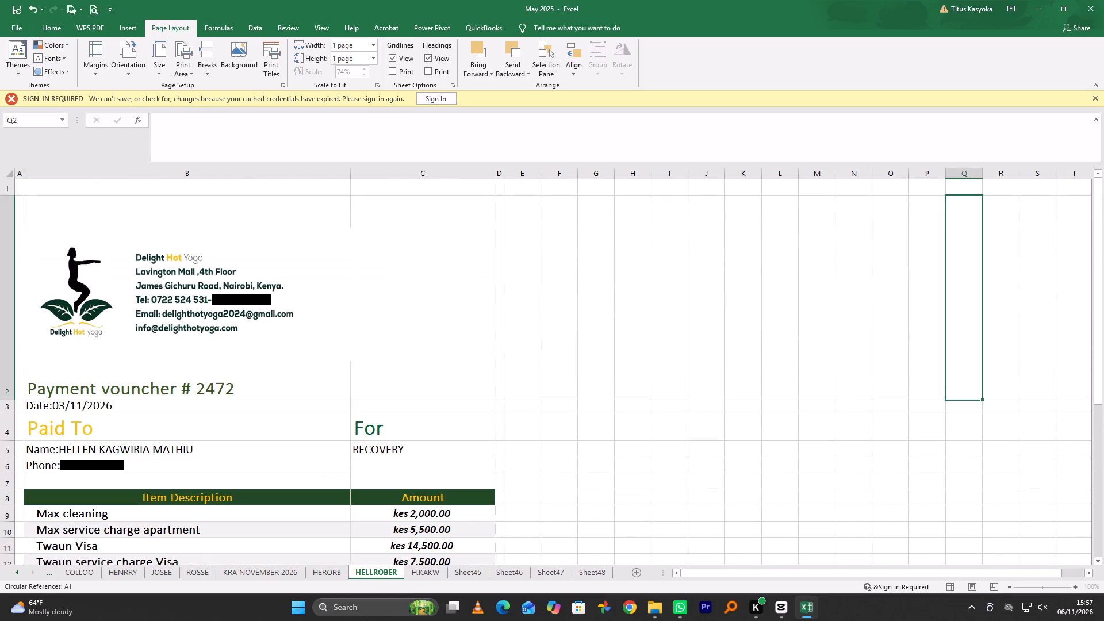
pyautogui.rightClick(8, 173)
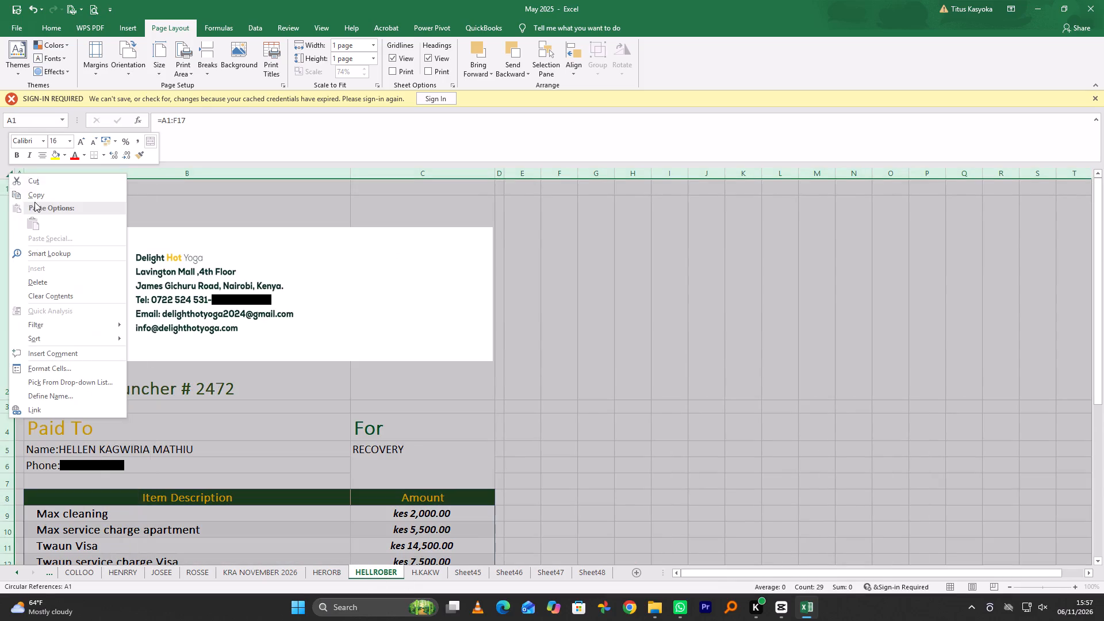
pyautogui.click(43, 195)
pyautogui.click(417, 572)
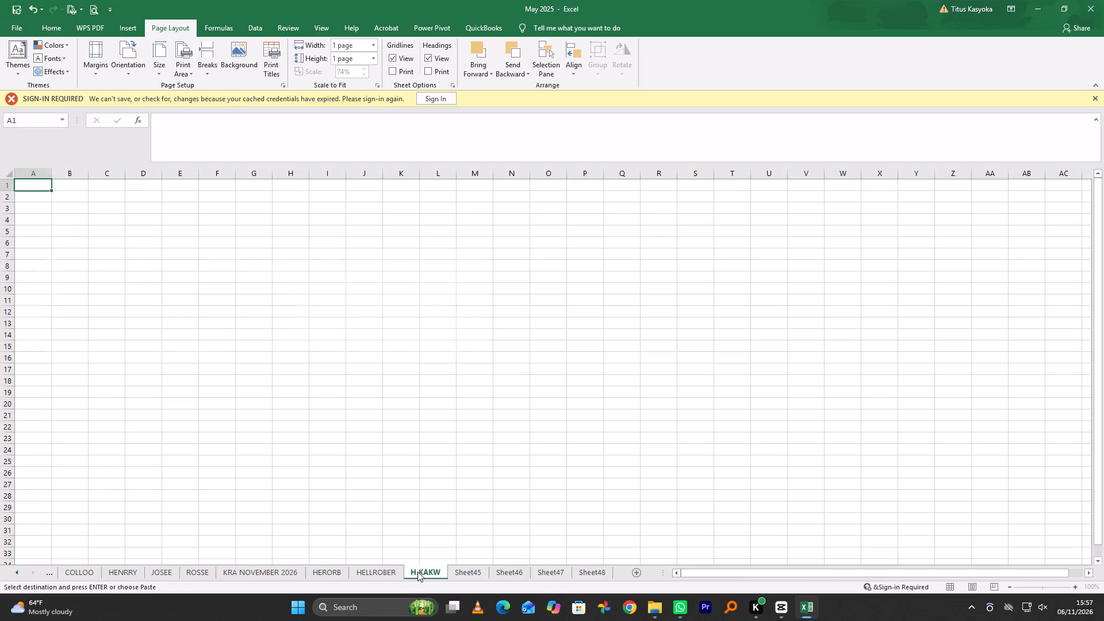
pyautogui.rightClick(8, 175)
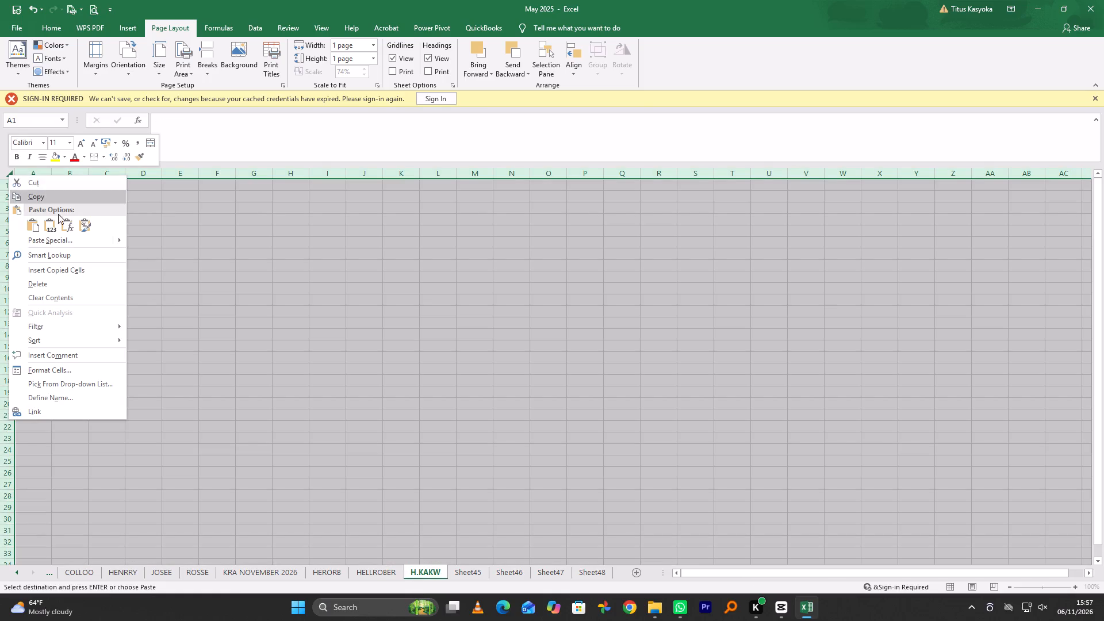
pyautogui.click(33, 220)
pyautogui.click(769, 476)
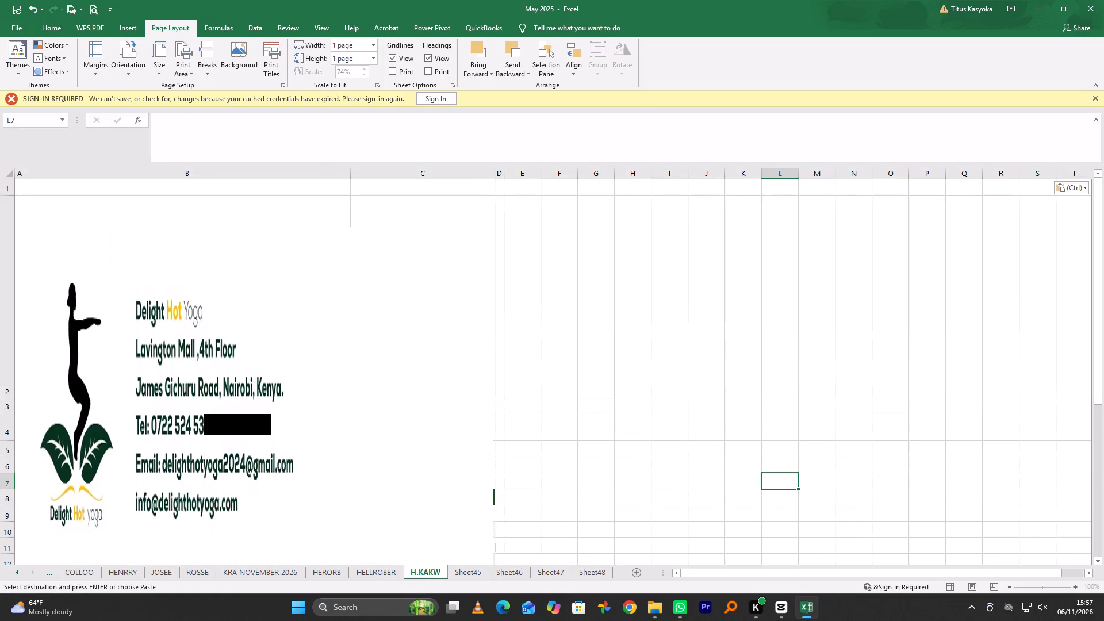
# Reduce the height of the stretched letterhead picture and place it in row 2, just above the payment voucher number.
pyautogui.click(181, 494)
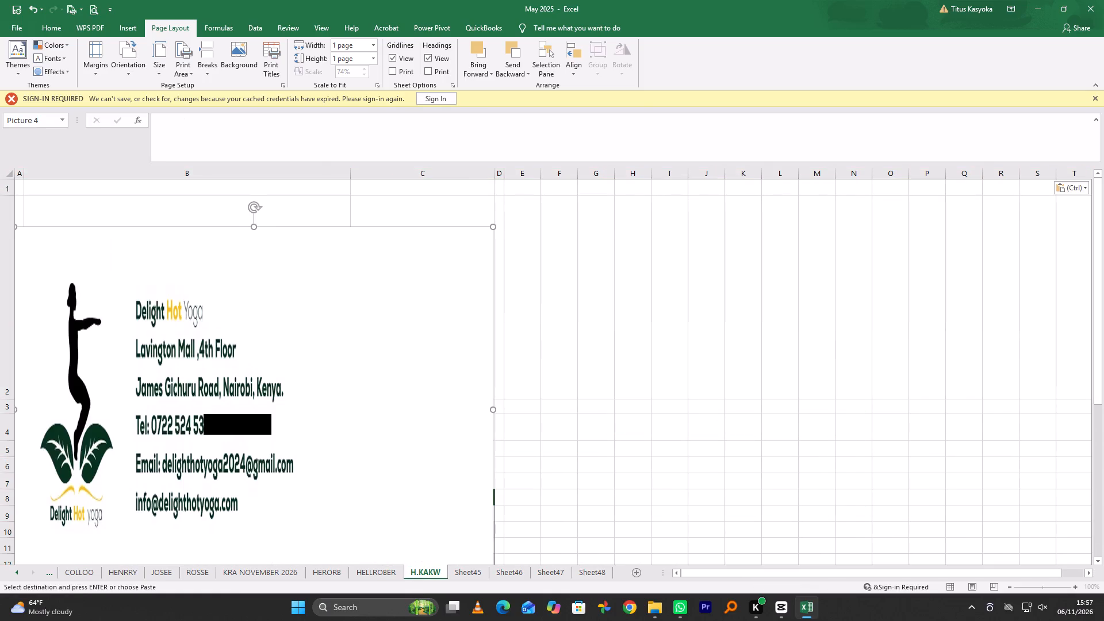
pyautogui.moveTo(252, 227); pyautogui.dragTo(243, 417)
pyautogui.moveTo(239, 536); pyautogui.dragTo(239, 529)
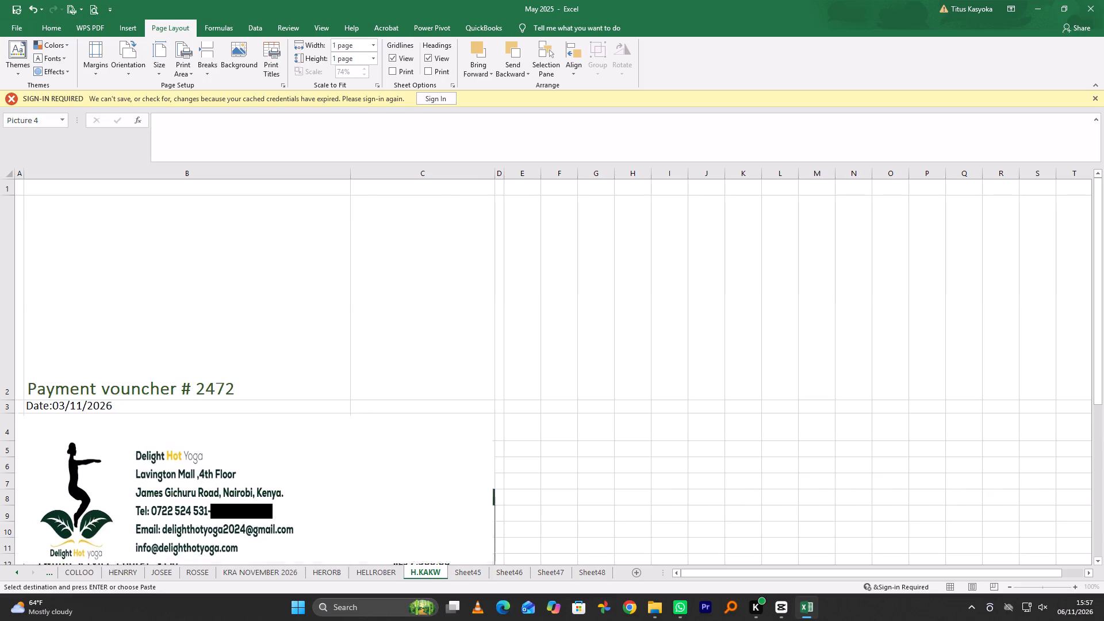
pyautogui.moveTo(239, 529); pyautogui.dragTo(242, 313)
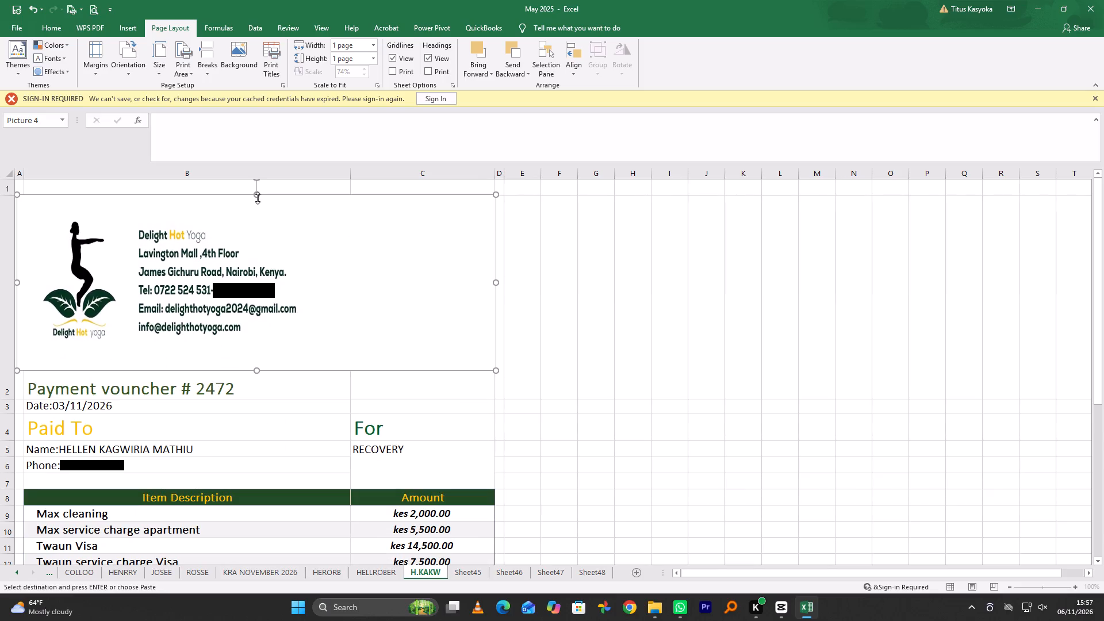
pyautogui.moveTo(258, 193); pyautogui.dragTo(247, 243)
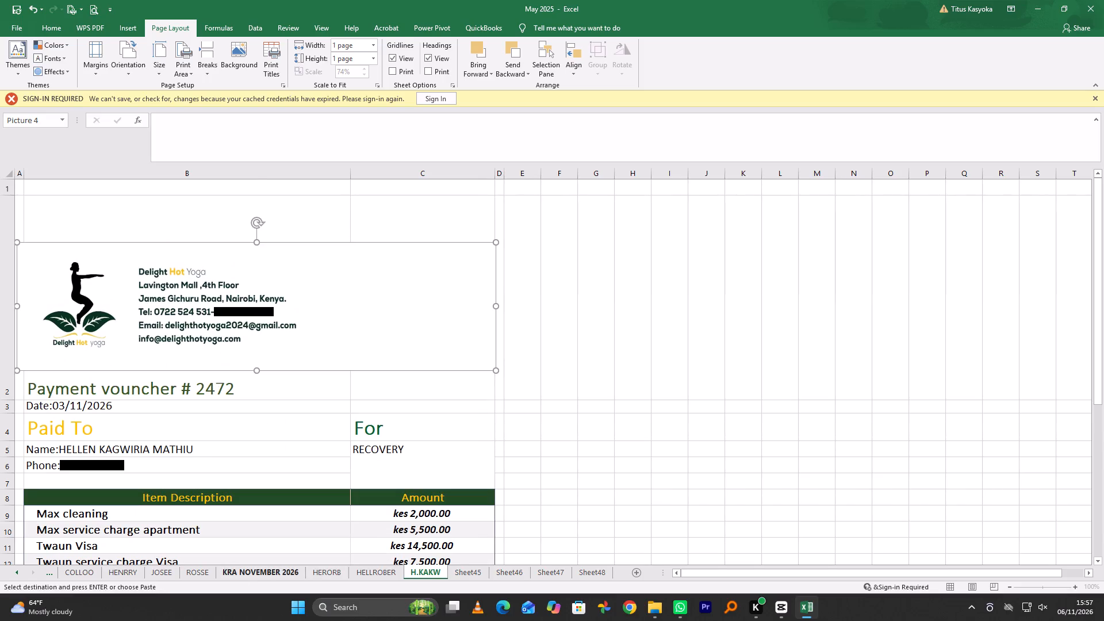
# Change the payment voucher number on H.KAKW to 2473.
pyautogui.doubleClick(239, 388)
pyautogui.press('BackSpace')
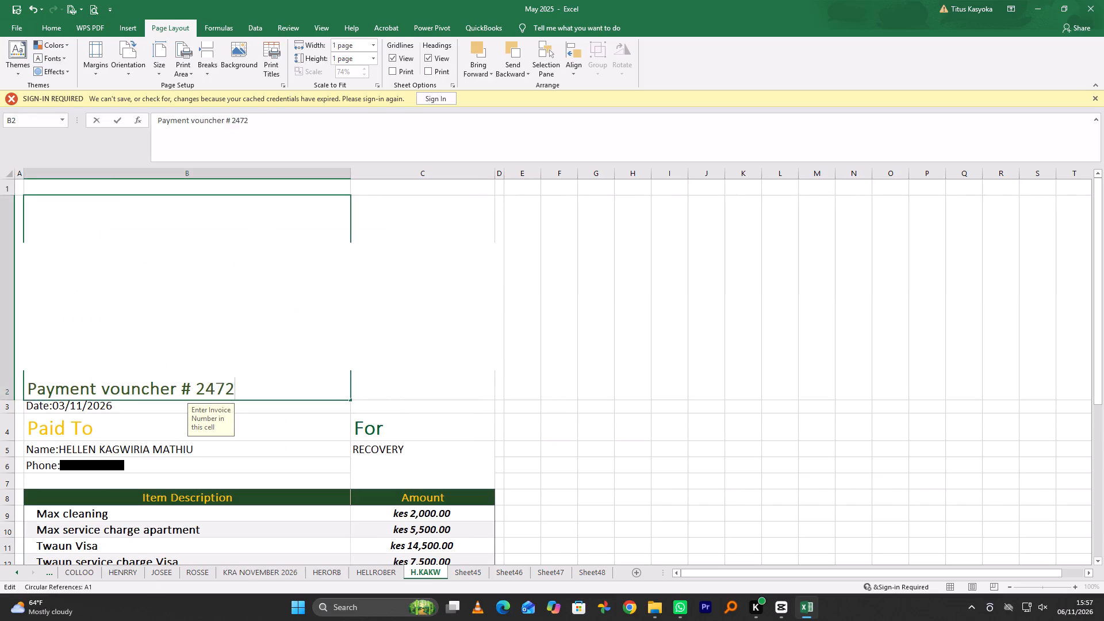
pyautogui.press('3')
# Reduce the height of the footer picture below the signature line so its bottom edge ends at row 29.
pyautogui.scroll(-1, 246, 442)
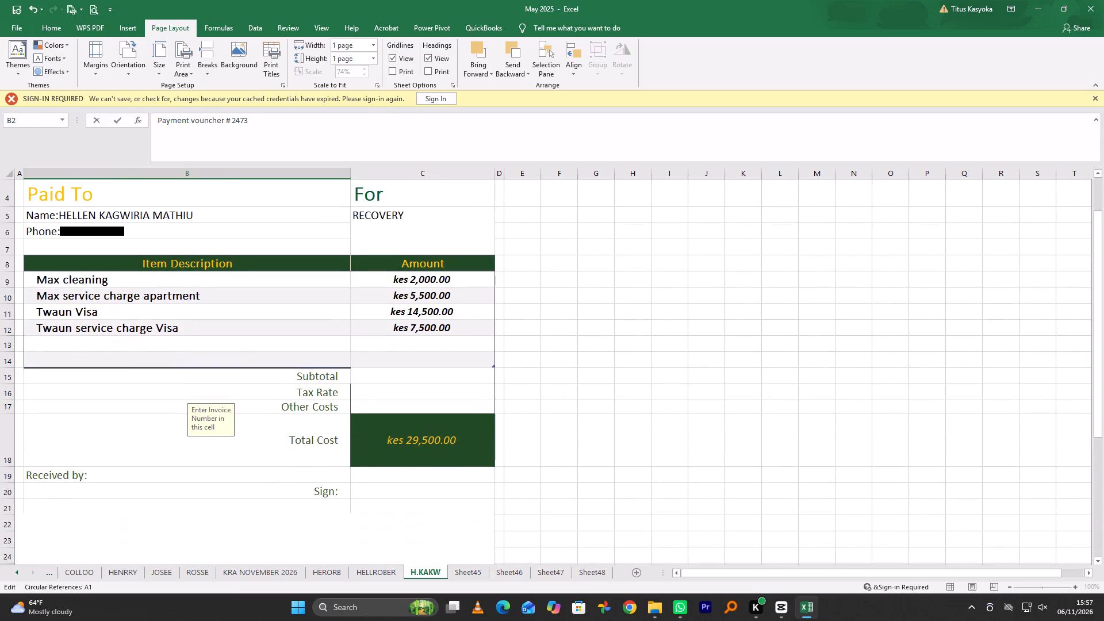
pyautogui.scroll(-4, 344, 452)
pyautogui.click(285, 390)
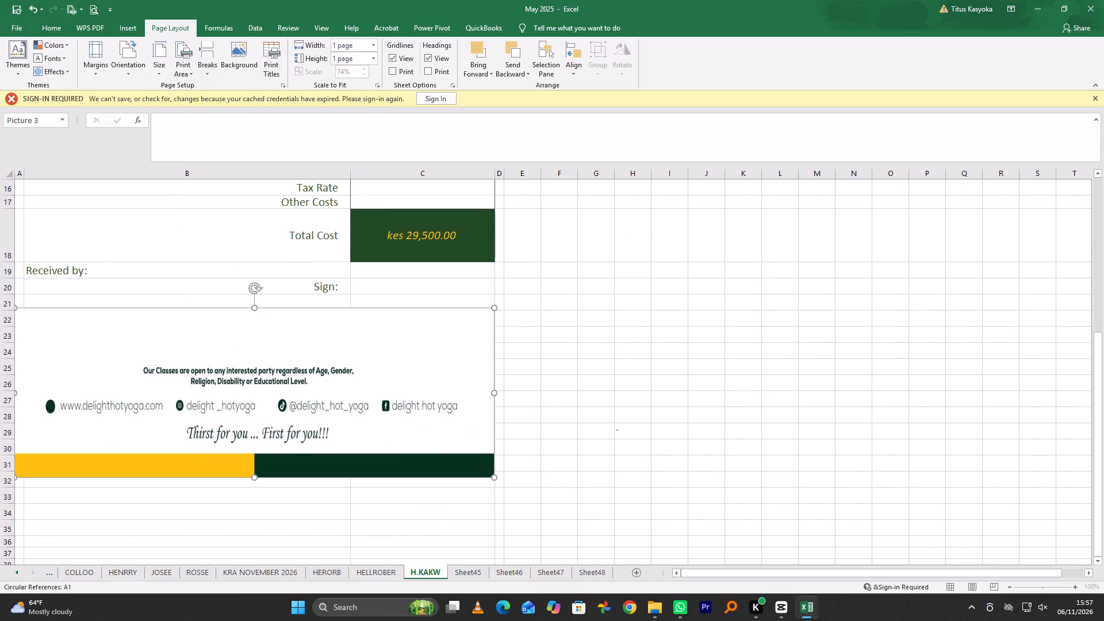
pyautogui.moveTo(255, 478); pyautogui.dragTo(246, 422)
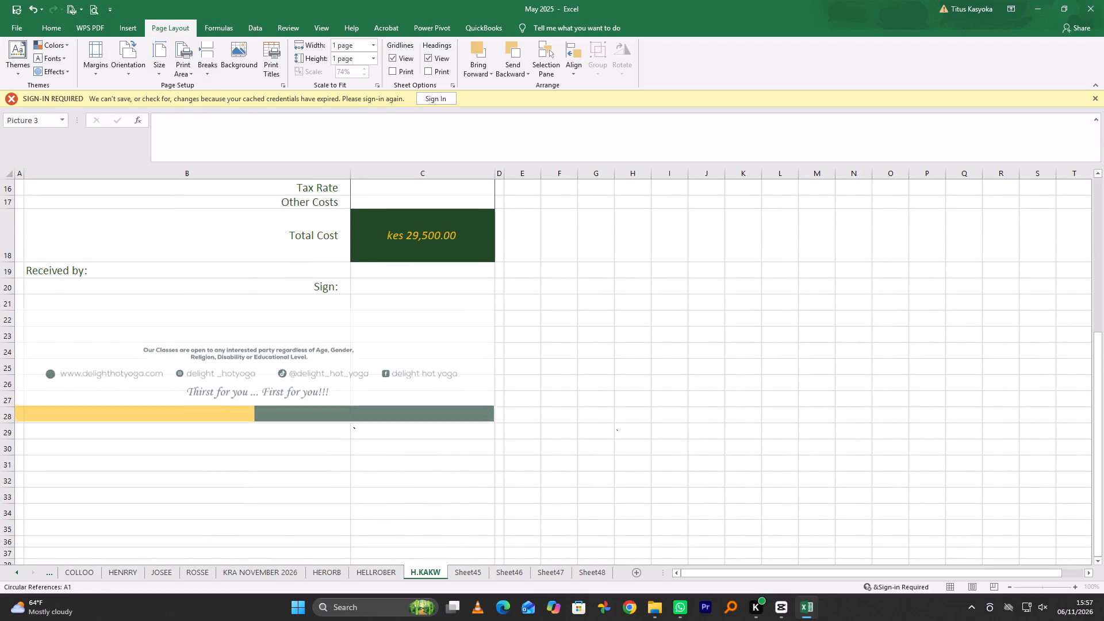
pyautogui.moveTo(246, 422); pyautogui.dragTo(246, 424)
pyautogui.moveTo(254, 425); pyautogui.dragTo(254, 436)
pyautogui.click(598, 415)
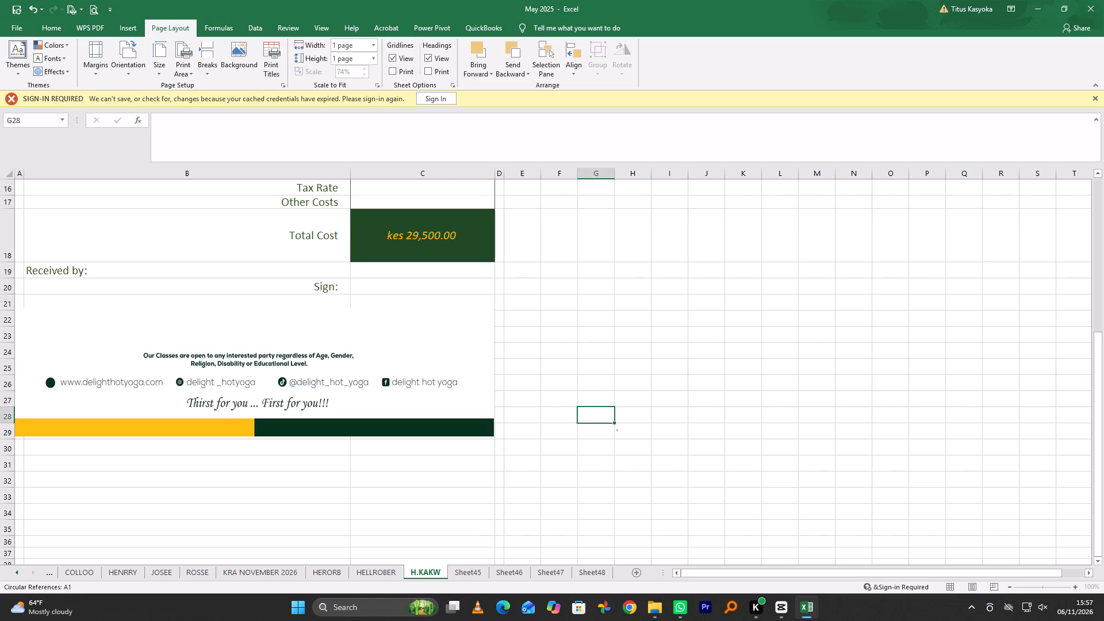
# Clear the Total Cost cell and the four item amounts in the Amount column of the H.KAKW voucher.
pyautogui.scroll(3, 338, 382)
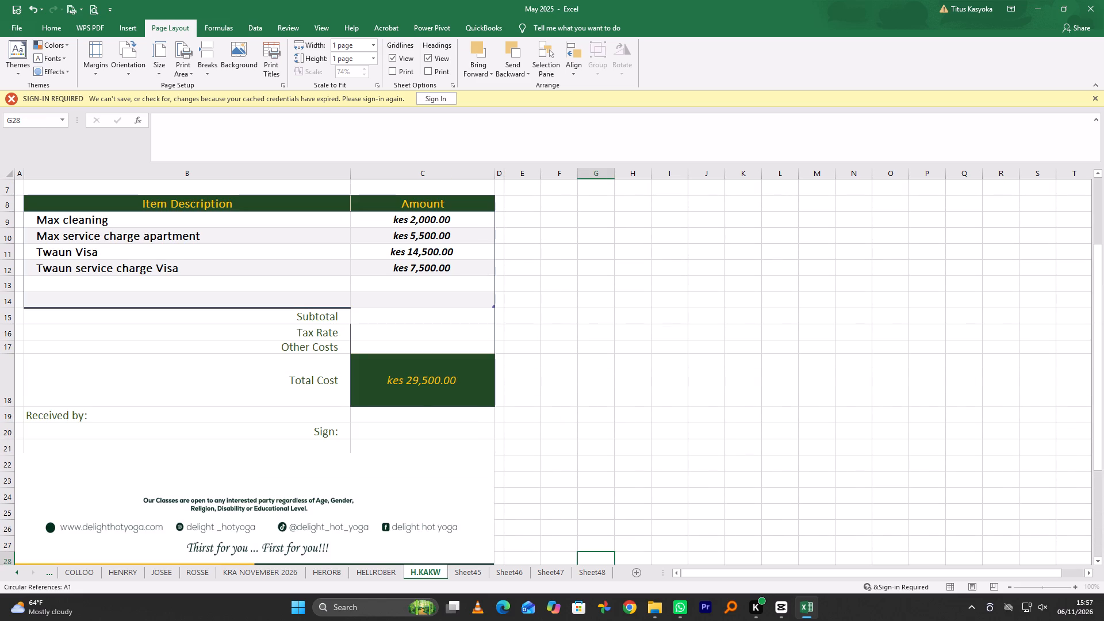
pyautogui.click(442, 379)
pyautogui.press('BackSpace')
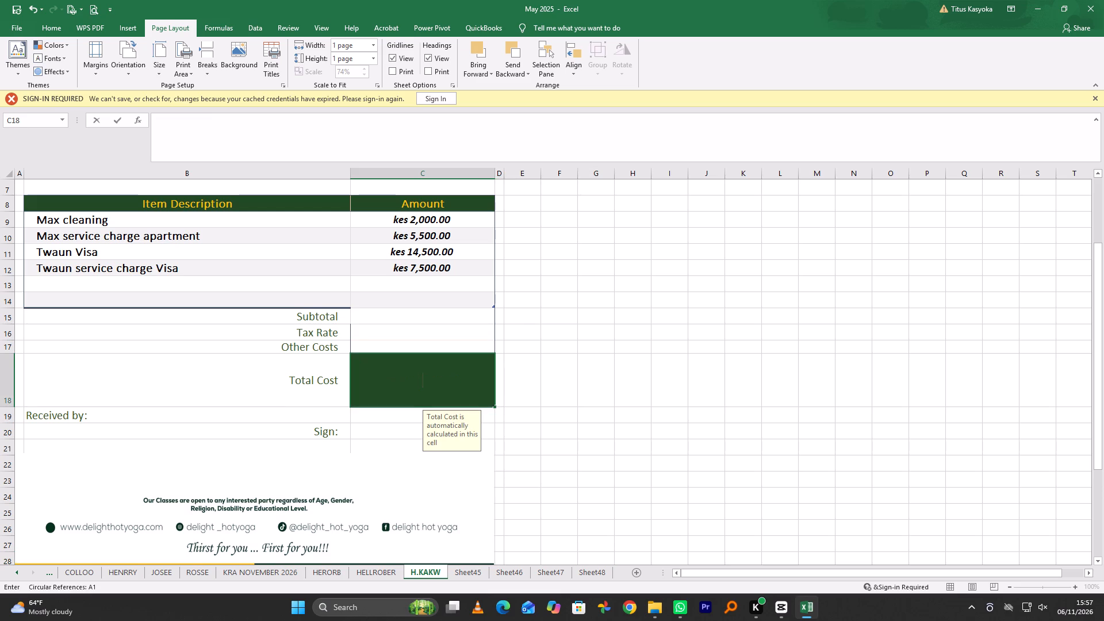
pyautogui.click(439, 273)
pyautogui.press('BackSpace')
pyautogui.click(440, 248)
pyautogui.press('BackSpace')
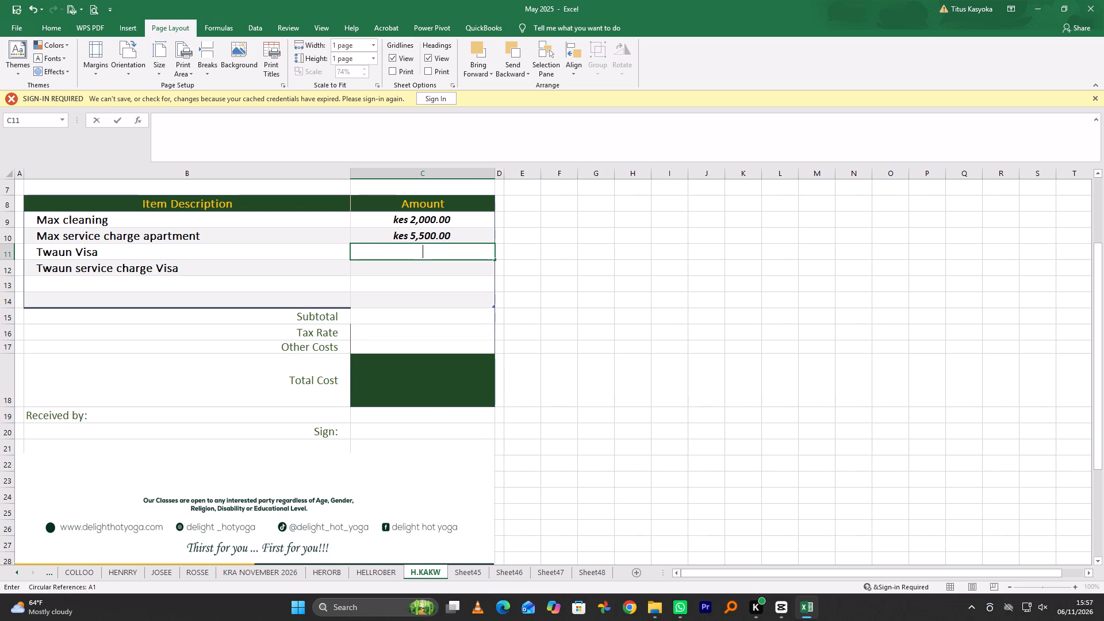
pyautogui.click(440, 243)
pyautogui.press('BackSpace')
pyautogui.click(437, 233)
pyautogui.press('BackSpace')
pyautogui.click(442, 225)
pyautogui.press('BackSpace')
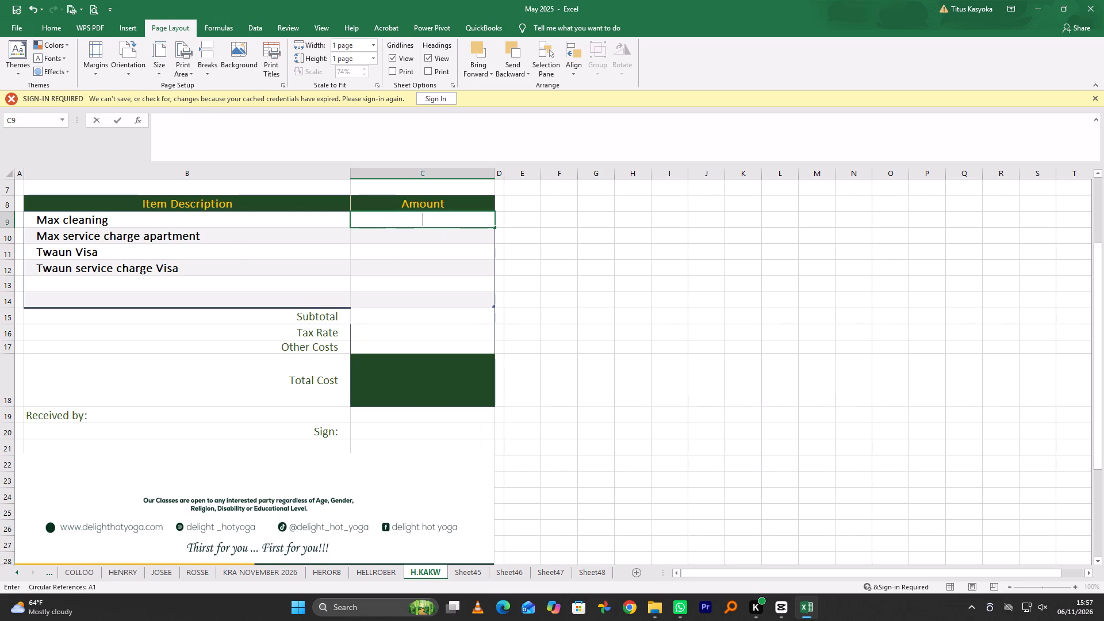
# Clear the four item descriptions, from Max cleaning to Twaun service charge Visa, on the H.KAKW voucher.
pyautogui.click(212, 225)
pyautogui.press('BackSpace')
pyautogui.click(172, 232)
pyautogui.press('BackSpace')
pyautogui.click(152, 251)
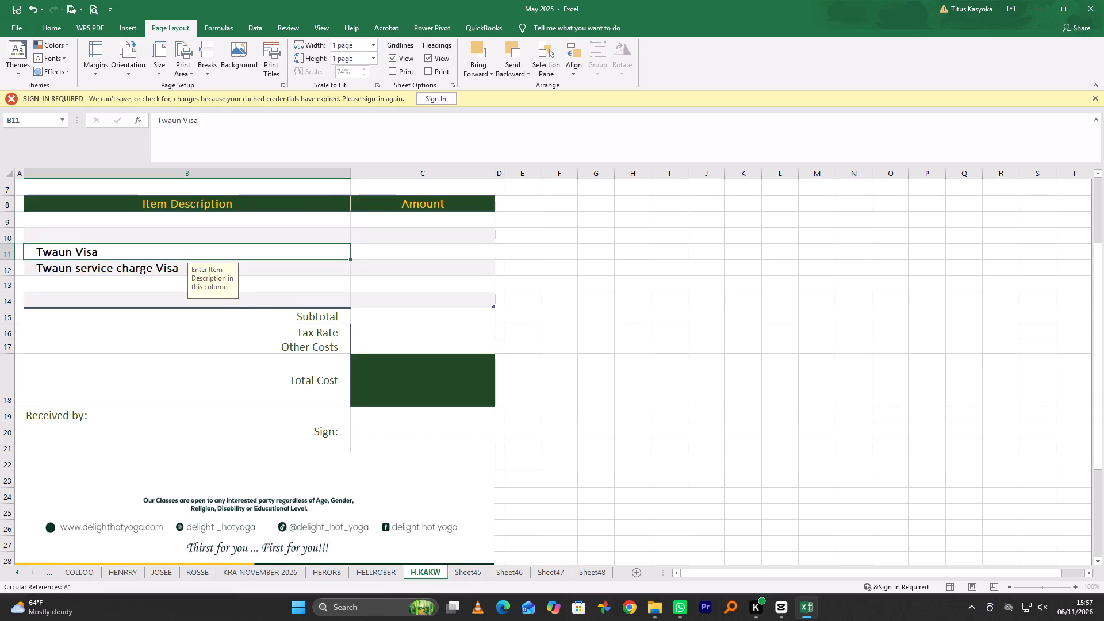
pyautogui.press('BackSpace')
pyautogui.click(133, 271)
pyautogui.press('BackSpace')
# Check the HERORB and HELLROBER vouchers for reference and set the H.KAKW voucher date to 04/11/2026.
pyautogui.scroll(-1, 321, 461)
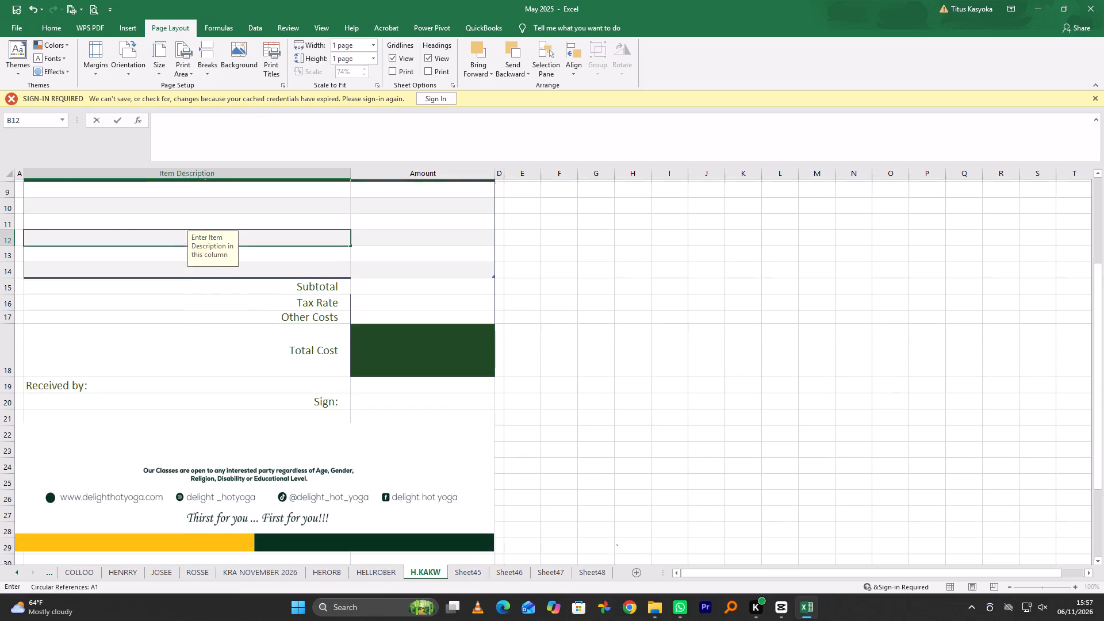
pyautogui.scroll(3, 349, 434)
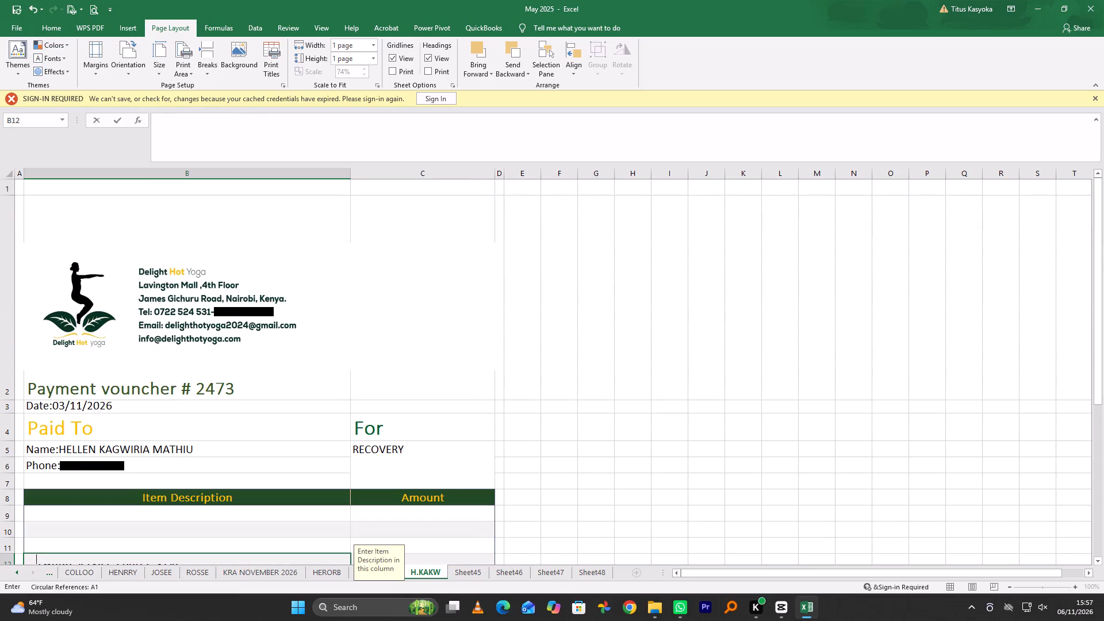
pyautogui.click(327, 568)
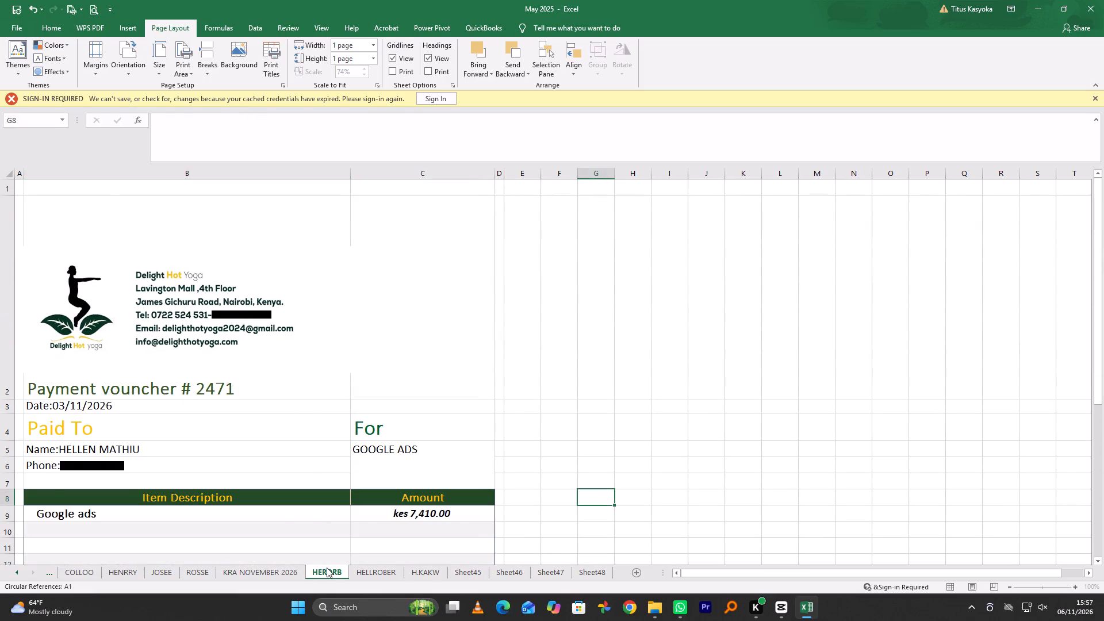
pyautogui.click(375, 569)
pyautogui.click(433, 575)
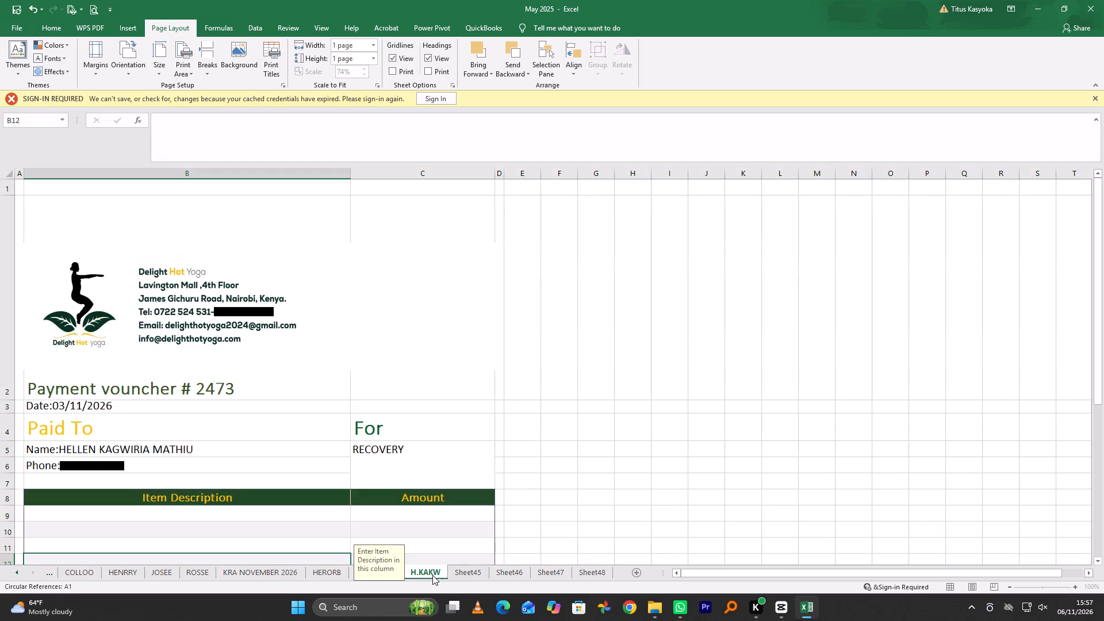
pyautogui.click(617, 512)
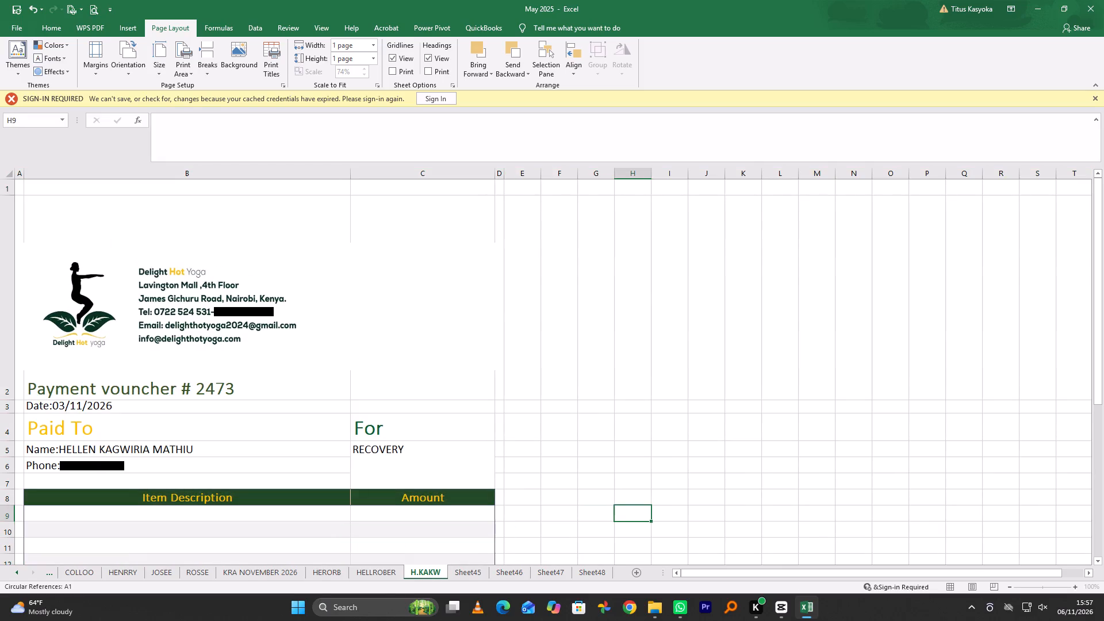
pyautogui.doubleClick(66, 405)
pyautogui.press('BackSpace')
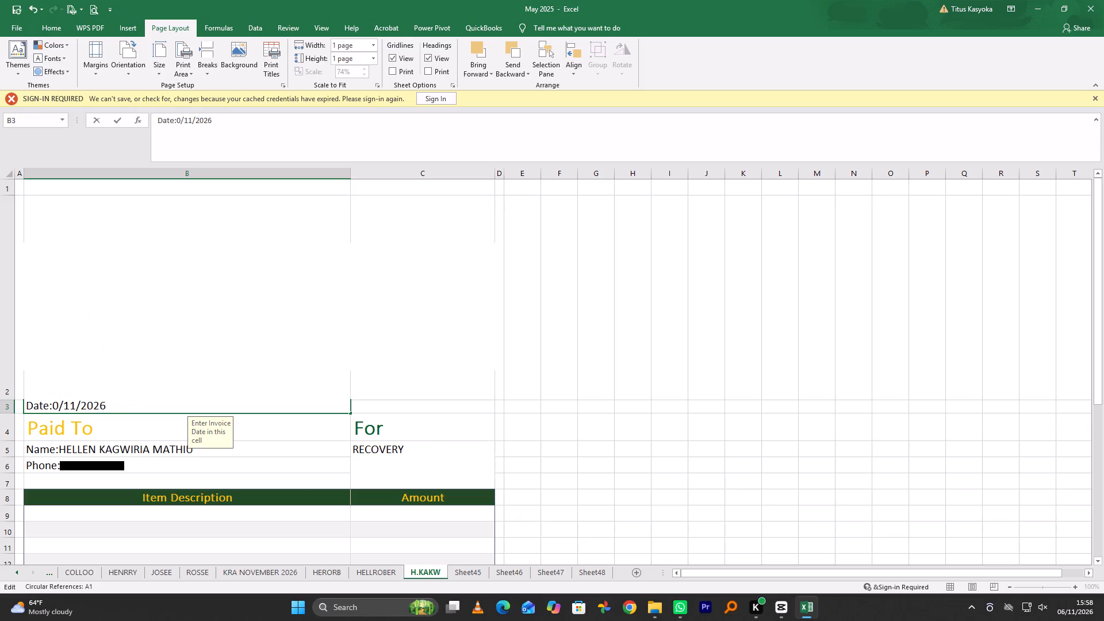
pyautogui.press('4')
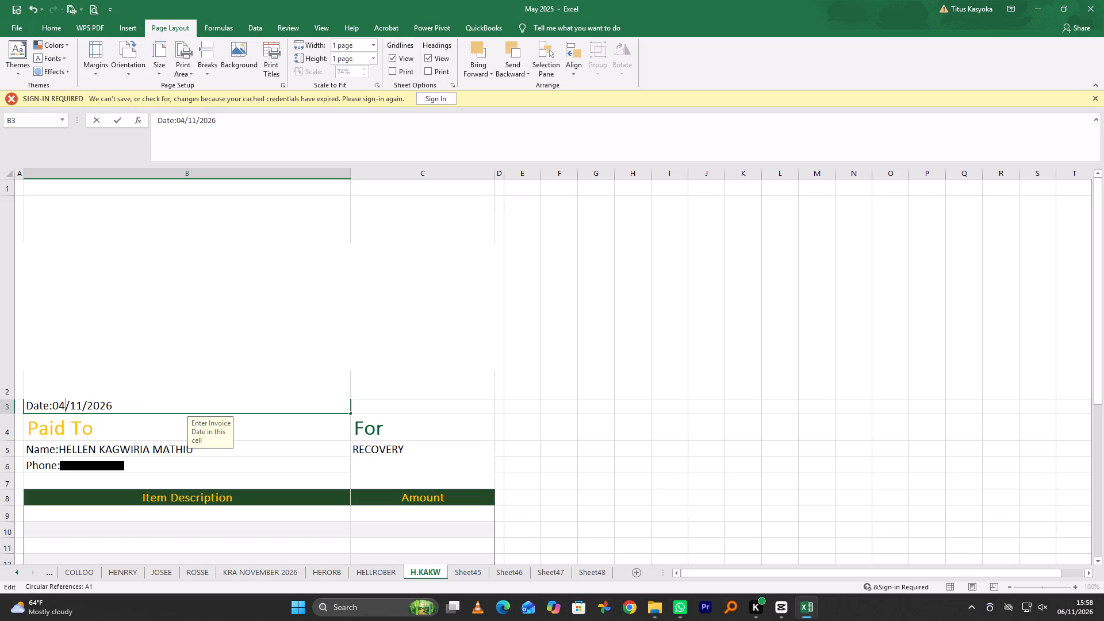
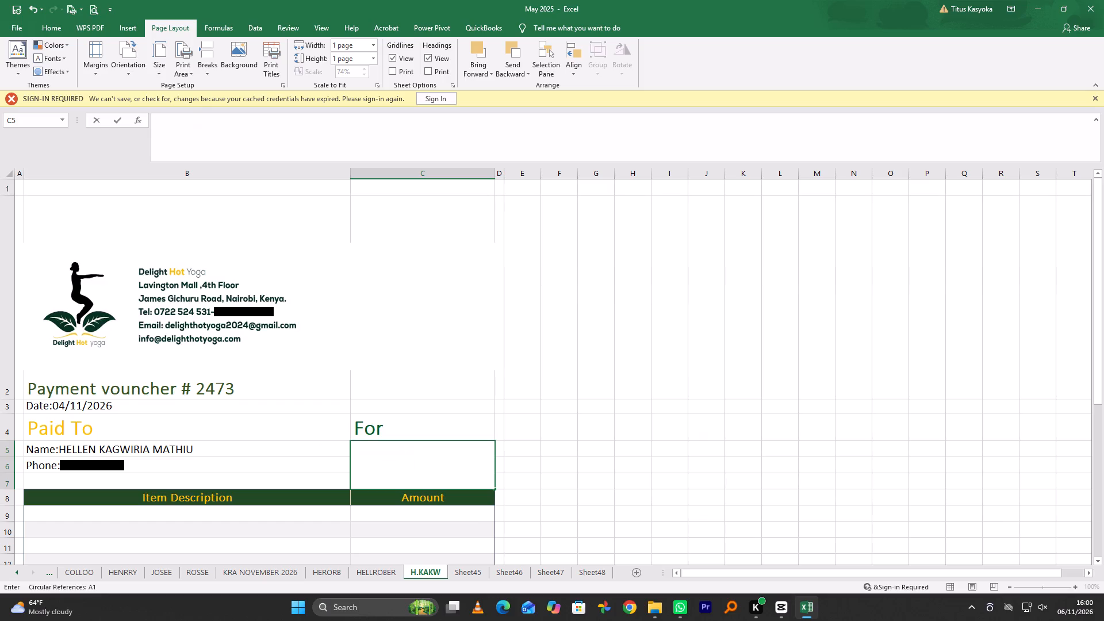
# Enter STUDIO EXPENSES under the For heading of the H.KAKW voucher.
pyautogui.write('ST')
pyautogui.press('u')
pyautogui.write('DIO E')
pyautogui.write('XPE')
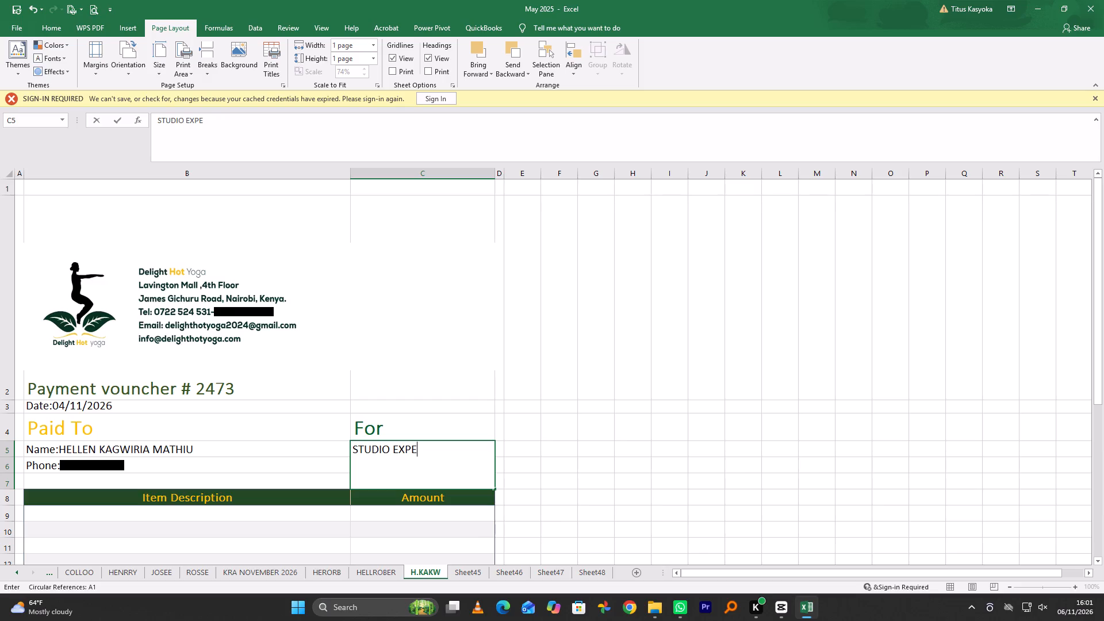
pyautogui.write('NSES')
# Enter "Studio expenses September" as the first item description on the H.KAKW voucher.
pyautogui.click(128, 517)
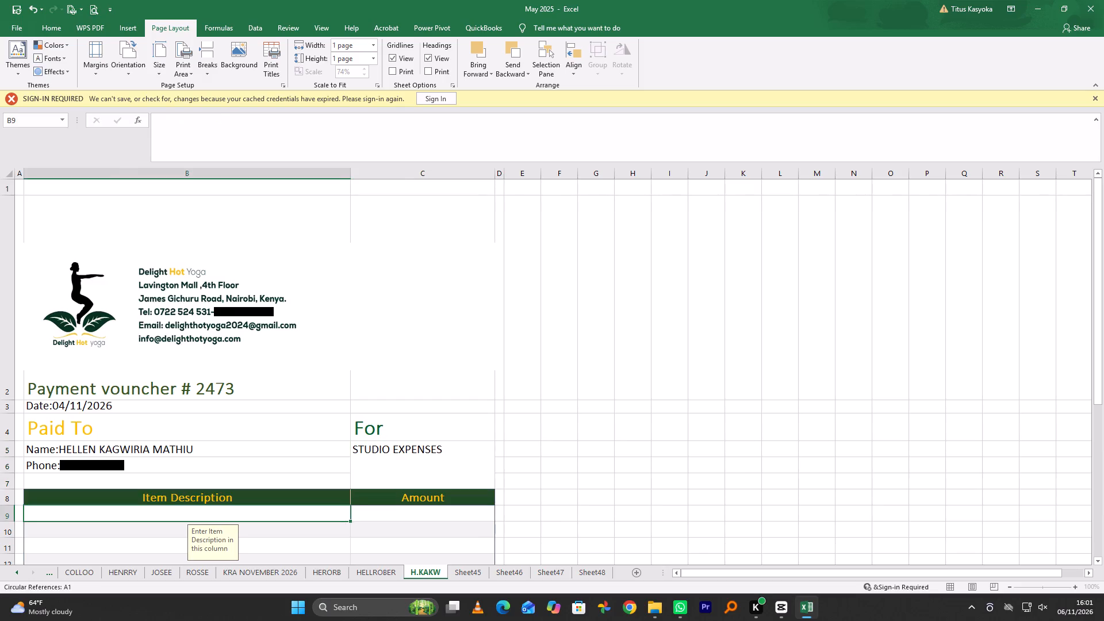
pyautogui.press('d')
pyautogui.press('BackSpace')
pyautogui.press('s')
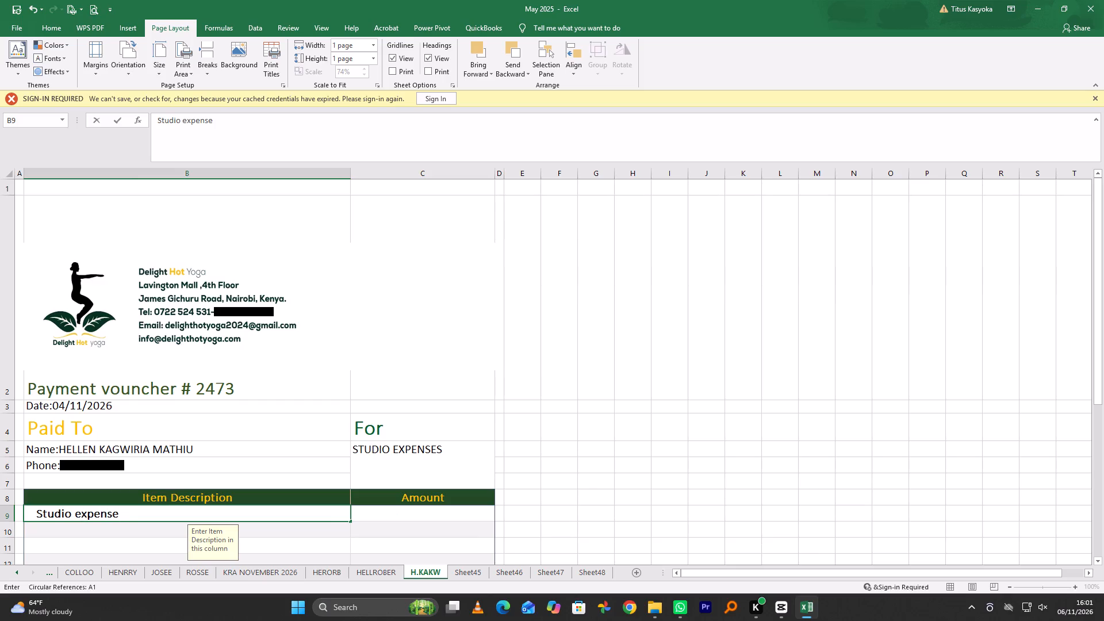
pyautogui.press('s')
pyautogui.press('s')
pyautogui.press('BackSpace')
pyautogui.press('space')
pyautogui.write('s')
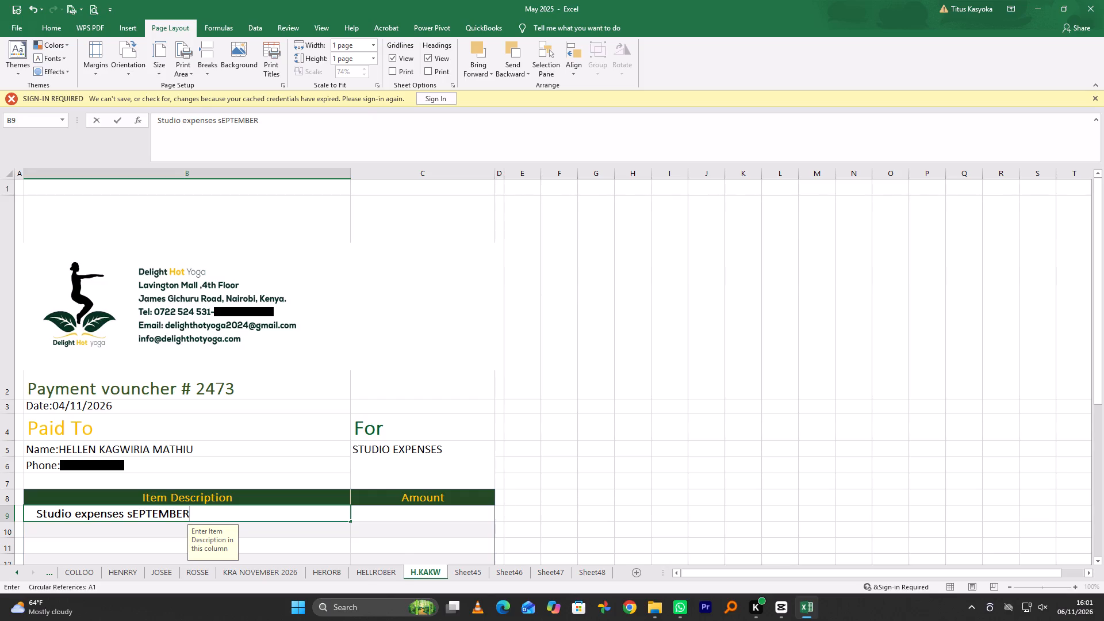
# Enter kes 4,657.00 as the amount for the Studio expenses September item.
pyautogui.scroll(-1, 329, 516)
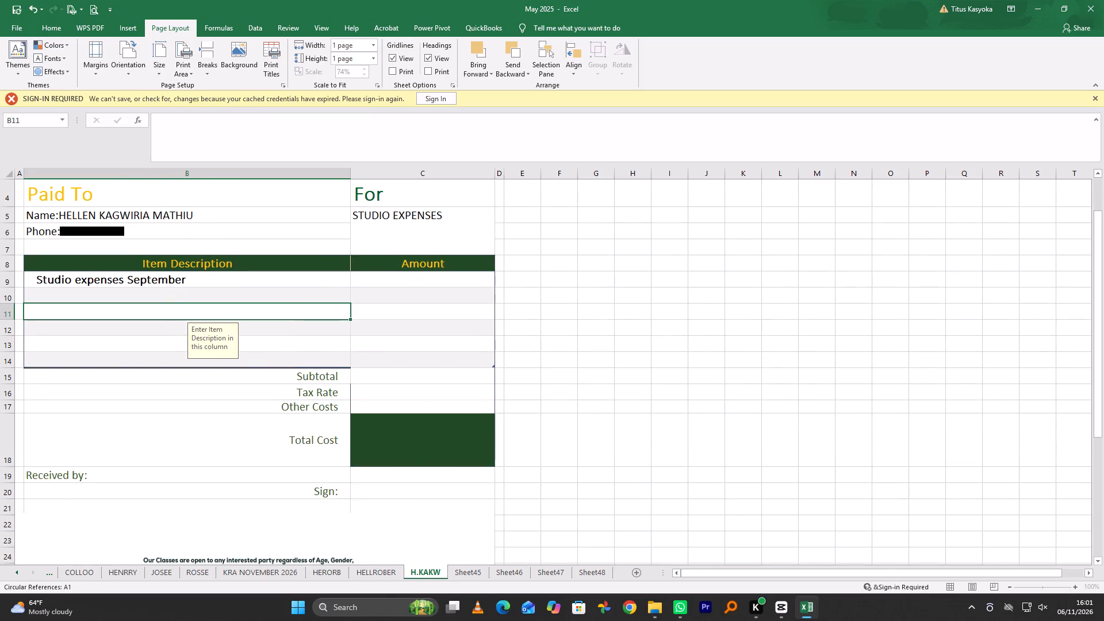
pyautogui.click(425, 277)
pyautogui.write('kes')
pyautogui.press('space')
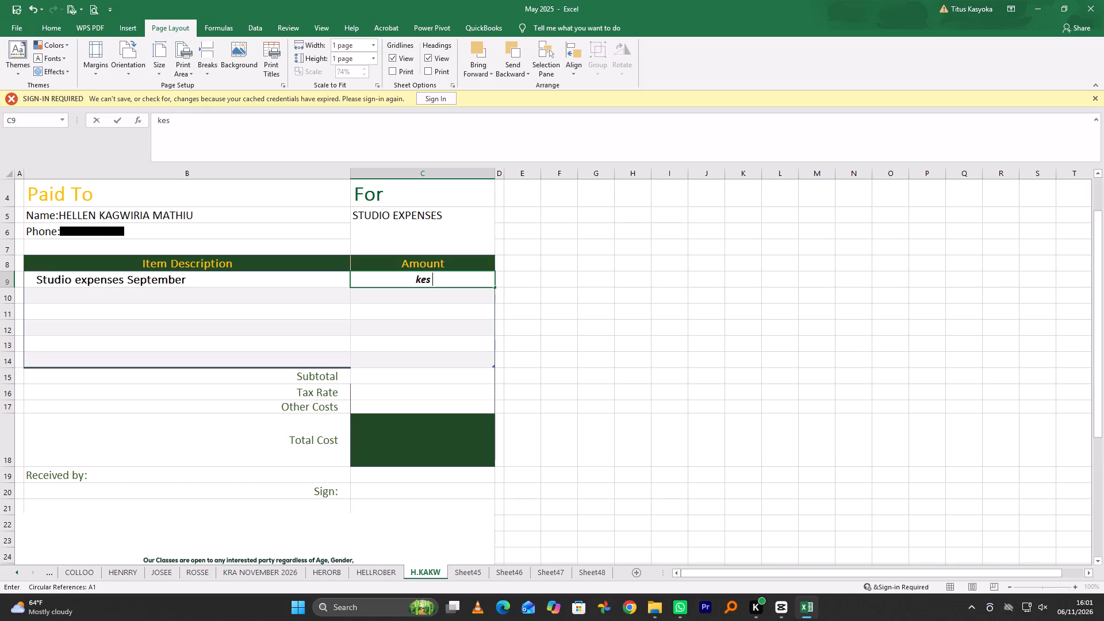
pyautogui.write('4,')
pyautogui.write('657.00')
# Copy the item amount kes 4,657.00 into the Total Cost cell of the H.KAKW voucher.
pyautogui.moveTo(468, 281); pyautogui.dragTo(396, 281)
pyautogui.moveTo(396, 281); pyautogui.dragTo(365, 281)
pyautogui.hotkey('ctrl', 'c')
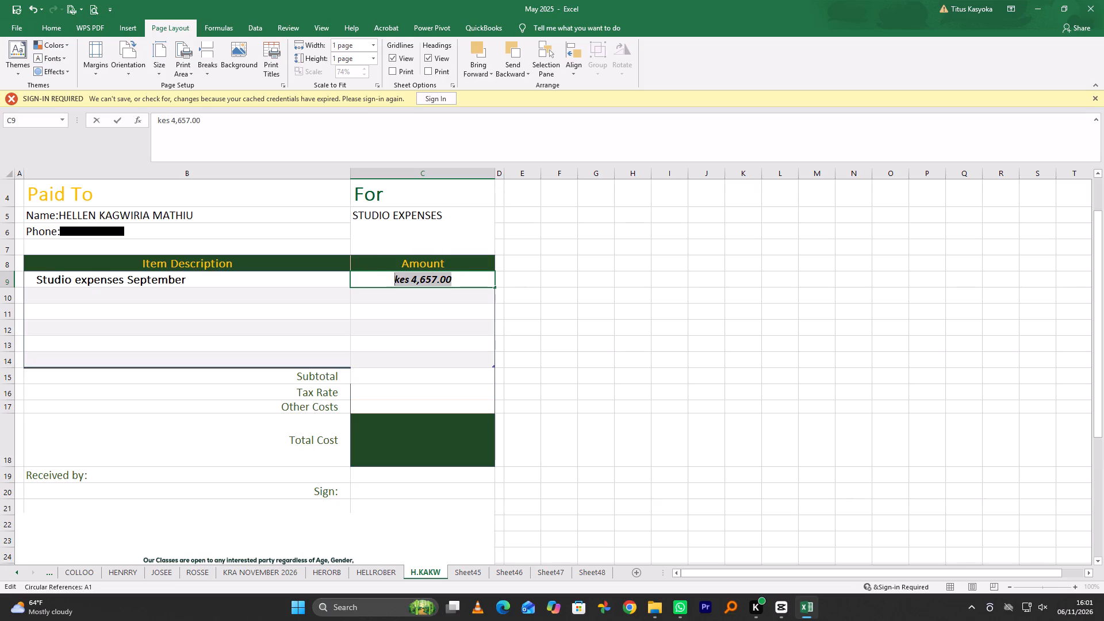
pyautogui.click(412, 438)
pyautogui.hotkey('ctrl', 'v')
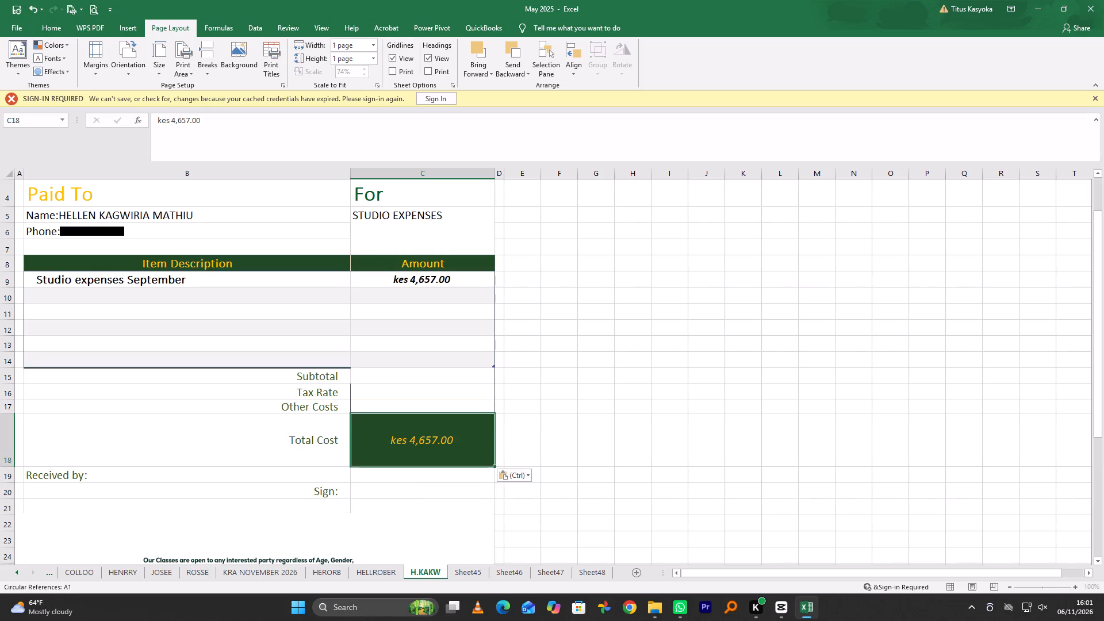
# Review the H.KAKW voucher from its header down to the footer picture.
pyautogui.click(629, 475)
pyautogui.scroll(2, 266, 402)
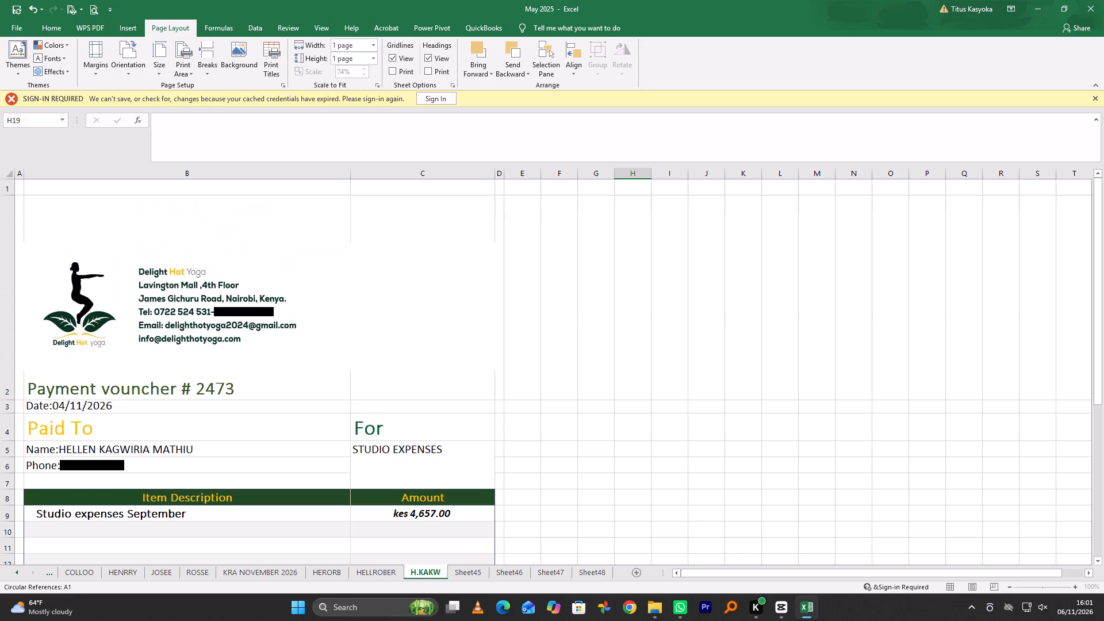
pyautogui.scroll(-4, 266, 402)
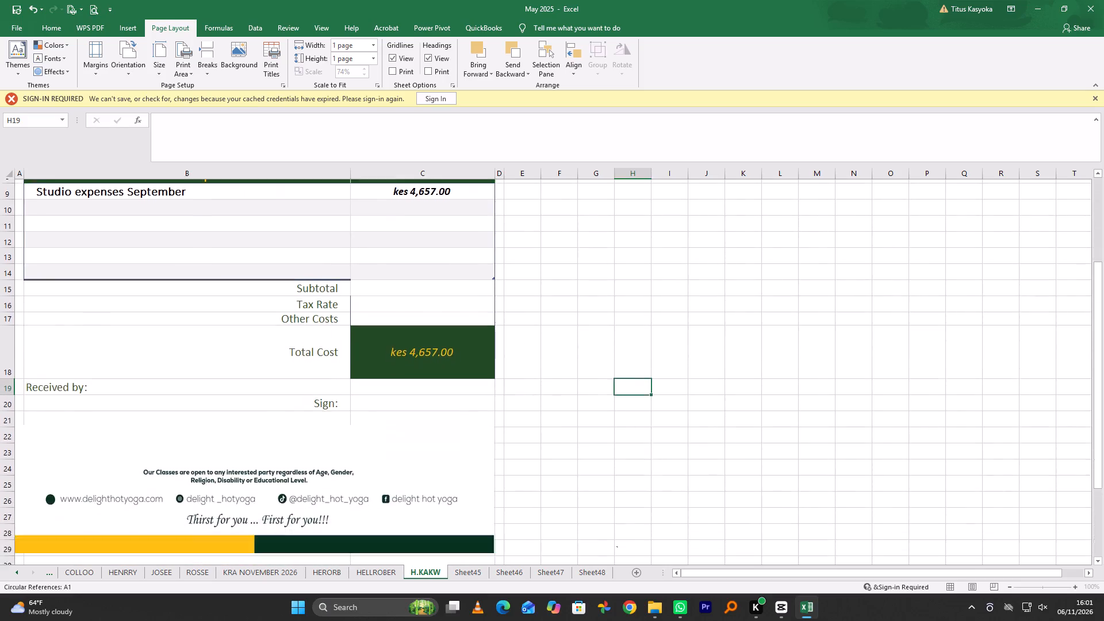
pyautogui.click(541, 437)
pyautogui.scroll(4, 601, 462)
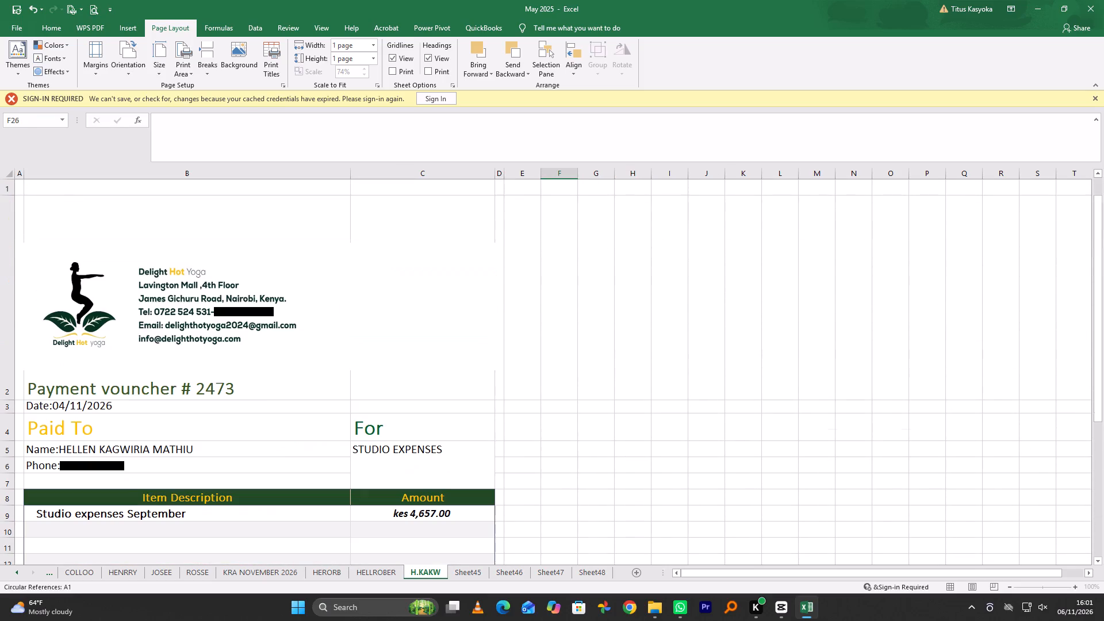
pyautogui.scroll(4, 601, 462)
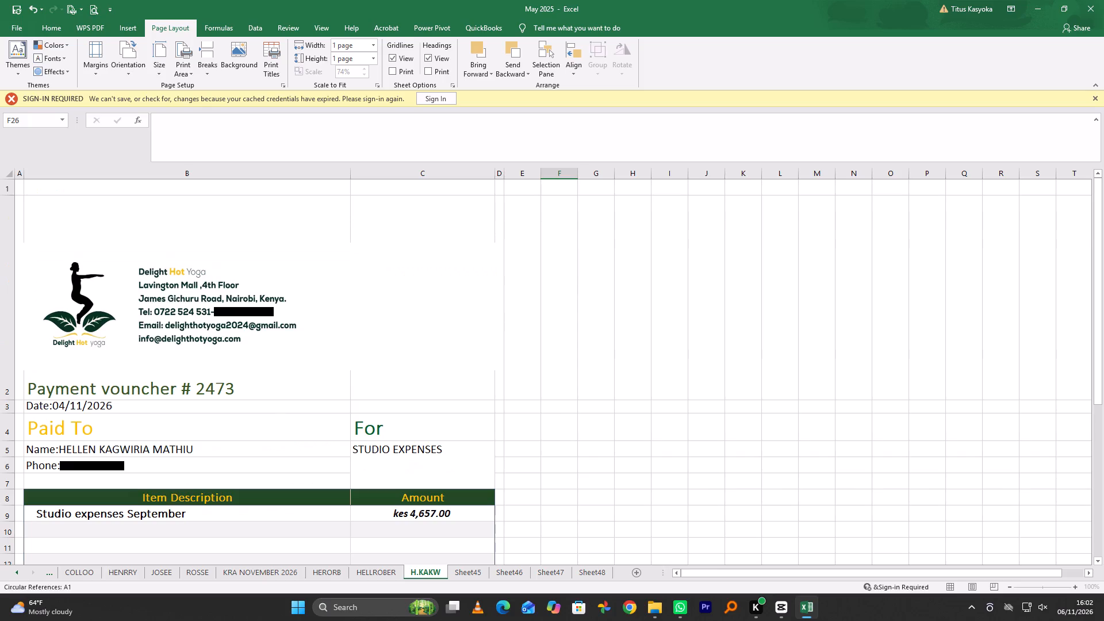
pyautogui.scroll(1, 601, 462)
pyautogui.doubleClick(465, 575)
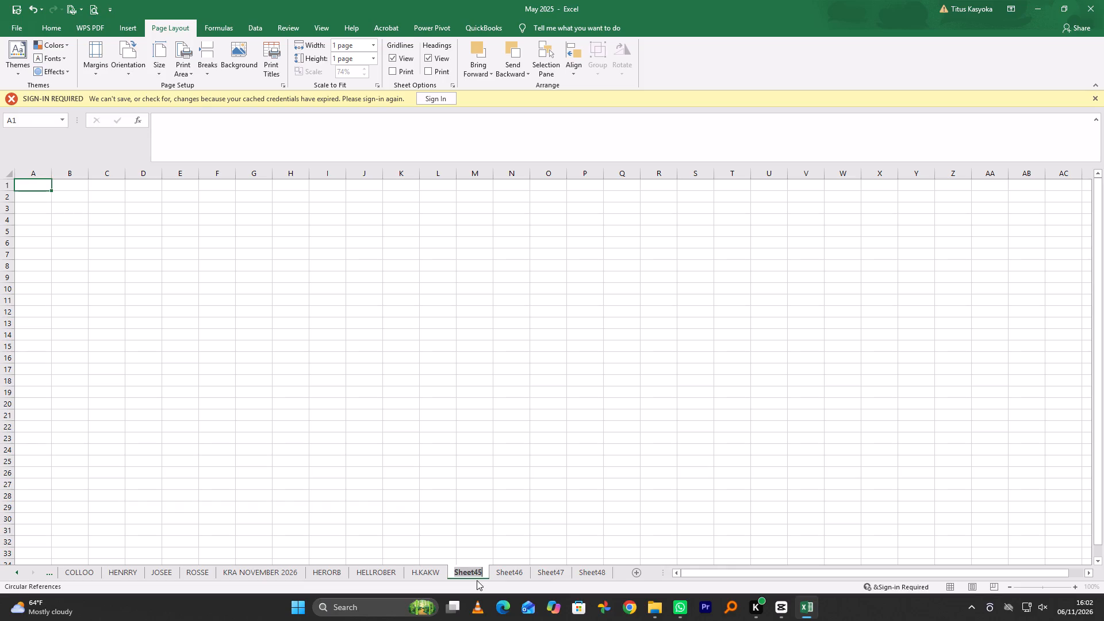
pyautogui.write('mu')
pyautogui.press('BackSpace')
pyautogui.press('BackSpace')
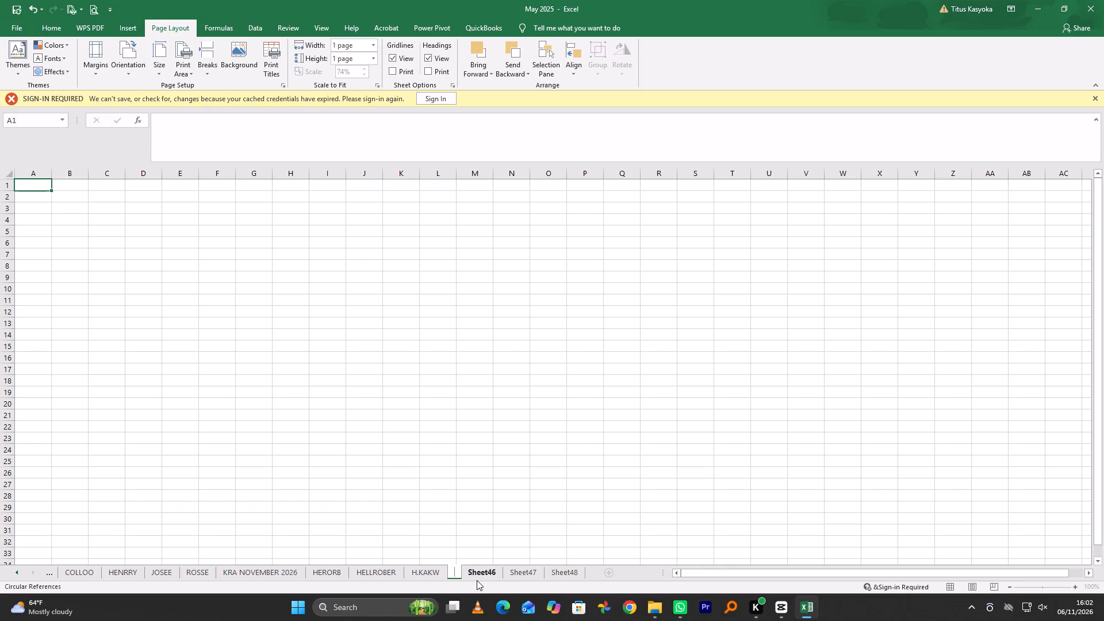
pyautogui.write('MUSUMBA')
pyautogui.press('space')
pyautogui.press('7')
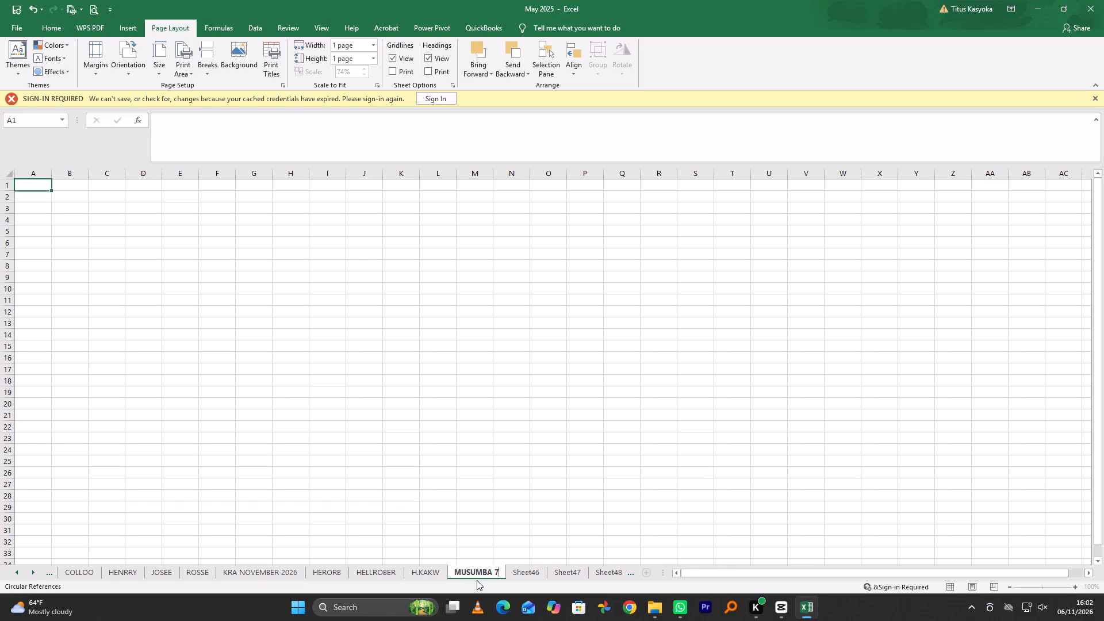
pyautogui.click(418, 570)
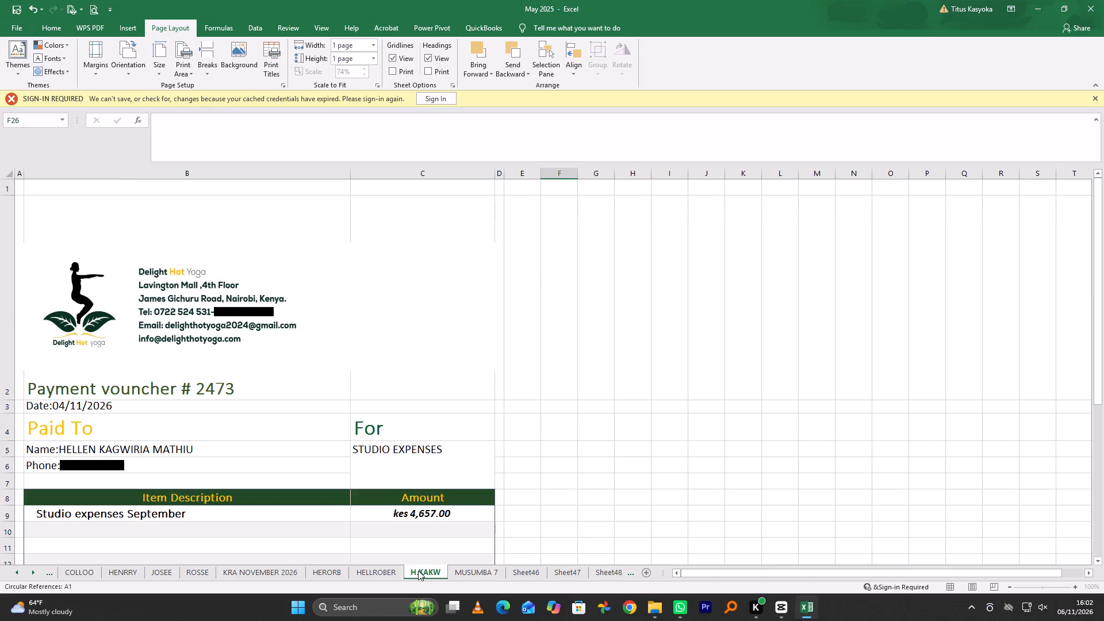
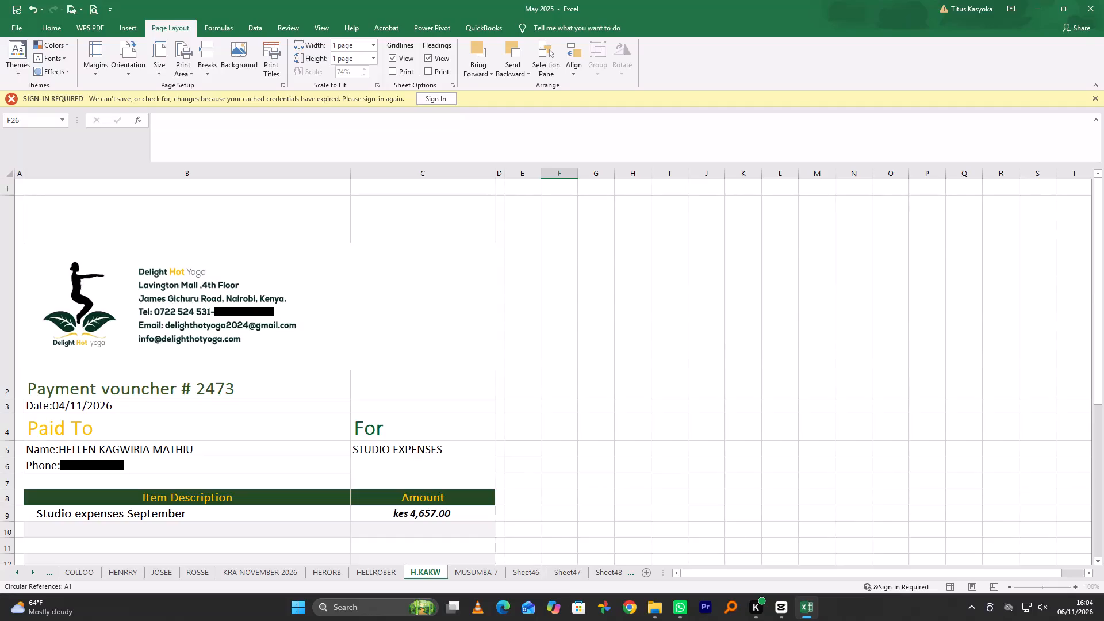
# Copy the entire H.KAKW voucher sheet and paste it onto the MUSUMBA 7 sheet.
pyautogui.scroll(-4, 371, 539)
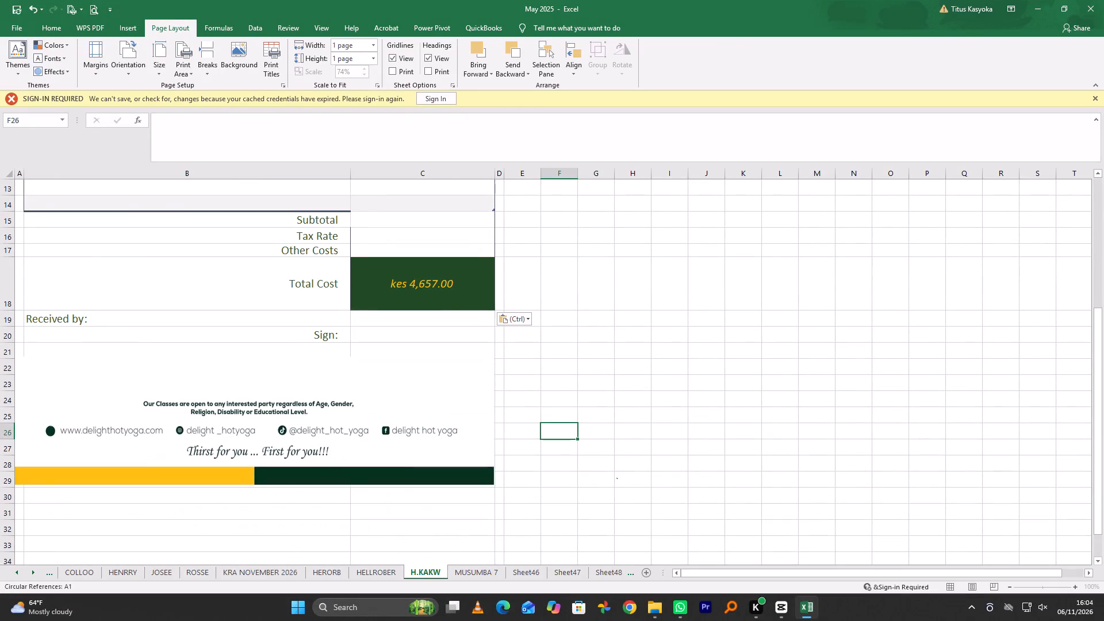
pyautogui.click(482, 572)
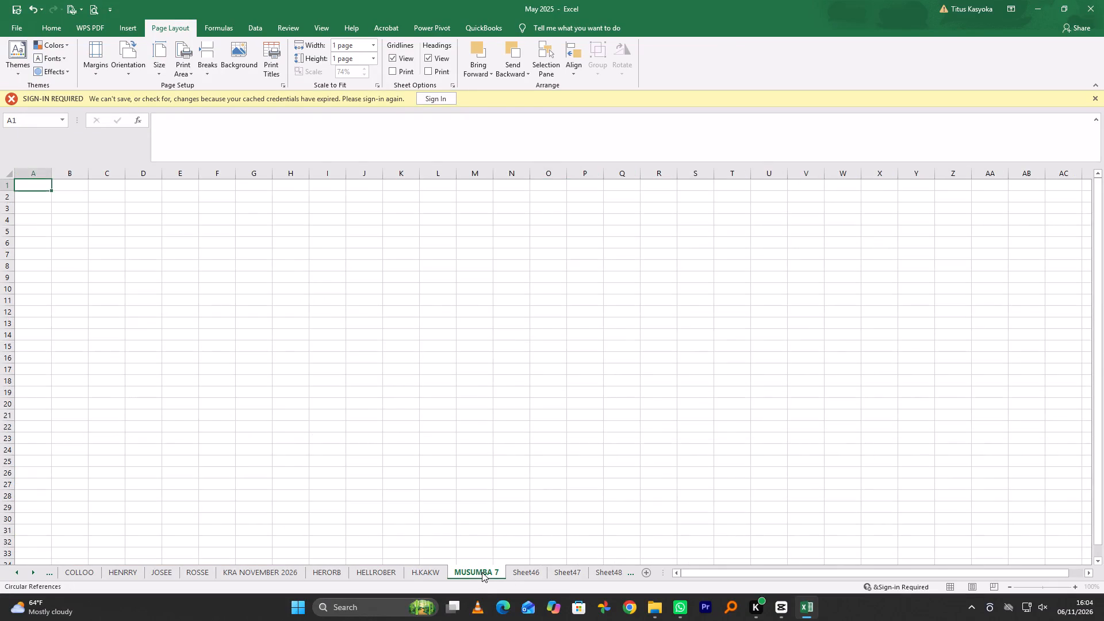
pyautogui.click(421, 572)
pyautogui.scroll(9, 235, 379)
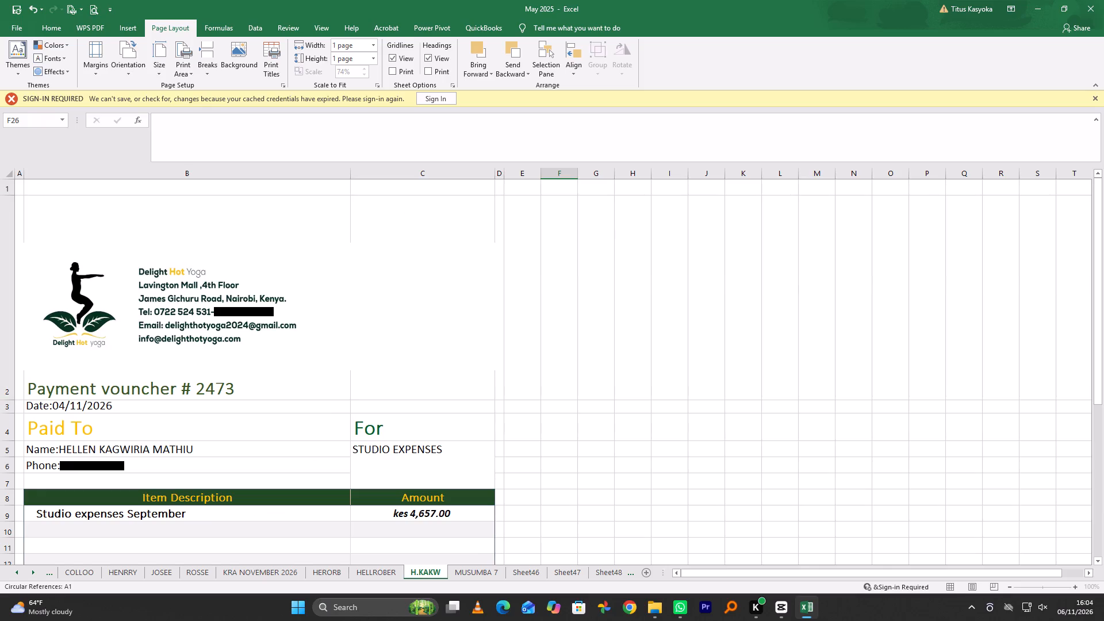
pyautogui.rightClick(3, 174)
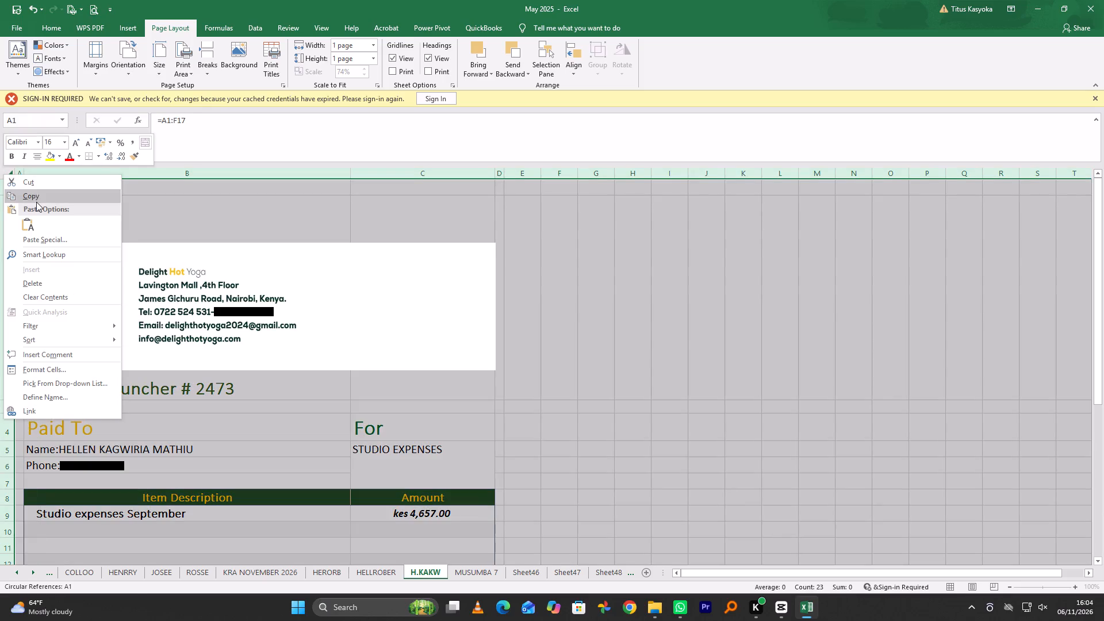
pyautogui.click(41, 200)
pyautogui.click(473, 573)
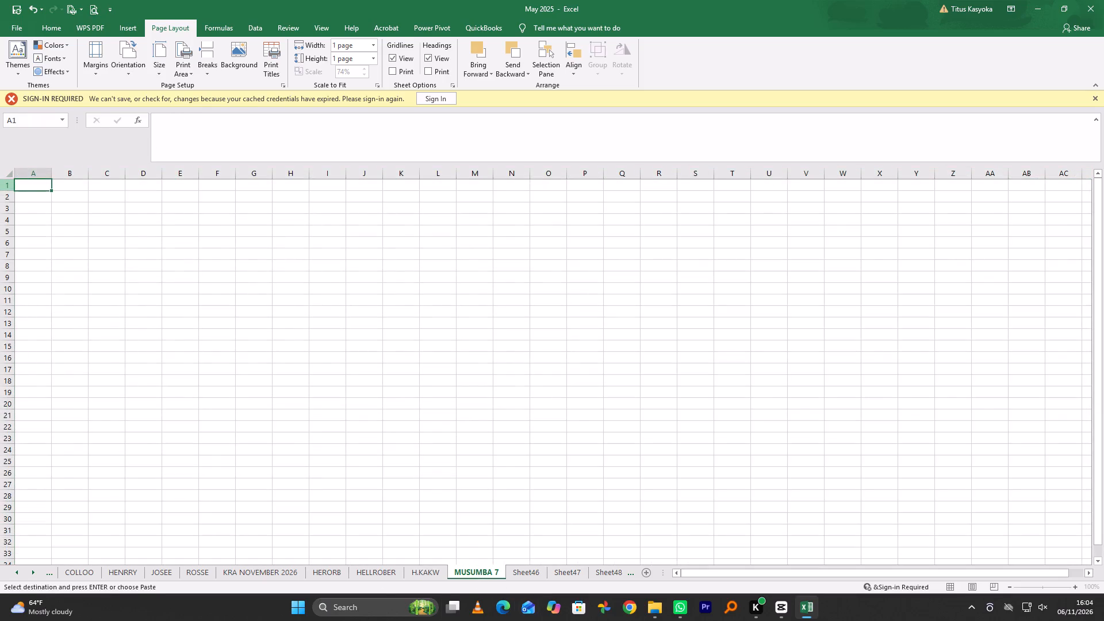
pyautogui.rightClick(6, 174)
pyautogui.click(32, 224)
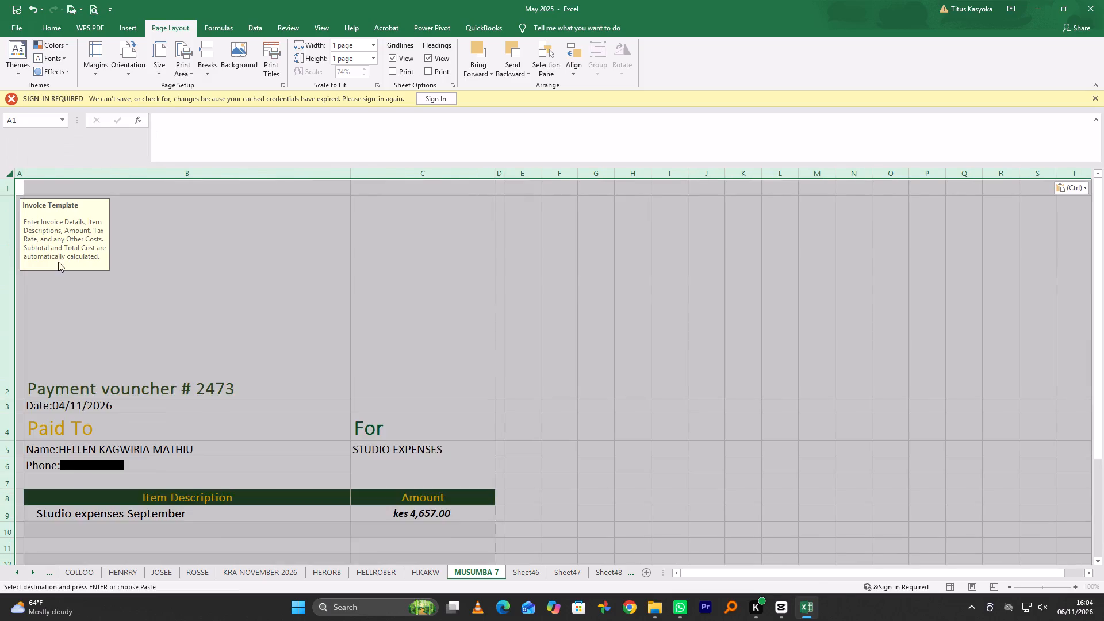
pyautogui.click(662, 511)
# Reduce the height of the stretched header picture and place it above the voucher number on MUSUMBA 7.
pyautogui.click(236, 486)
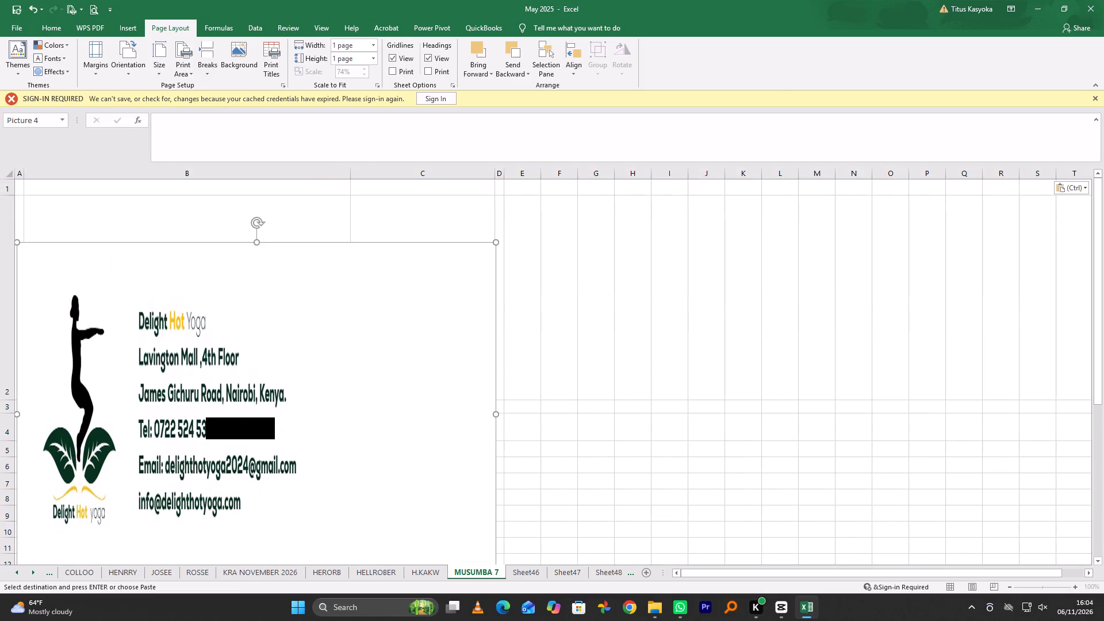
pyautogui.moveTo(259, 240); pyautogui.dragTo(251, 419)
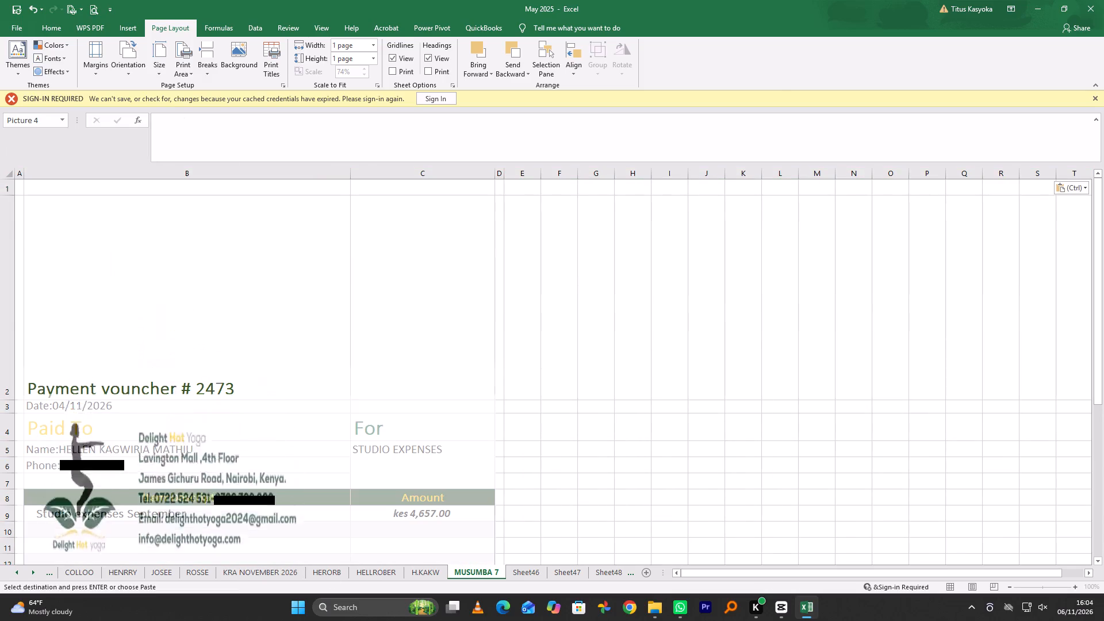
pyautogui.moveTo(251, 419); pyautogui.dragTo(249, 472)
pyautogui.moveTo(256, 538); pyautogui.dragTo(236, 315)
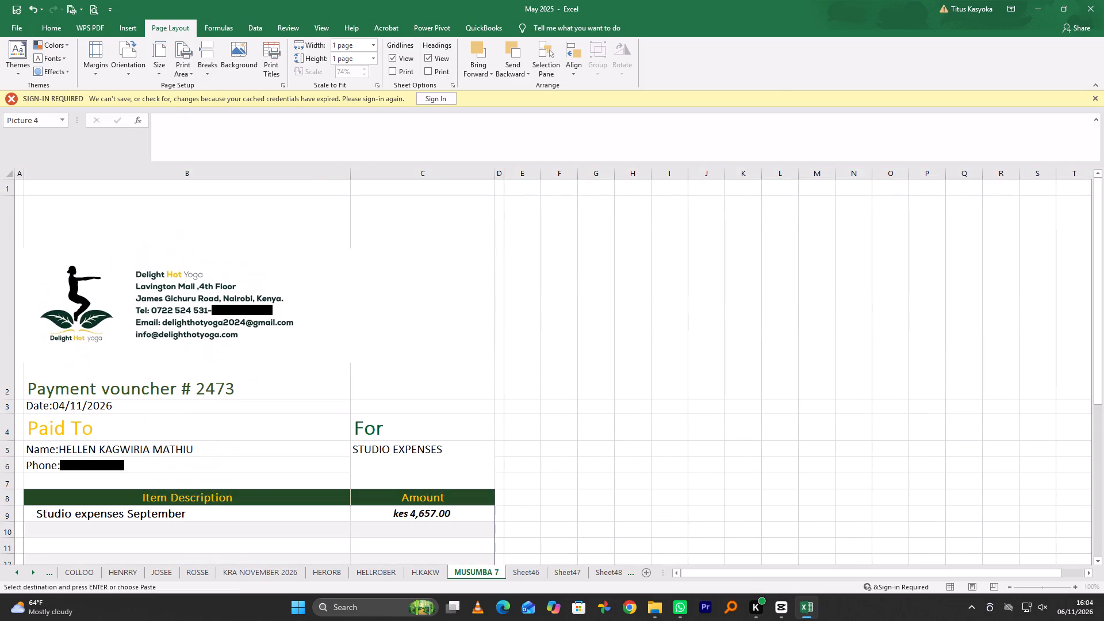
pyautogui.moveTo(236, 315); pyautogui.dragTo(236, 316)
pyautogui.click(585, 457)
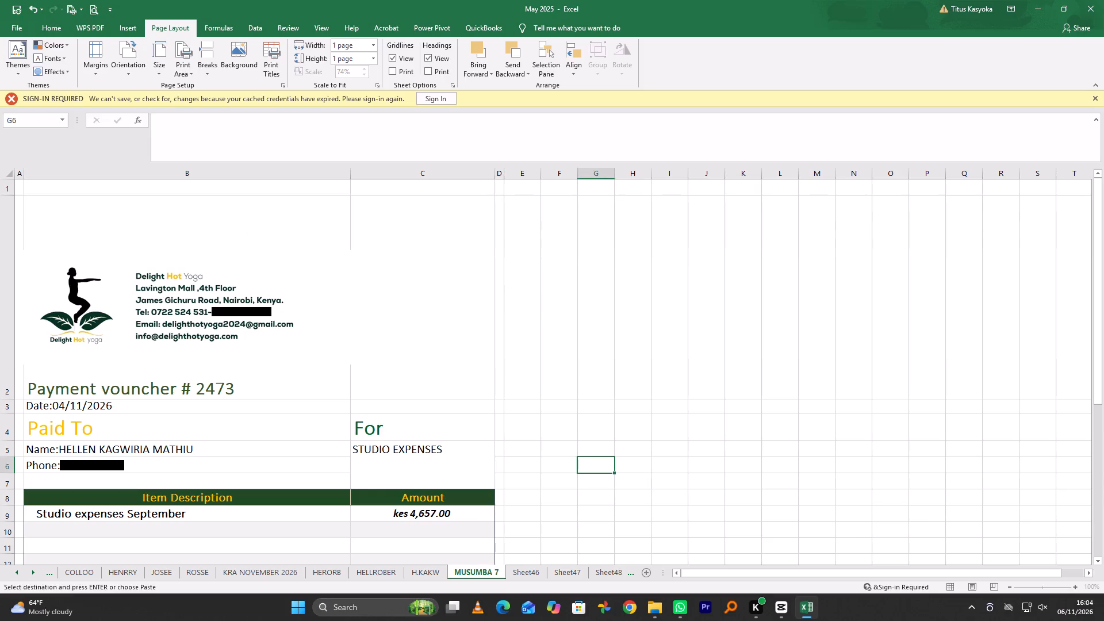
# Set the payment voucher number on MUSUMBA 7 to 2474.
pyautogui.doubleClick(238, 390)
pyautogui.press('BackSpace')
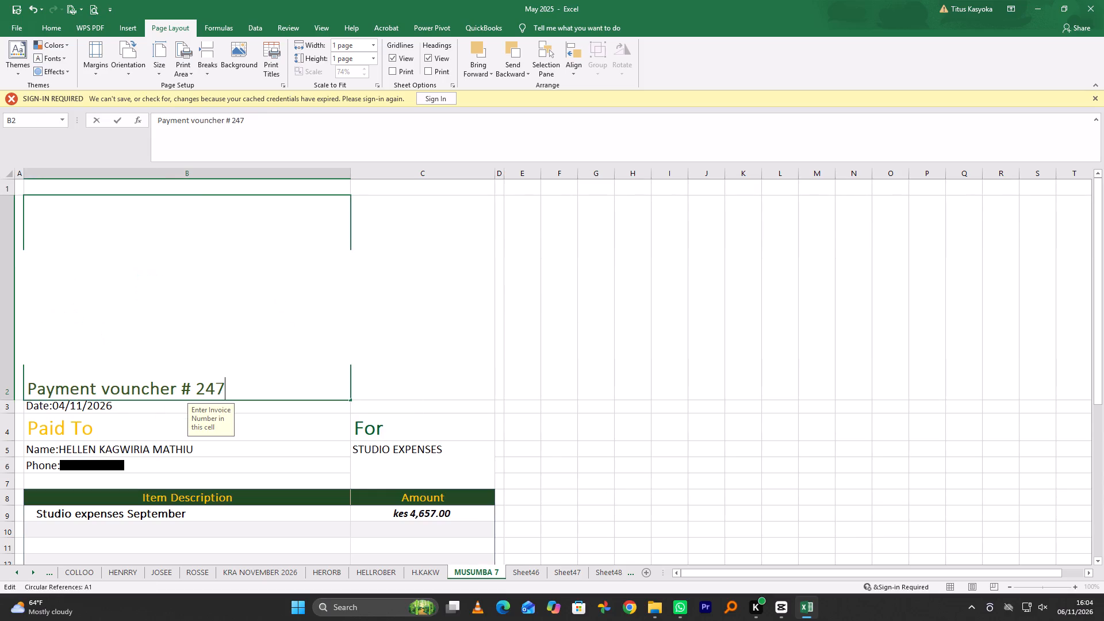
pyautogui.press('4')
# Replace the name in the voucher's Paid To section with the new payee's full name.
pyautogui.doubleClick(197, 452)
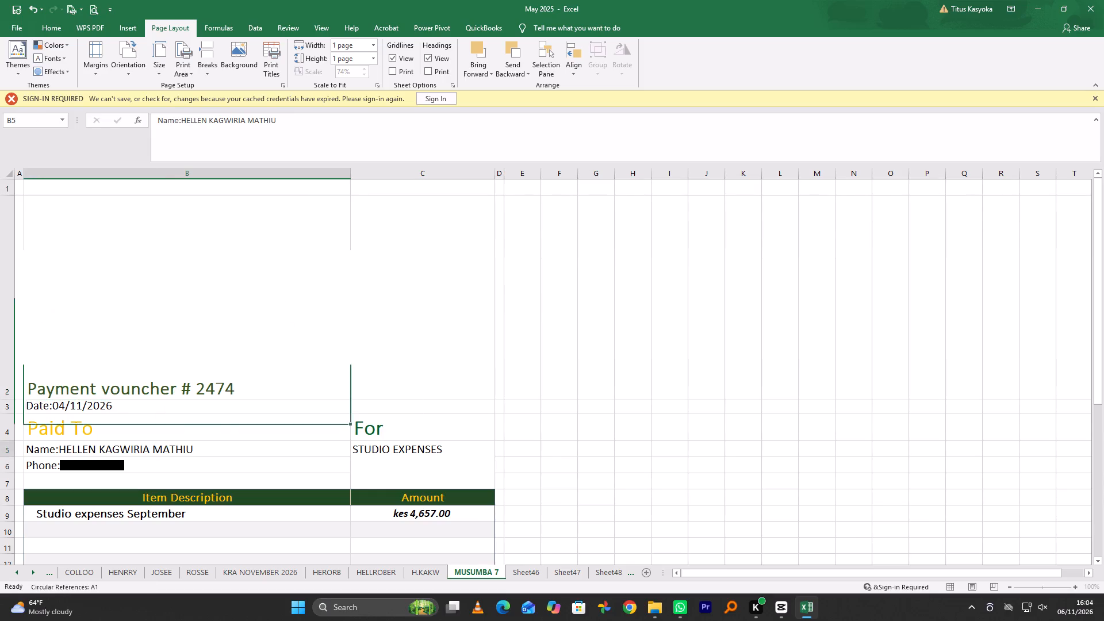
pyautogui.moveTo(197, 452); pyautogui.dragTo(62, 457)
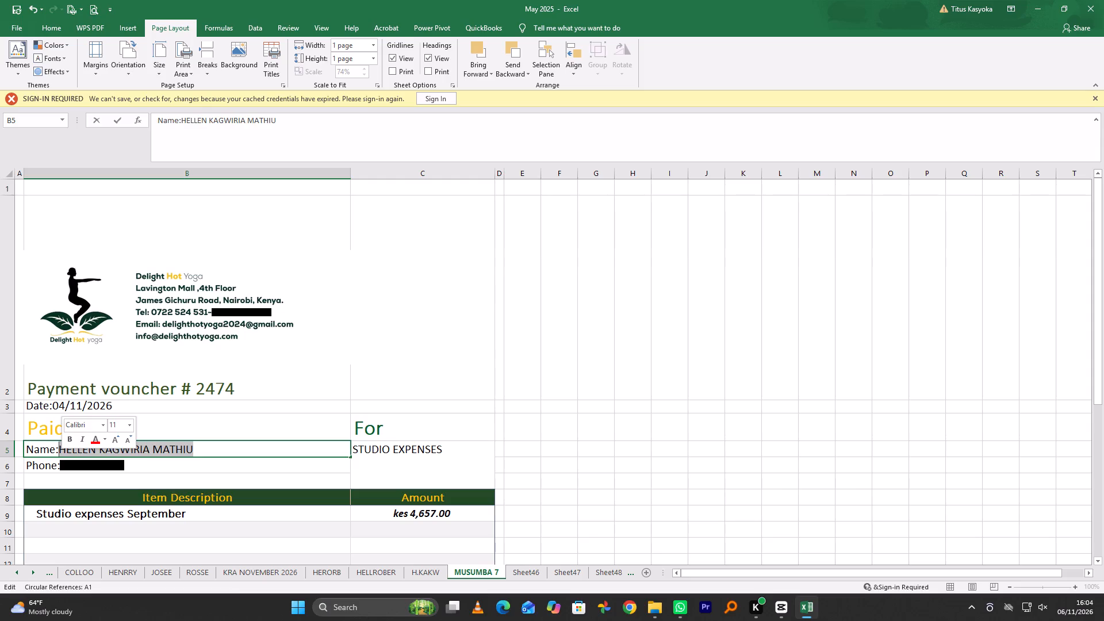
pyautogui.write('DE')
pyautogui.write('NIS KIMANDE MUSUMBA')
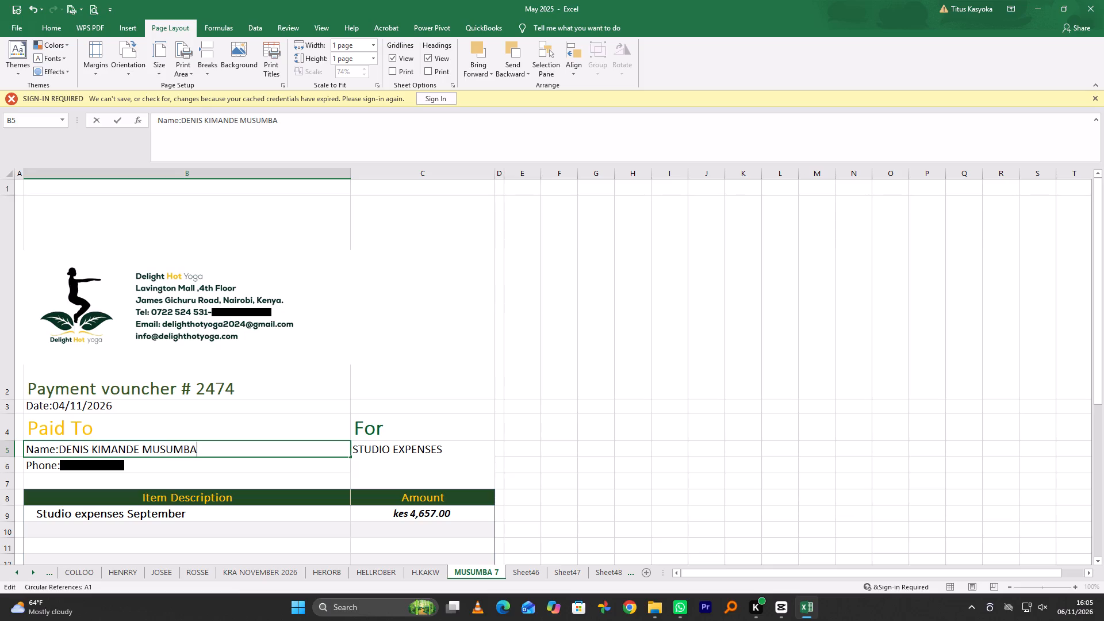
# Replace the phone number in the Paid To section with the new payee's number.
pyautogui.doubleClick(128, 466)
pyautogui.moveTo(128, 466); pyautogui.dragTo(76, 469)
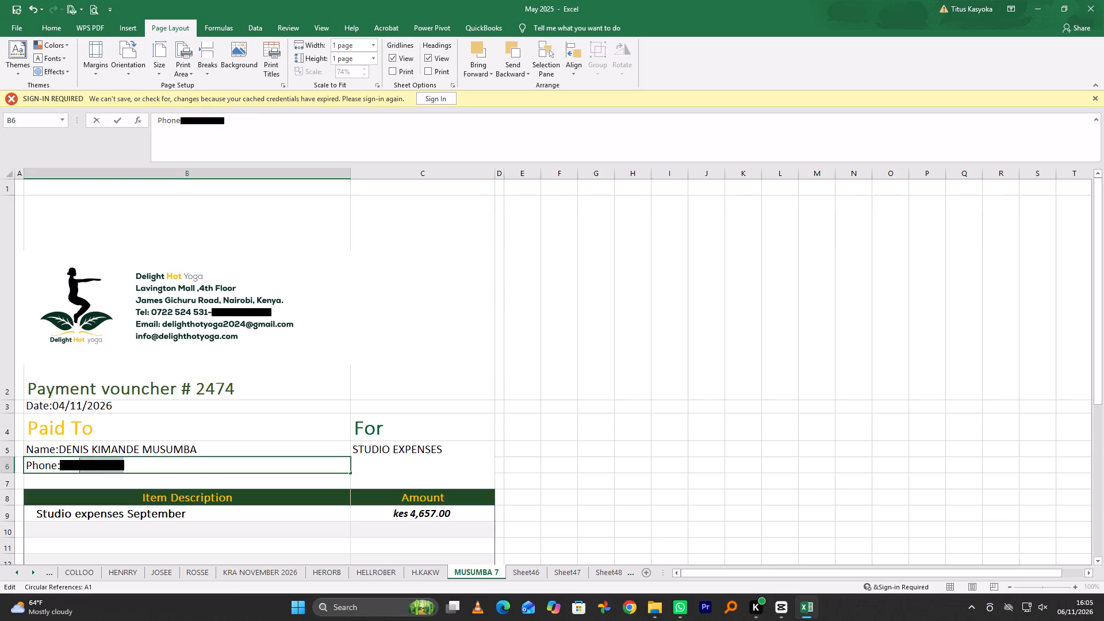
pyautogui.moveTo(76, 469); pyautogui.dragTo(82, 470)
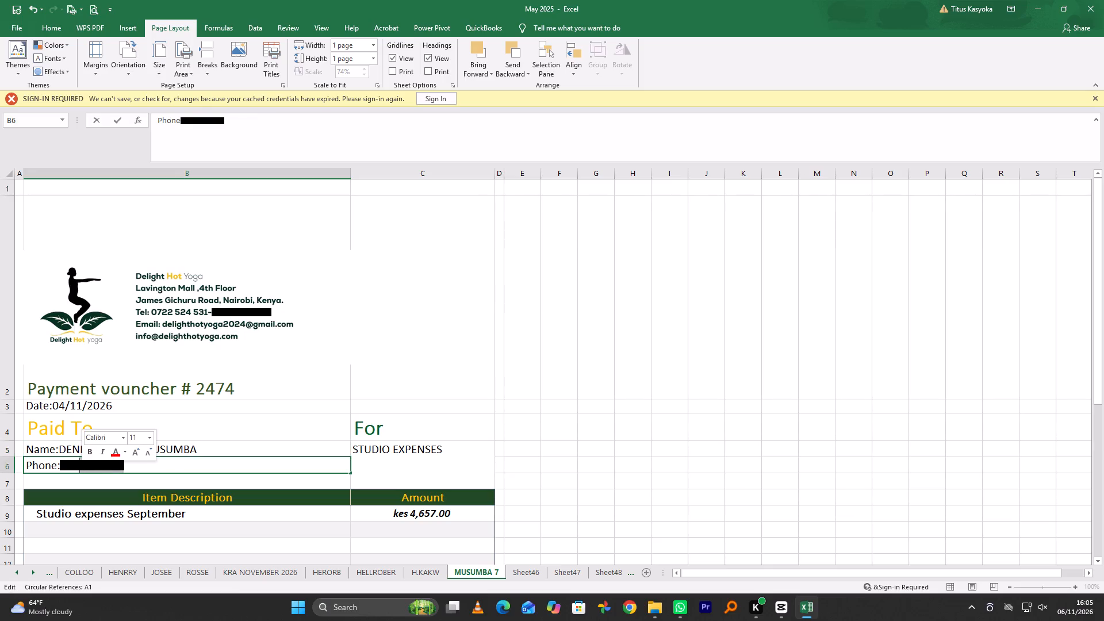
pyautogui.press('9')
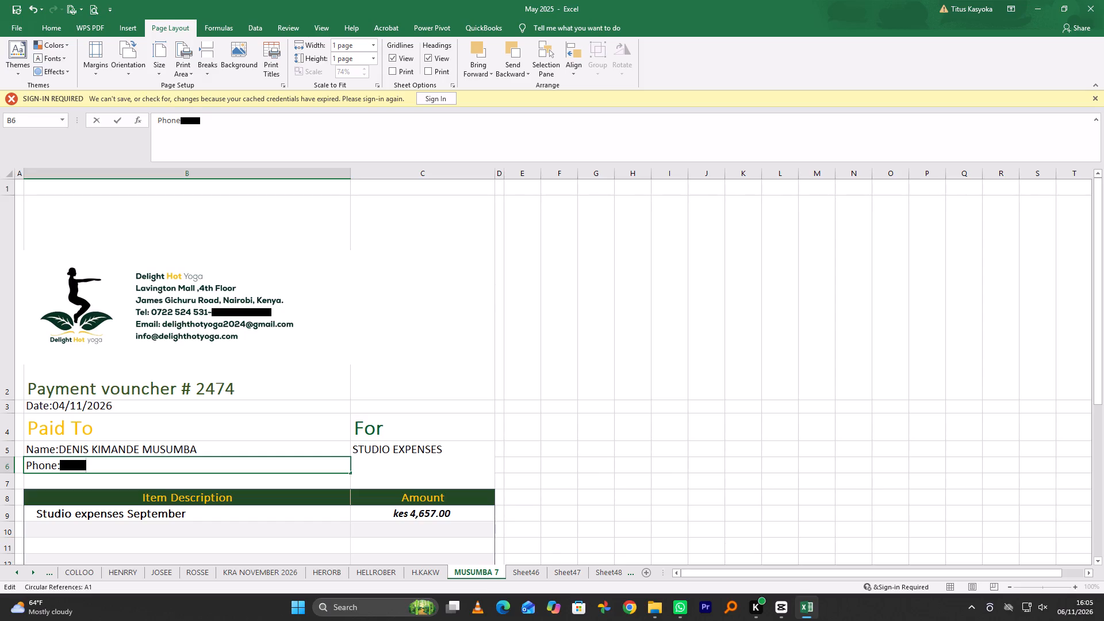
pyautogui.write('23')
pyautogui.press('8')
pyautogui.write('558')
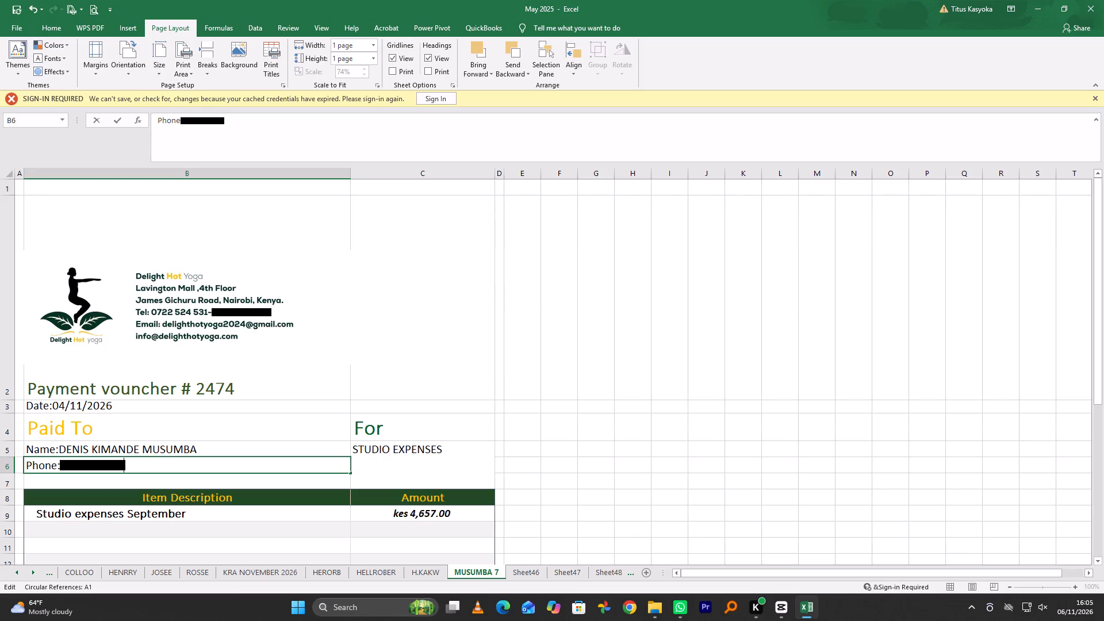
pyautogui.click(379, 573)
pyautogui.click(417, 568)
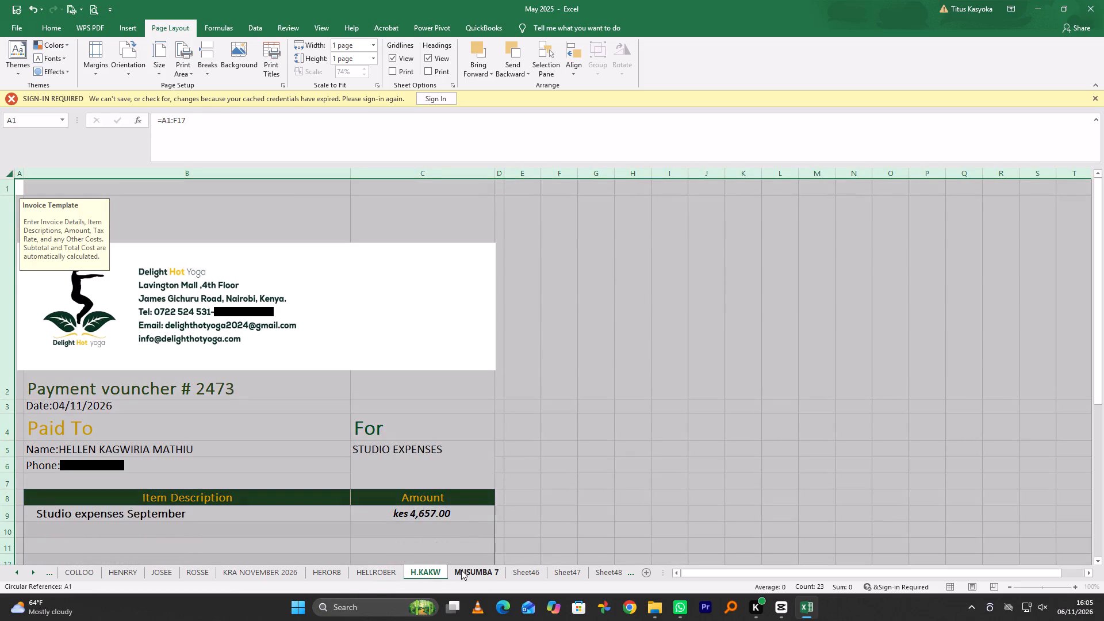
pyautogui.click(467, 567)
pyautogui.click(733, 479)
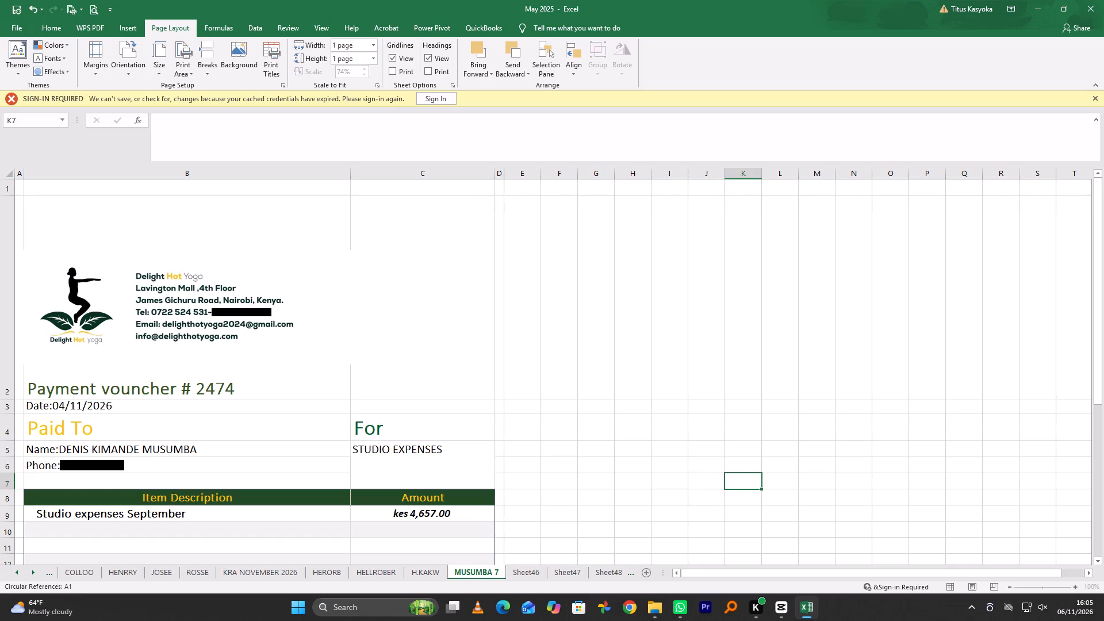
# Clear the old item description and set the voucher's For entry to CIRCUIT BREAKER.
pyautogui.click(212, 516)
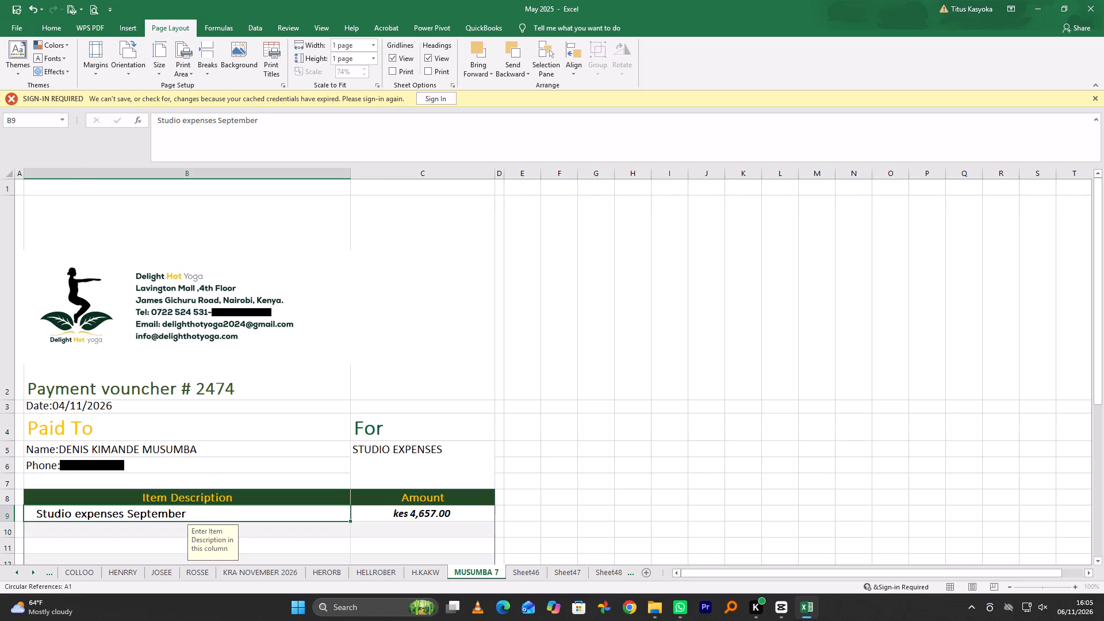
pyautogui.press('BackSpace')
pyautogui.click(428, 449)
pyautogui.press('BackSpace')
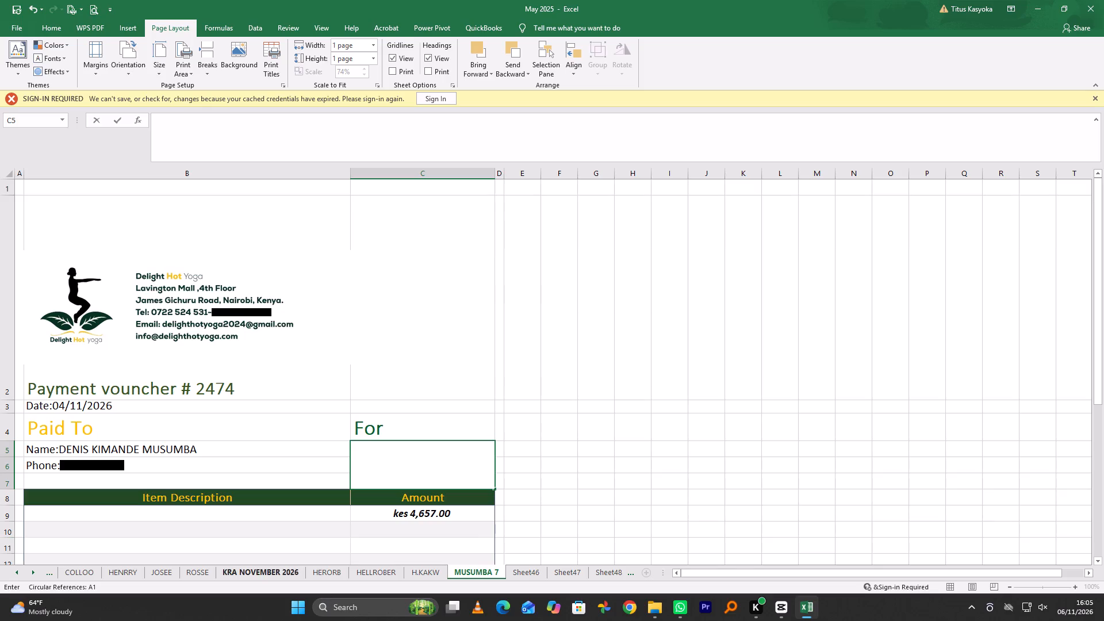
pyautogui.click(394, 454)
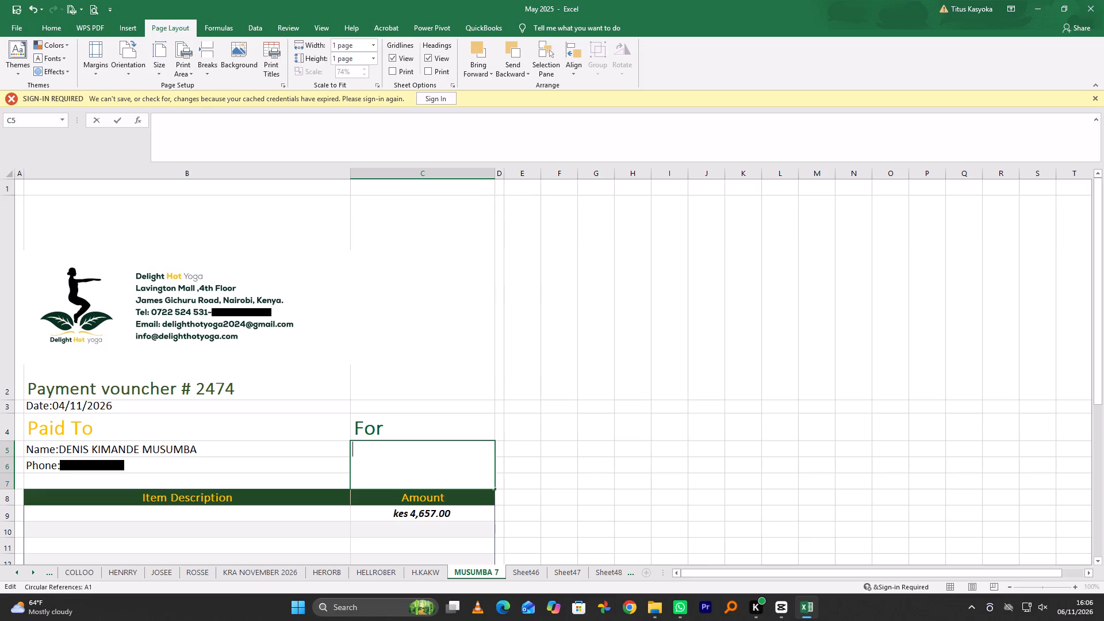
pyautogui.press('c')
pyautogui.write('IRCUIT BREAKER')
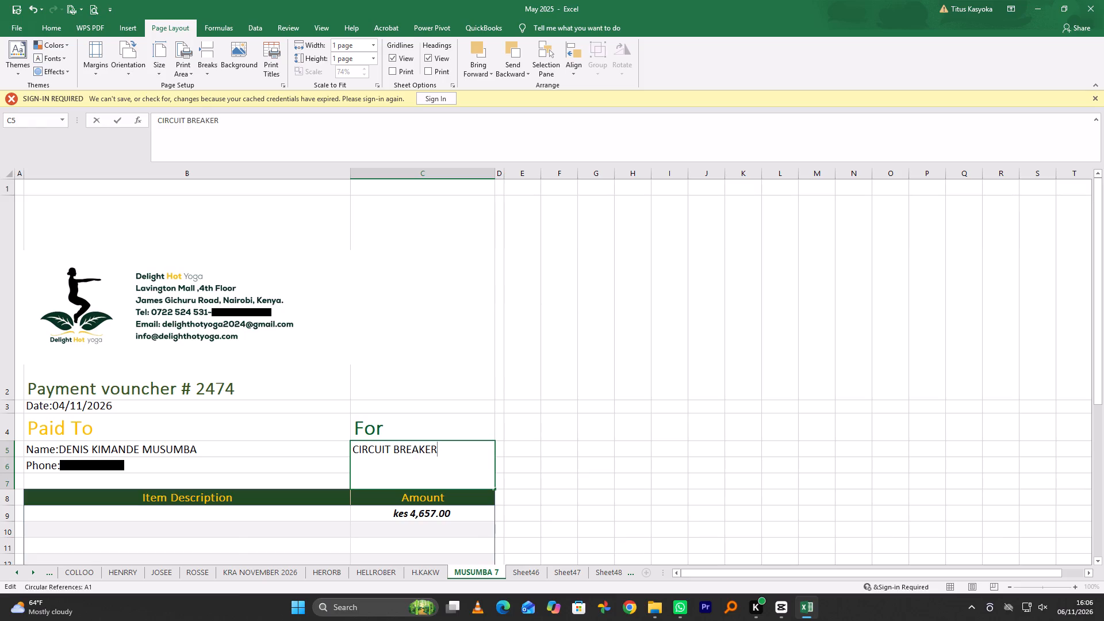
# Enter Circuit breaker as the first item description of voucher 2474.
pyautogui.click(110, 512)
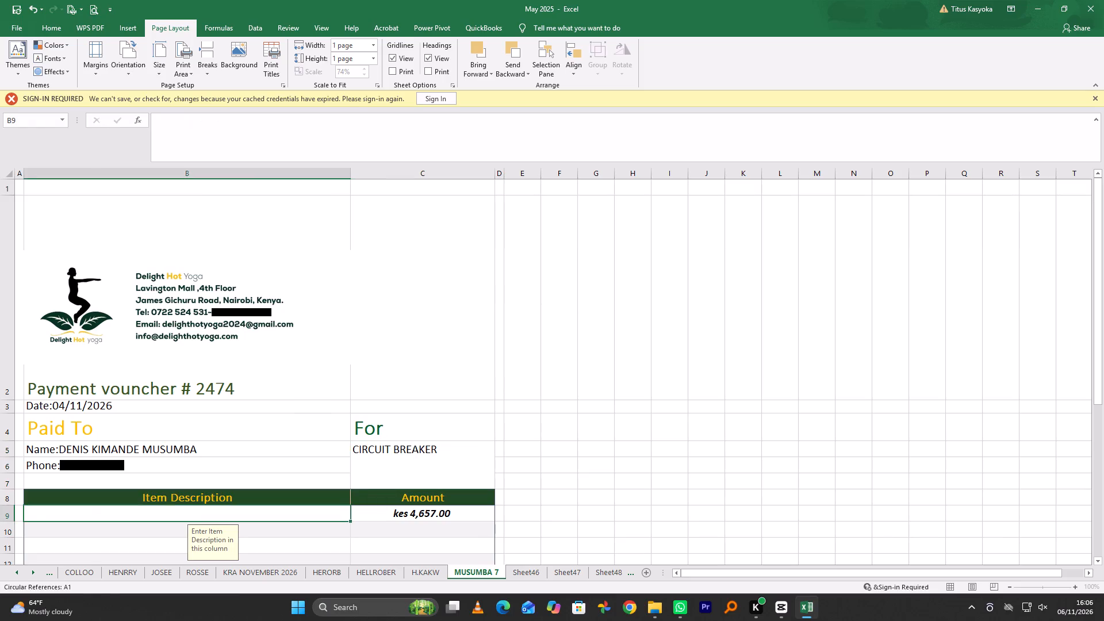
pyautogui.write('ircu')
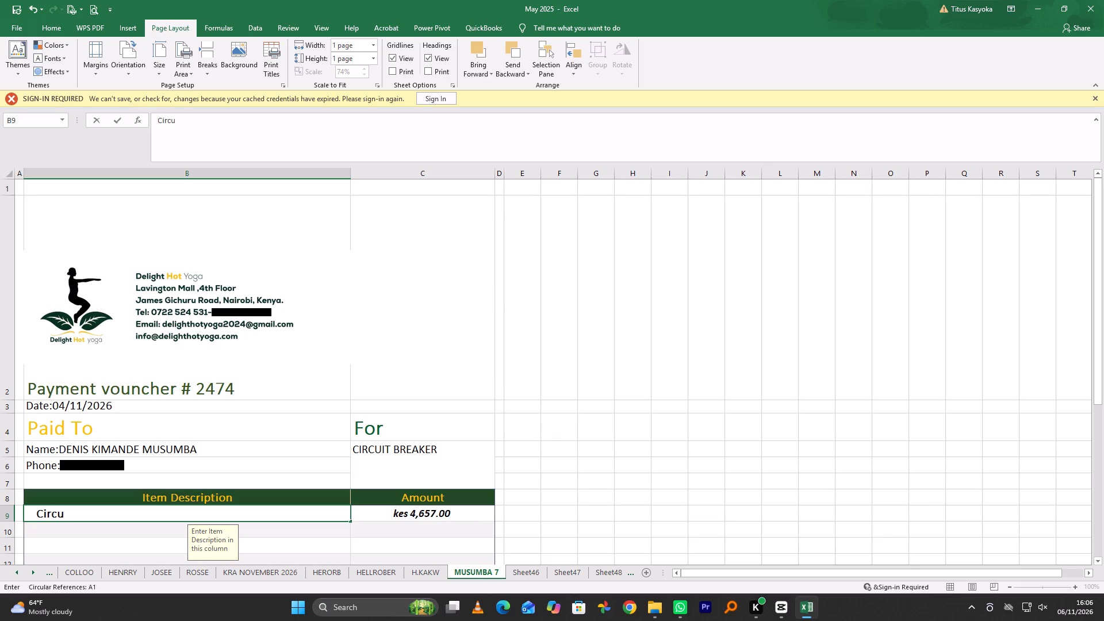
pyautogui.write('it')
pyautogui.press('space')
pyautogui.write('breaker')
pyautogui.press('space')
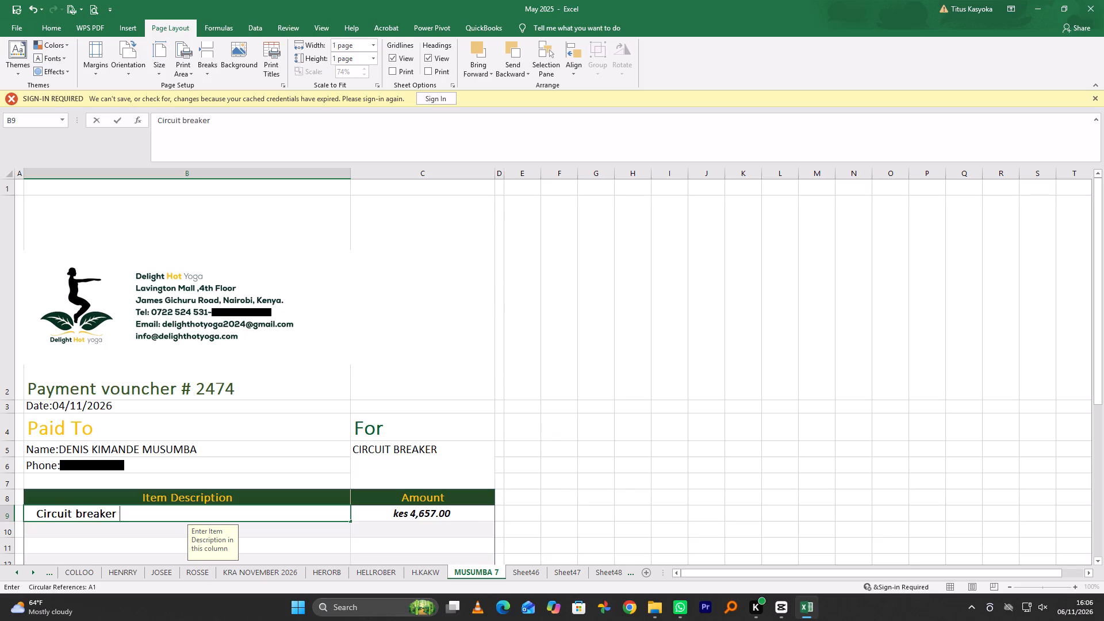
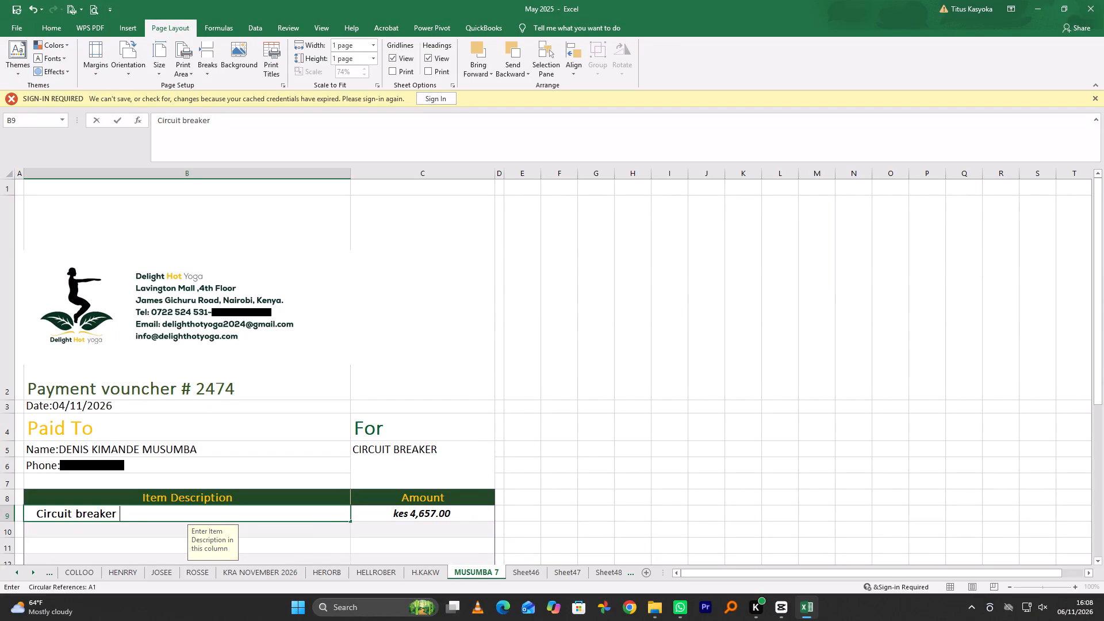
# Extend the first item description to read Circuit breaker & Transport.
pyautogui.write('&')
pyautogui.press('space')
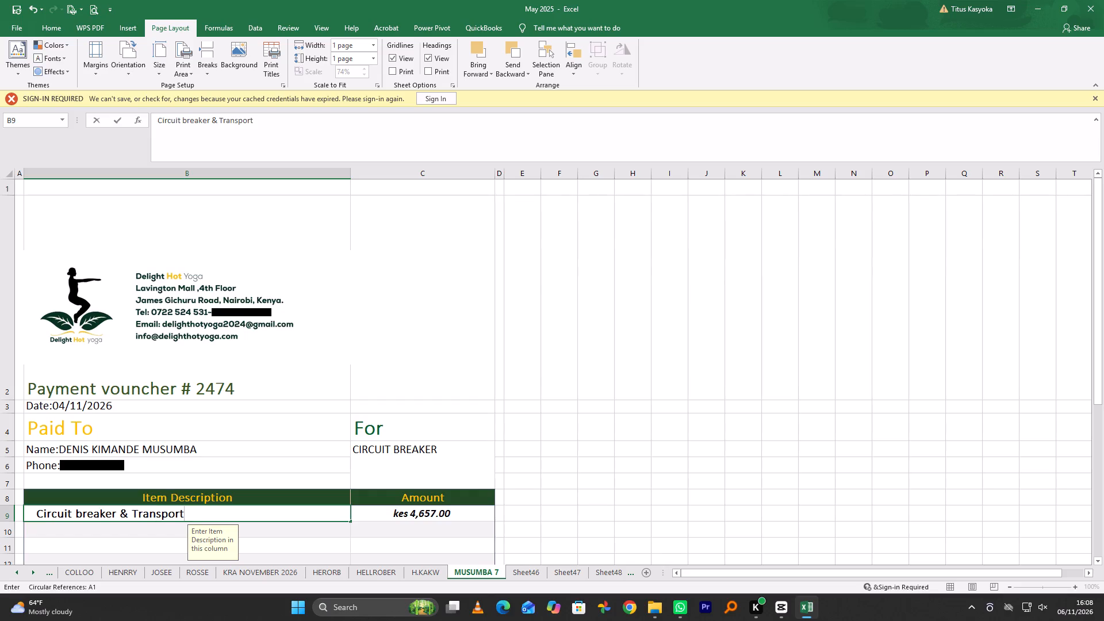
# Set the amount for the Circuit breaker & Transport item to kes 600.00.
pyautogui.scroll(2, 290, 531)
pyautogui.doubleClick(439, 513)
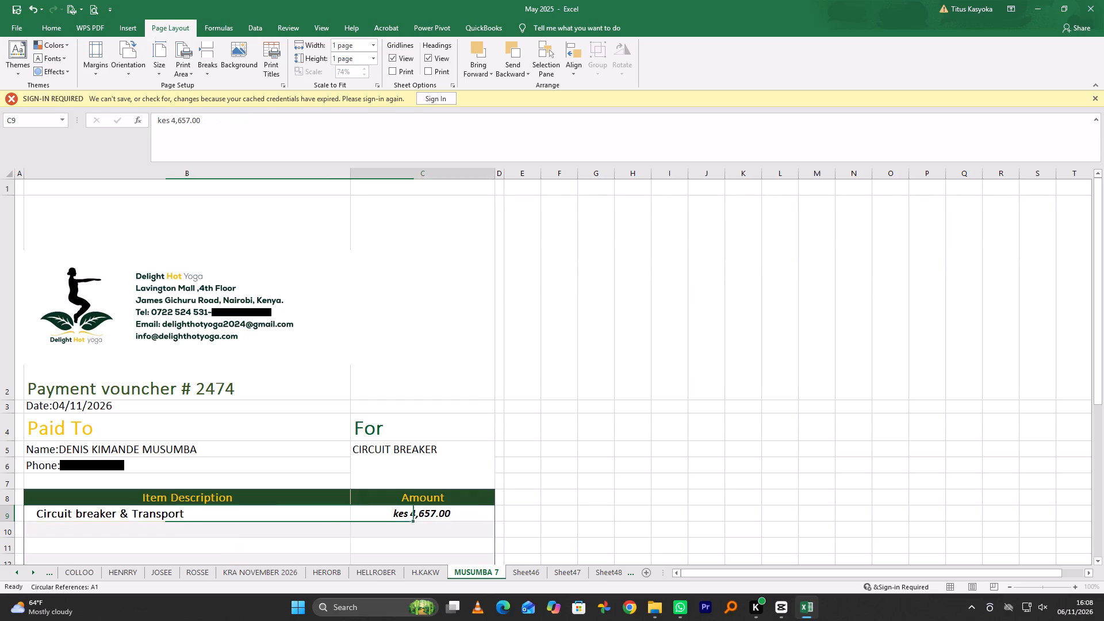
pyautogui.tripleClick(435, 513)
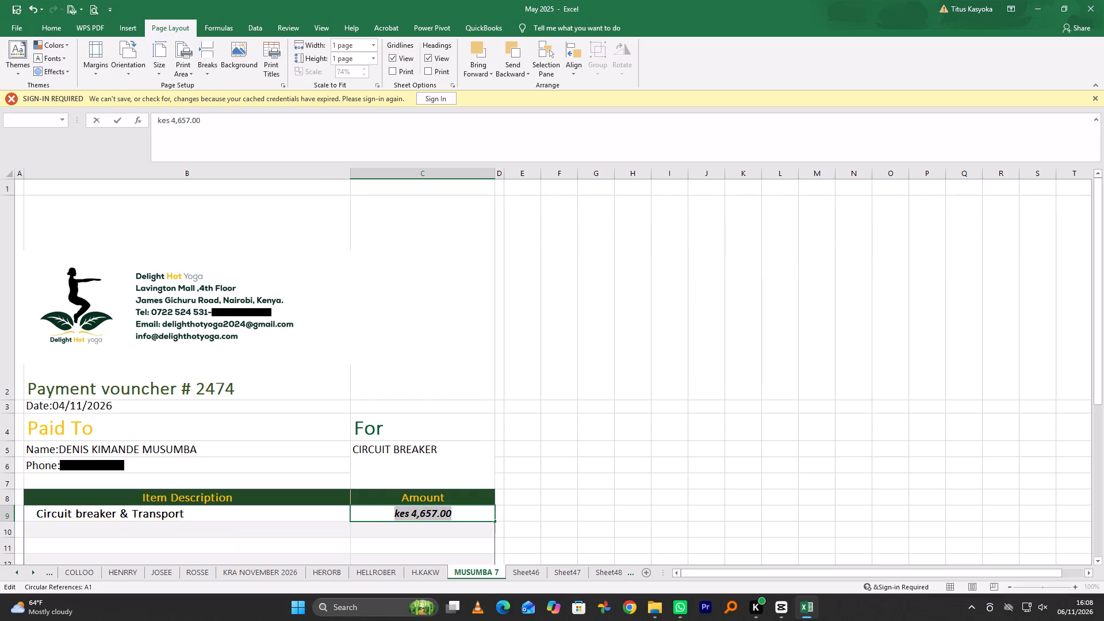
pyautogui.click(437, 514)
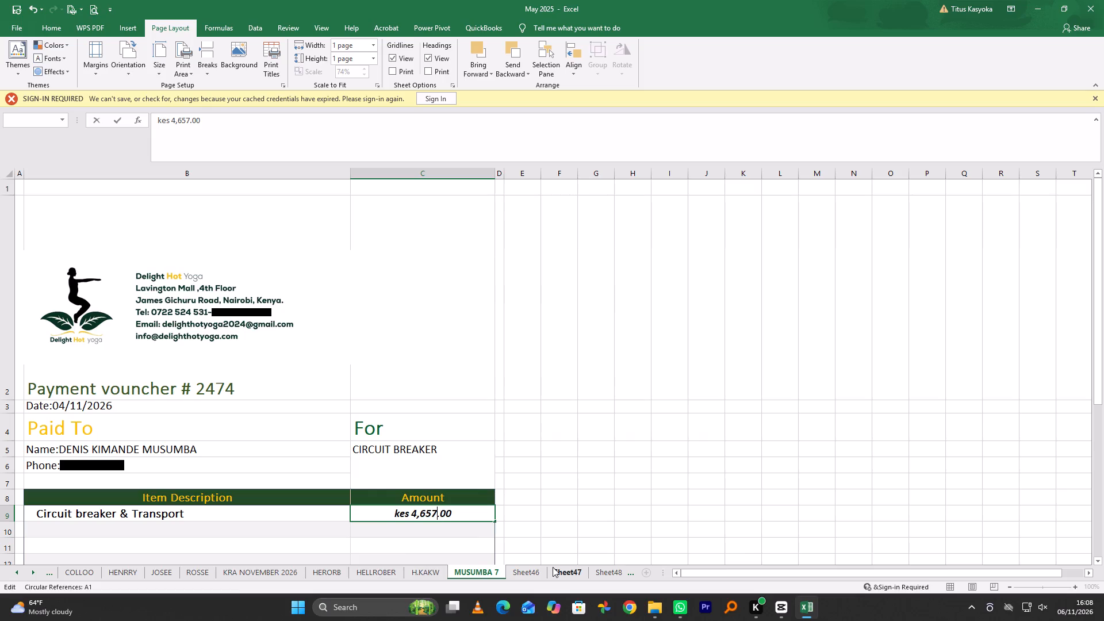
pyautogui.press('BackSpace')
pyautogui.press('BackSpace')
pyautogui.press('BackSpace')
pyautogui.press('BackSpace')
pyautogui.press('BackSpace')
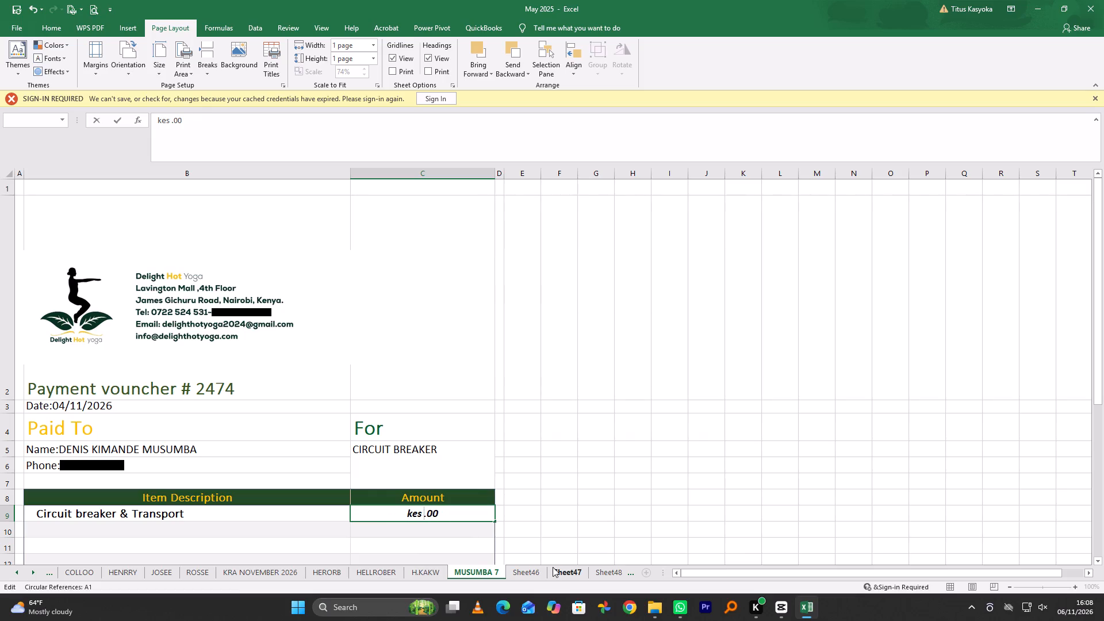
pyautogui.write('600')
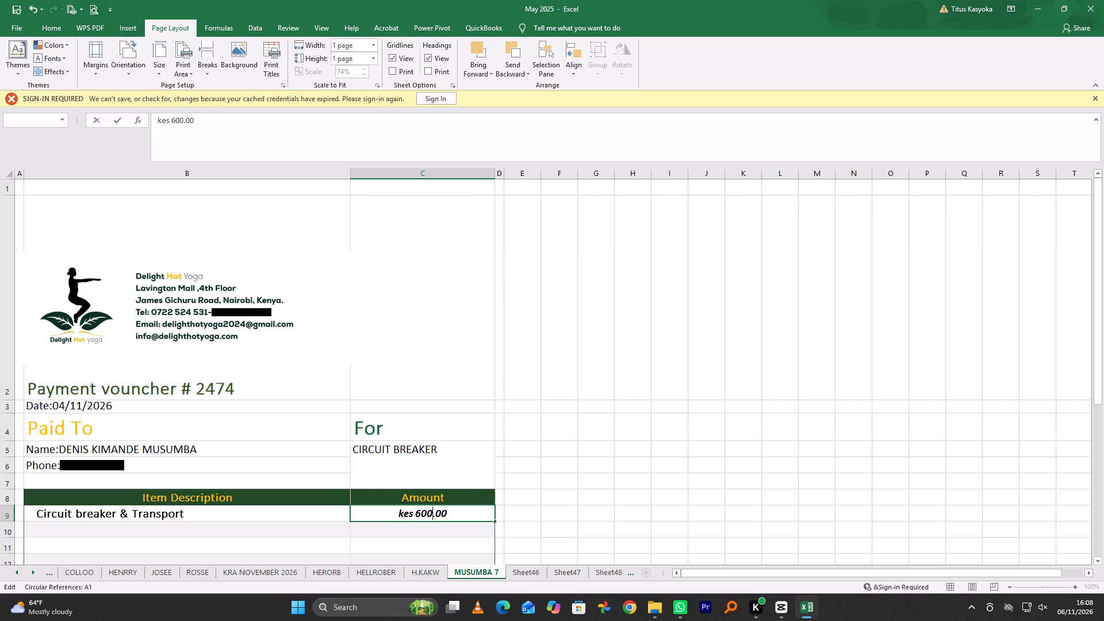
# Copy the item's kes 600.00 amount into the voucher's Total Cost cell.
pyautogui.moveTo(460, 513); pyautogui.dragTo(354, 513)
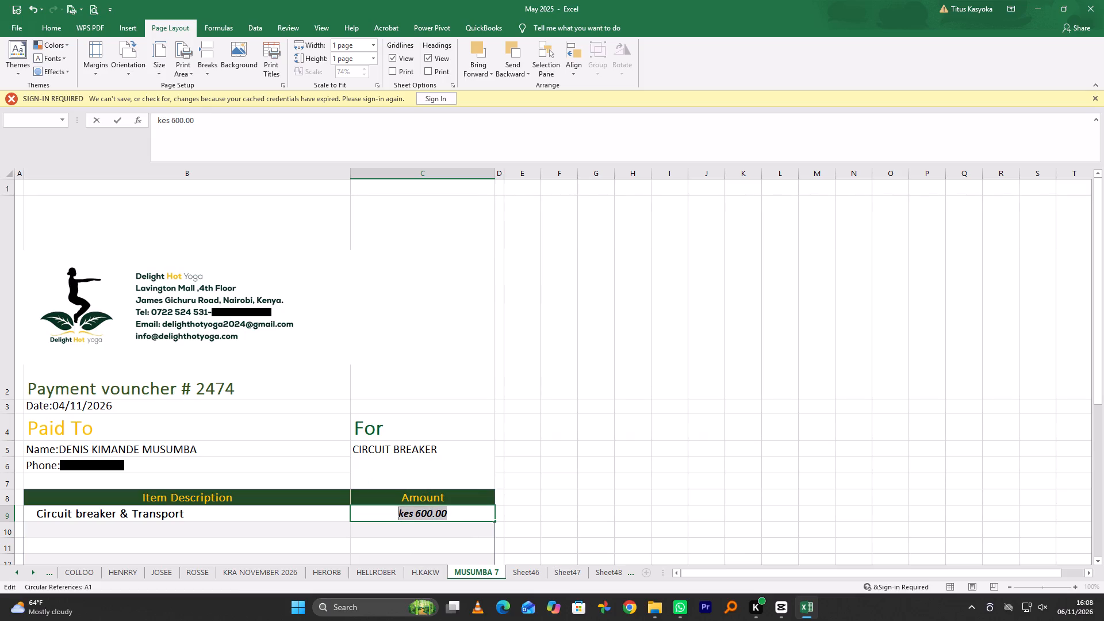
pyautogui.hotkey('ctrl', 'c')
pyautogui.scroll(-3, 435, 536)
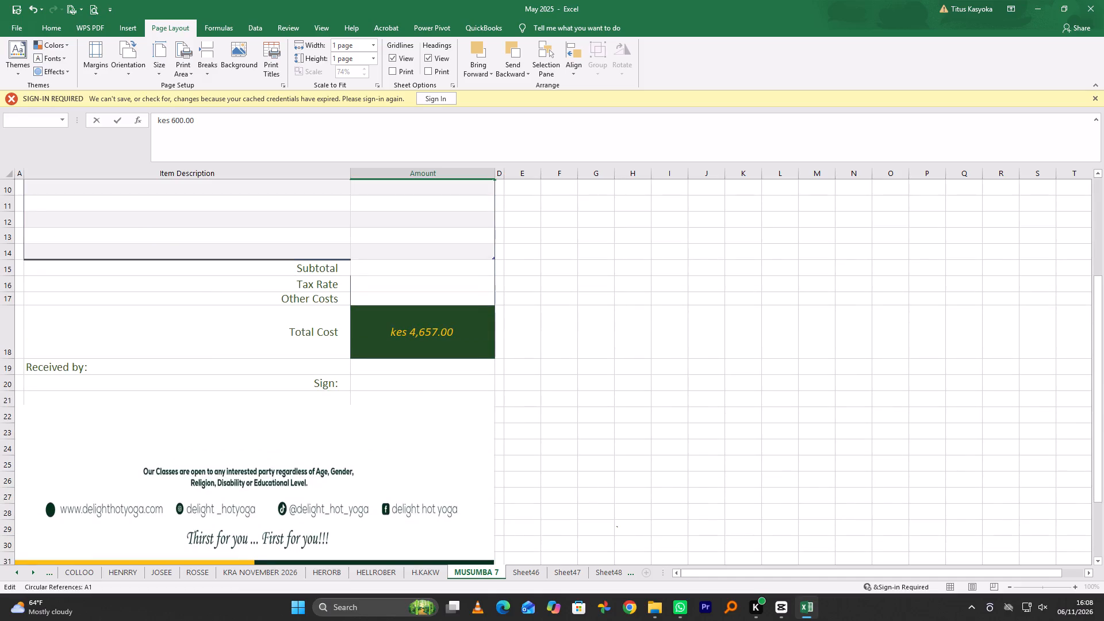
pyautogui.click(427, 333)
pyautogui.hotkey('ctrl', 'v')
pyautogui.click(689, 381)
# Shorten the footer picture from its lower edge so that it ends at the bottom of row 28.
pyautogui.scroll(-1, 283, 461)
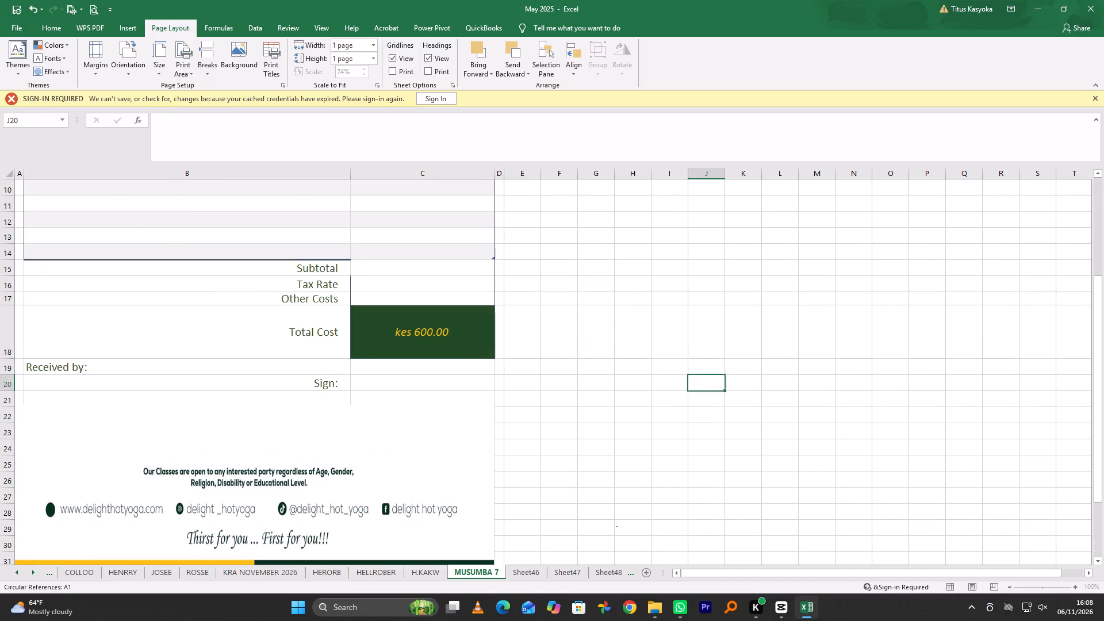
pyautogui.scroll(-1, 283, 461)
pyautogui.click(276, 408)
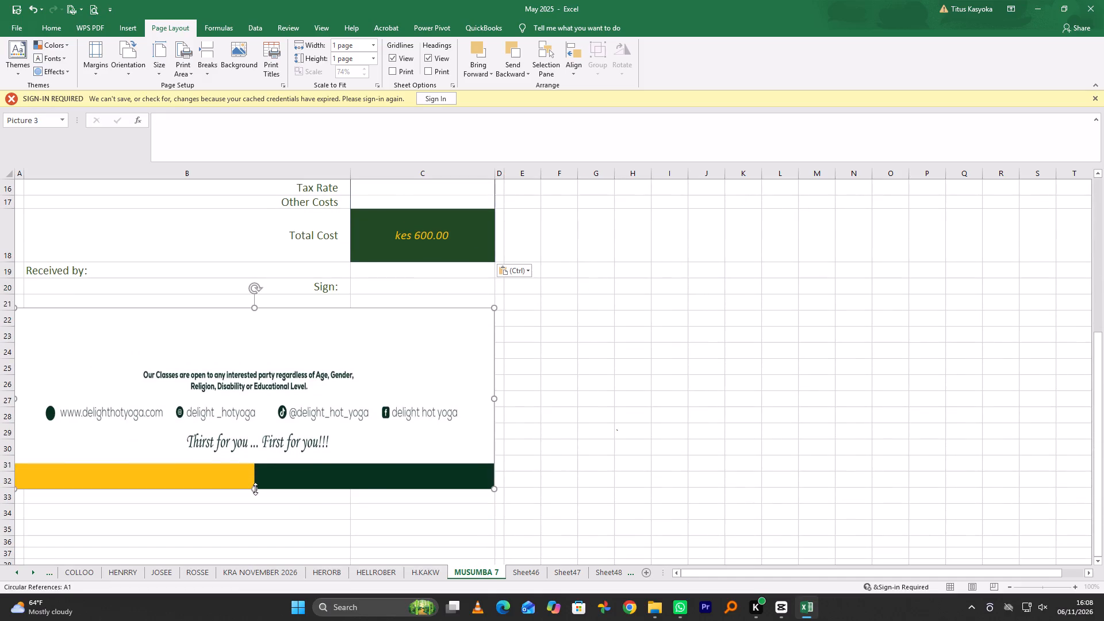
pyautogui.moveTo(255, 489); pyautogui.dragTo(256, 423)
pyautogui.click(533, 431)
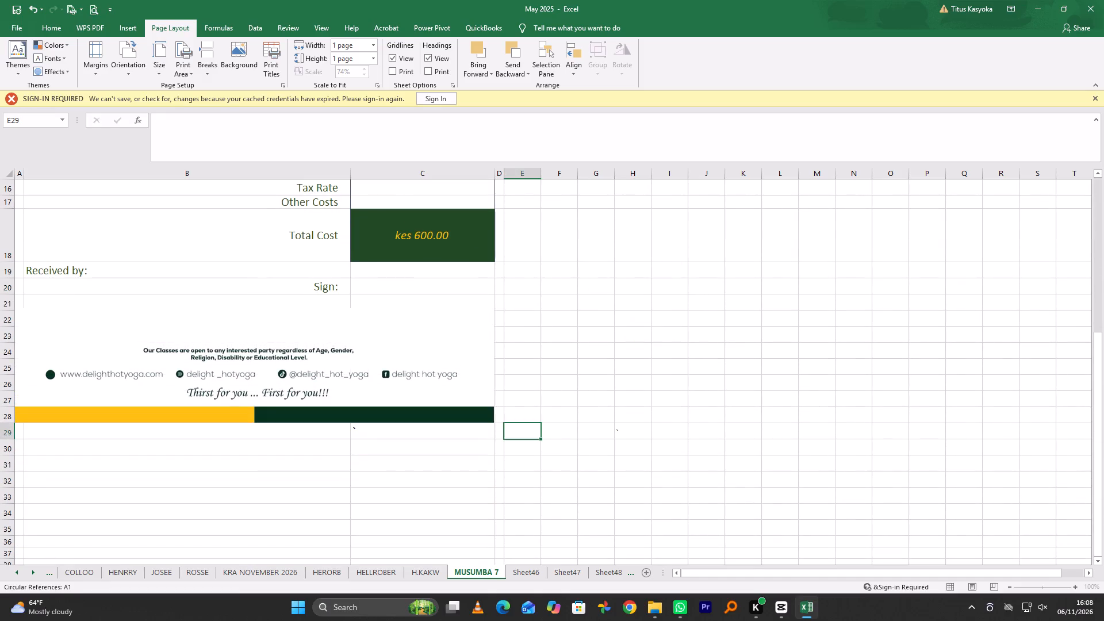
# Set the voucher's date to 06/11/2026.
pyautogui.scroll(5, 403, 423)
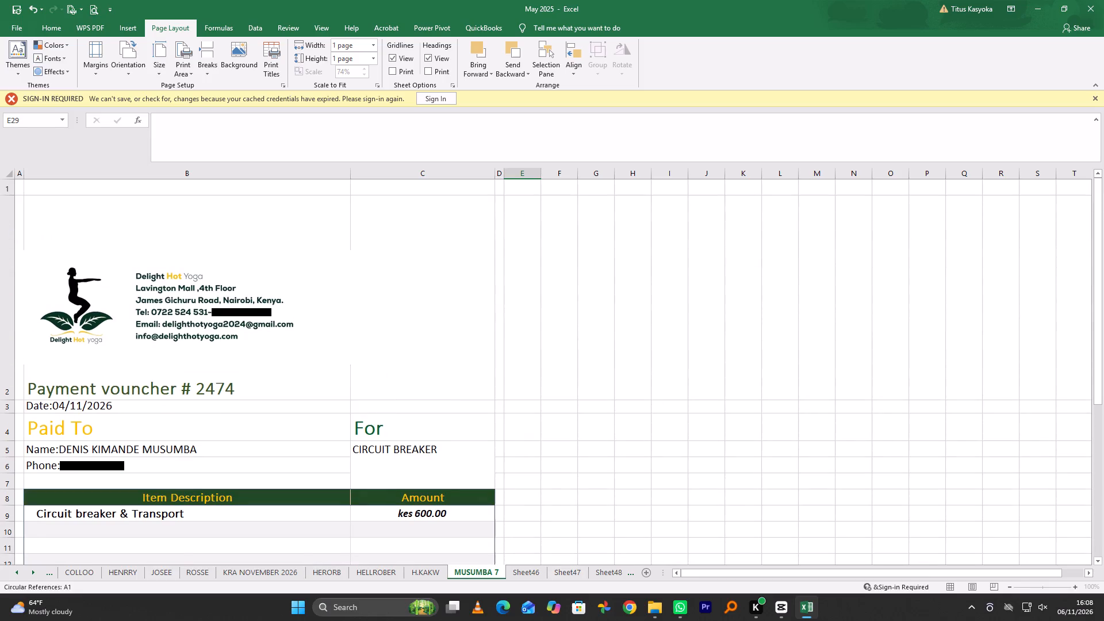
pyautogui.scroll(1, 403, 423)
pyautogui.doubleClick(66, 405)
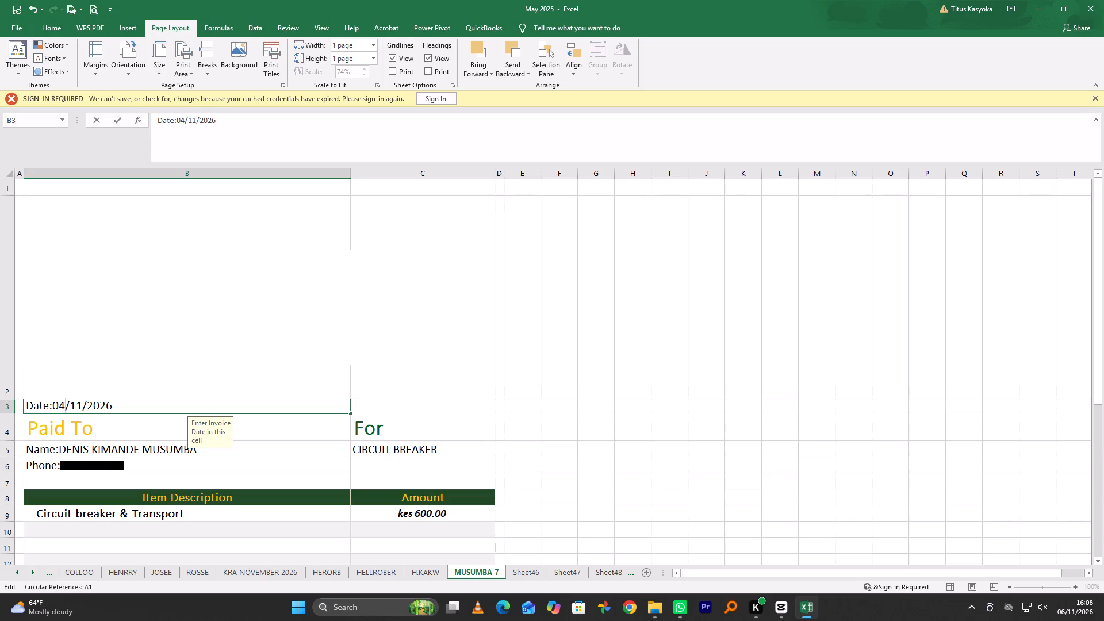
pyautogui.press('BackSpace')
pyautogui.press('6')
pyautogui.click(678, 499)
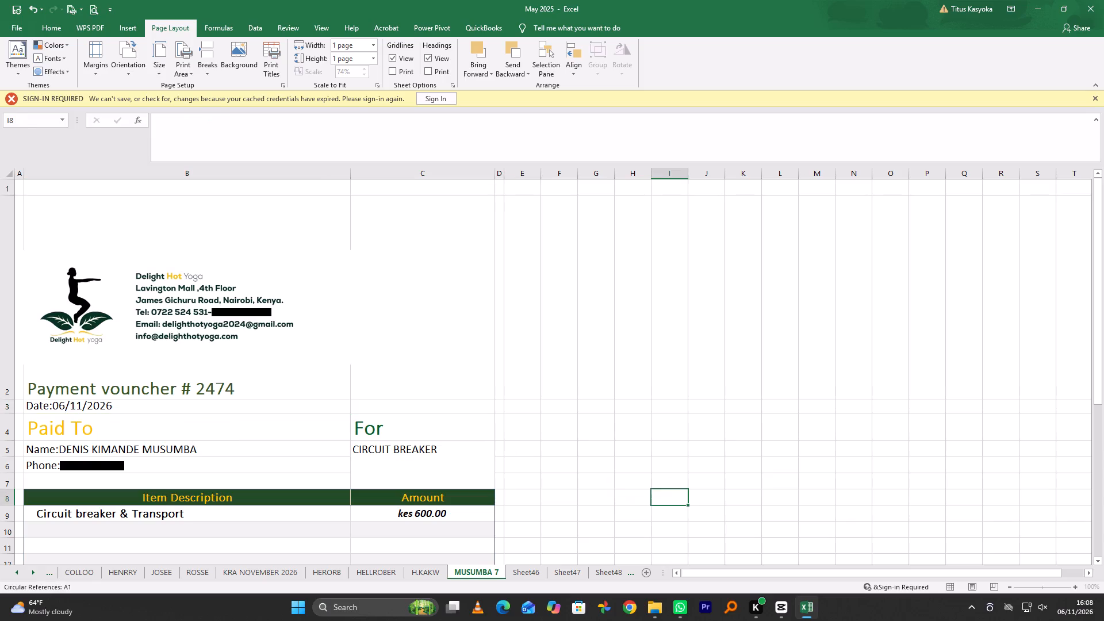
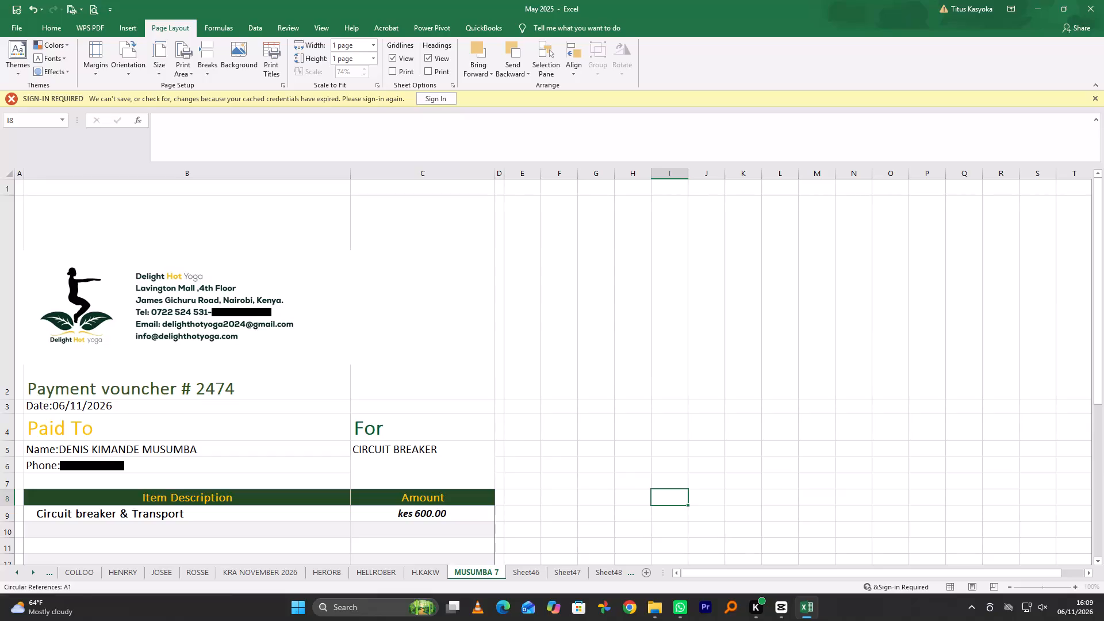
# Save the May 2025 workbook with the completed voucher 2474.
pyautogui.hotkey('ctrl', 's')
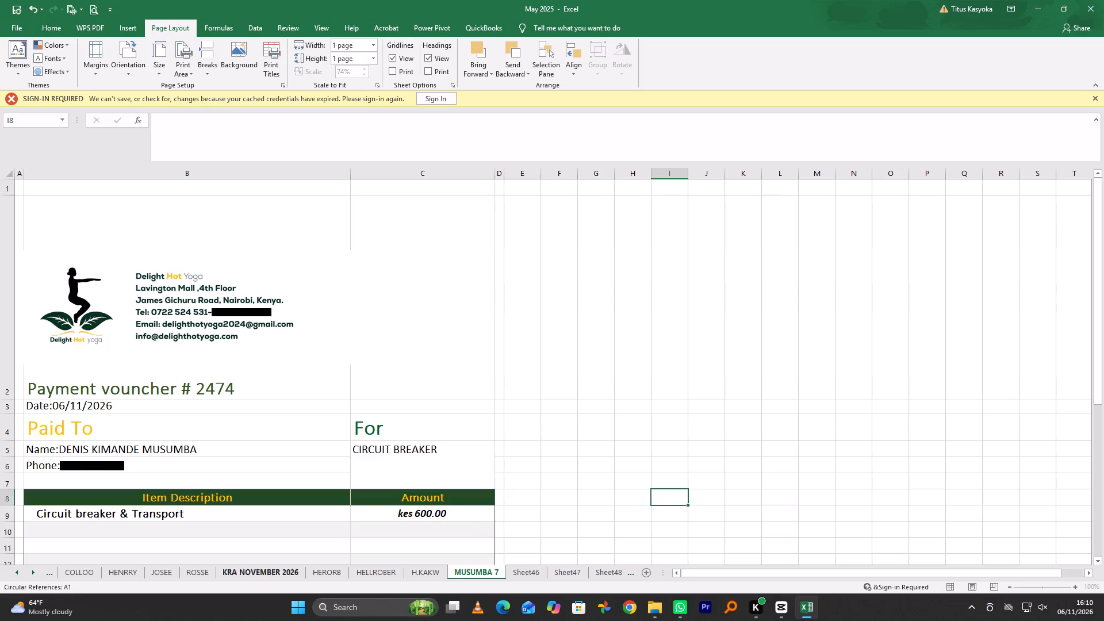
# Set the print area of the FRANCIIII sheet to cells A1:D30, covering the whole of voucher 2460 including its footer.
pyautogui.tripleClick(14, 571)
pyautogui.tripleClick(14, 571)
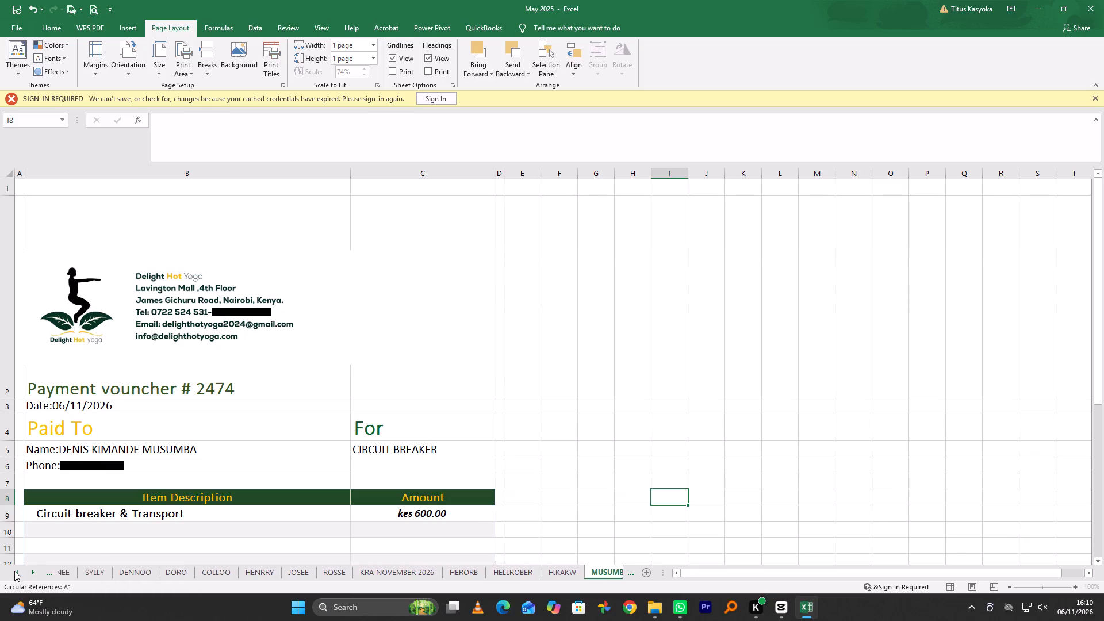
pyautogui.tripleClick(14, 571)
pyautogui.click(14, 571)
pyautogui.click(14, 571)
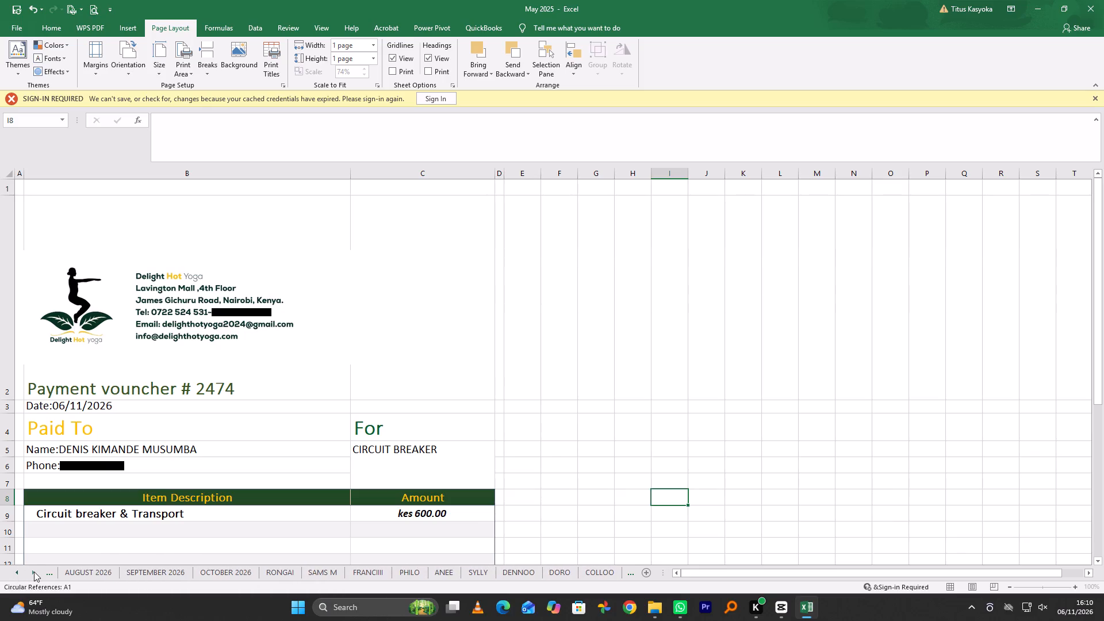
pyautogui.tripleClick(34, 572)
pyautogui.click(174, 573)
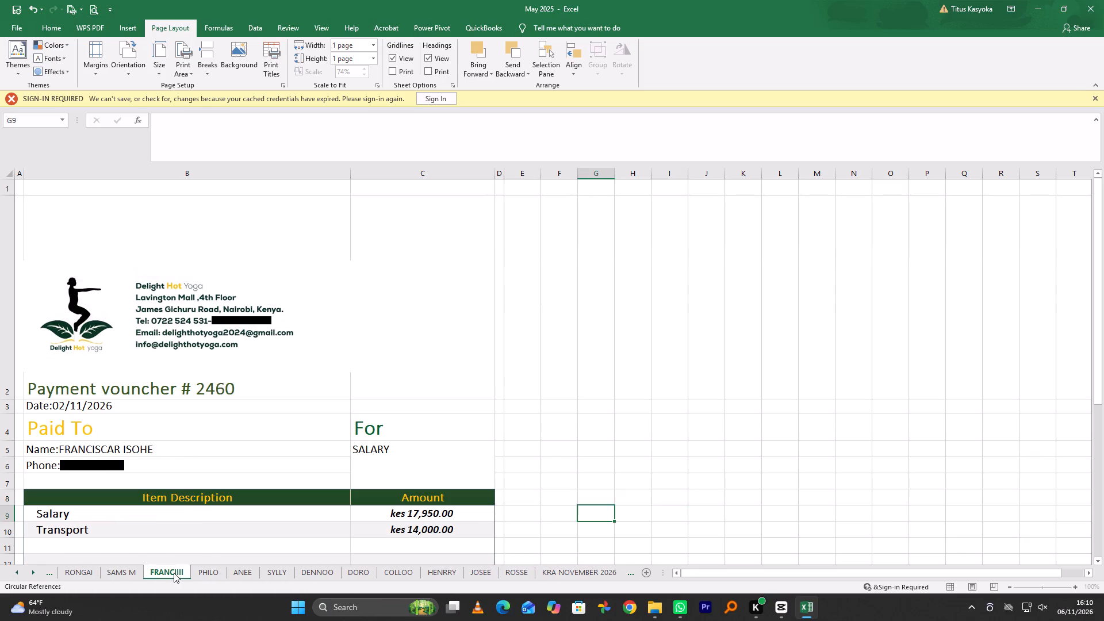
pyautogui.moveTo(18, 190); pyautogui.dragTo(173, 258)
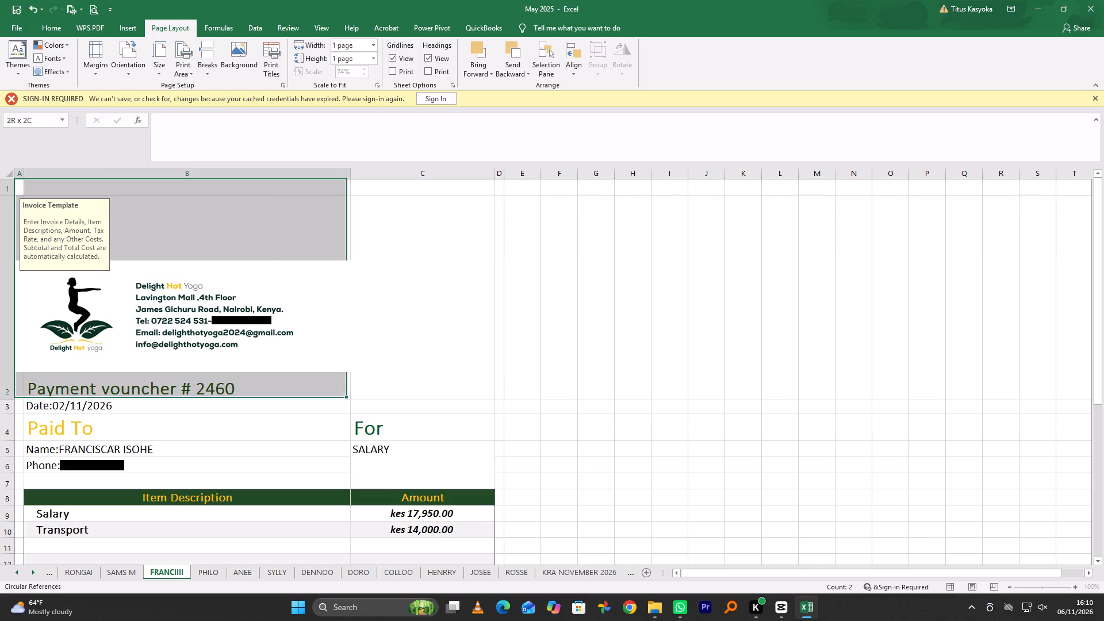
pyautogui.moveTo(173, 258); pyautogui.dragTo(413, 568)
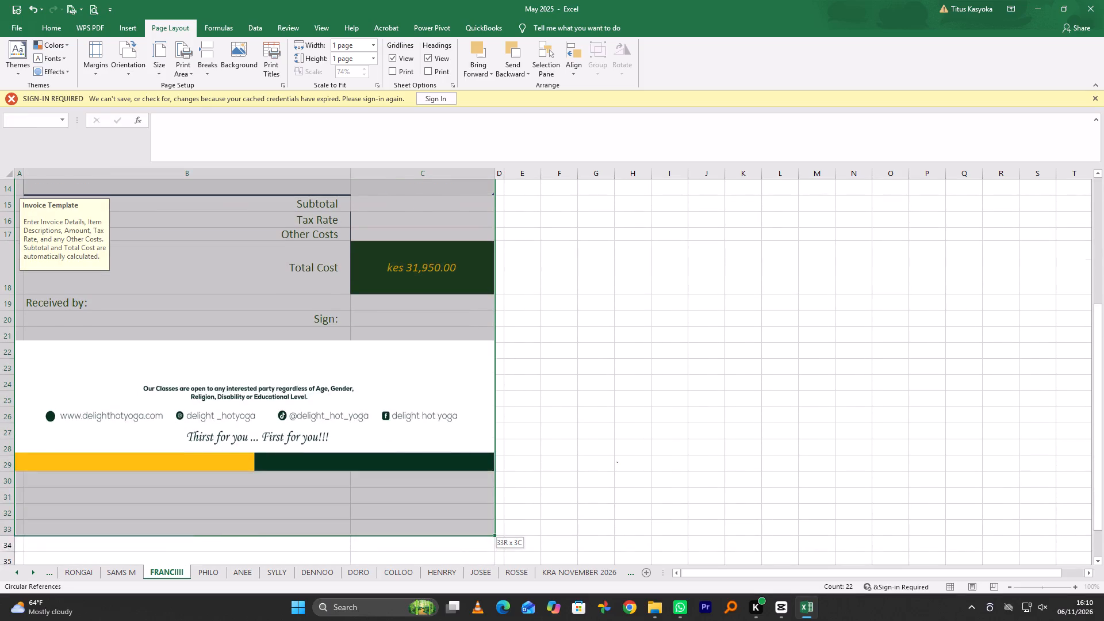
pyautogui.moveTo(413, 568); pyautogui.dragTo(496, 480)
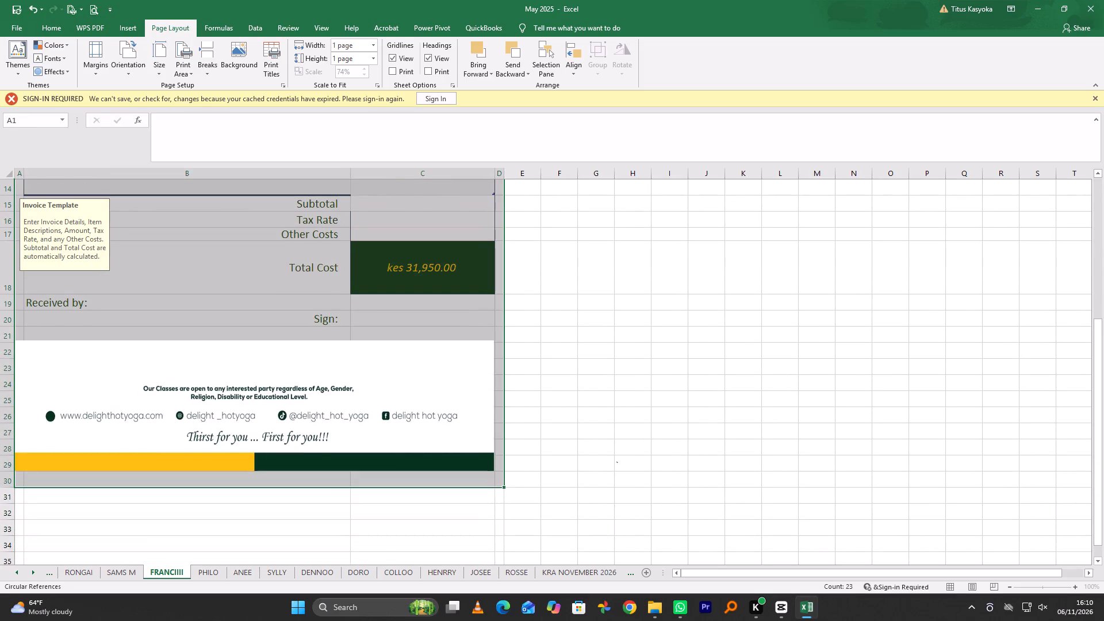
pyautogui.click(177, 22)
pyautogui.click(183, 66)
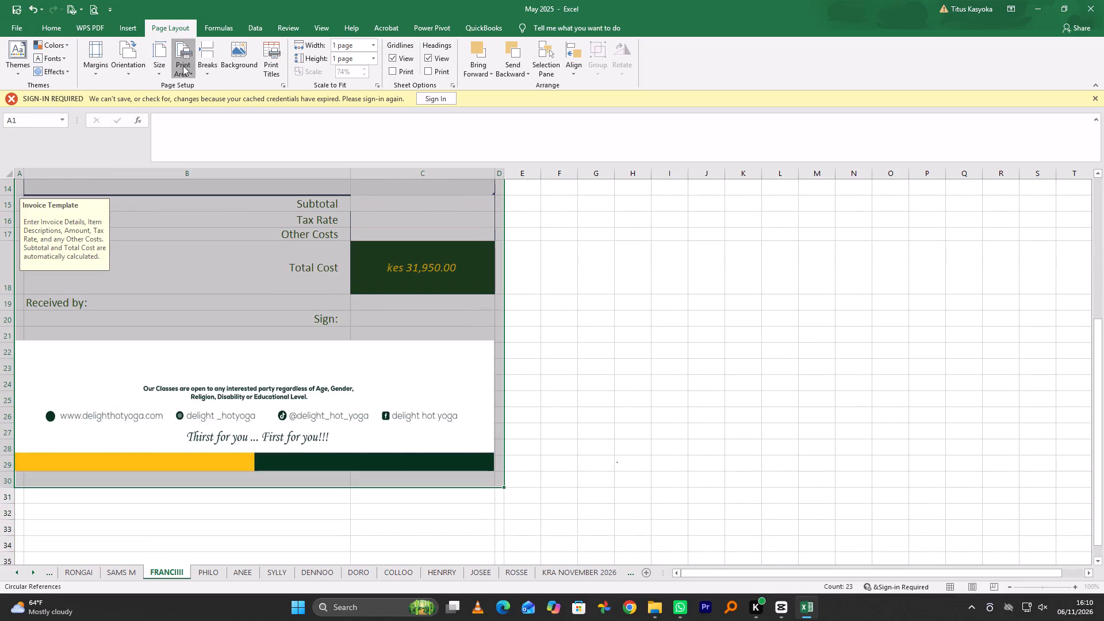
pyautogui.click(192, 83)
# Print one copy of voucher 2460 on the EPSON L3250 Series, scaled to fit 1 page wide by 1 tall.
pyautogui.click(19, 28)
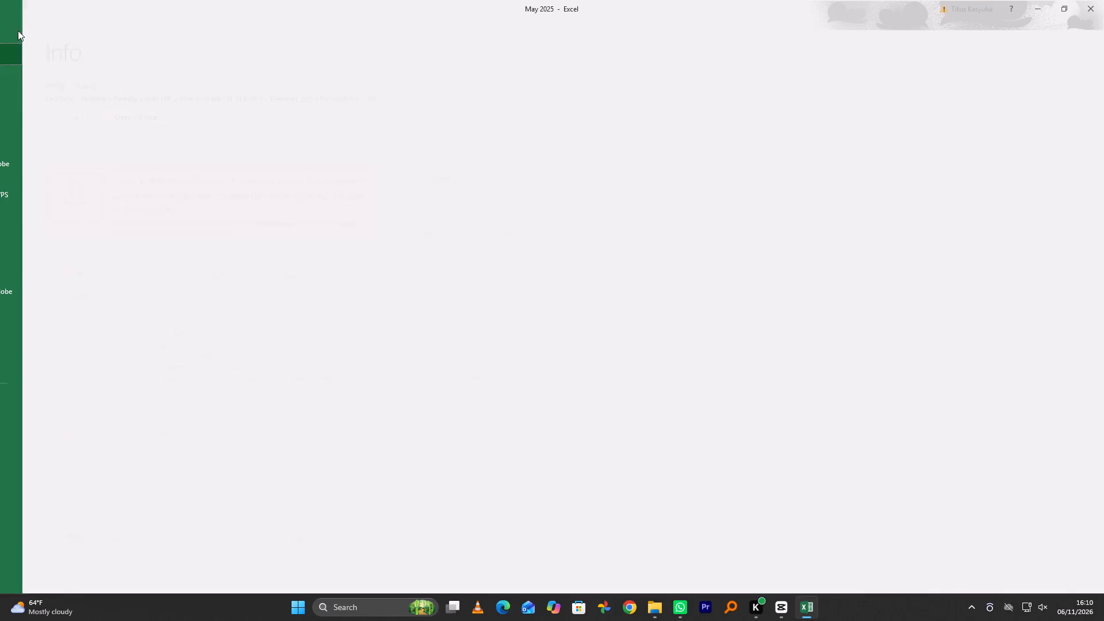
pyautogui.click(38, 250)
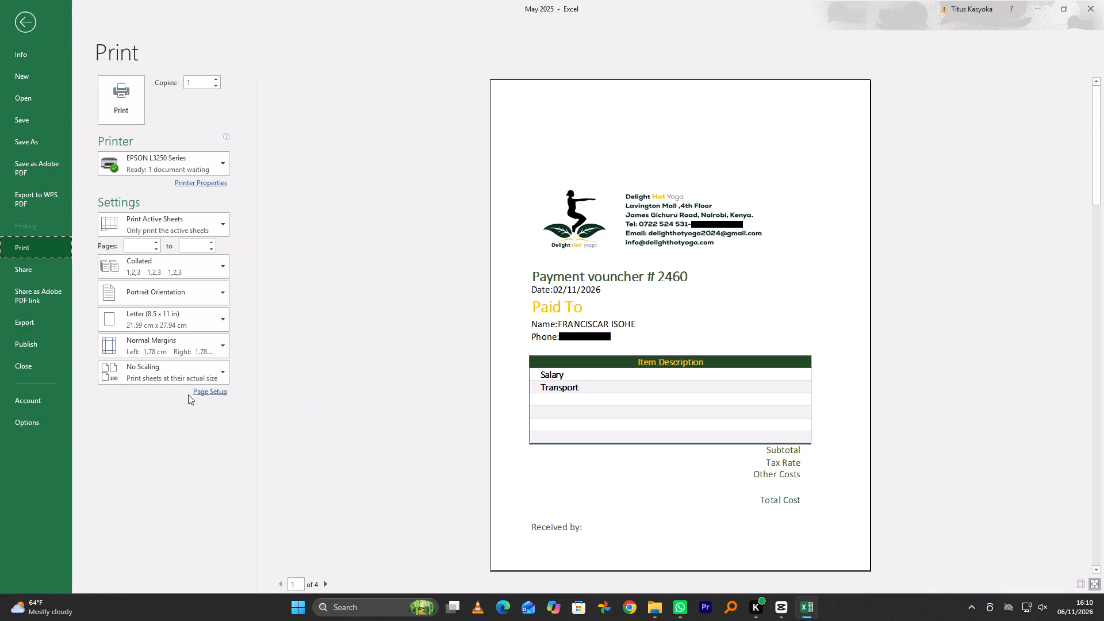
pyautogui.click(200, 395)
pyautogui.click(156, 247)
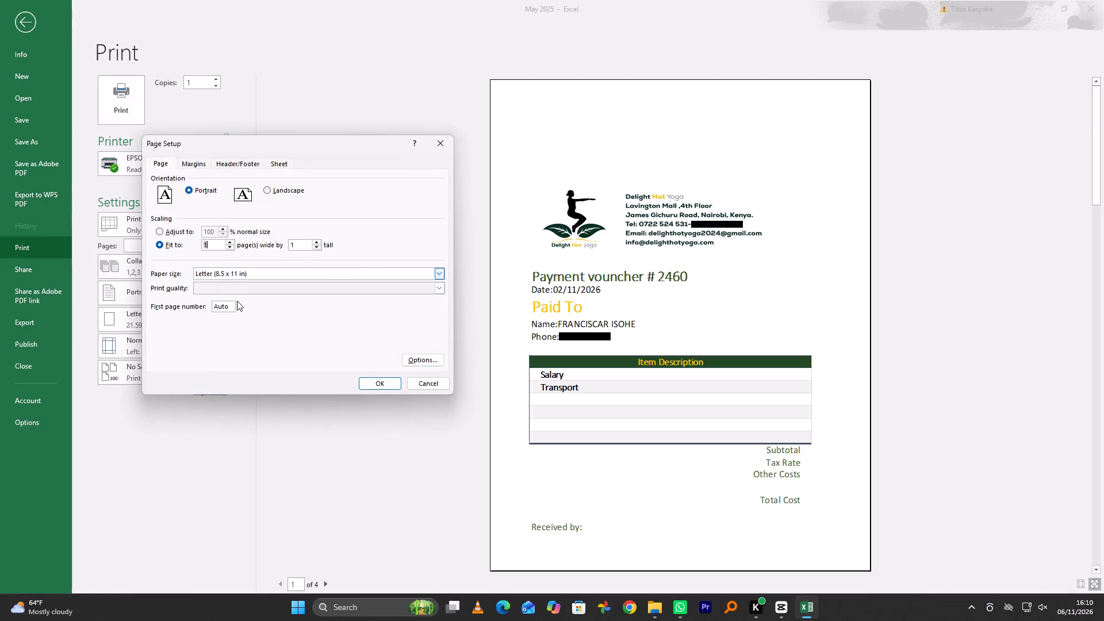
pyautogui.click(386, 384)
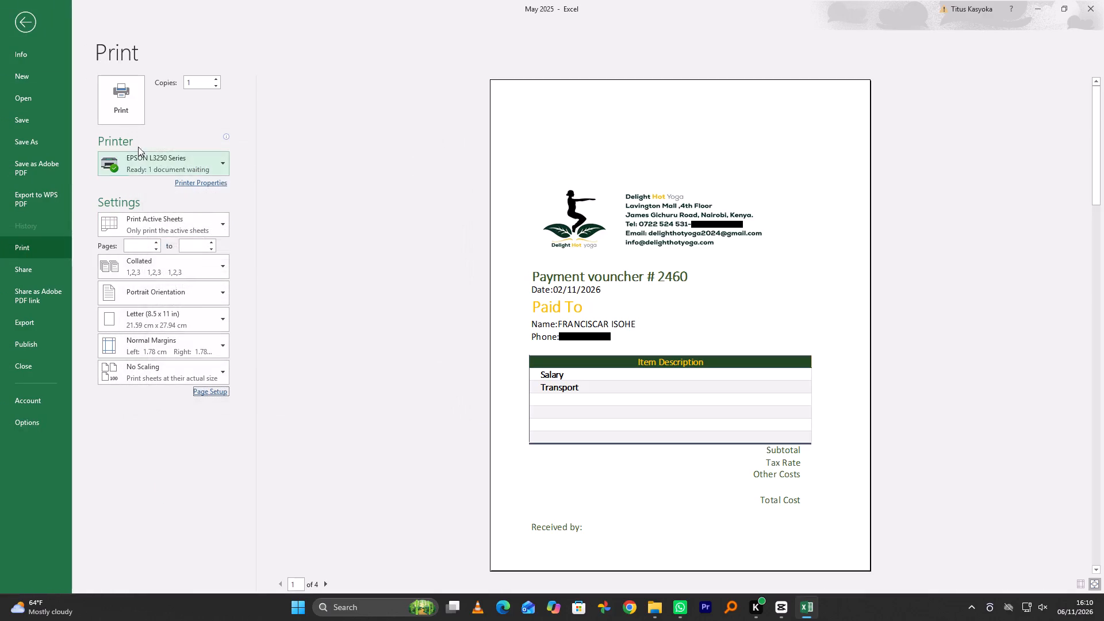
pyautogui.click(118, 105)
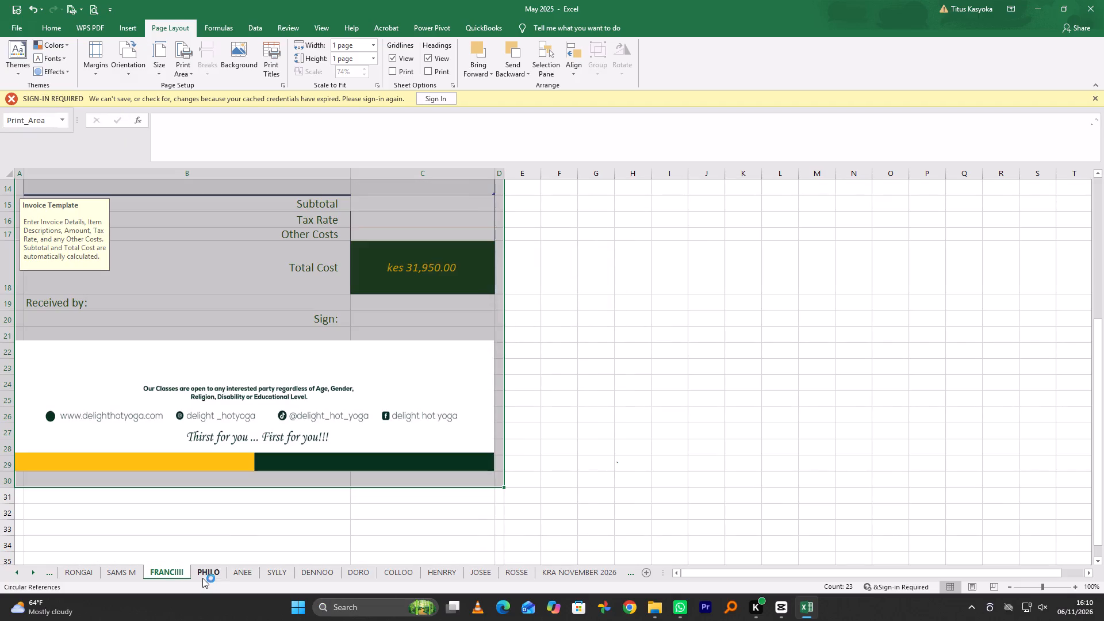
# Switch to the PHILO sheet containing payment voucher 2461.
pyautogui.click(206, 572)
pyautogui.click(206, 571)
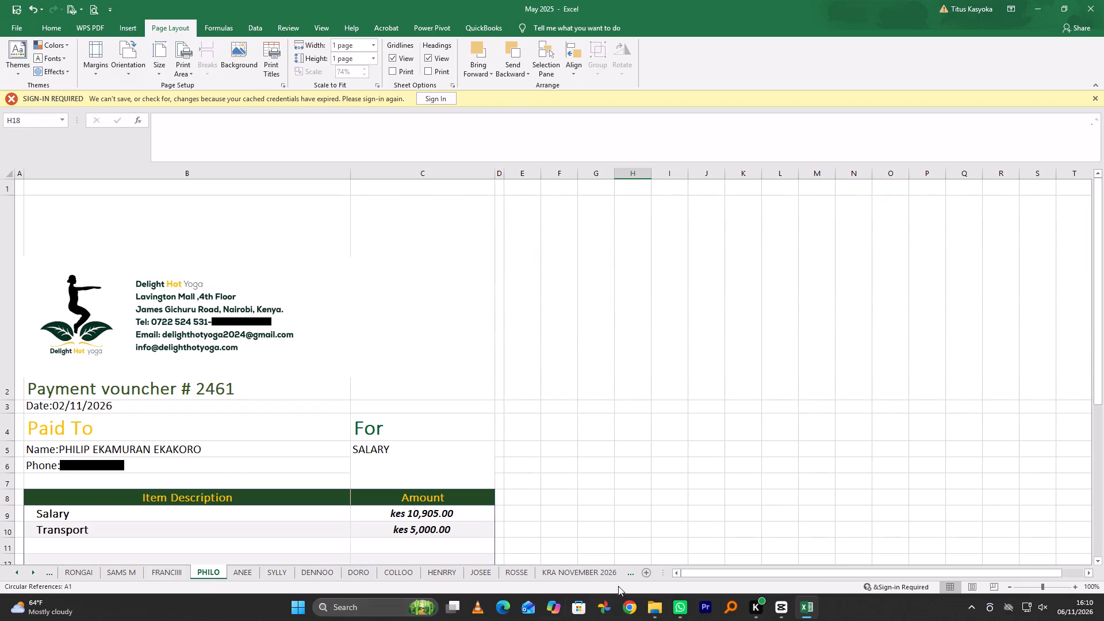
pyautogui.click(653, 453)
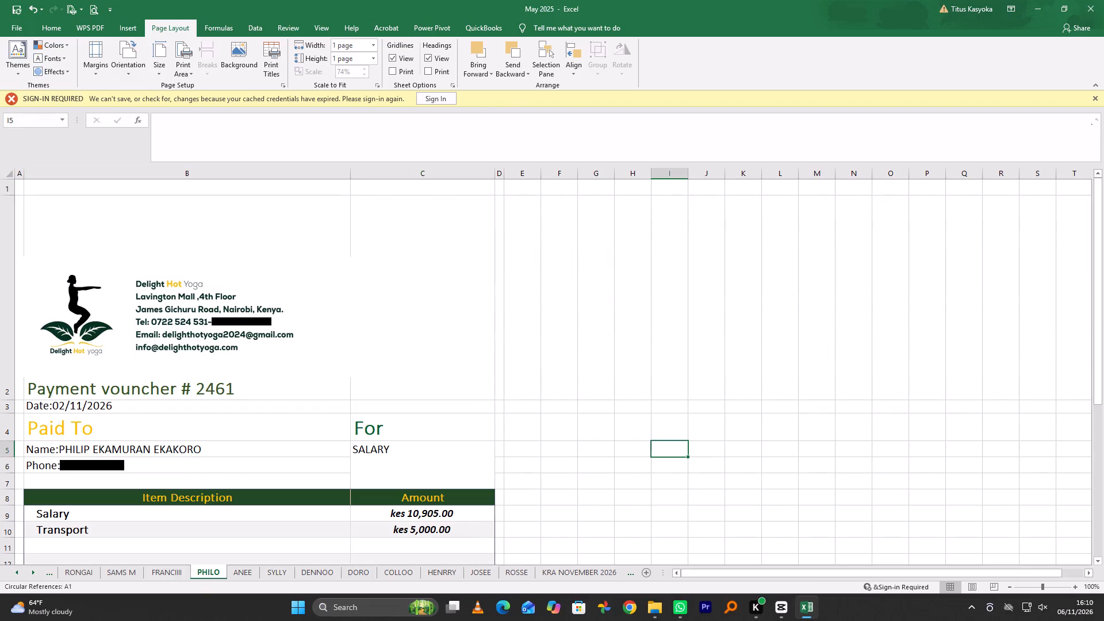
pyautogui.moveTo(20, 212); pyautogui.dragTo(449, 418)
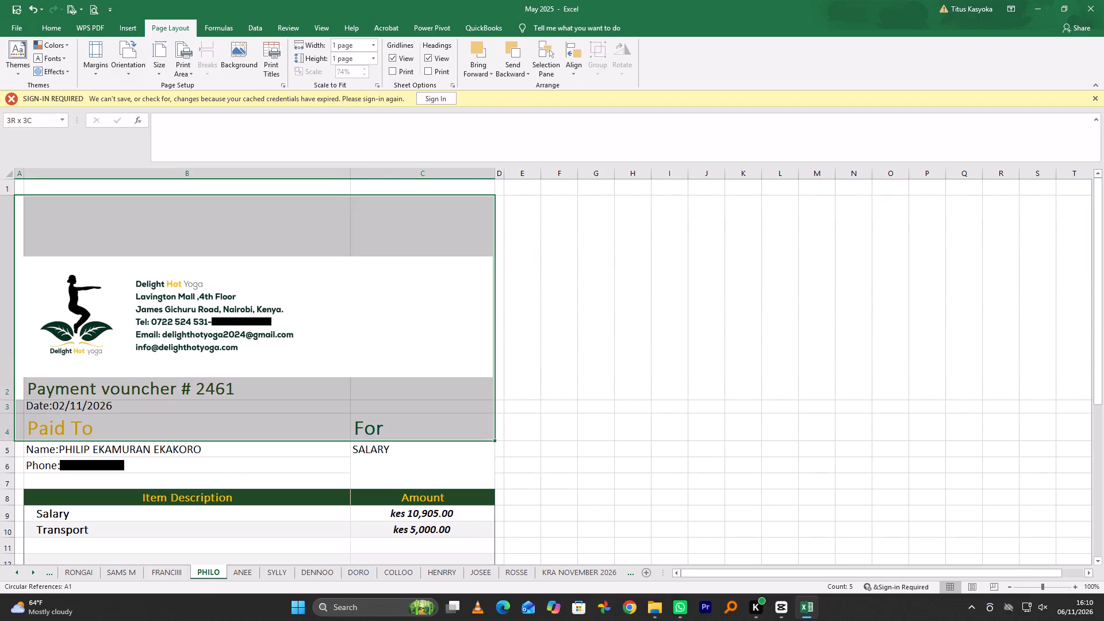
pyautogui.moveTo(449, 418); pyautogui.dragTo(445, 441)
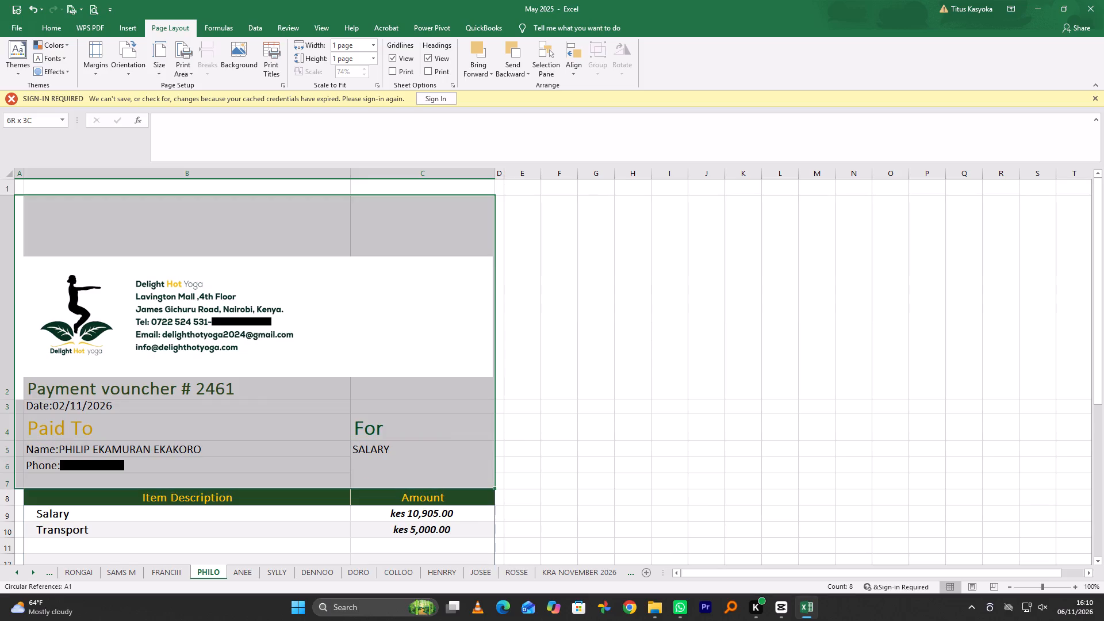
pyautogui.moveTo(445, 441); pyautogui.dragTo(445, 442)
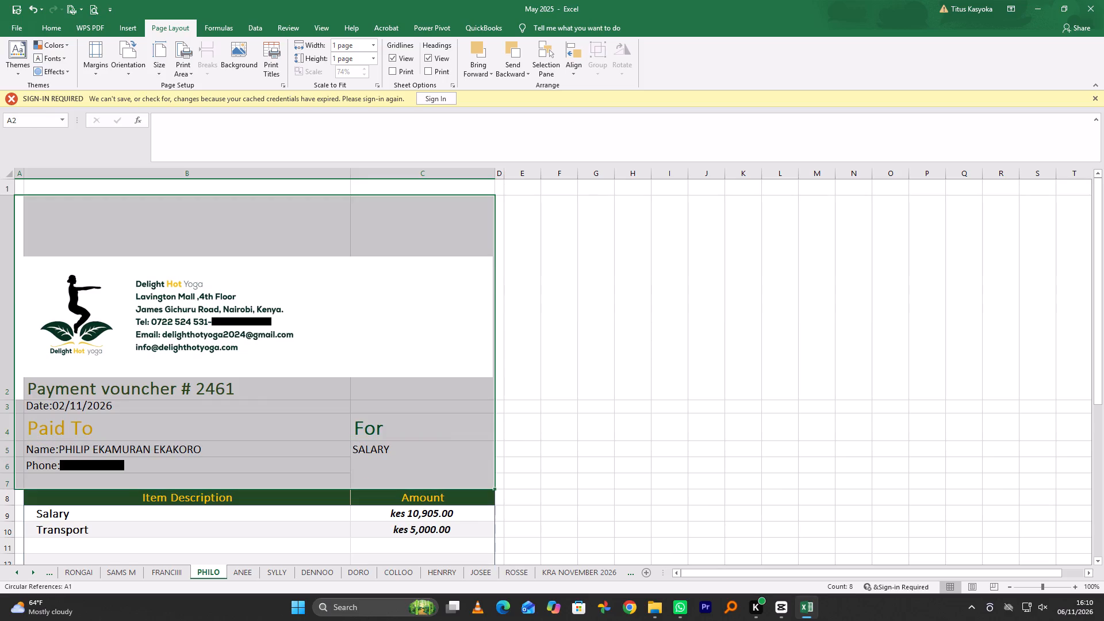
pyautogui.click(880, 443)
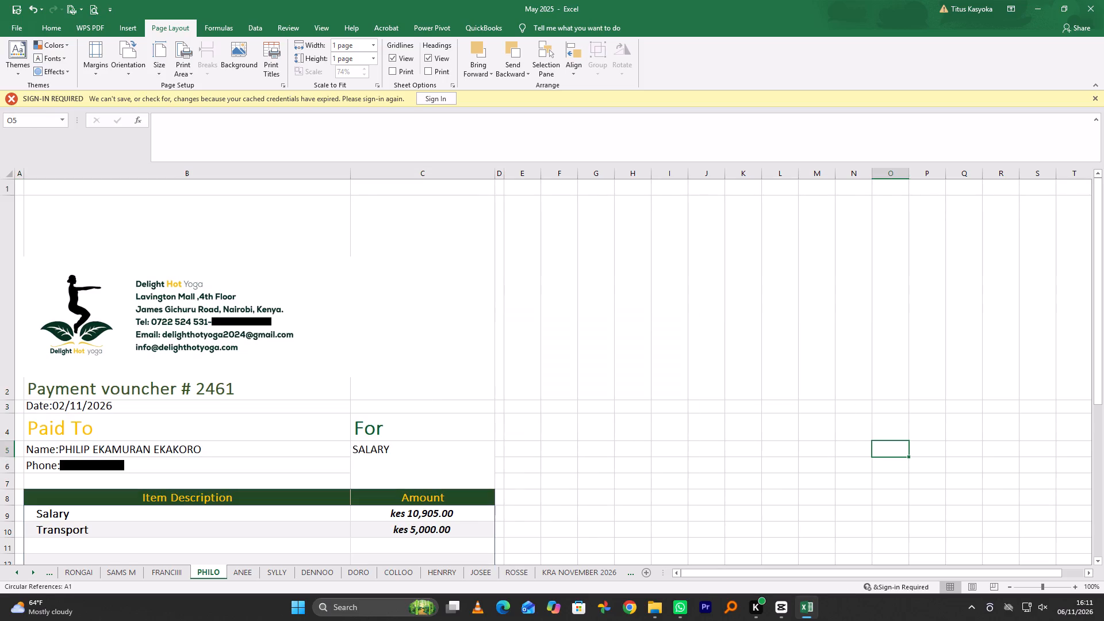
# Save the May 2025 workbook again.
pyautogui.hotkey('ctrl', 's')
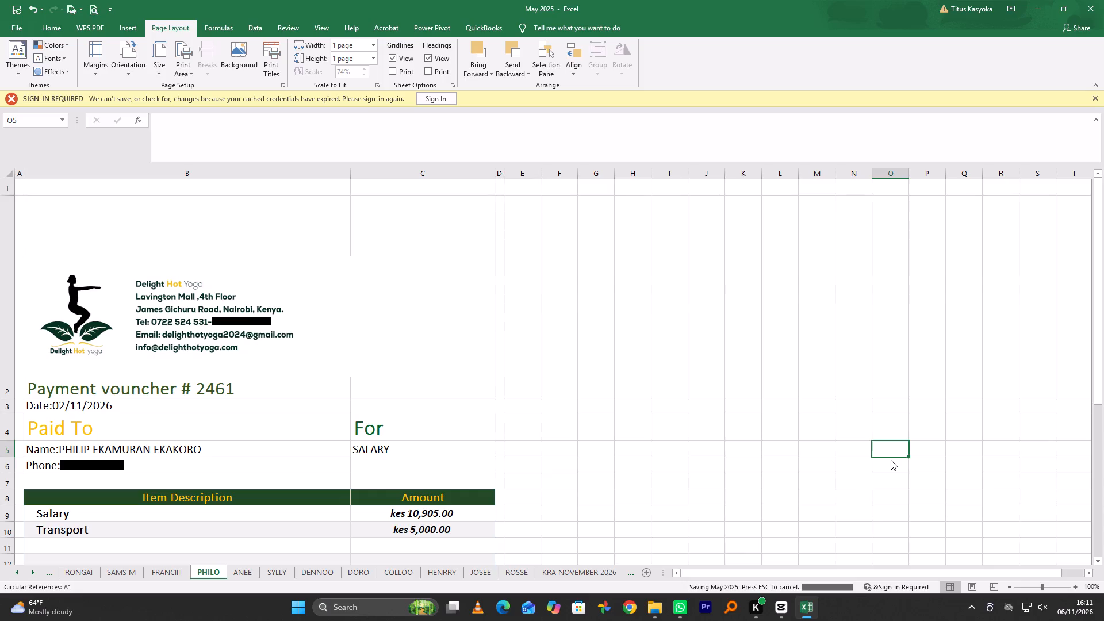
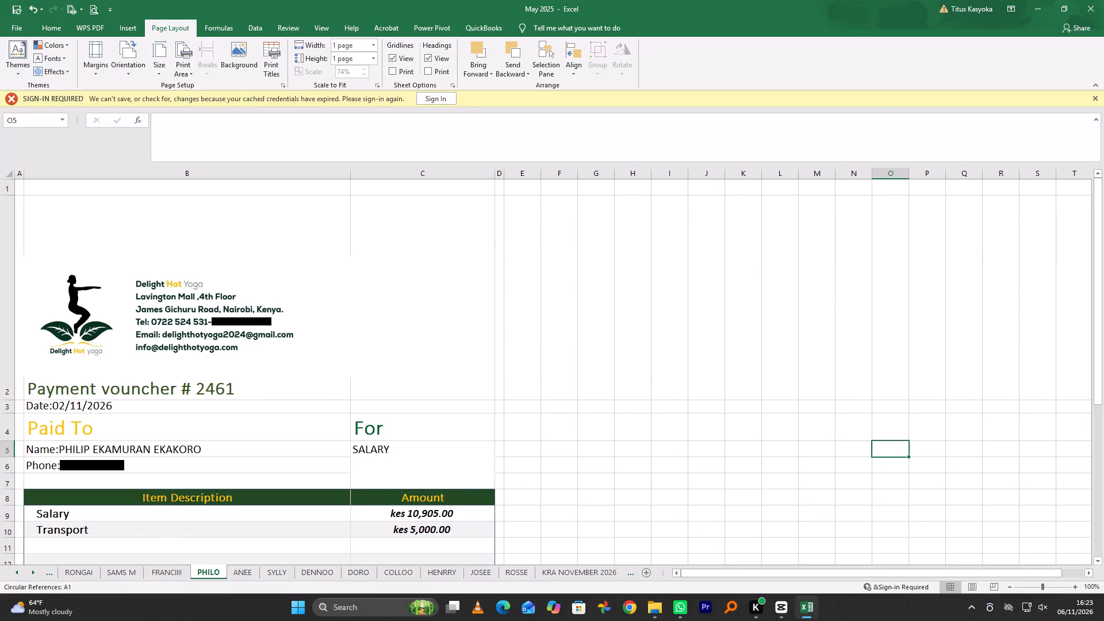
# Set the print area of the PHILO sheet to cells A2:D33, covering voucher 2461 down to its footer.
pyautogui.moveTo(18, 208); pyautogui.dragTo(452, 580)
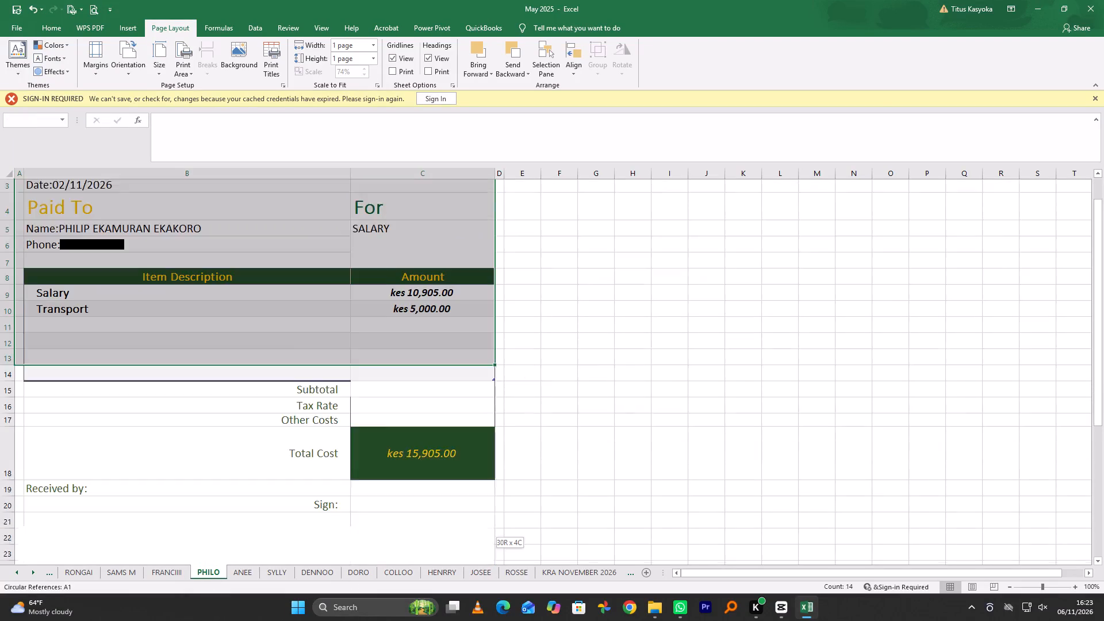
pyautogui.moveTo(452, 580); pyautogui.dragTo(499, 523)
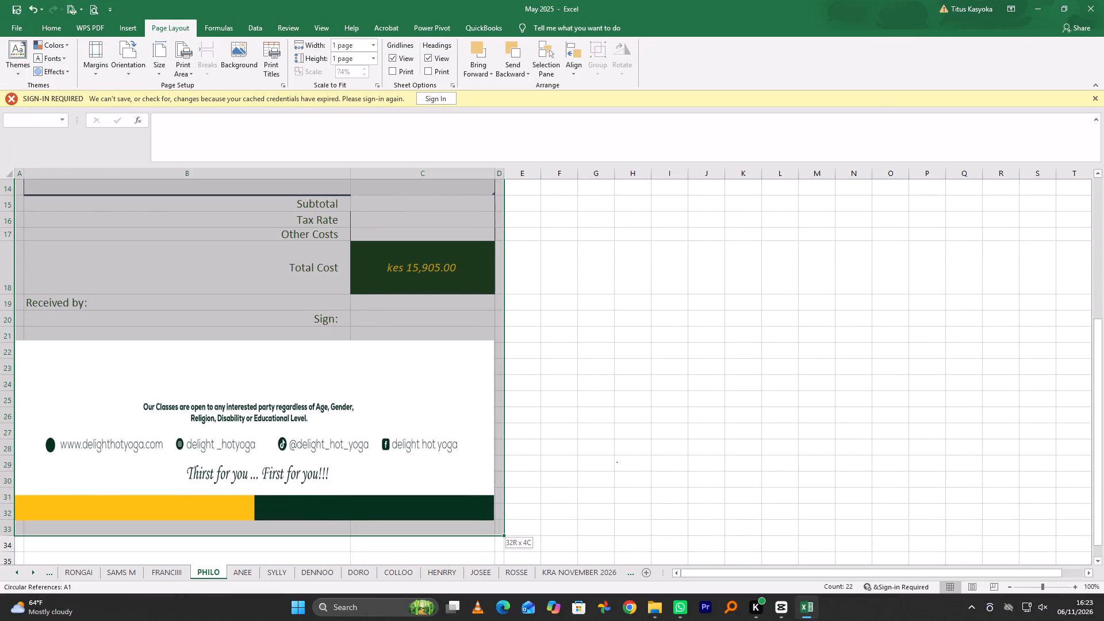
pyautogui.moveTo(499, 523); pyautogui.dragTo(500, 523)
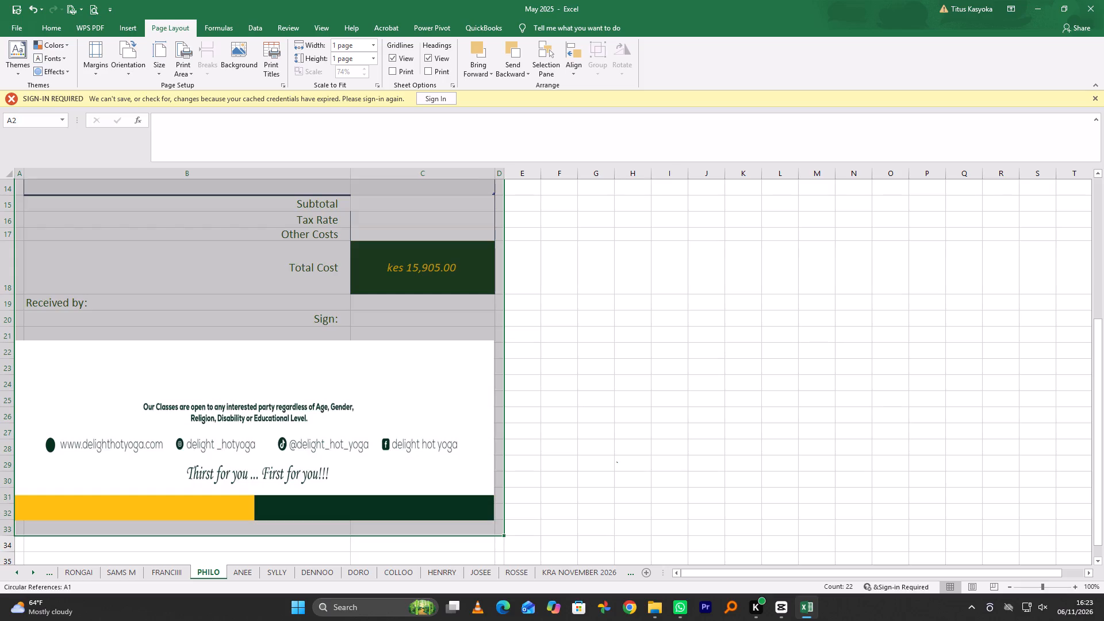
pyautogui.click(172, 26)
pyautogui.click(183, 69)
pyautogui.click(198, 83)
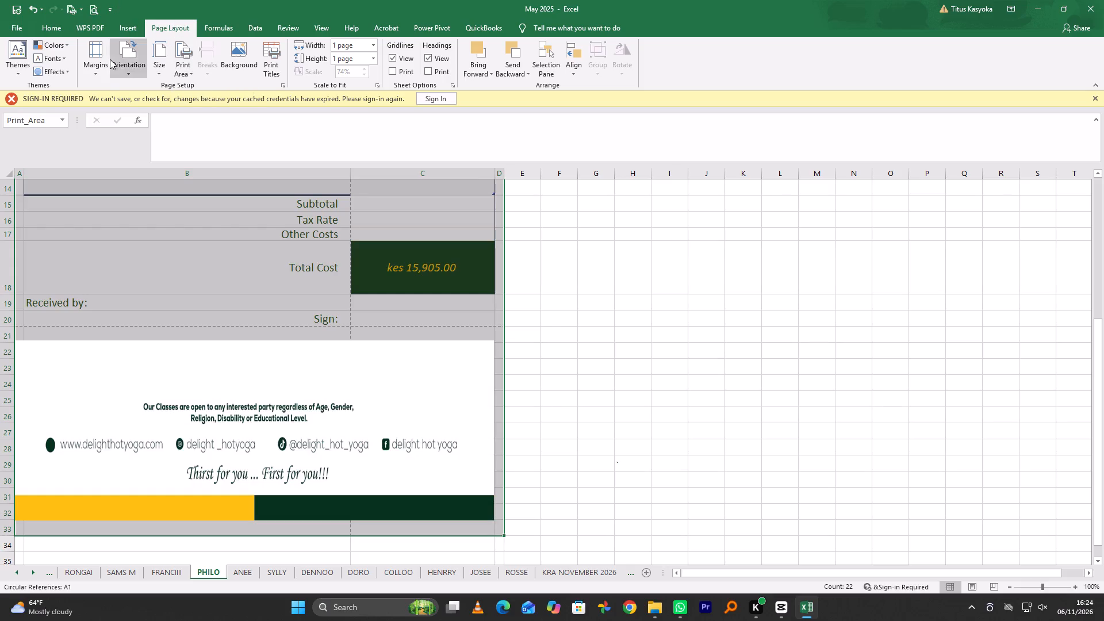
# Print one copy of voucher 2461 on the EPSON L3250 Series, scaled to fit 1 page wide by 1 tall.
pyautogui.click(15, 25)
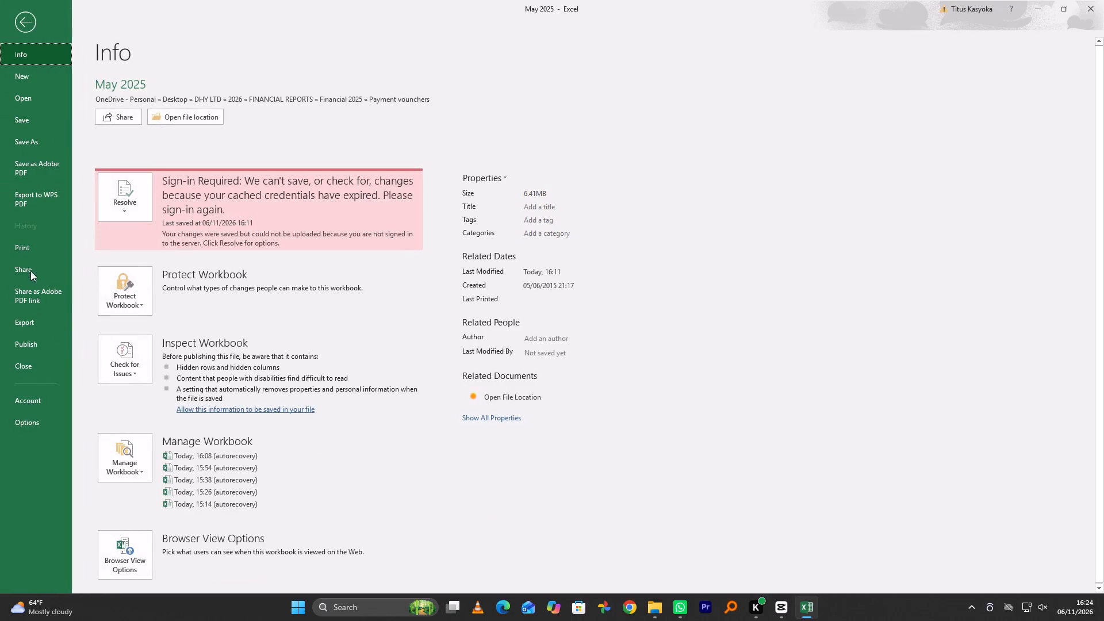
pyautogui.click(36, 248)
pyautogui.click(211, 394)
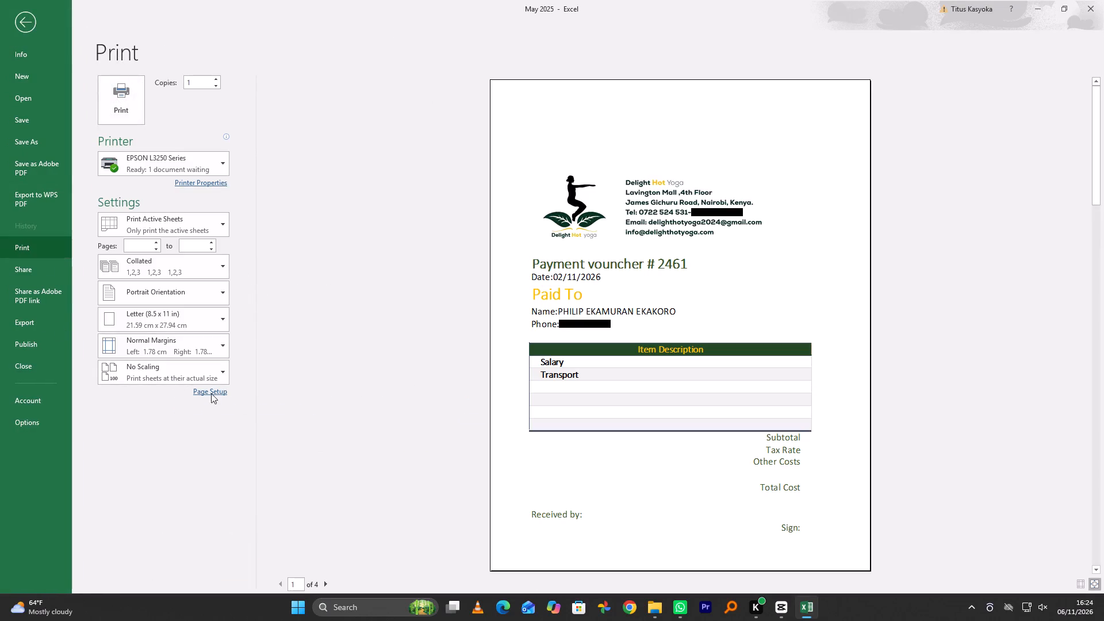
pyautogui.click(157, 243)
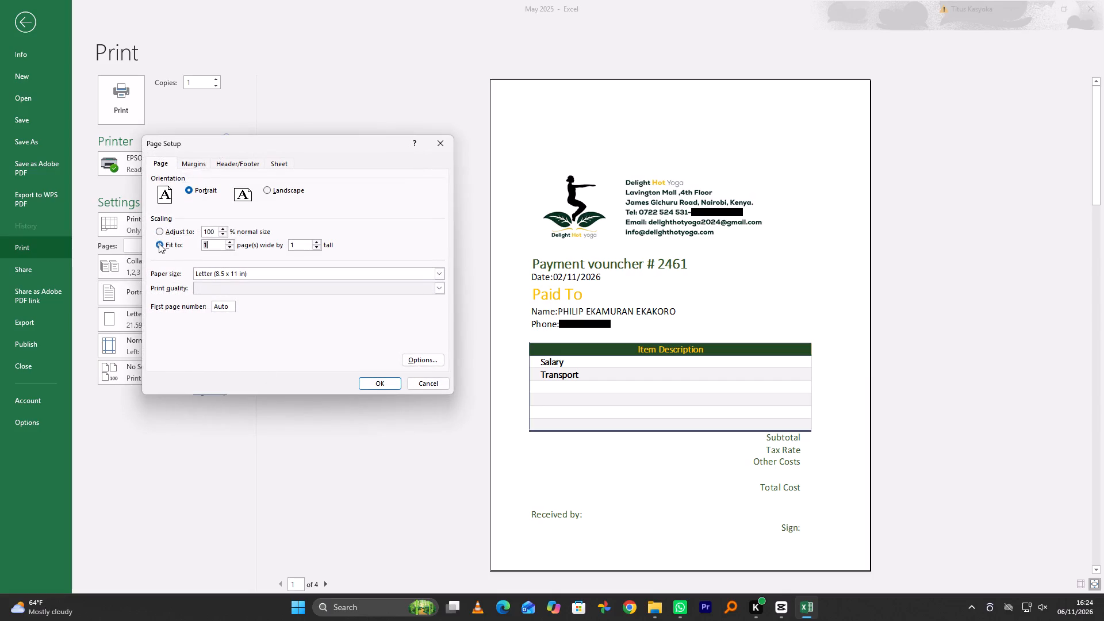
pyautogui.click(384, 380)
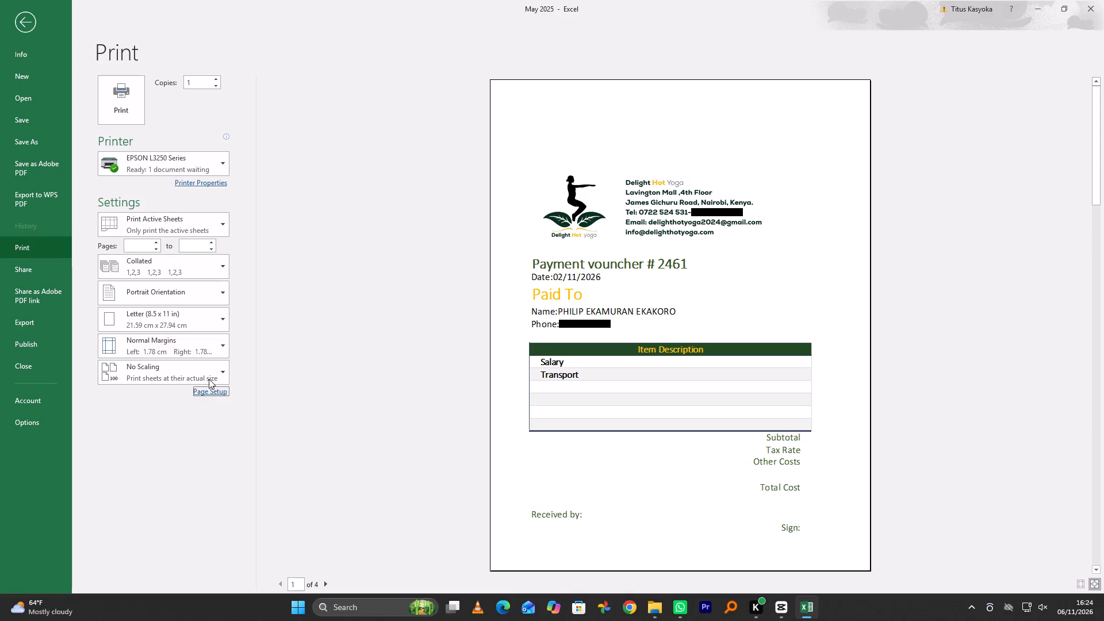
pyautogui.click(218, 394)
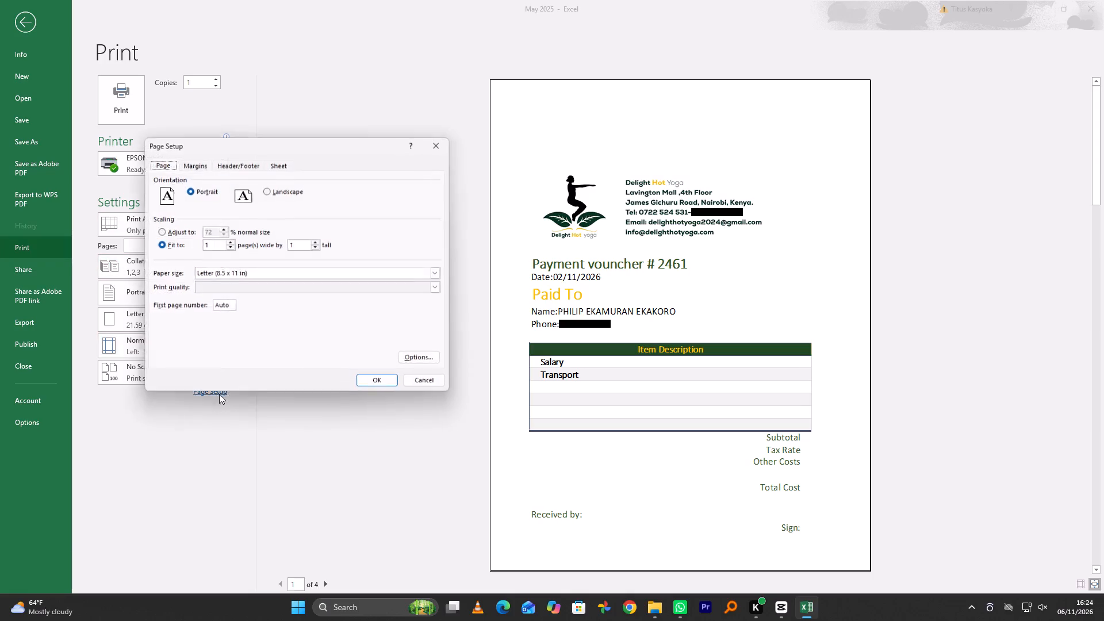
pyautogui.click(384, 382)
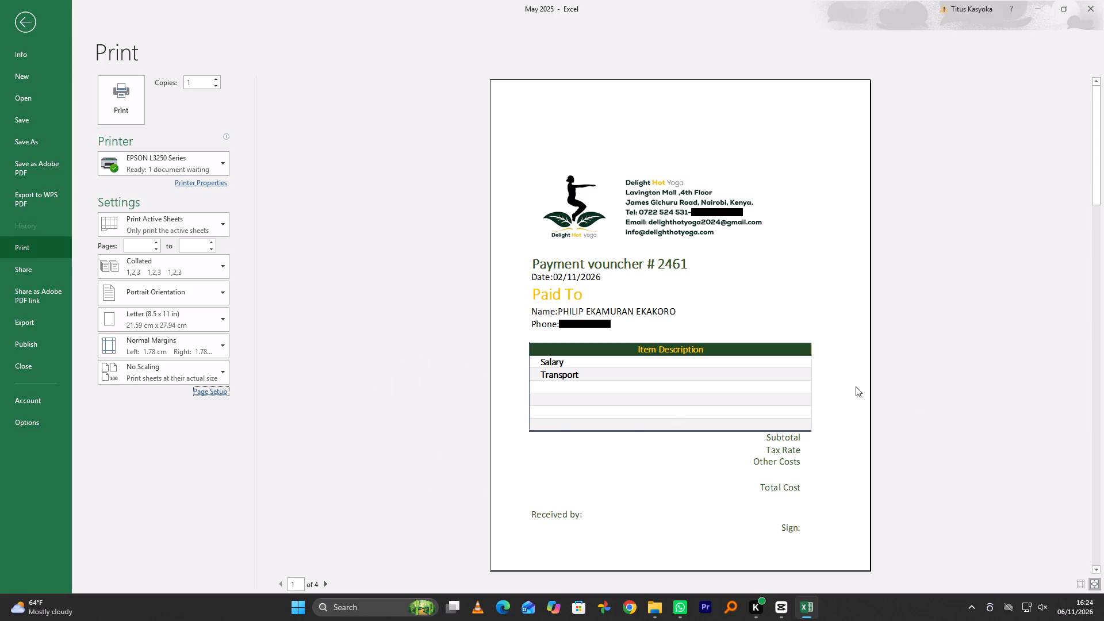
pyautogui.click(129, 108)
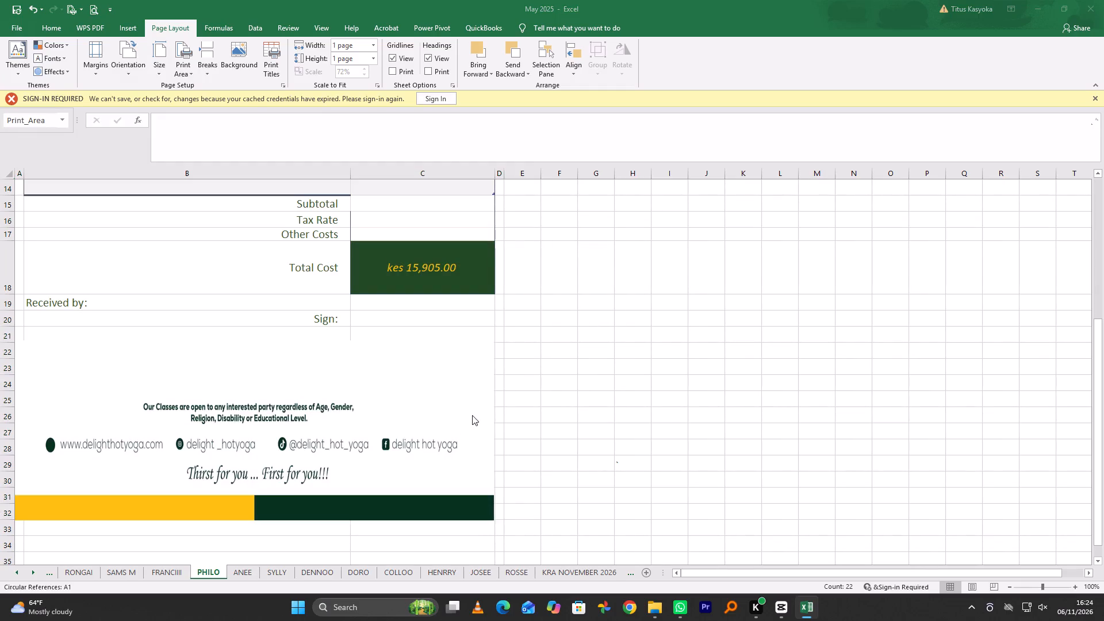
# On the ANEE sheet, set the print area to cells A2:D33, covering voucher 2462 down to its footer.
pyautogui.click(246, 572)
pyautogui.click(246, 572)
pyautogui.click(697, 488)
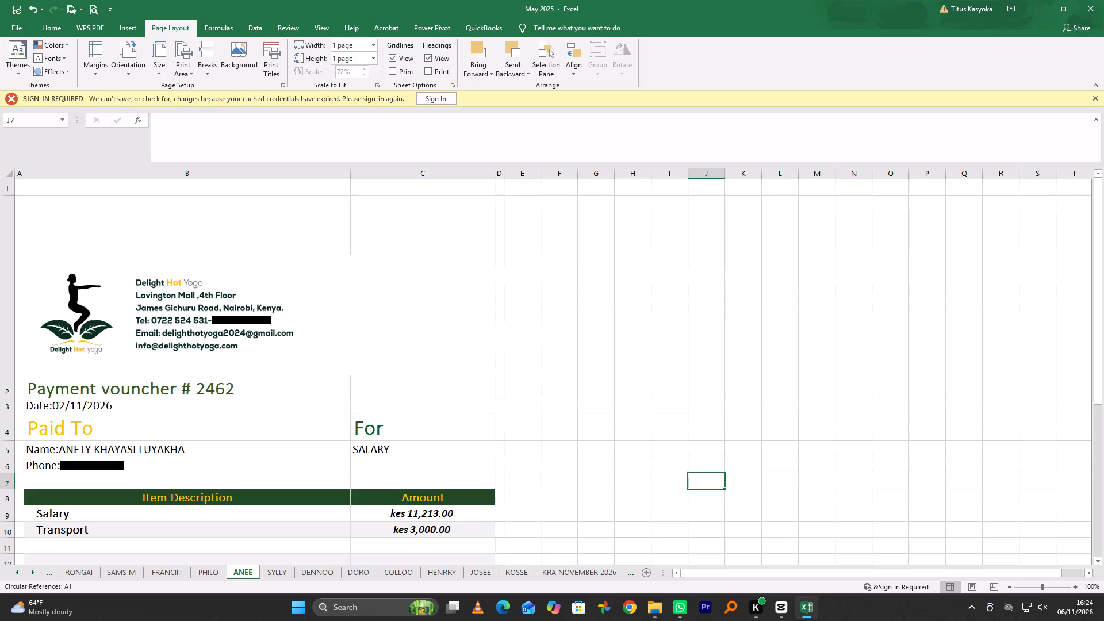
pyautogui.moveTo(18, 228); pyautogui.dragTo(430, 548)
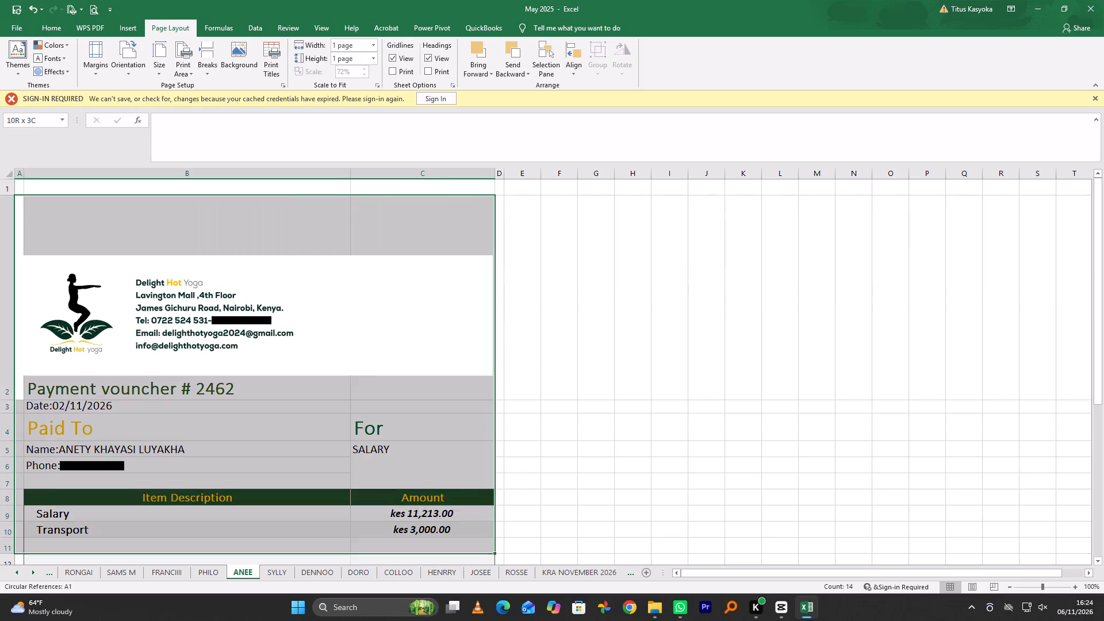
pyautogui.moveTo(430, 548); pyautogui.dragTo(481, 527)
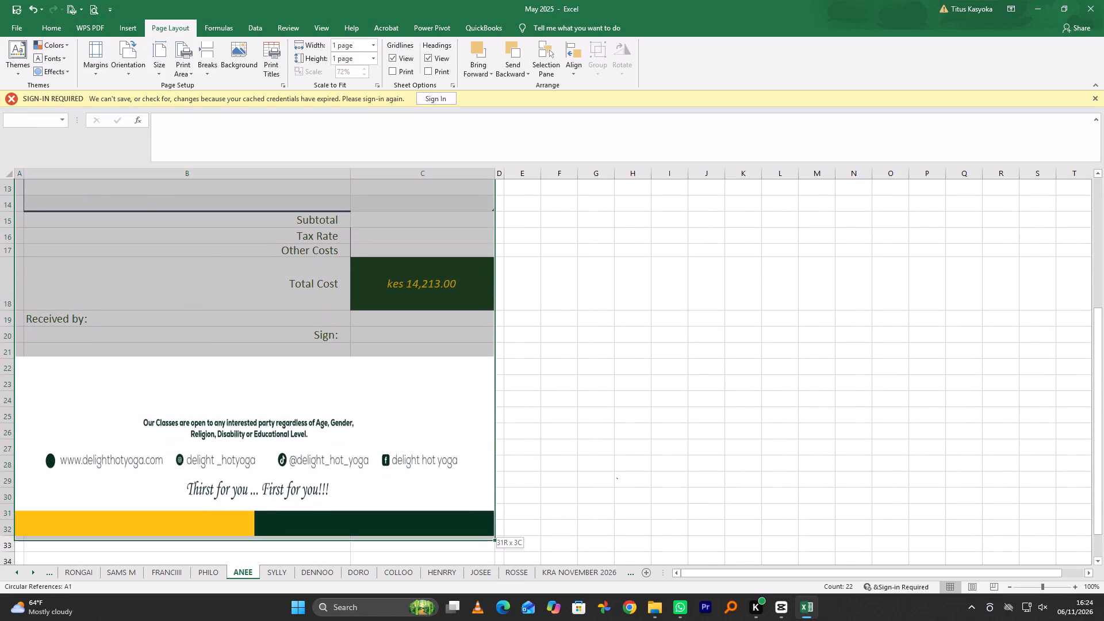
pyautogui.moveTo(481, 527); pyautogui.dragTo(499, 547)
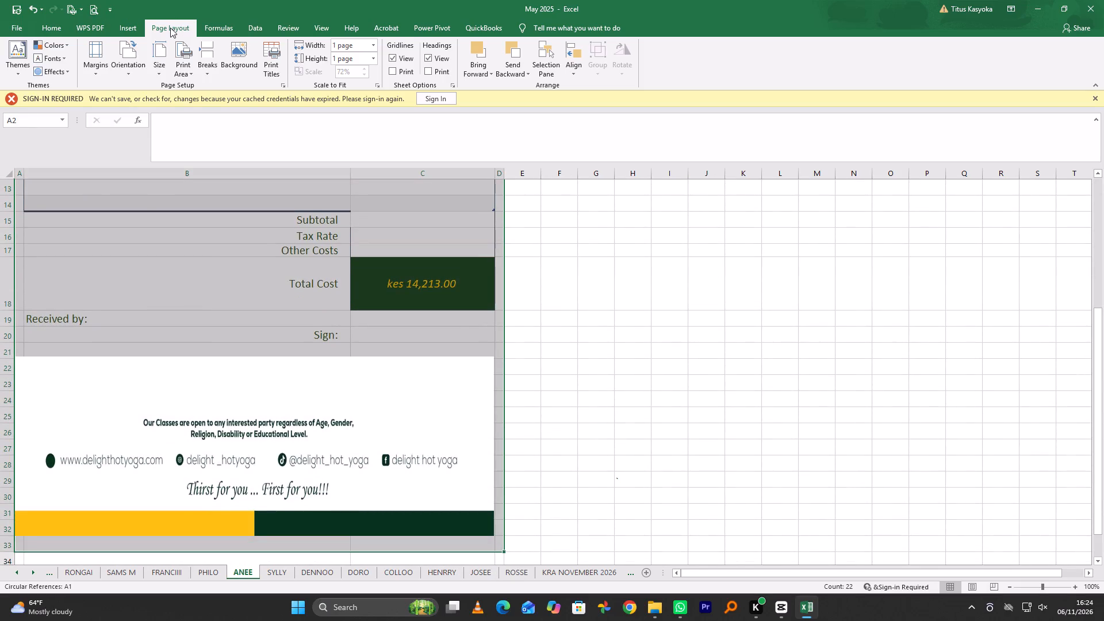
pyautogui.click(171, 25)
pyautogui.click(183, 67)
pyautogui.click(212, 85)
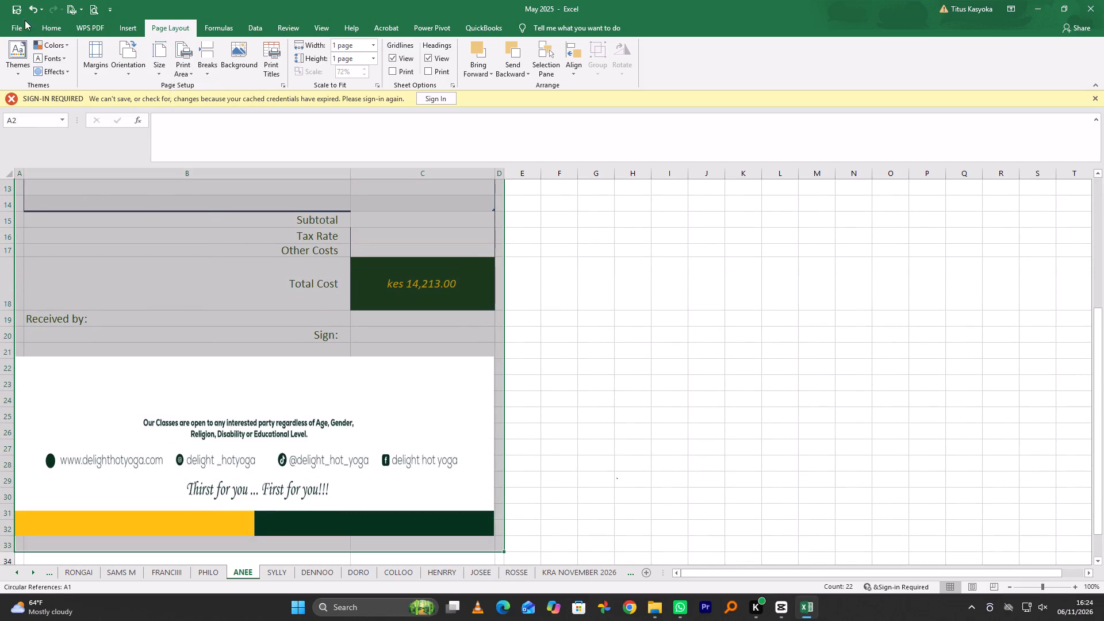
# Print one copy of voucher 2462 on the EPSON L3250 Series, scaled to fit 1 page wide by 1 tall.
pyautogui.click(21, 27)
pyautogui.click(33, 246)
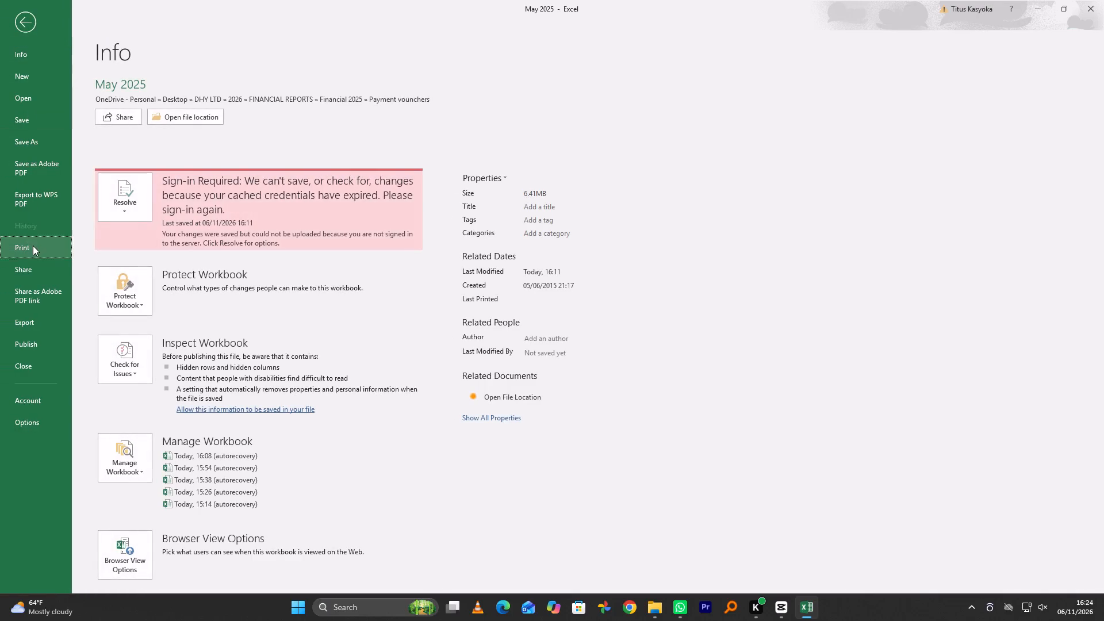
pyautogui.click(214, 391)
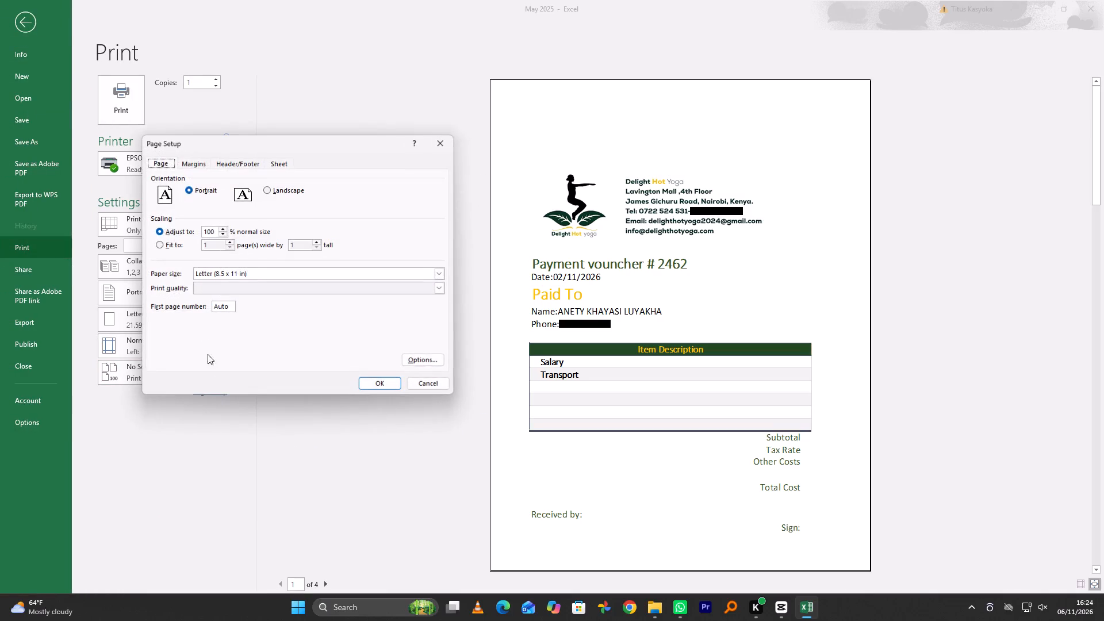
pyautogui.click(159, 244)
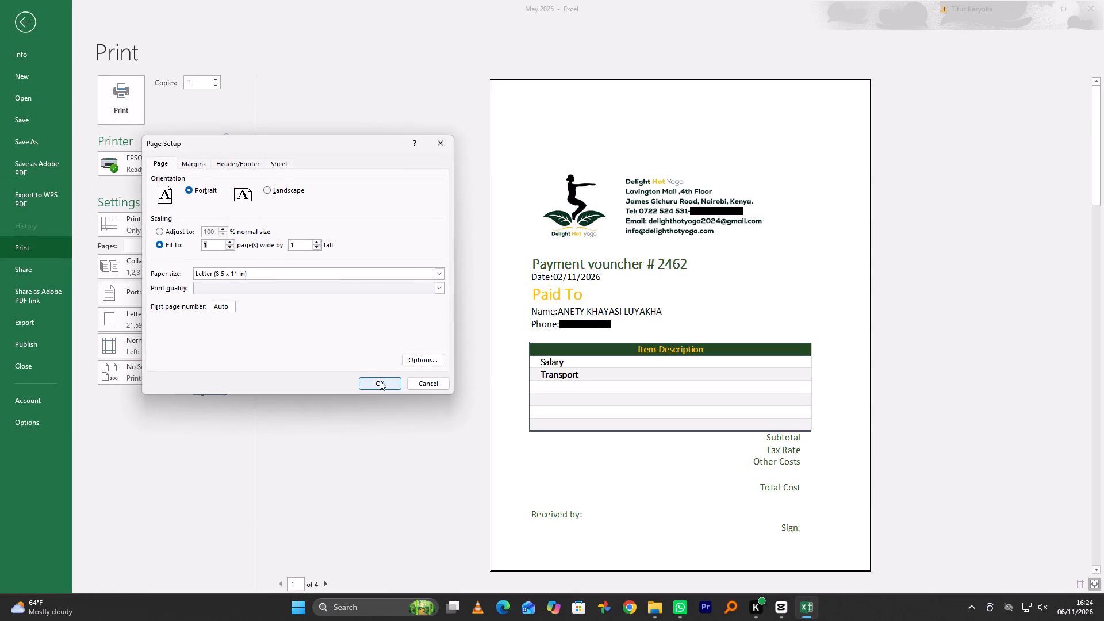
pyautogui.click(379, 381)
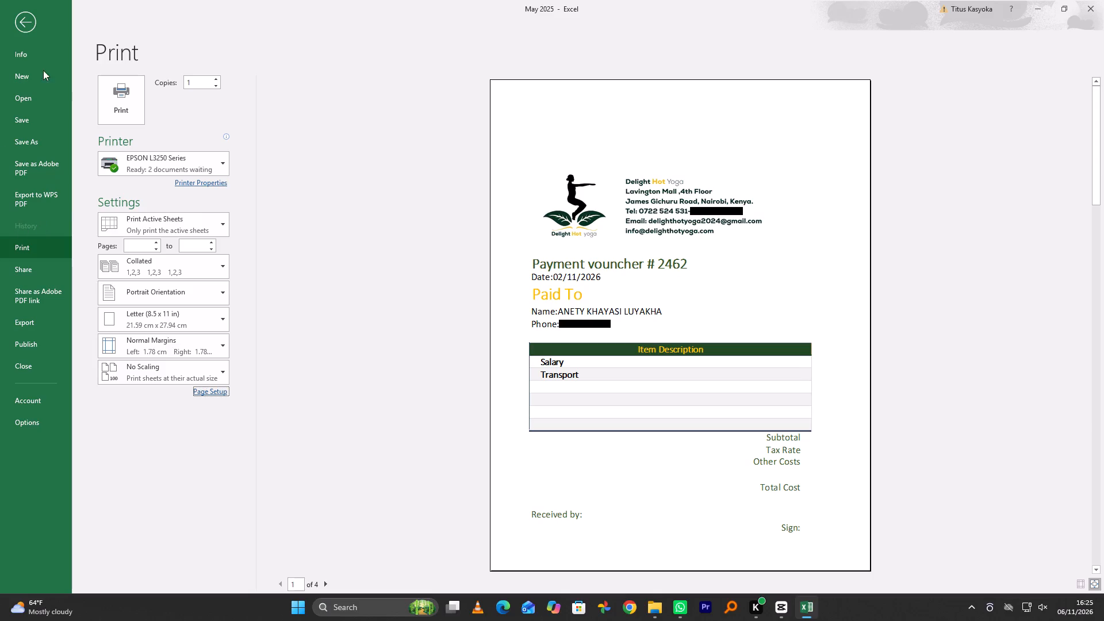
pyautogui.click(123, 110)
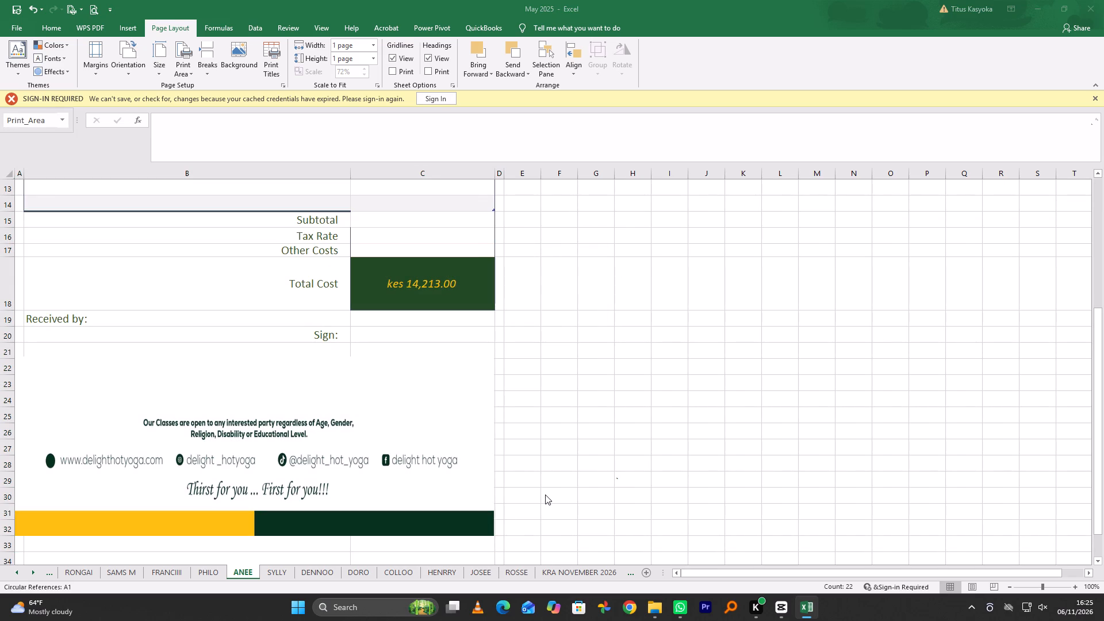
# On the SYLLY sheet, set the print area to cells A2:D31, covering voucher 2463 down to its footer.
pyautogui.click(273, 569)
pyautogui.click(273, 569)
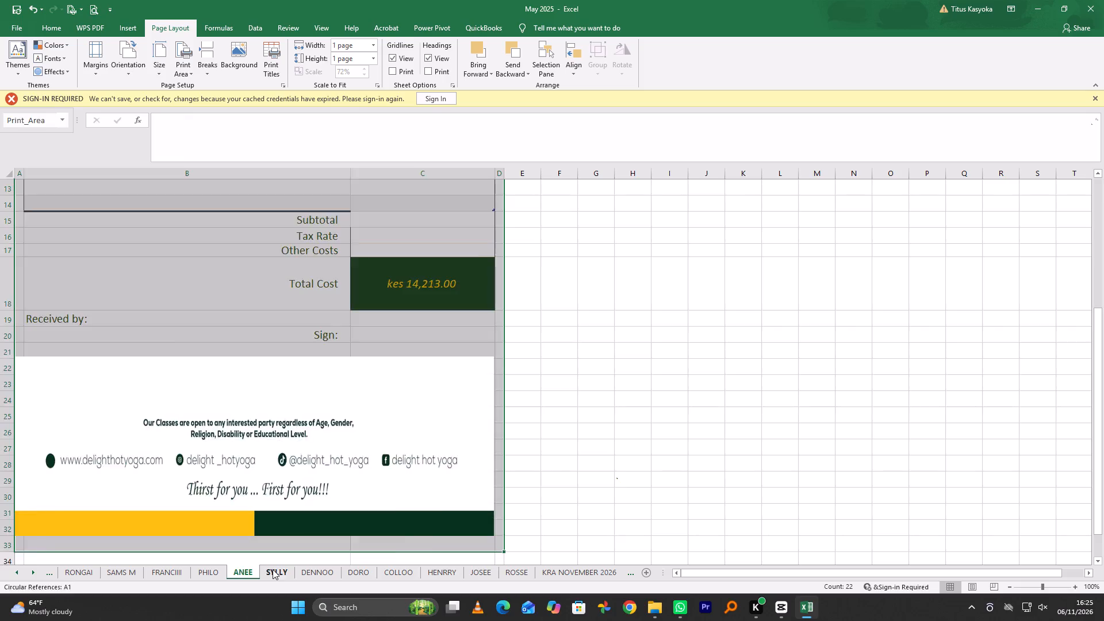
pyautogui.click(637, 508)
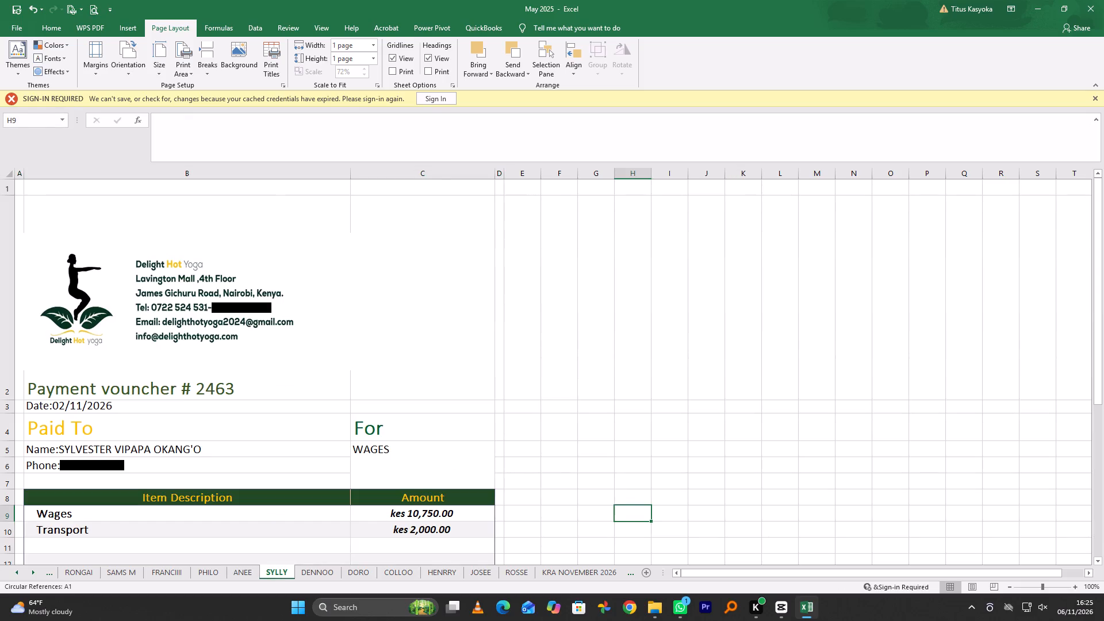
pyautogui.moveTo(18, 216); pyautogui.dragTo(459, 573)
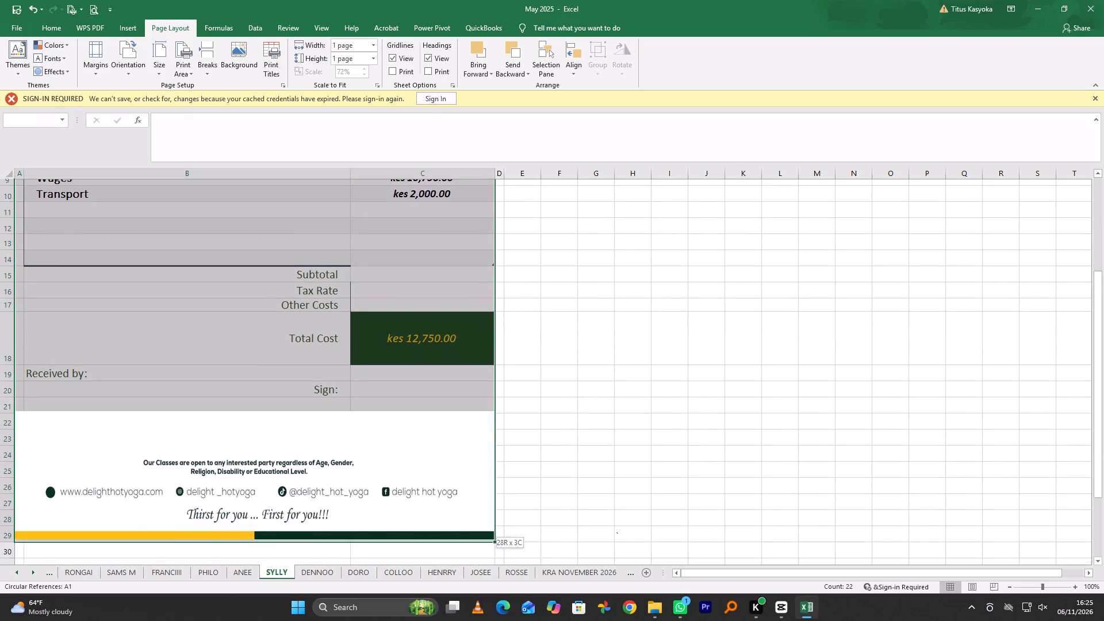
pyautogui.moveTo(459, 573); pyautogui.dragTo(499, 501)
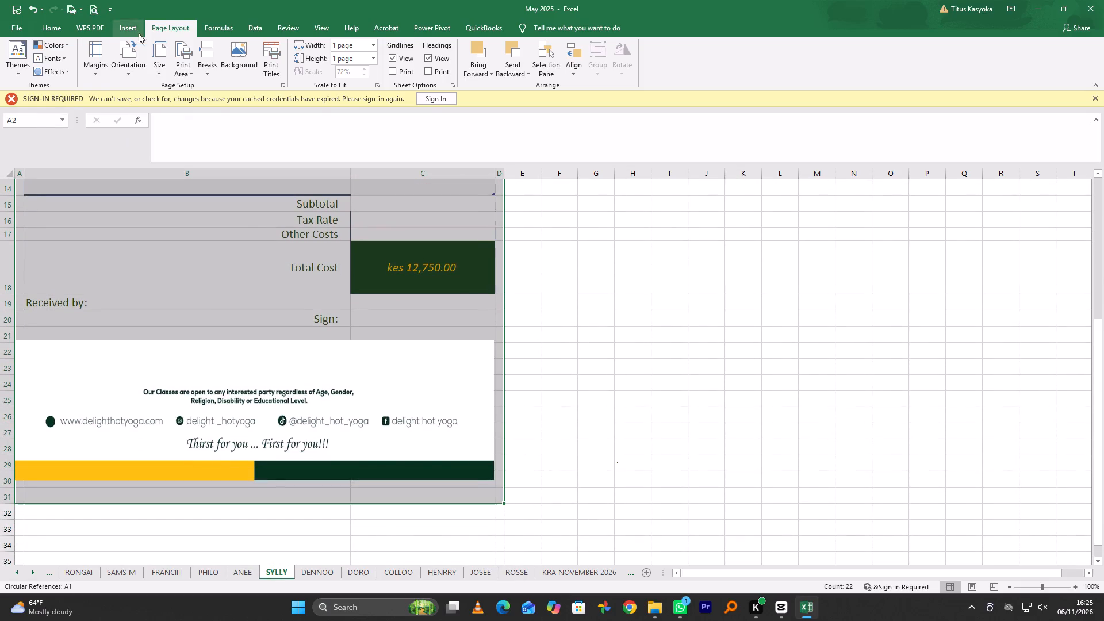
pyautogui.click(178, 27)
pyautogui.click(186, 65)
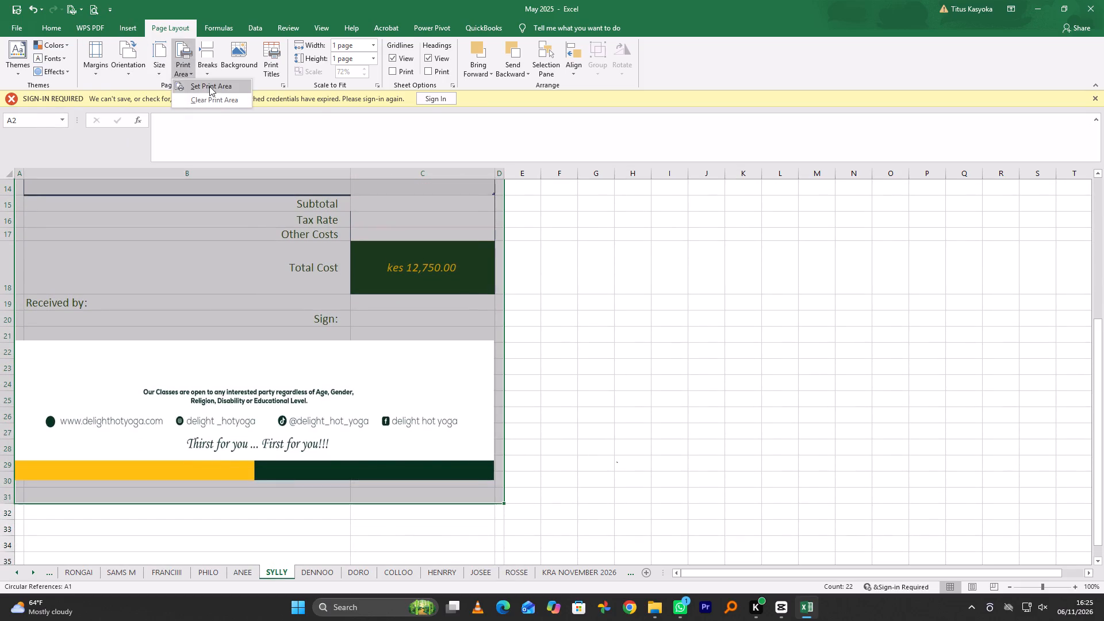
pyautogui.click(209, 86)
# Print one copy of voucher 2463 on the EPSON L3250 Series, scaled to fit 1 page wide by 1 tall.
pyautogui.click(20, 29)
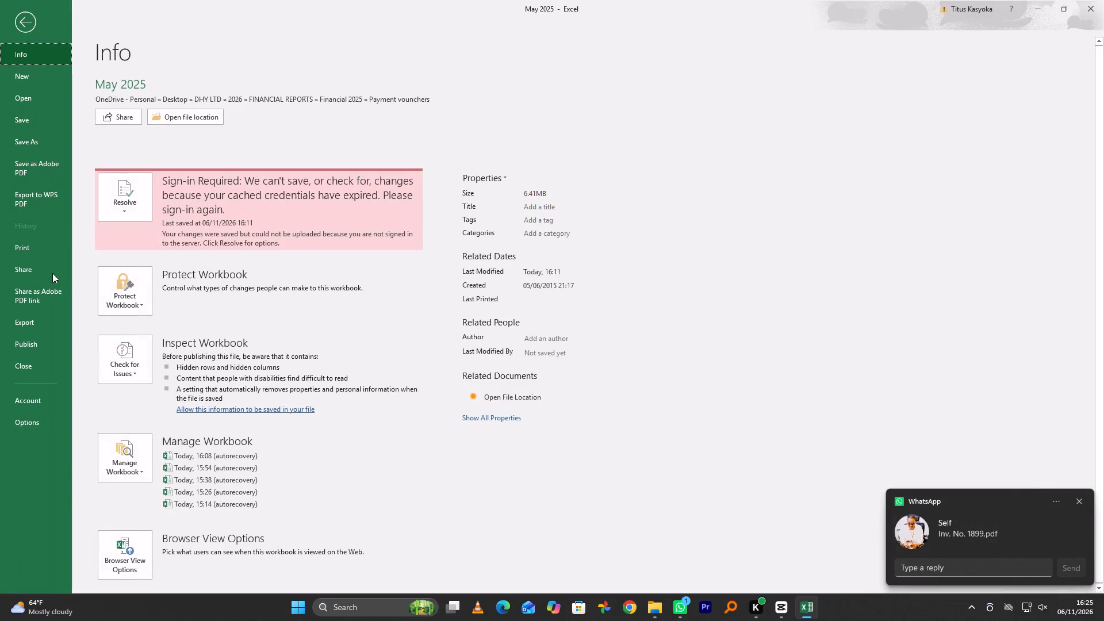
pyautogui.click(49, 245)
pyautogui.click(207, 391)
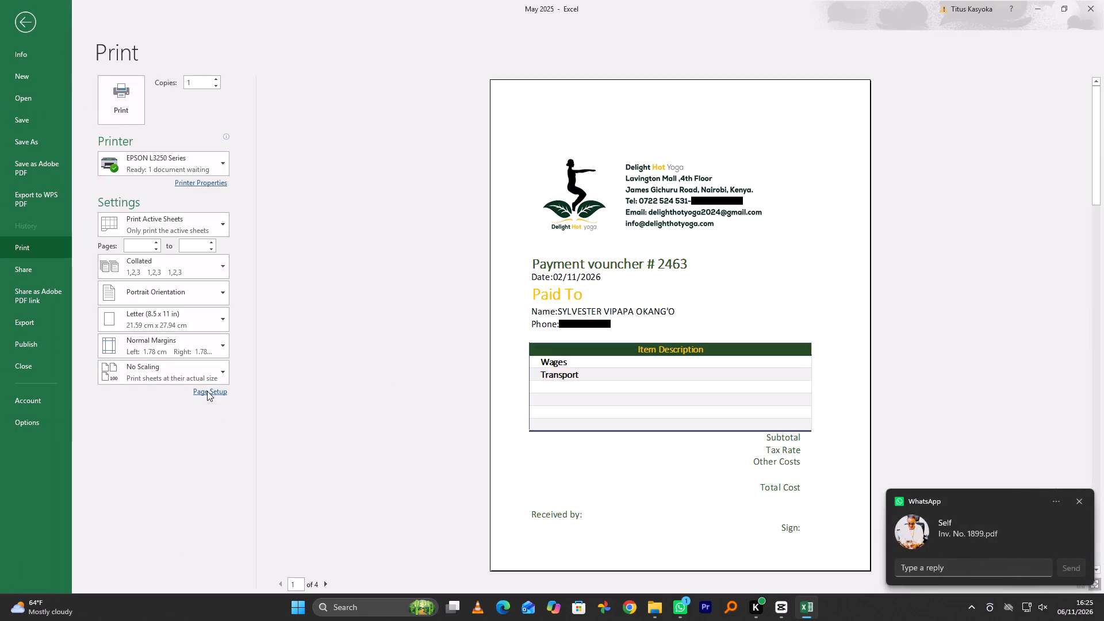
pyautogui.click(160, 243)
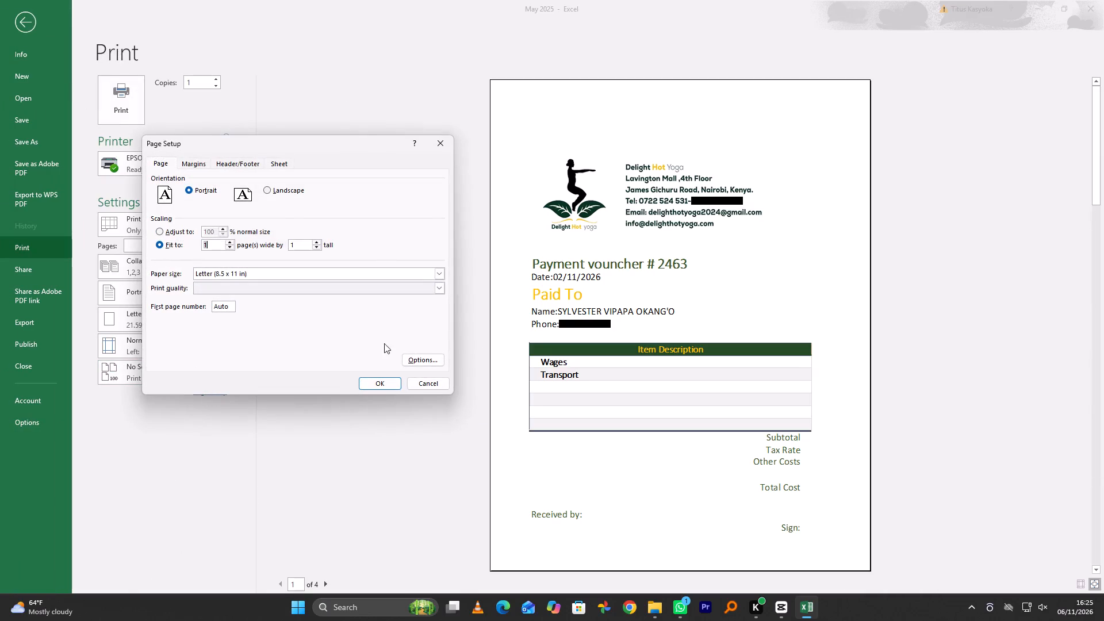
pyautogui.click(385, 383)
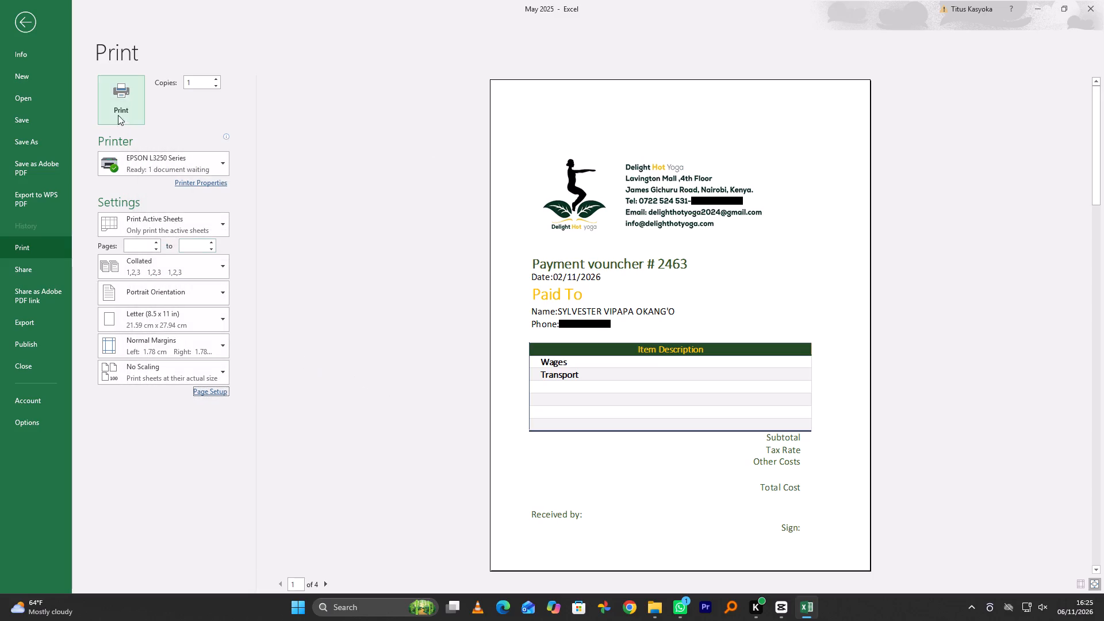
pyautogui.click(118, 106)
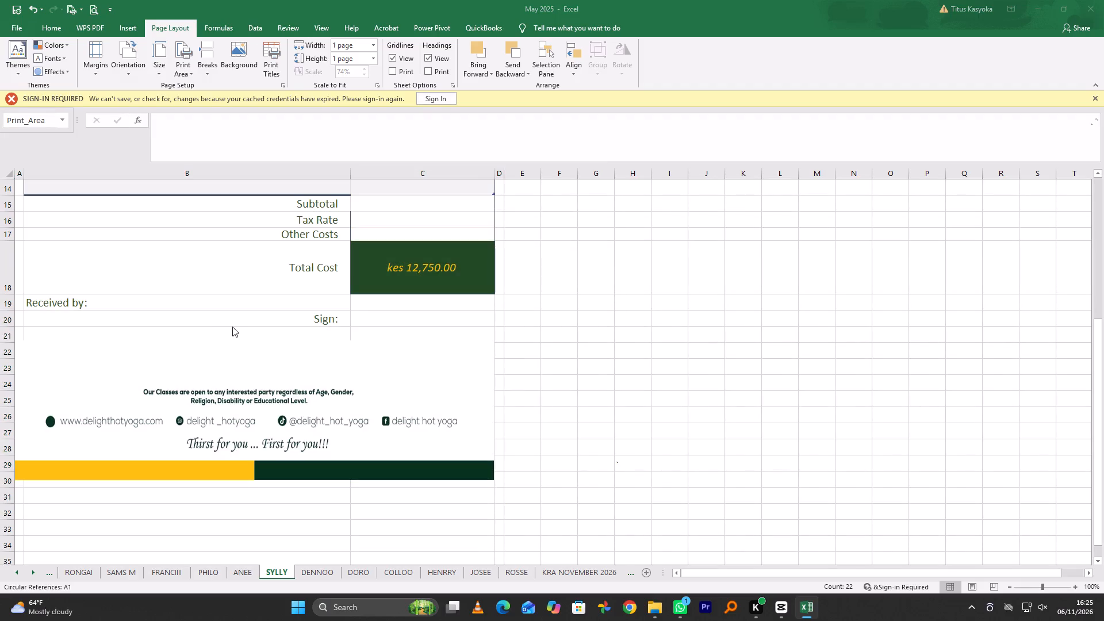
# On the DENNOO sheet, set the print area to cells A2:D31, covering voucher 2464 down to its footer.
pyautogui.click(320, 572)
pyautogui.click(319, 572)
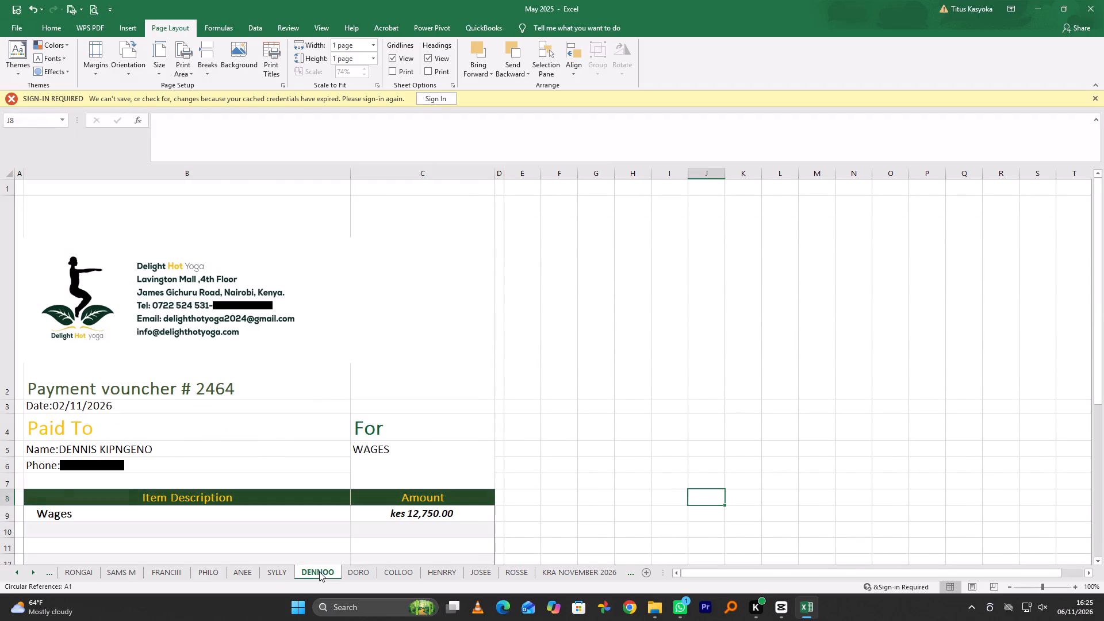
pyautogui.click(577, 503)
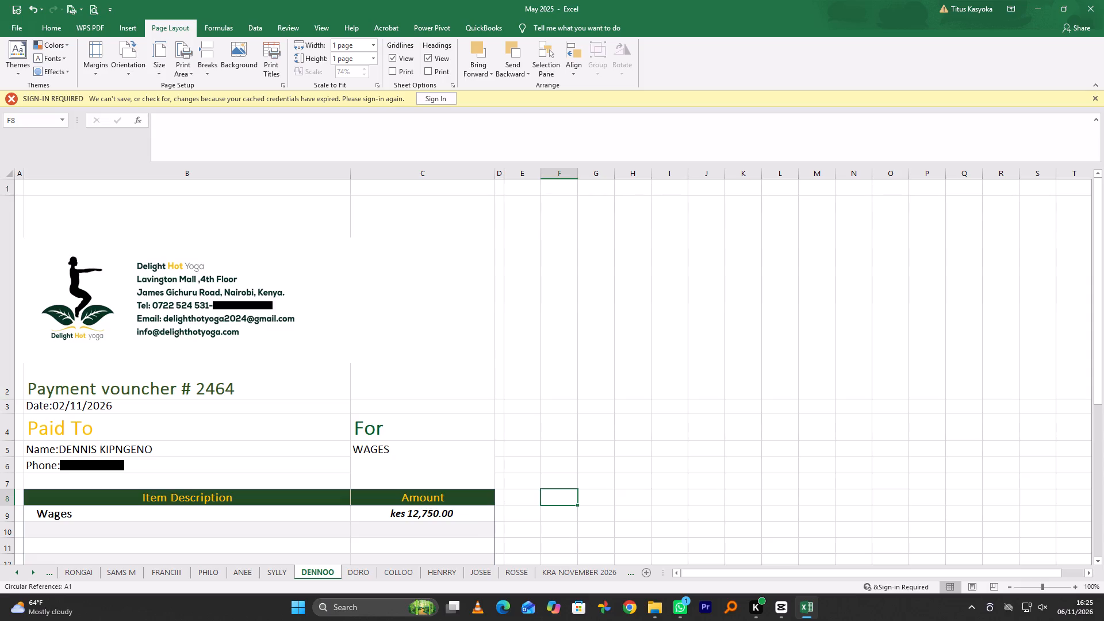
pyautogui.moveTo(19, 218); pyautogui.dragTo(83, 264)
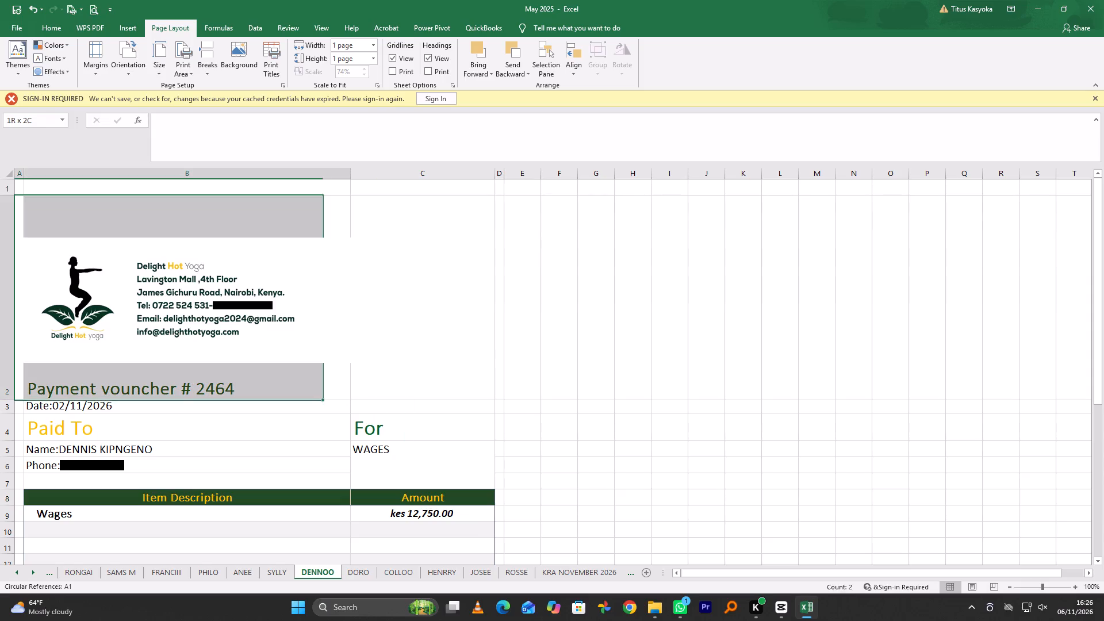
pyautogui.moveTo(83, 264); pyautogui.dragTo(380, 573)
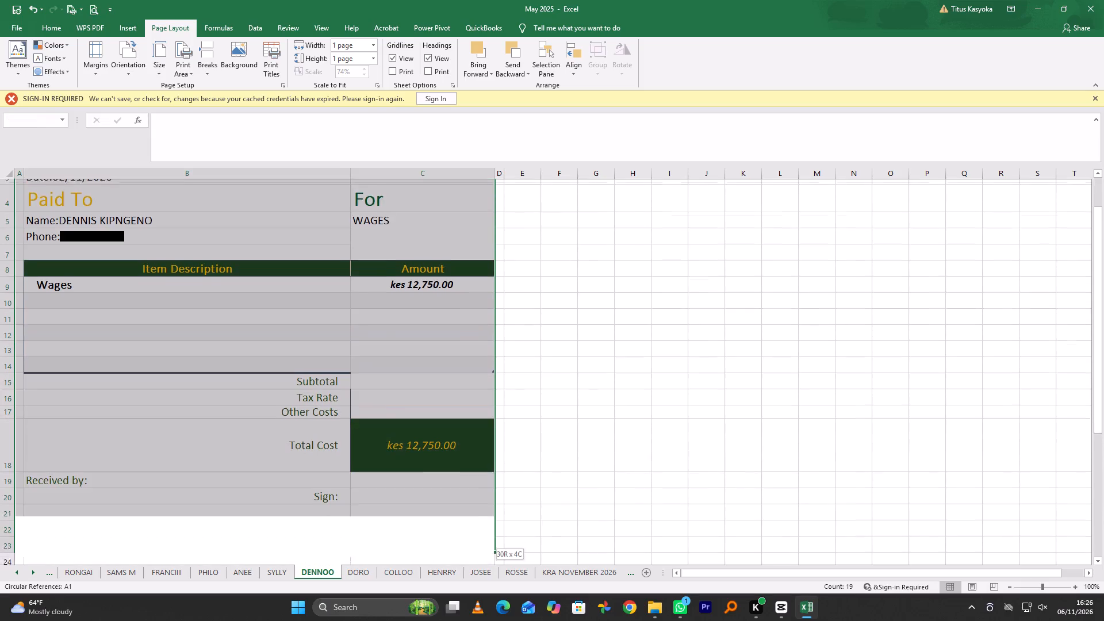
pyautogui.moveTo(380, 573); pyautogui.dragTo(494, 561)
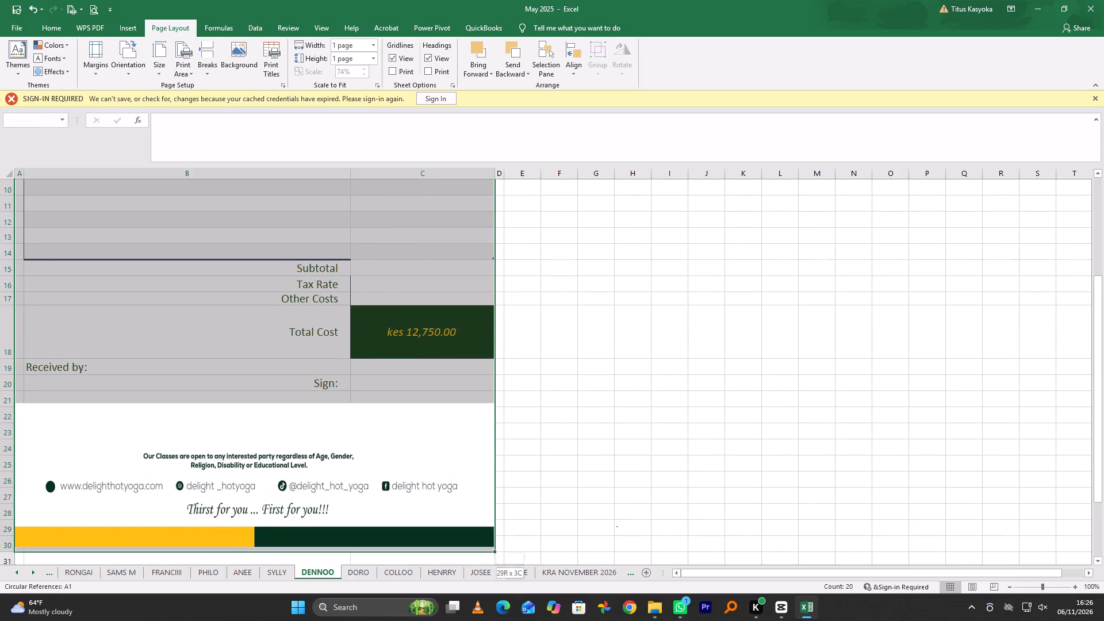
pyautogui.moveTo(494, 561); pyautogui.dragTo(502, 554)
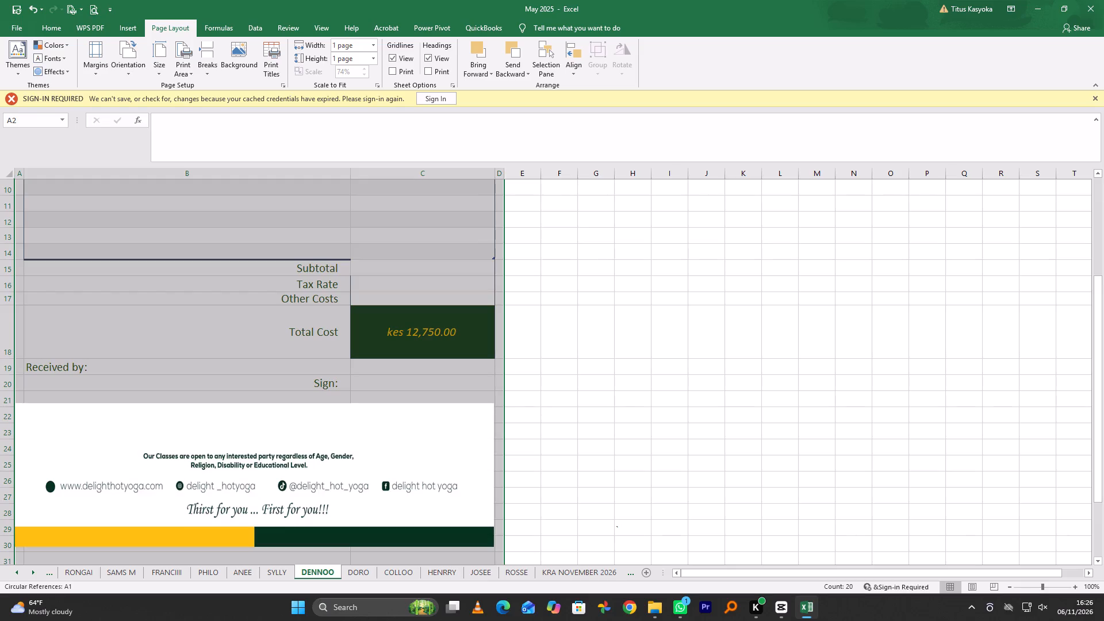
pyautogui.click(177, 26)
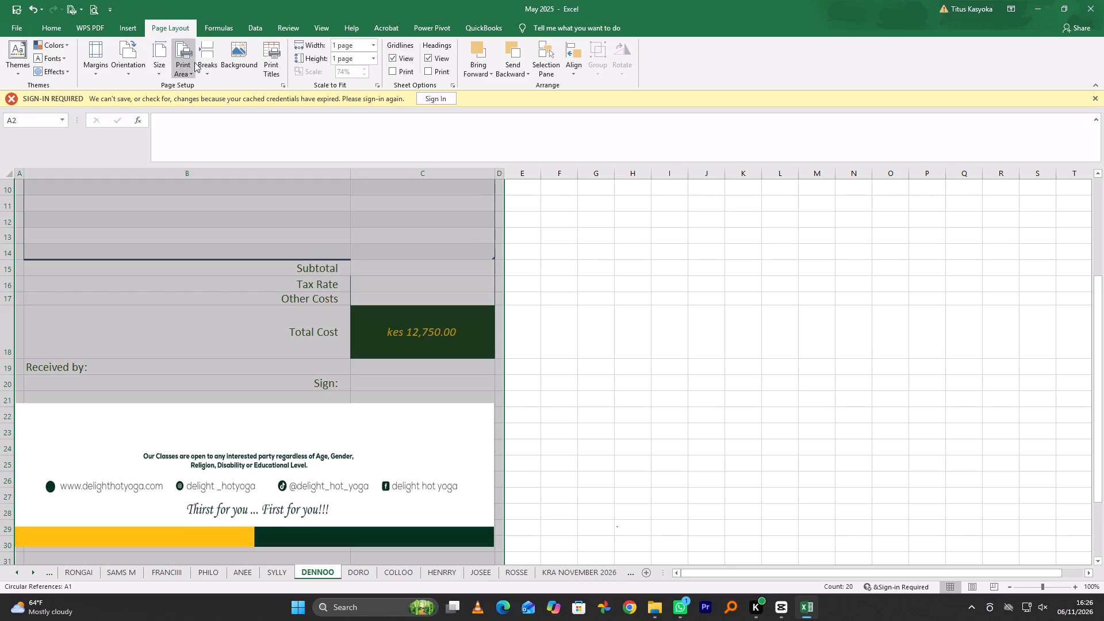
pyautogui.click(184, 67)
pyautogui.click(204, 84)
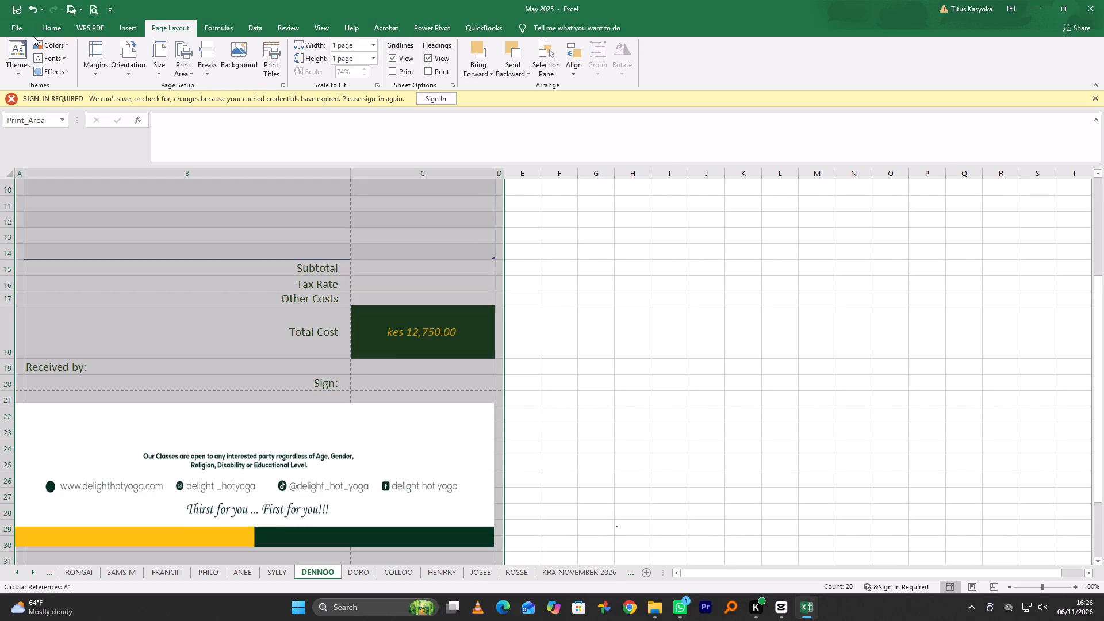
# Print one copy of voucher 2464 on the EPSON L3250 Series, scaled to fit 1 page wide by 1 tall.
pyautogui.click(18, 29)
pyautogui.click(45, 246)
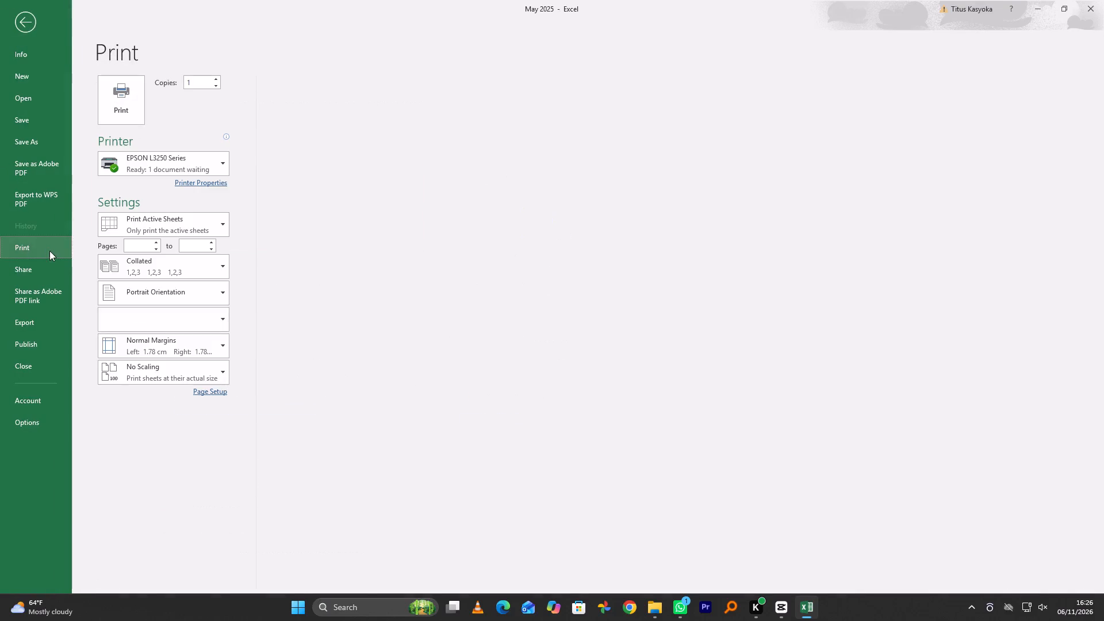
pyautogui.click(210, 392)
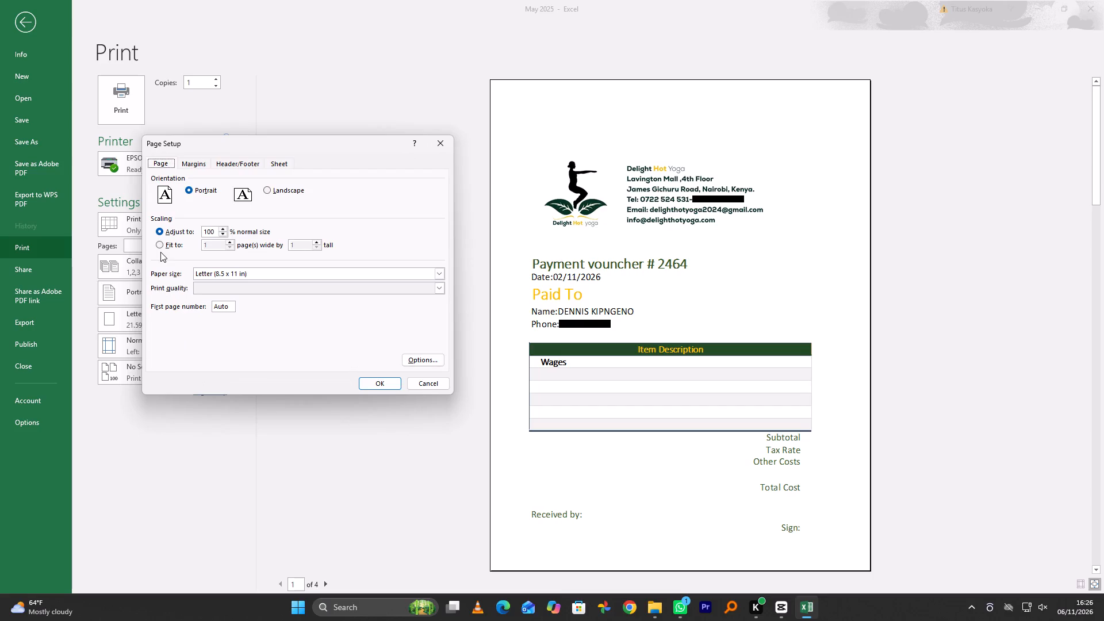
pyautogui.click(158, 244)
pyautogui.click(377, 381)
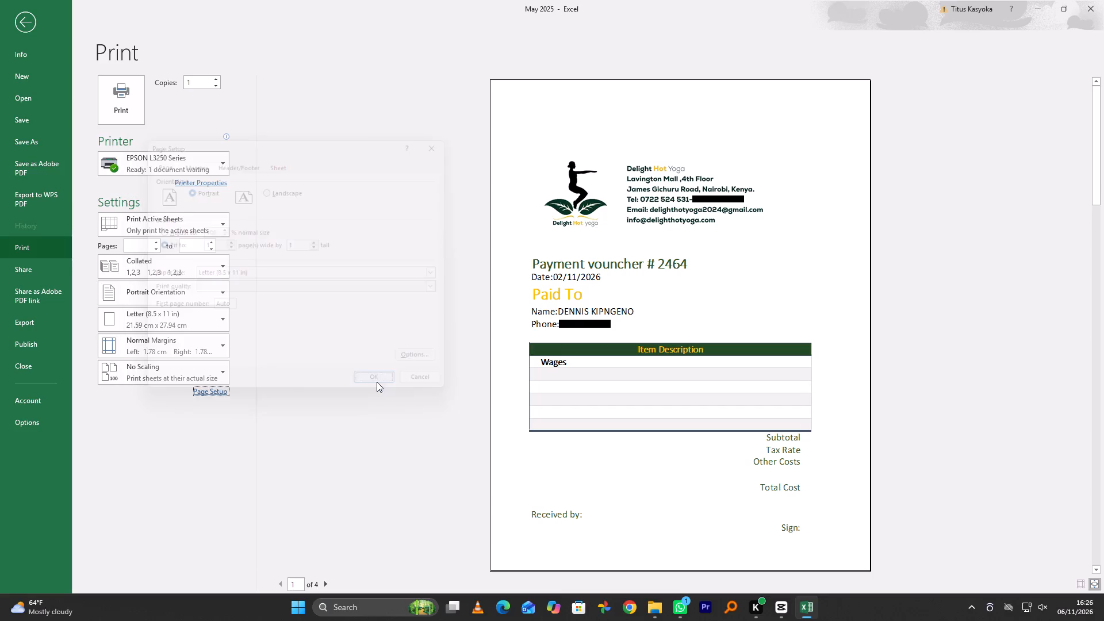
pyautogui.click(120, 104)
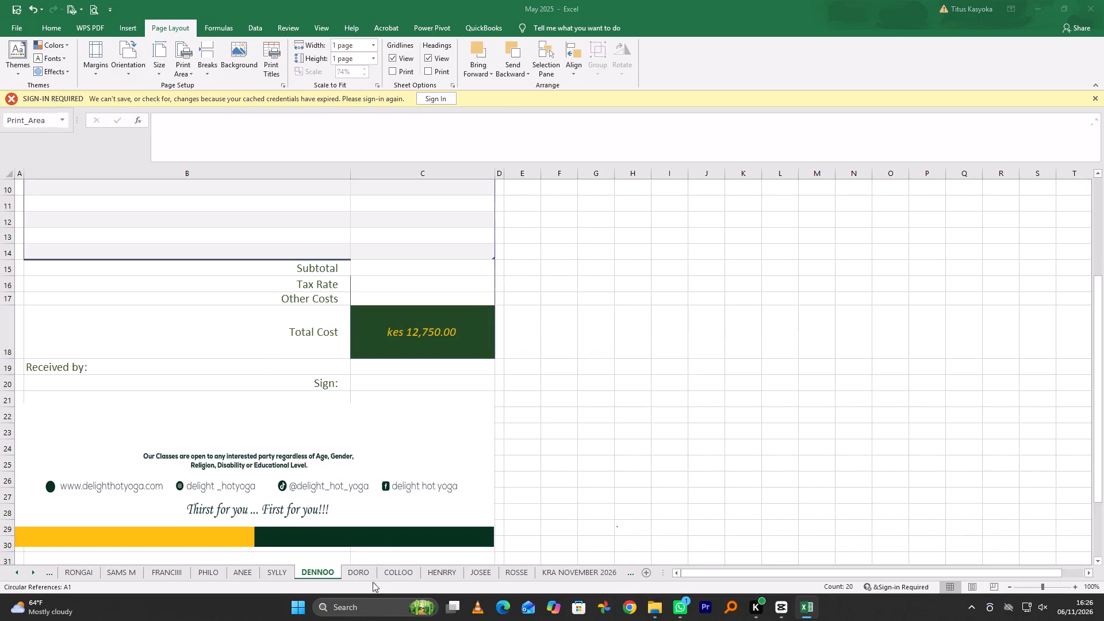
# On the DORO sheet, set the print area to cells A2:D30, covering voucher 2465 down to its footer.
pyautogui.click(359, 573)
pyautogui.click(359, 573)
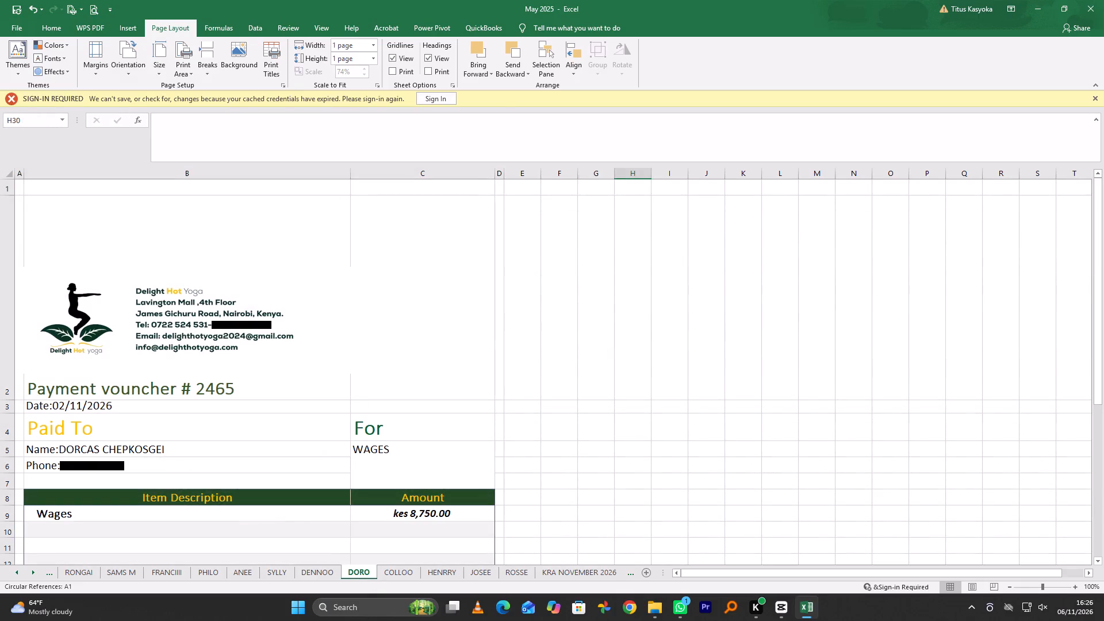
pyautogui.click(578, 493)
pyautogui.moveTo(18, 214); pyautogui.dragTo(416, 412)
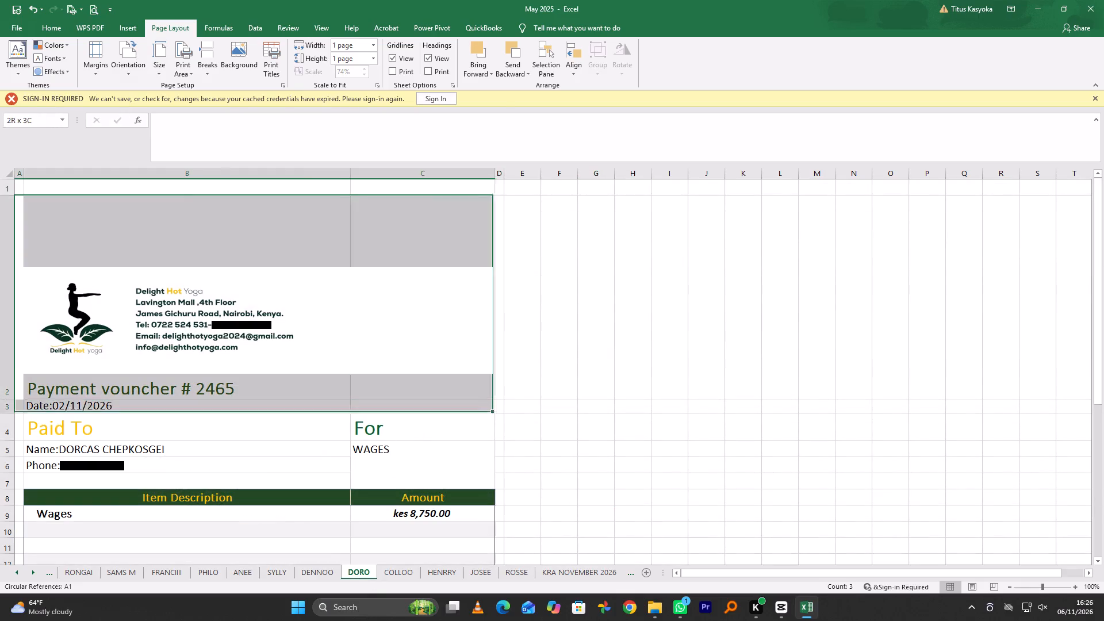
pyautogui.moveTo(416, 412); pyautogui.dragTo(438, 576)
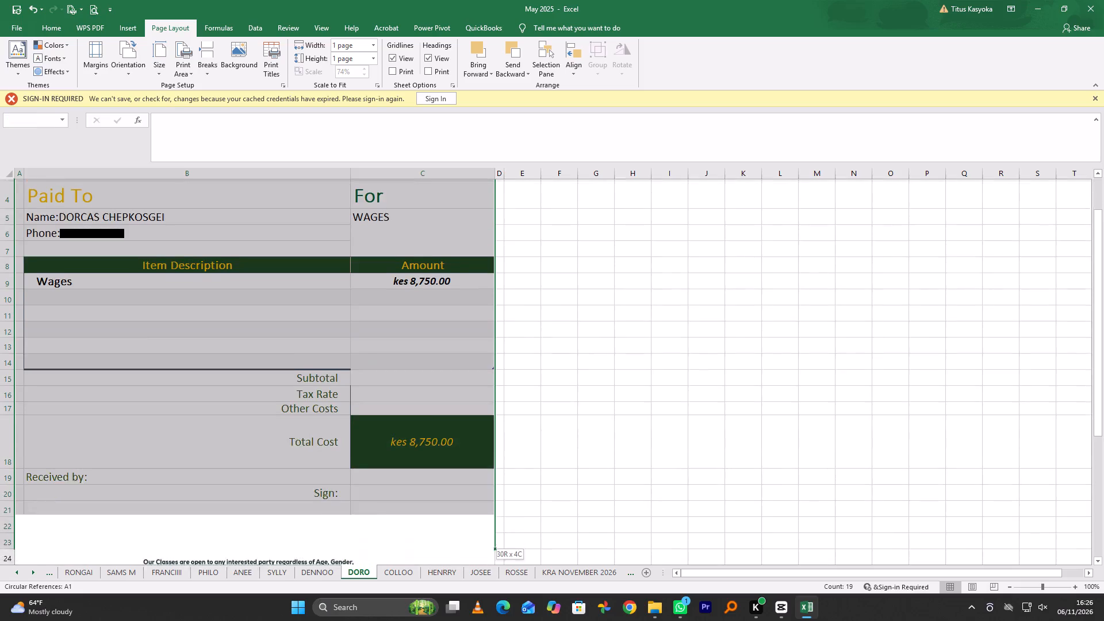
pyautogui.moveTo(438, 576); pyautogui.dragTo(499, 461)
pyautogui.click(164, 28)
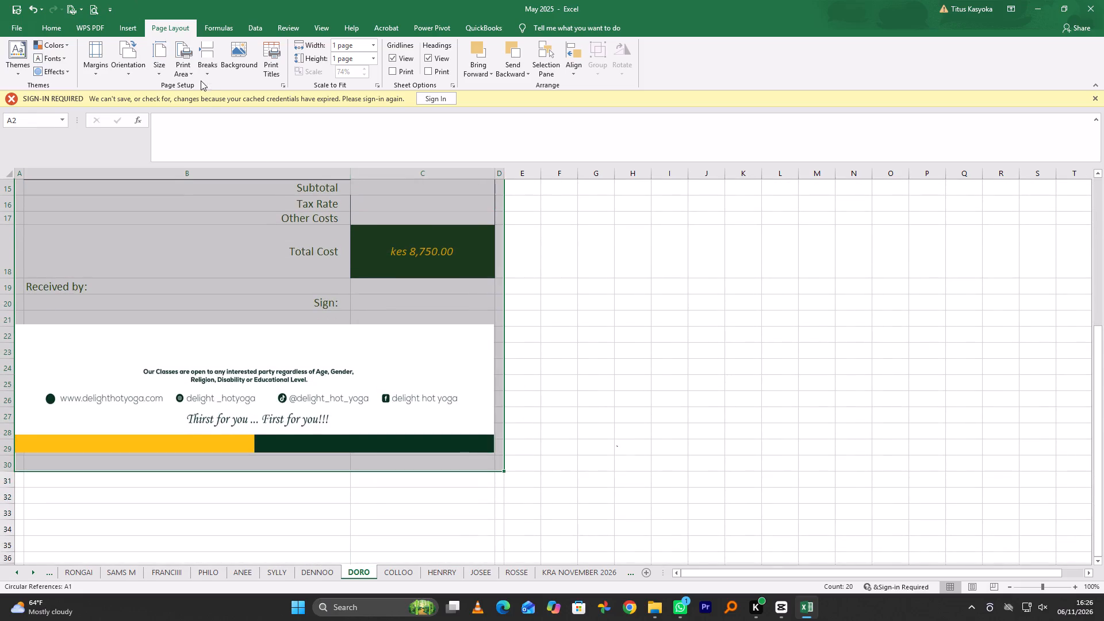
pyautogui.click(185, 69)
pyautogui.click(202, 88)
# Print one copy of voucher 2465 on the EPSON L3250 Series, scaled to fit 1 page wide by 1 tall.
pyautogui.click(17, 27)
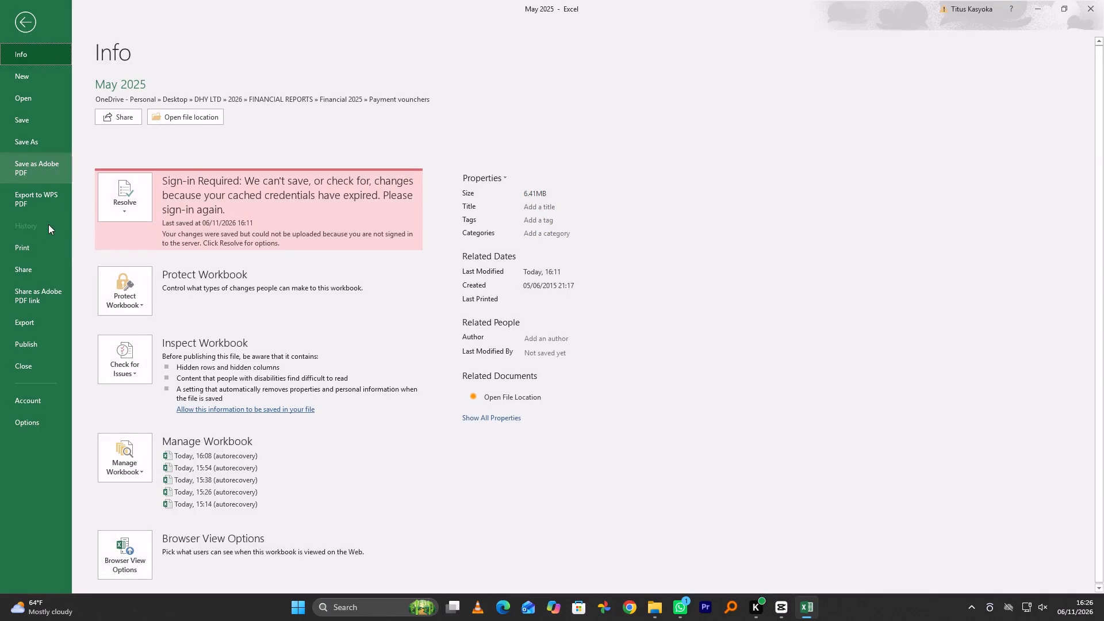
pyautogui.click(46, 243)
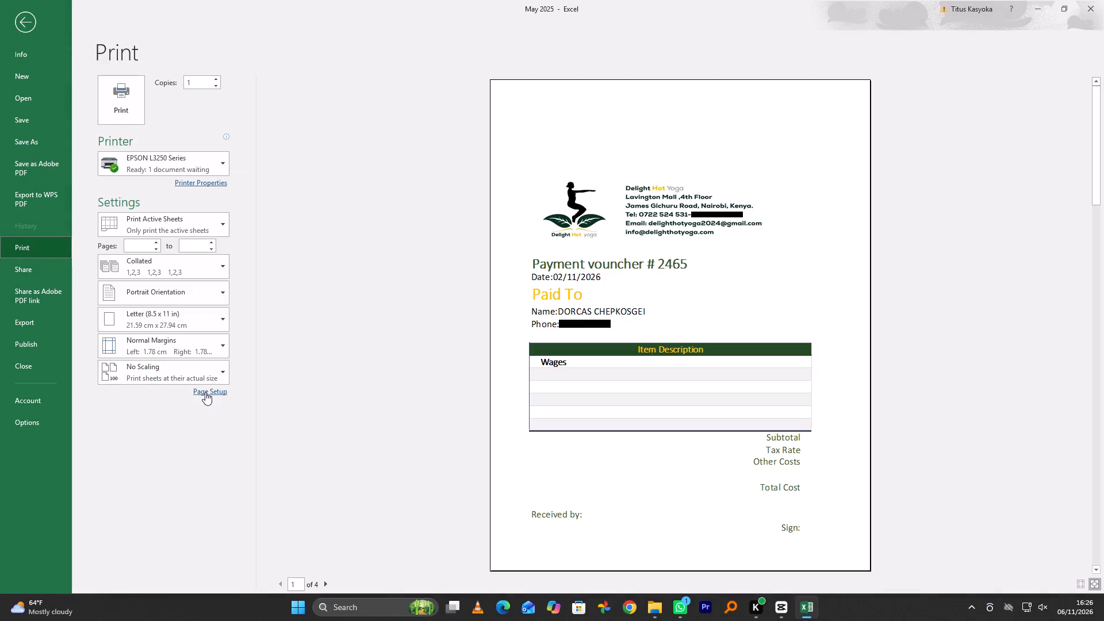
pyautogui.click(206, 392)
pyautogui.click(160, 246)
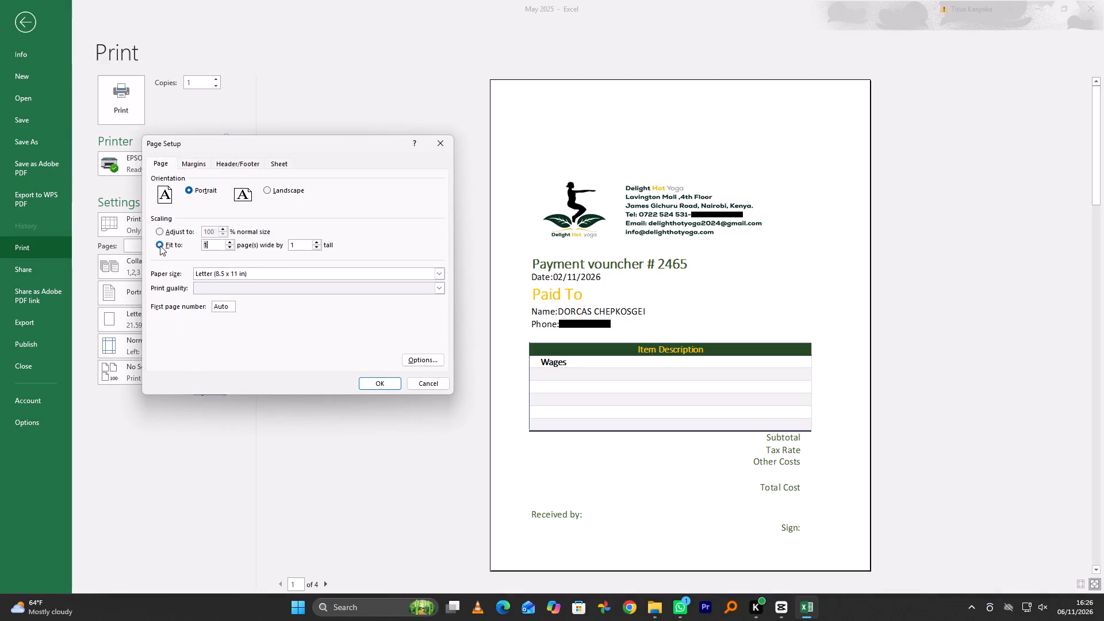
pyautogui.click(378, 385)
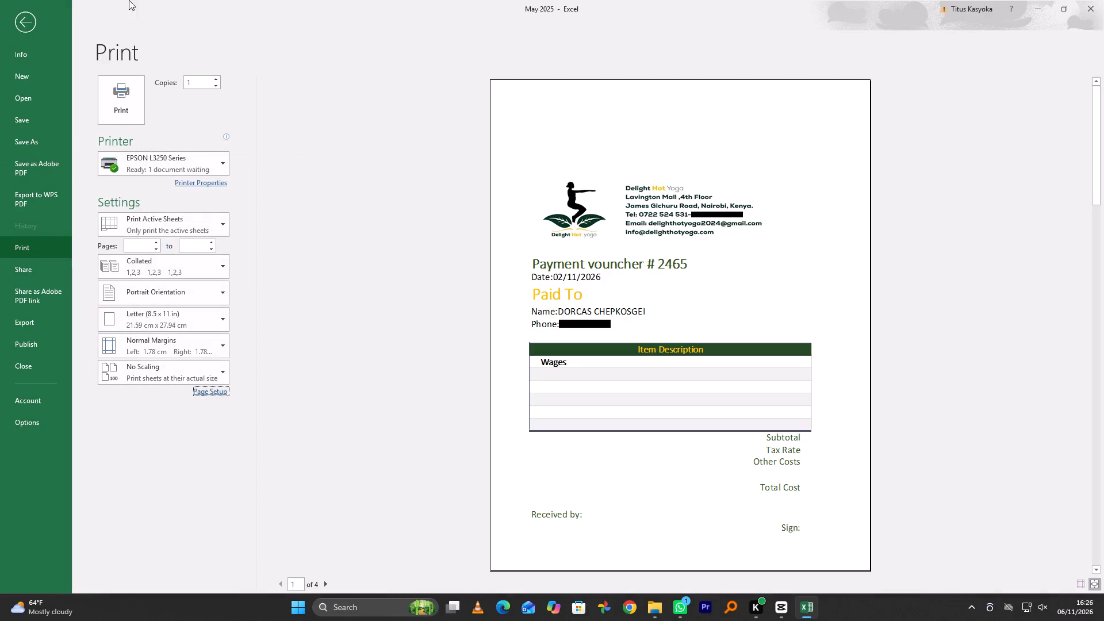
pyautogui.click(120, 99)
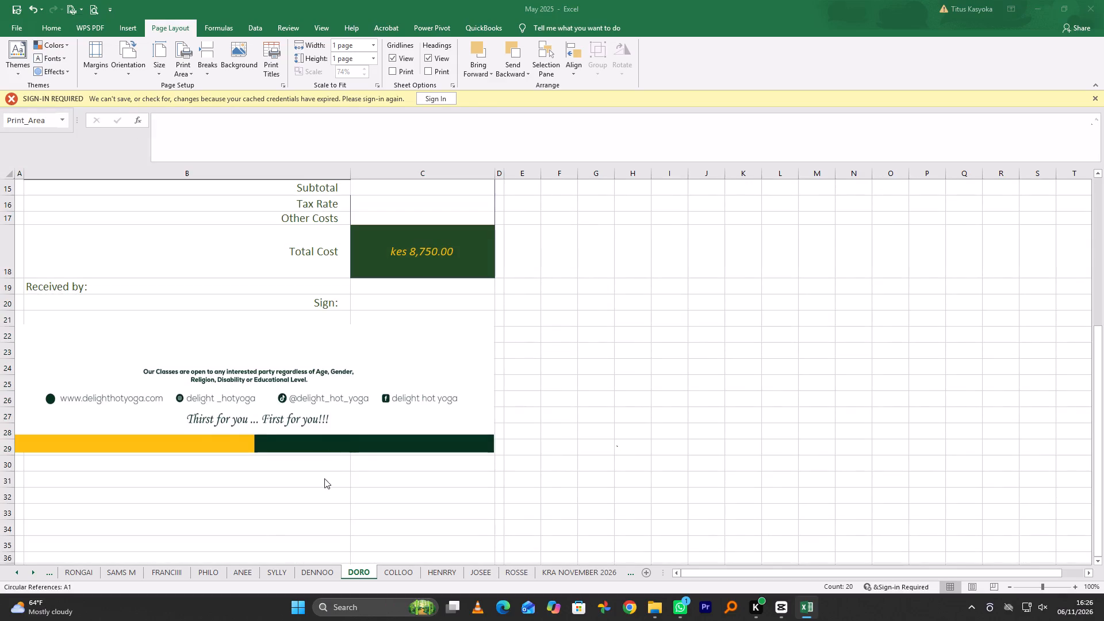
# On the COLLOO sheet, set the print area to cells A2:D34, covering voucher 2466 down to its footer.
pyautogui.doubleClick(402, 570)
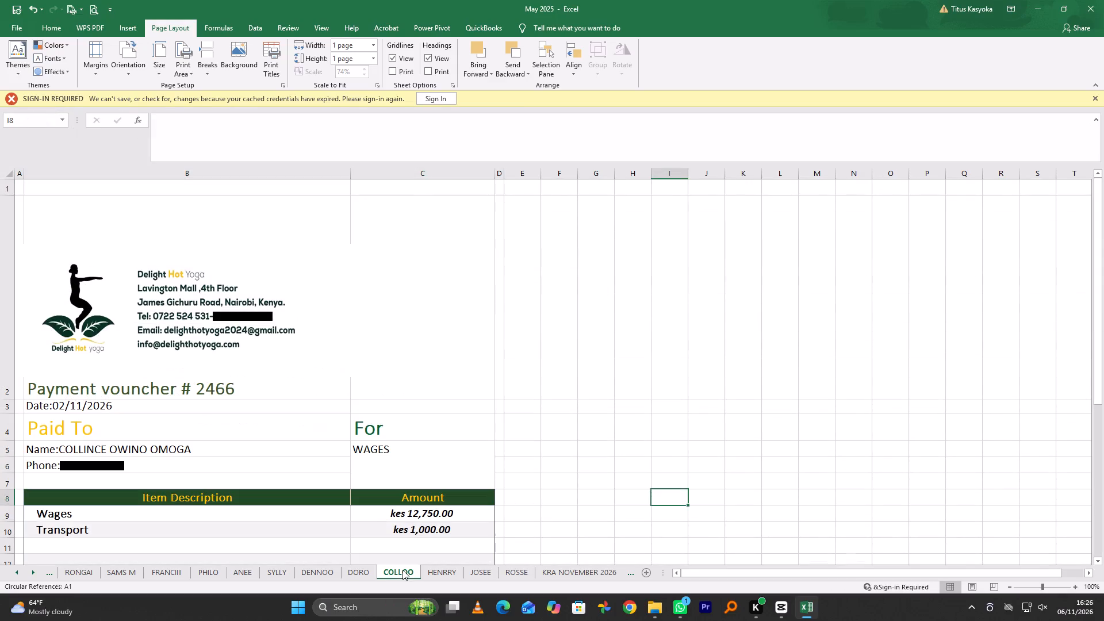
pyautogui.click(596, 474)
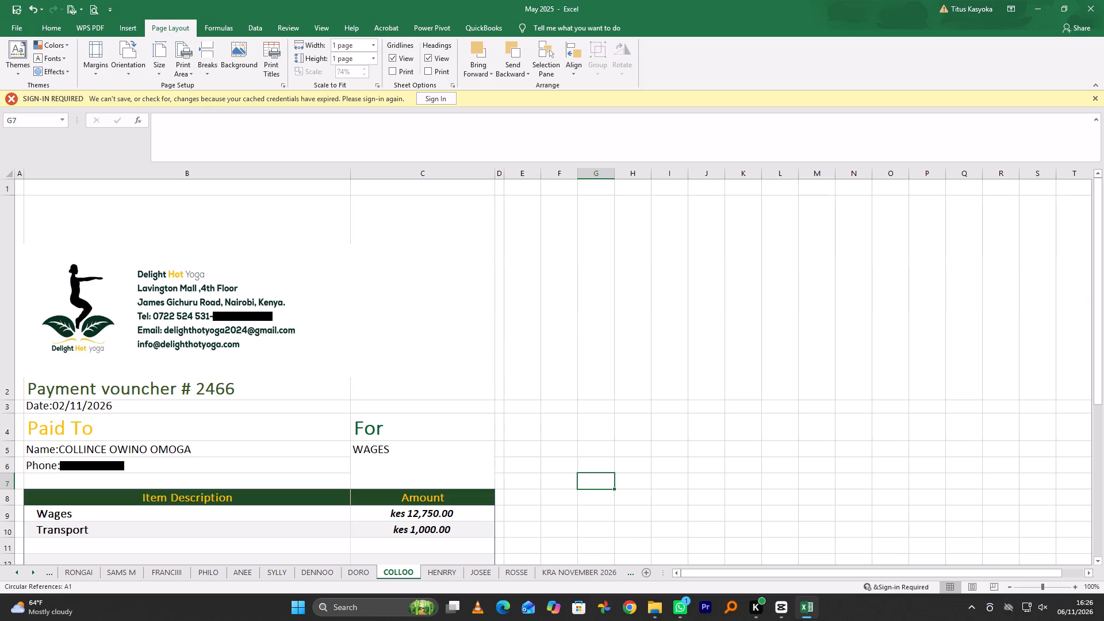
pyautogui.moveTo(19, 205); pyautogui.dragTo(436, 578)
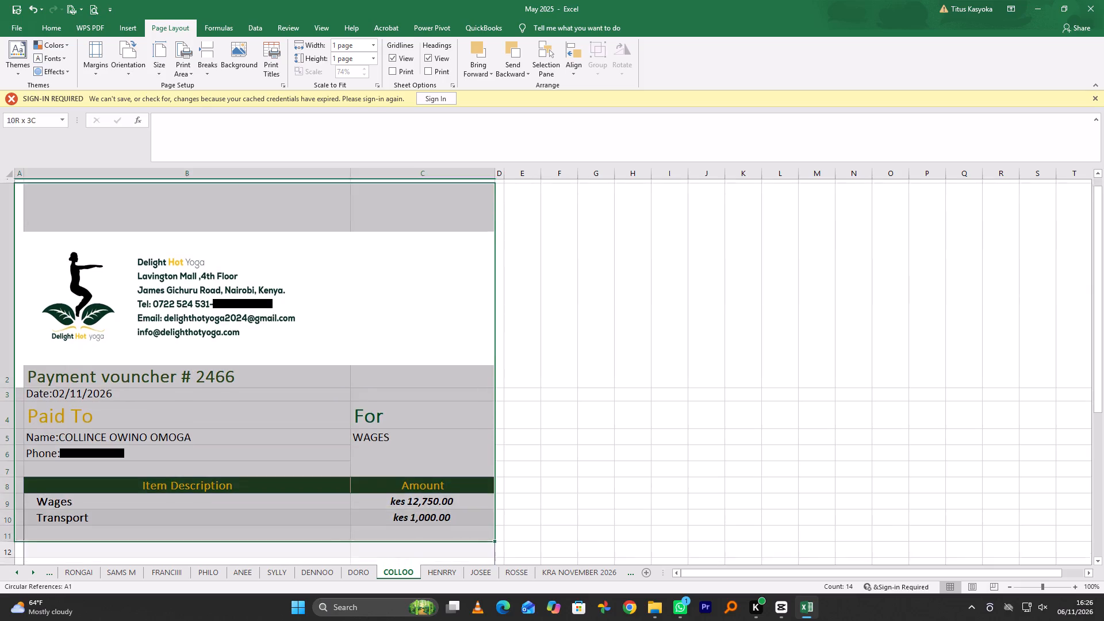
pyautogui.moveTo(436, 578); pyautogui.dragTo(492, 519)
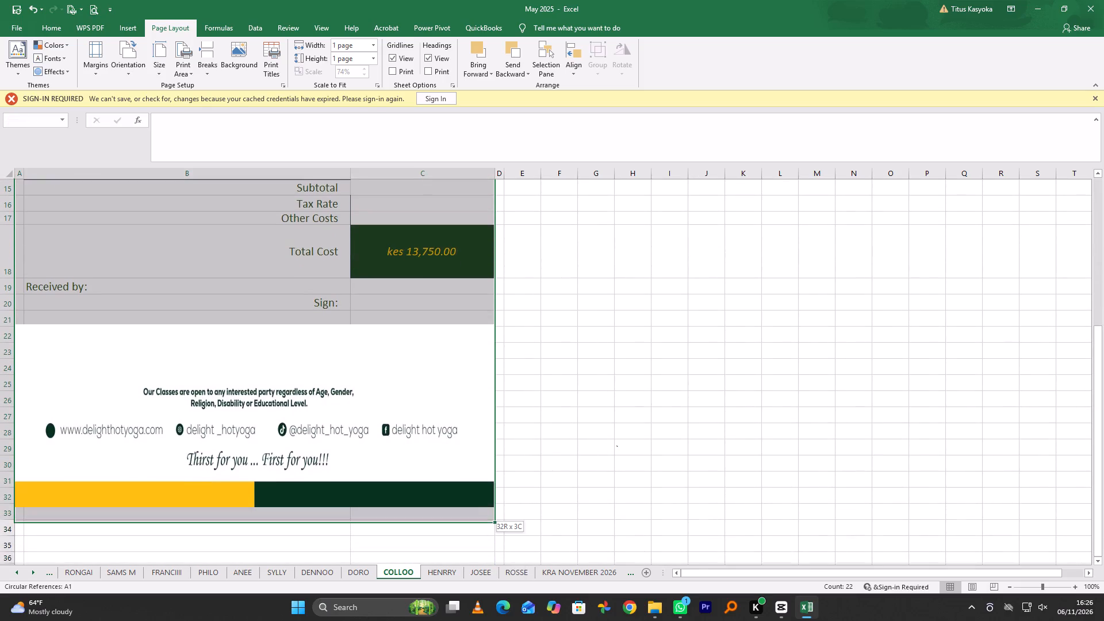
pyautogui.moveTo(492, 519); pyautogui.dragTo(498, 530)
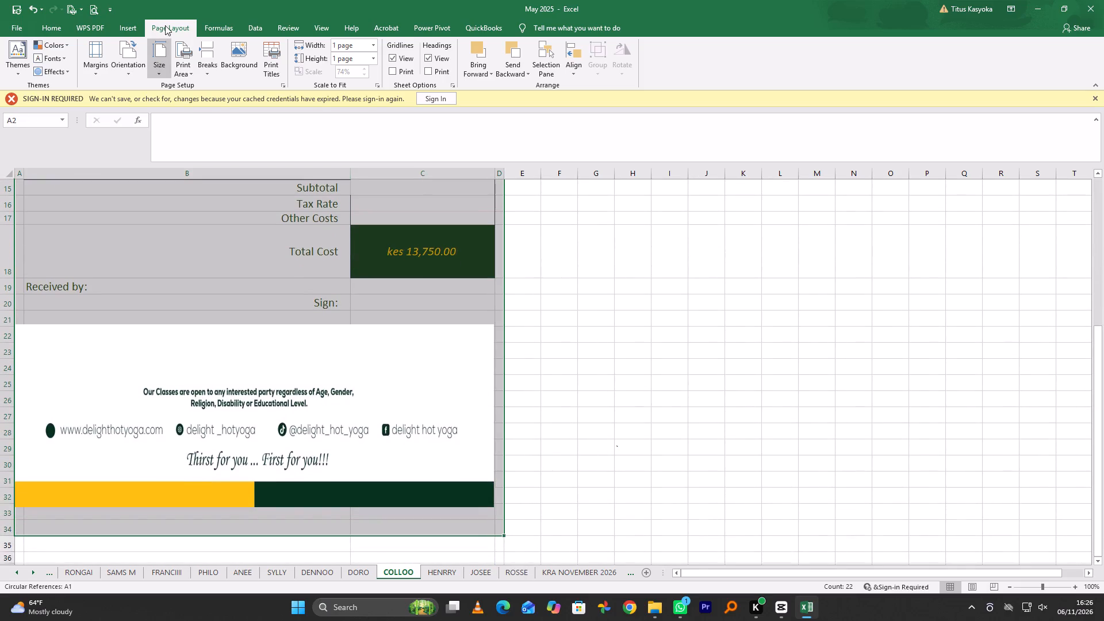
pyautogui.click(166, 24)
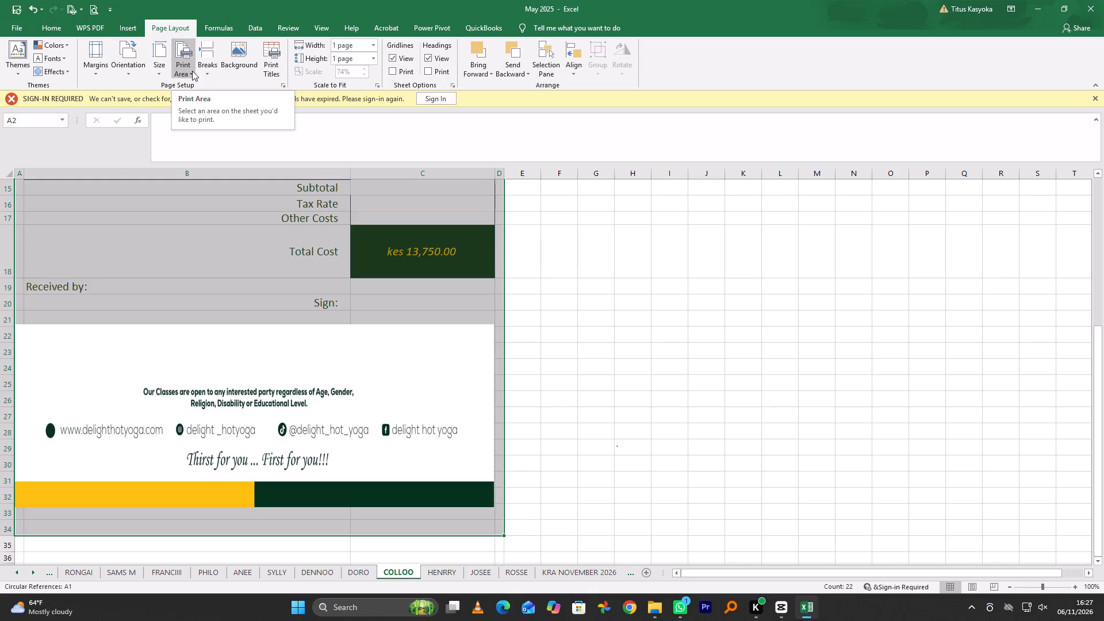
pyautogui.click(185, 68)
pyautogui.click(196, 85)
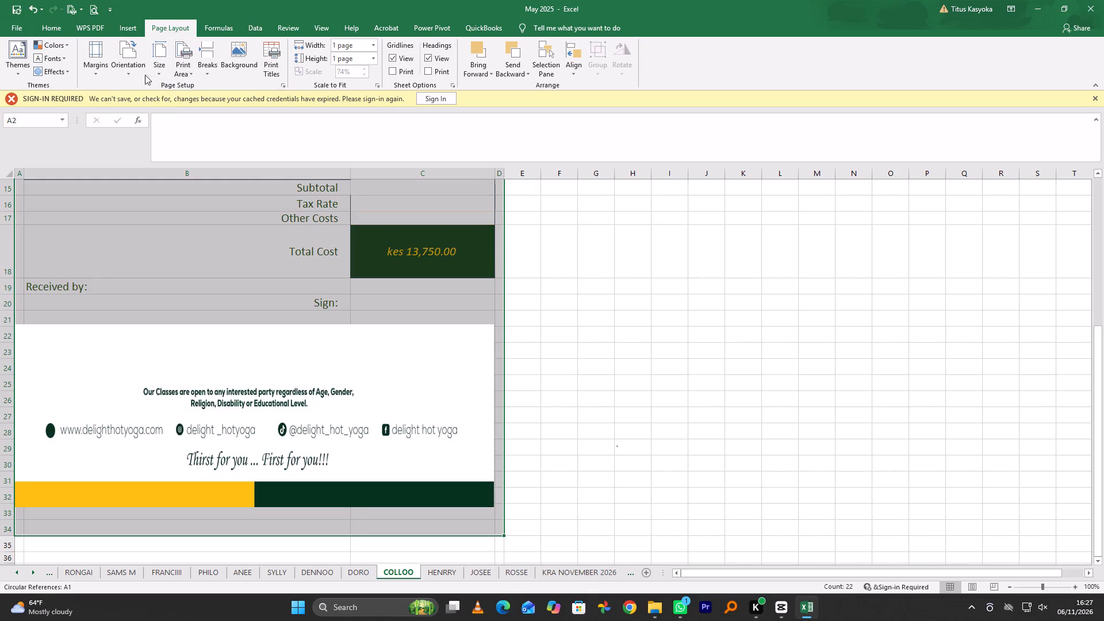
# Print one copy of voucher 2466 on the EPSON L3250 Series, scaled to fit 1 page wide by 1 tall.
pyautogui.click(19, 28)
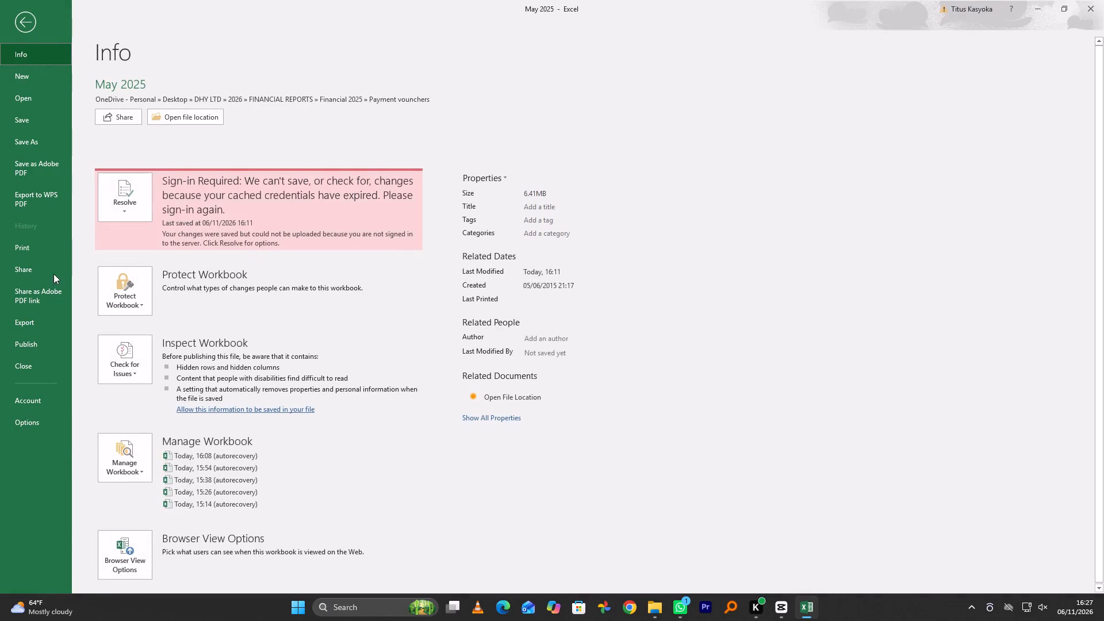
pyautogui.click(52, 248)
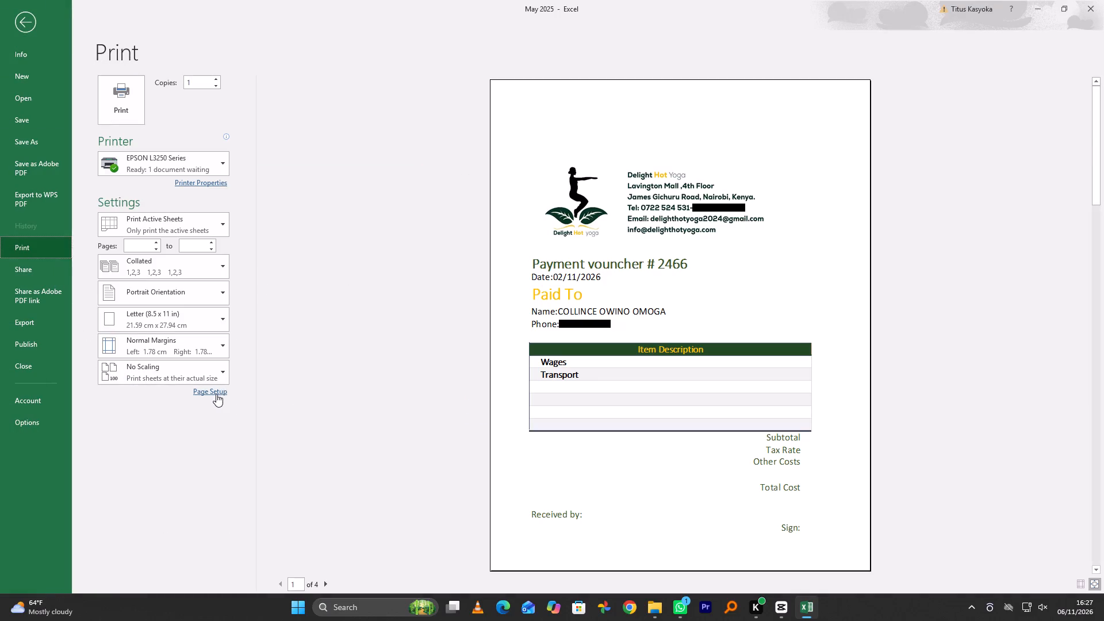
pyautogui.click(216, 394)
pyautogui.click(159, 241)
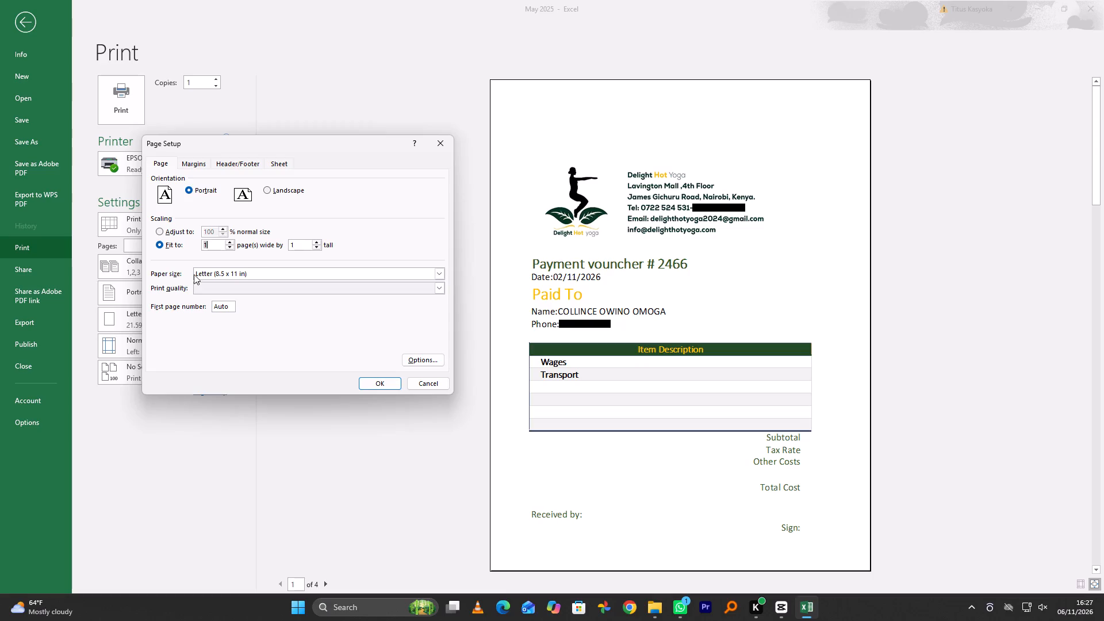
pyautogui.click(383, 384)
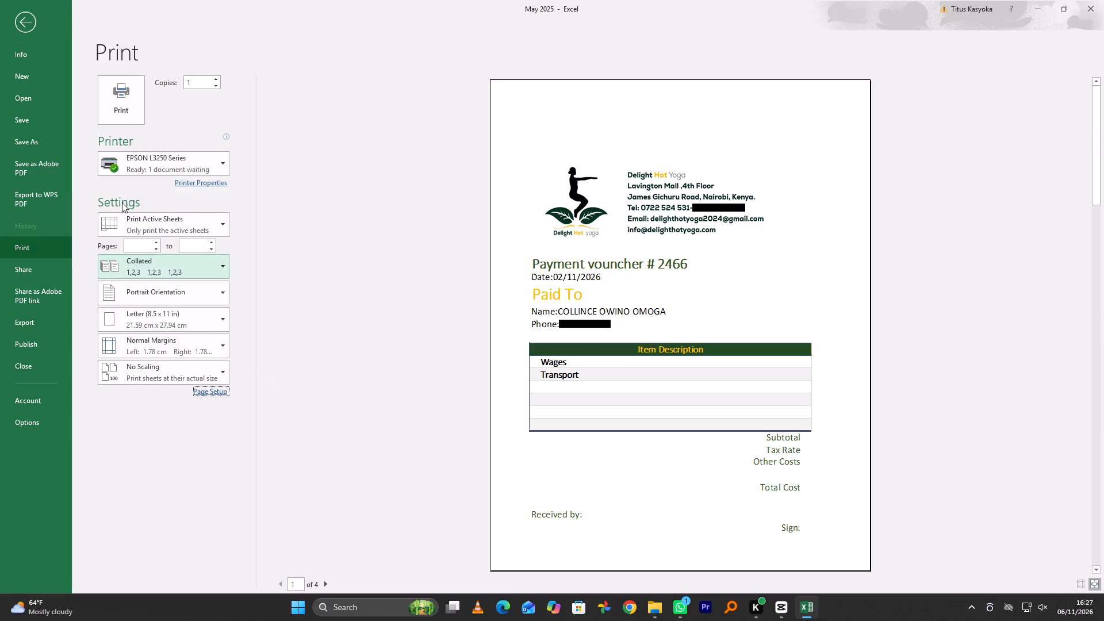
pyautogui.click(118, 110)
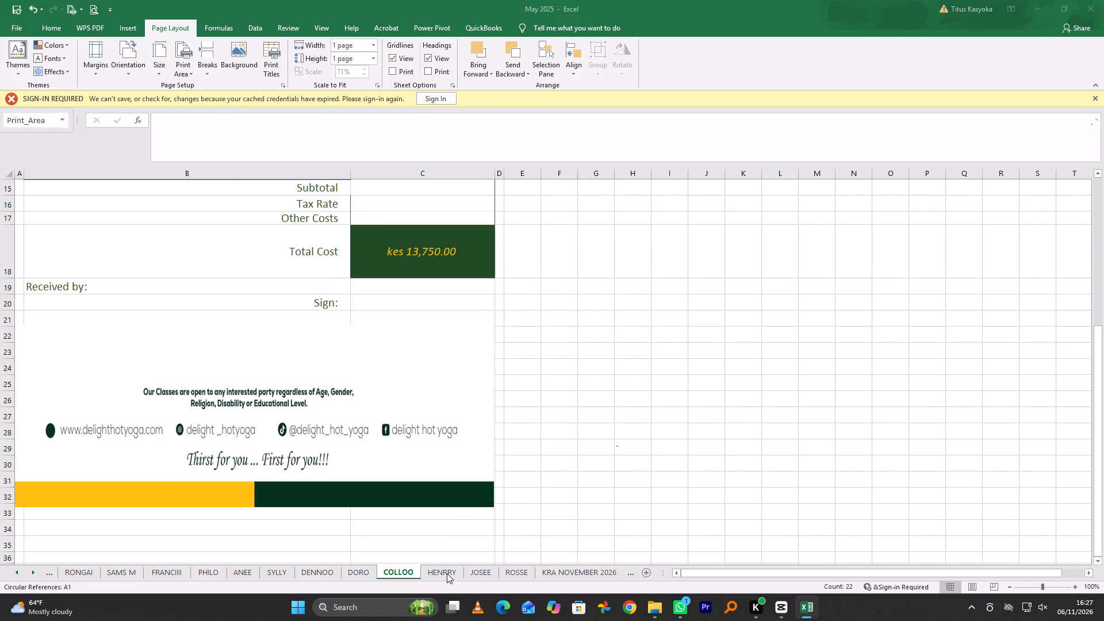
# On the HENRRY sheet, set the print area to cells A2:D35, covering voucher 2467 down to its footer.
pyautogui.click(447, 573)
pyautogui.click(447, 573)
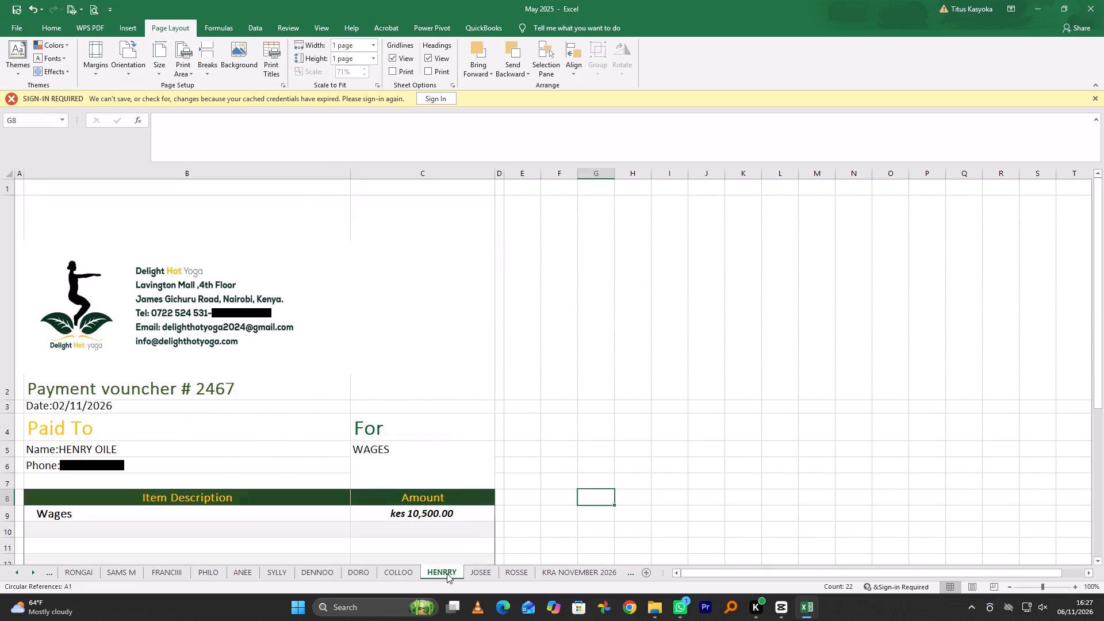
pyautogui.moveTo(20, 213); pyautogui.dragTo(336, 371)
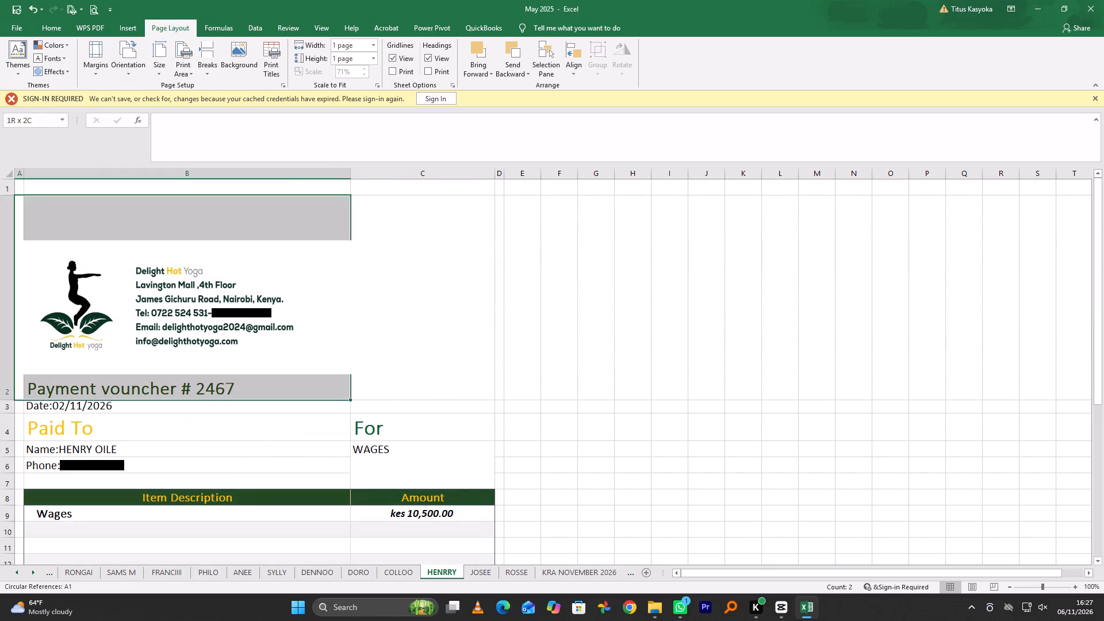
pyautogui.moveTo(336, 371); pyautogui.dragTo(398, 588)
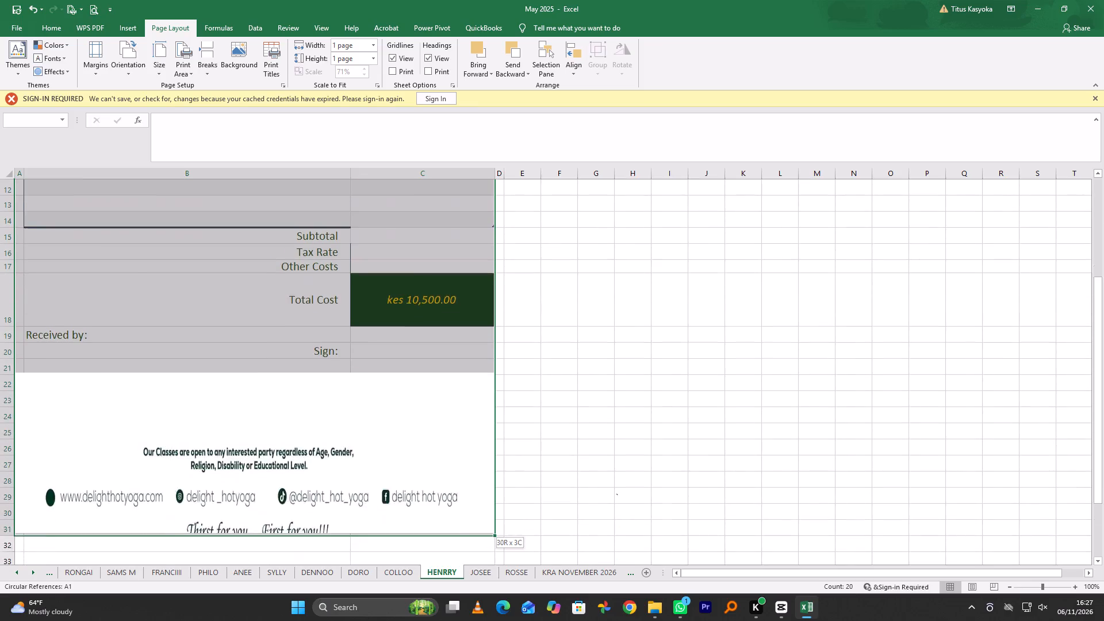
pyautogui.moveTo(398, 588); pyautogui.dragTo(503, 549)
pyautogui.click(179, 24)
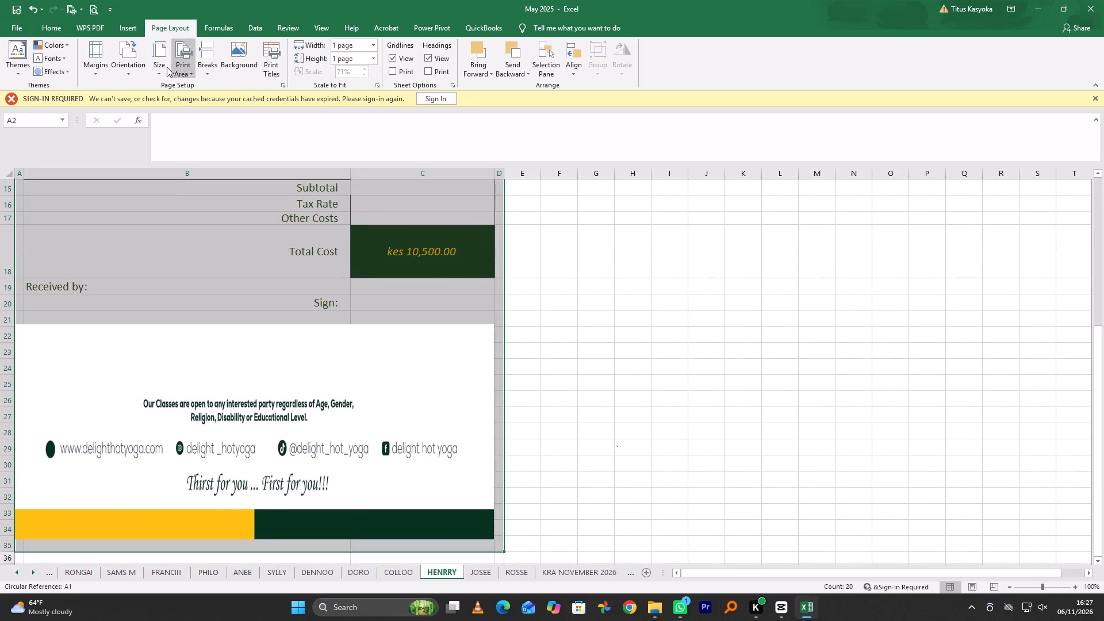
pyautogui.click(185, 66)
pyautogui.click(195, 84)
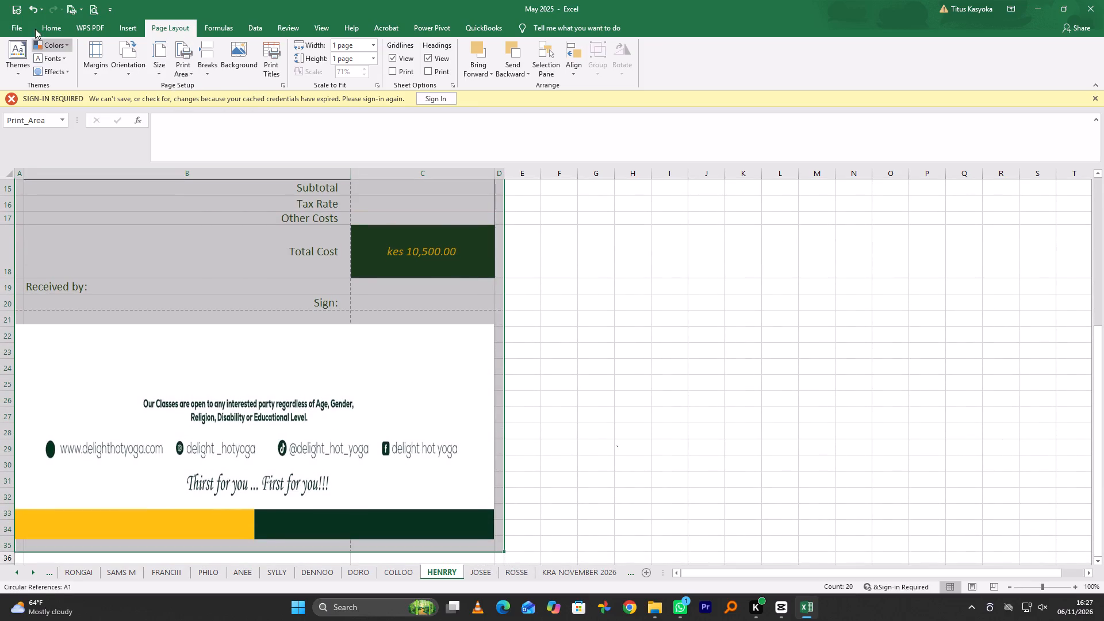
# Print one copy of voucher 2467 on the EPSON L3250 Series, scaled to fit 1 page wide by 1 tall.
pyautogui.click(17, 24)
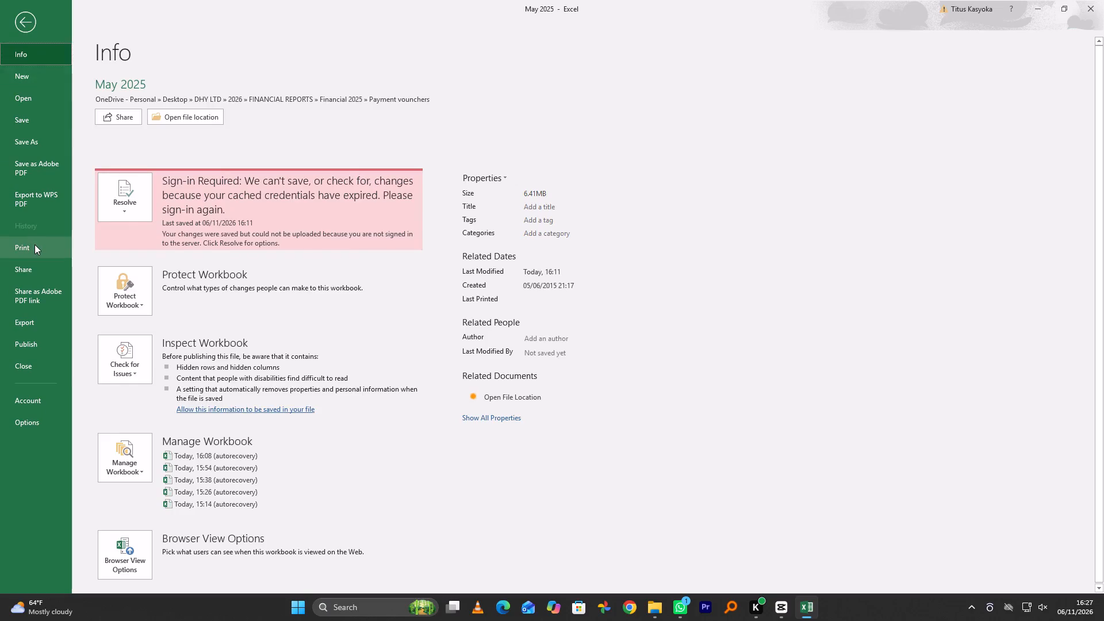
pyautogui.click(34, 244)
pyautogui.click(212, 392)
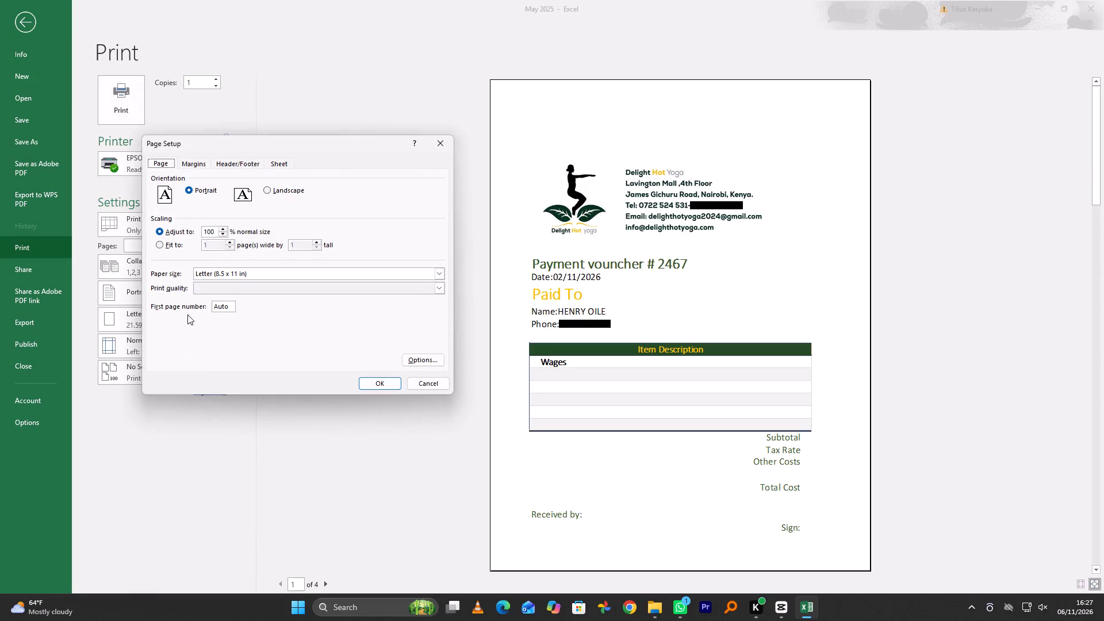
pyautogui.click(160, 245)
pyautogui.click(370, 381)
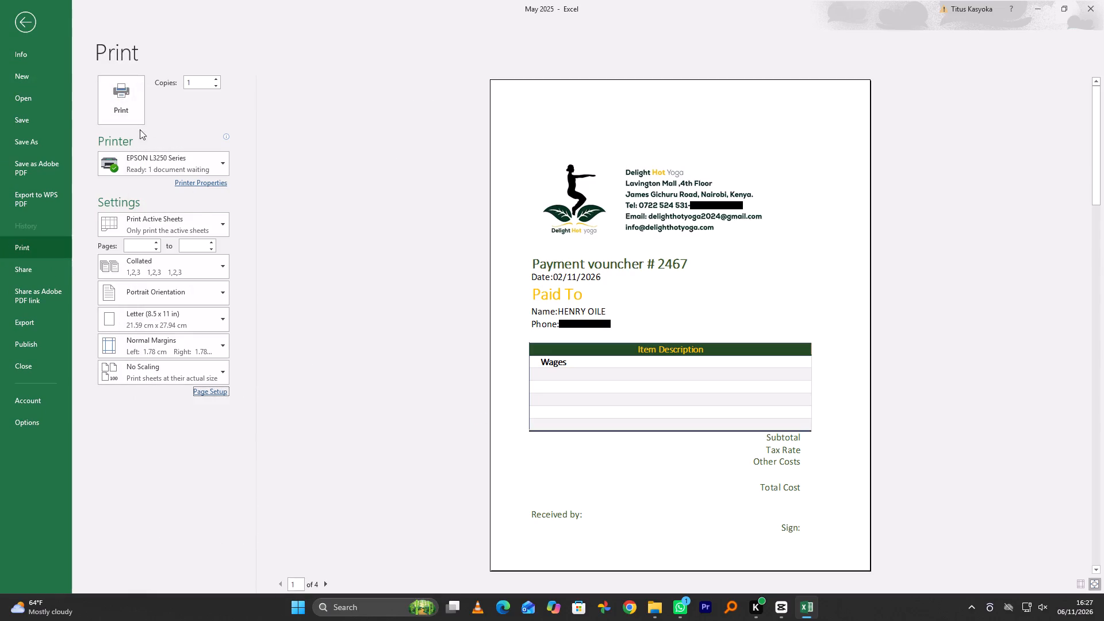
pyautogui.click(125, 112)
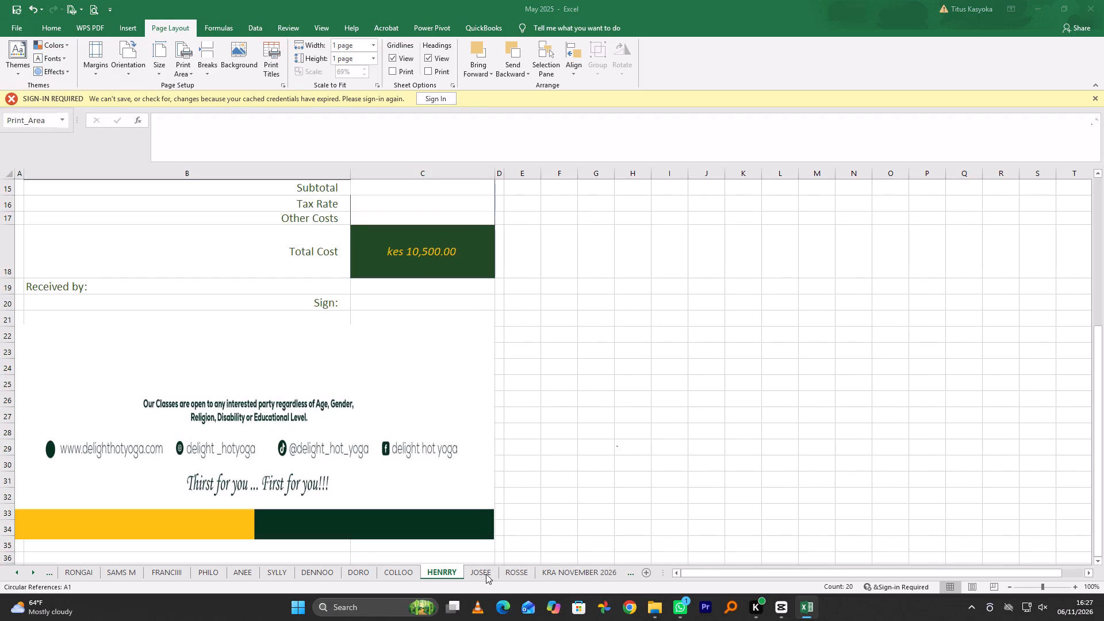
# On the JOSEE sheet, set the print area to cells A2:D31, covering voucher 2468 down to its footer.
pyautogui.doubleClick(481, 573)
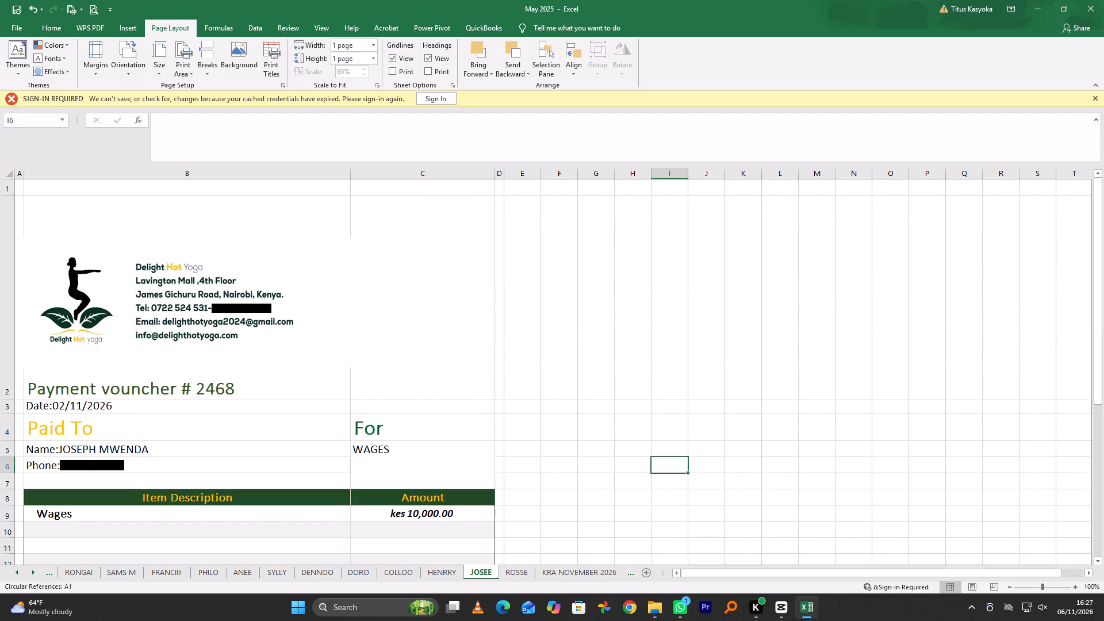
pyautogui.moveTo(16, 201); pyautogui.dragTo(490, 563)
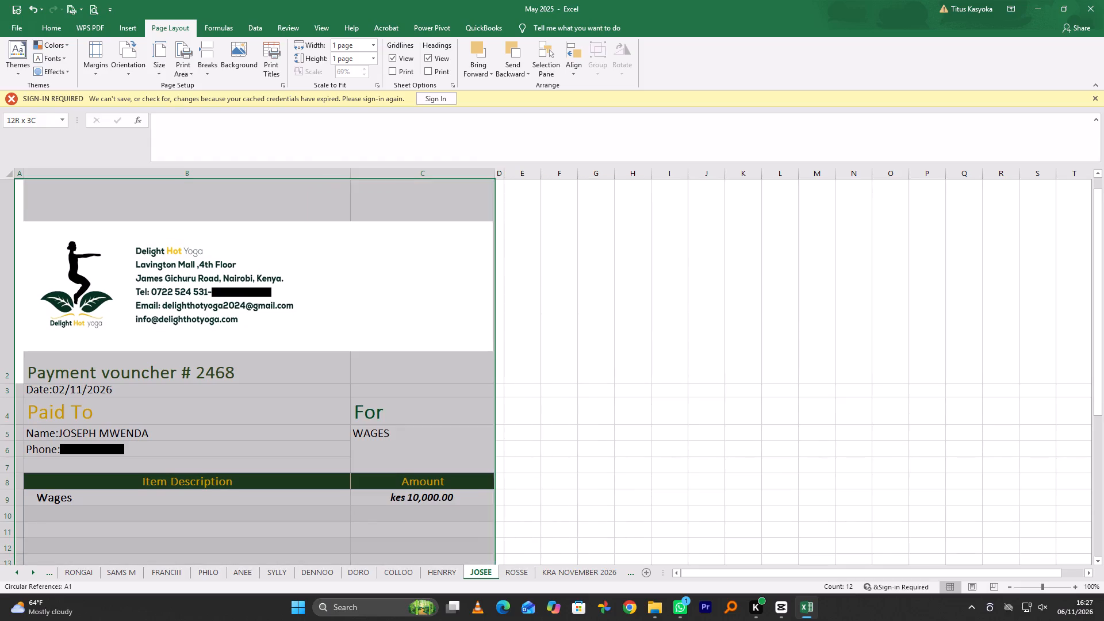
pyautogui.moveTo(490, 563); pyautogui.dragTo(497, 523)
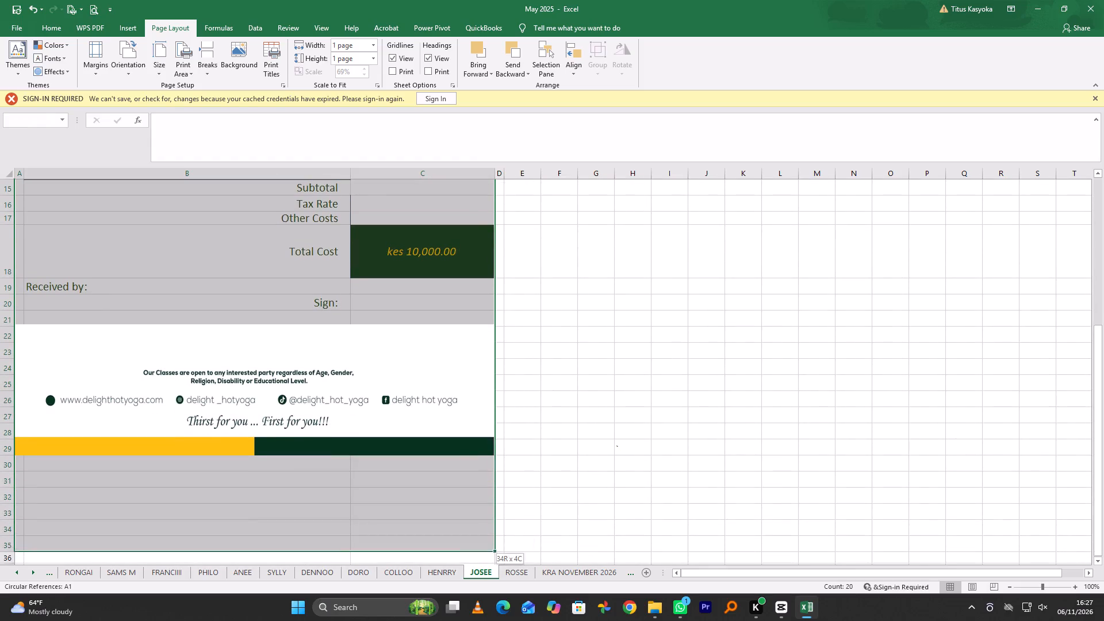
pyautogui.moveTo(497, 523); pyautogui.dragTo(501, 479)
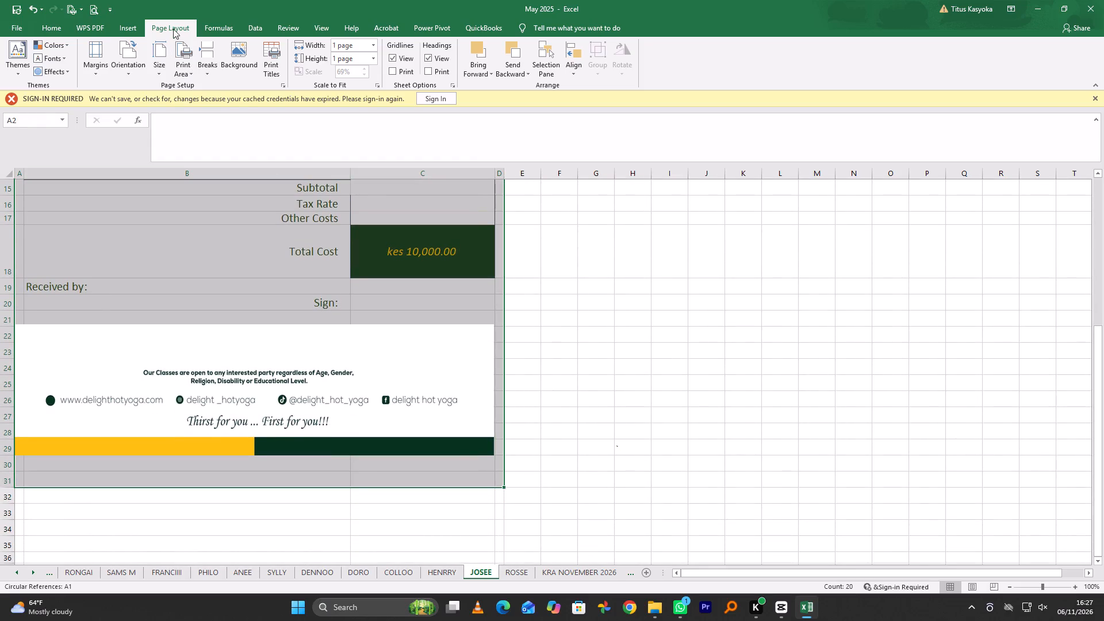
pyautogui.click(173, 25)
pyautogui.click(183, 66)
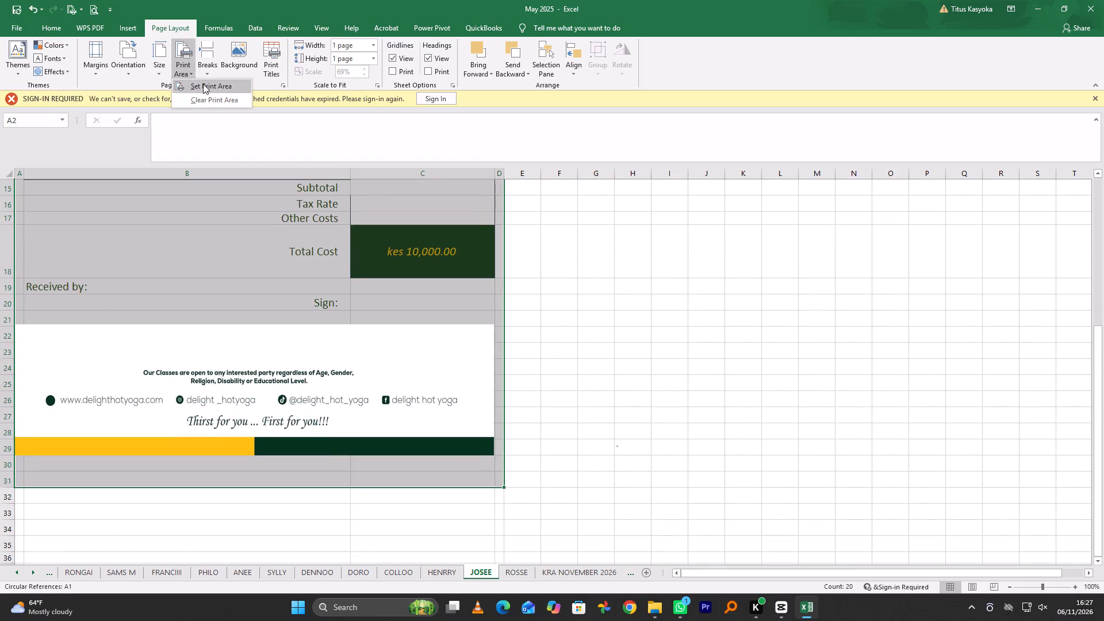
pyautogui.click(203, 84)
# Print one copy of voucher 2468 on the EPSON L3250 Series, scaled to fit 1 page wide by 1 tall.
pyautogui.click(17, 26)
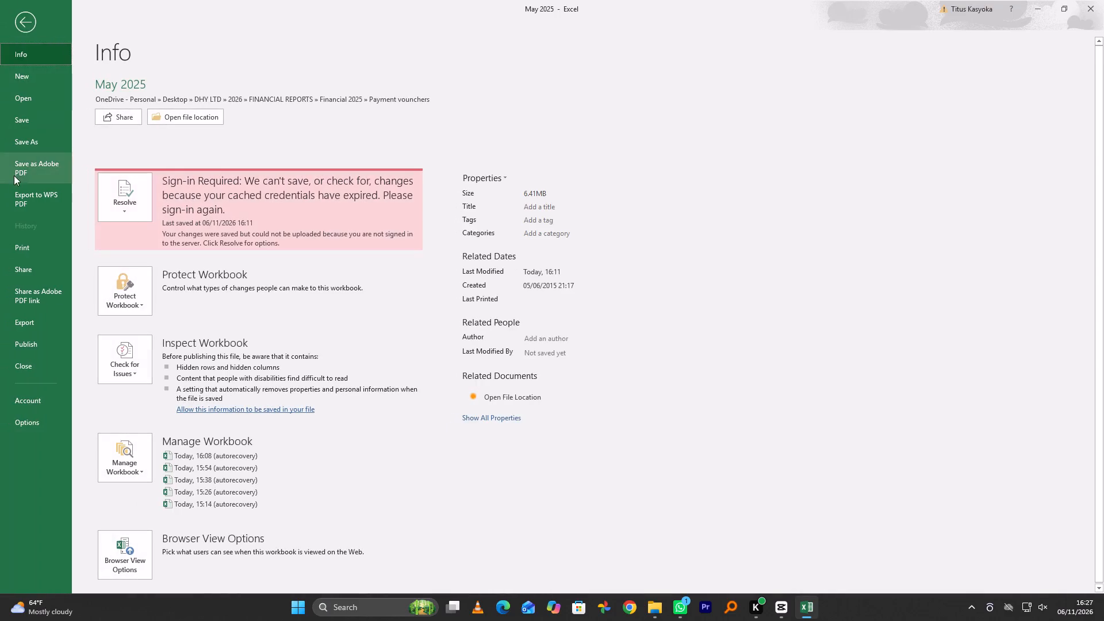
pyautogui.click(33, 248)
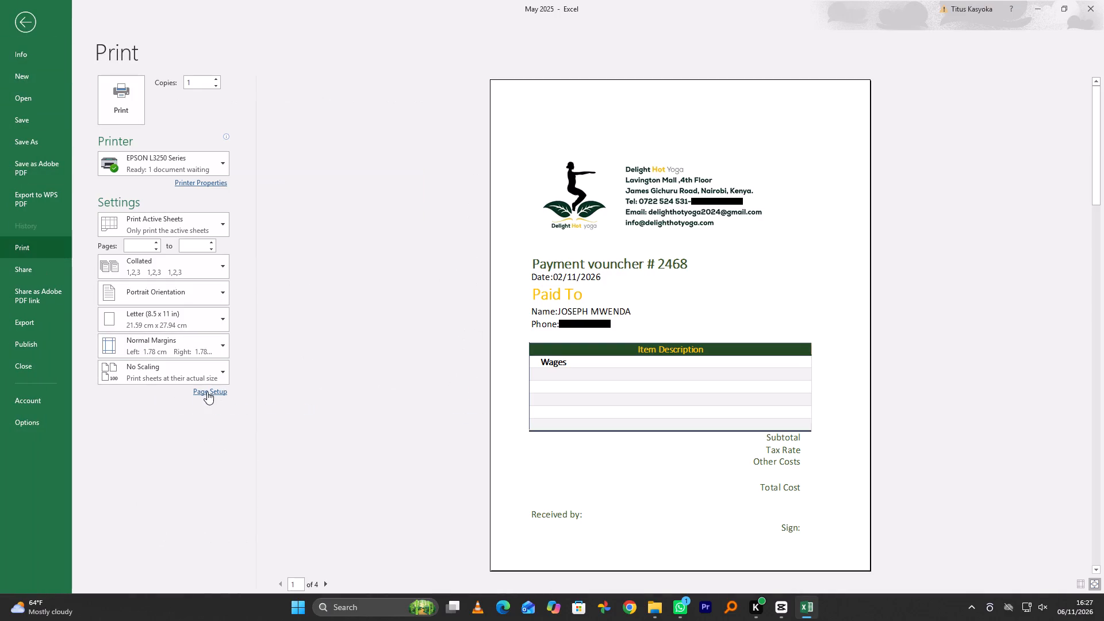
pyautogui.click(207, 392)
pyautogui.click(159, 241)
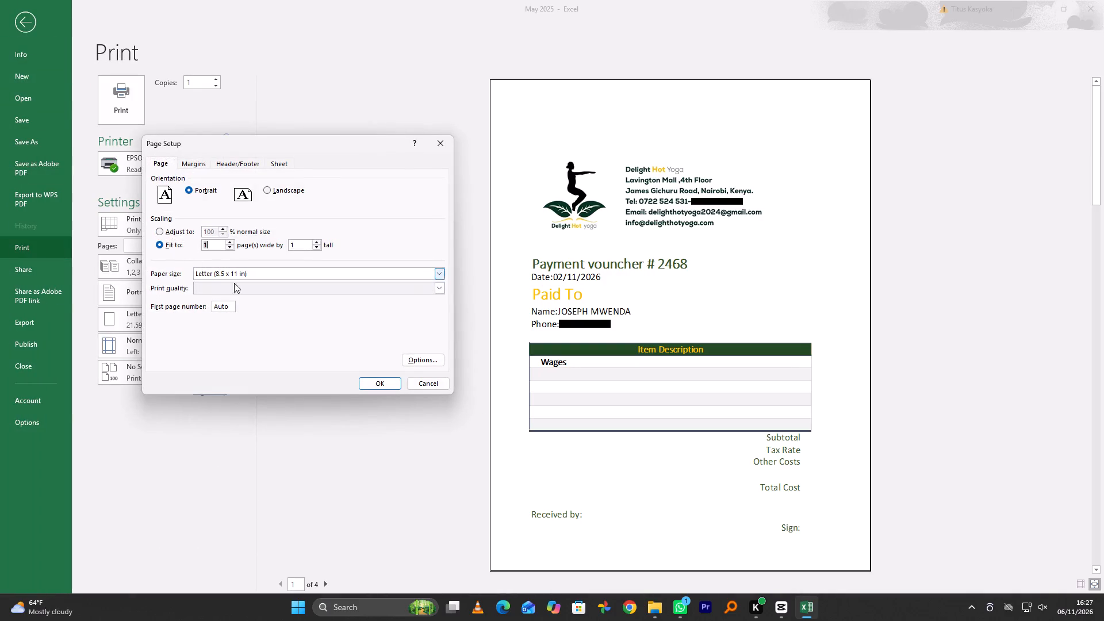
pyautogui.click(381, 381)
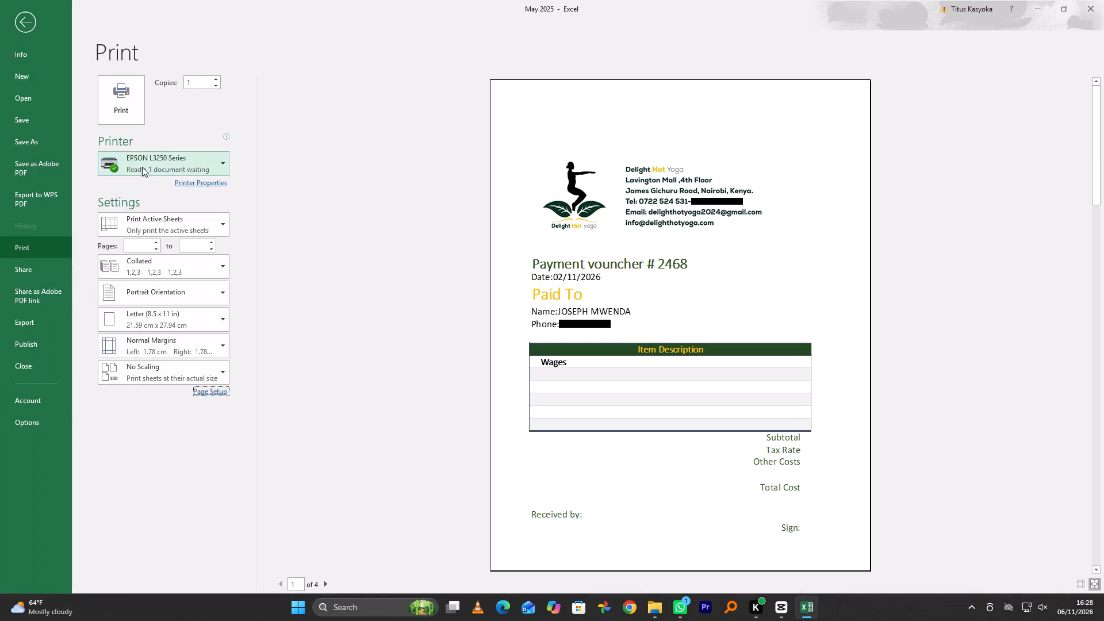
pyautogui.click(118, 105)
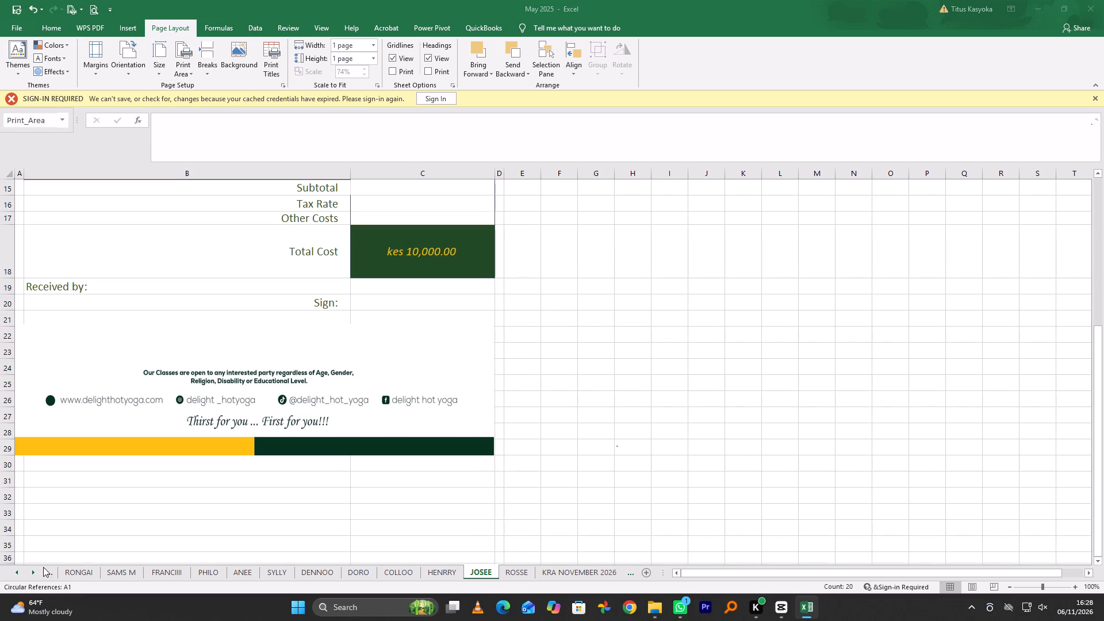
# On the ROSSE sheet, select cells A2:D30, covering voucher 2469 down to its footer.
pyautogui.tripleClick(35, 573)
pyautogui.doubleClick(35, 573)
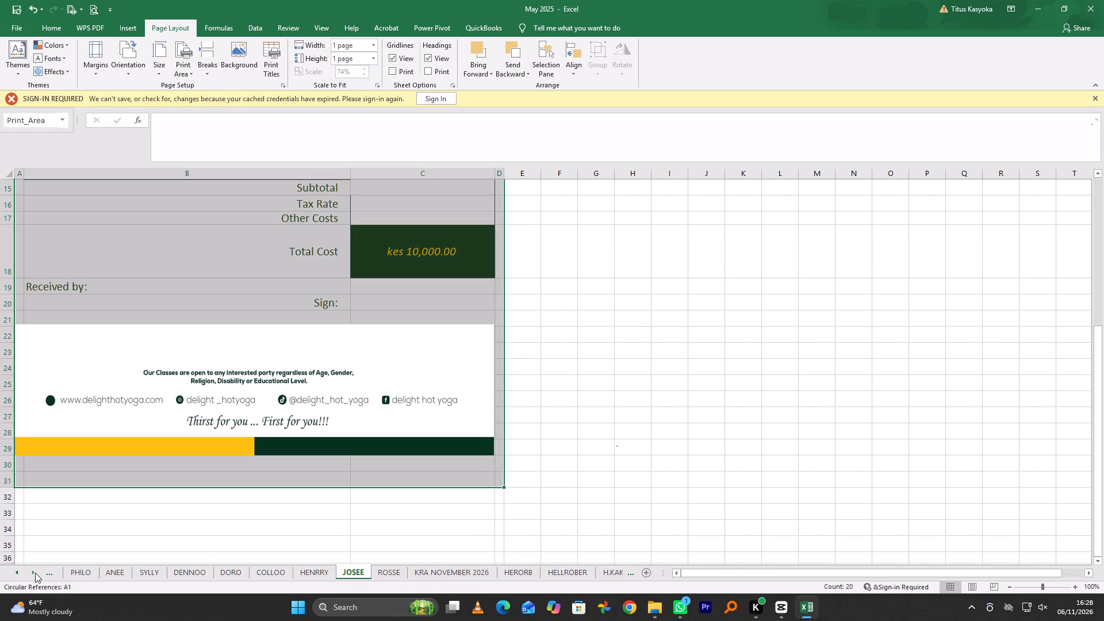
pyautogui.click(35, 573)
pyautogui.click(35, 573)
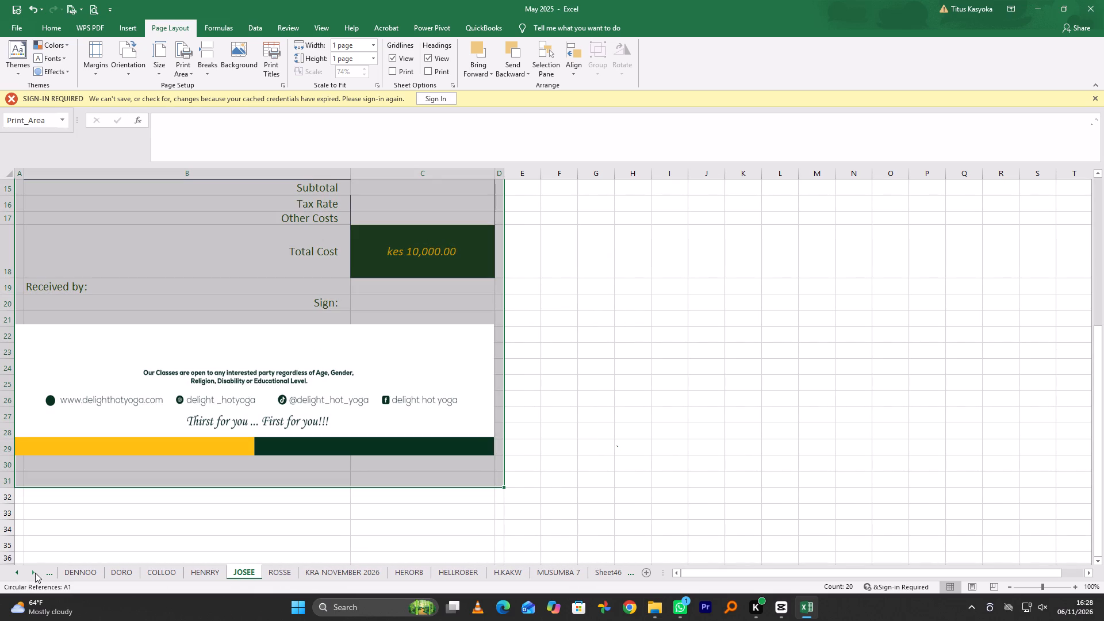
pyautogui.click(279, 574)
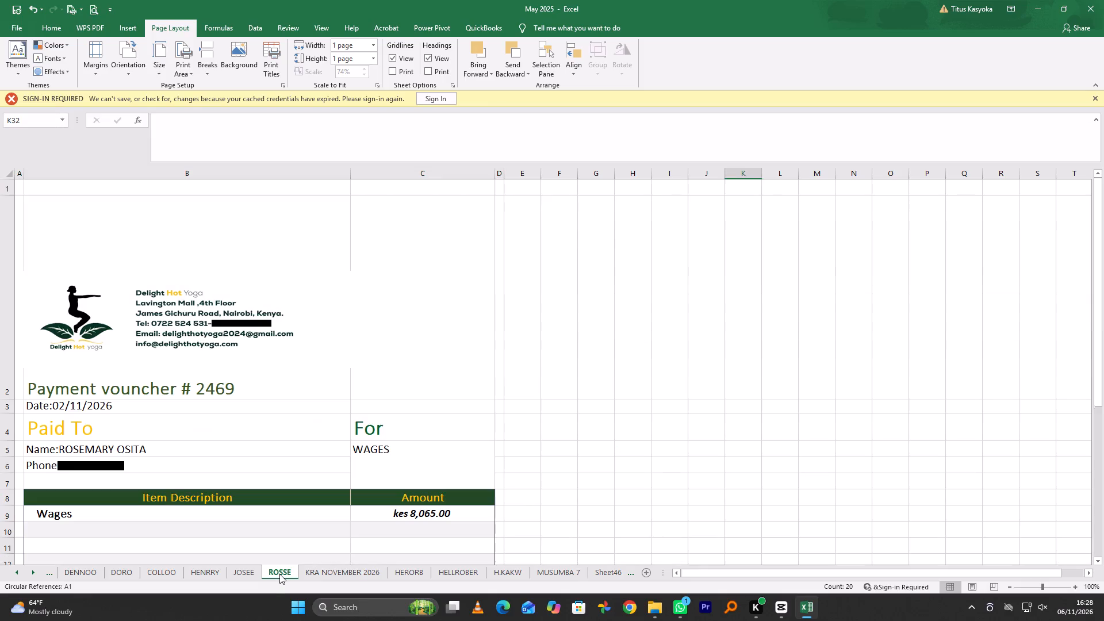
pyautogui.moveTo(17, 214); pyautogui.dragTo(412, 582)
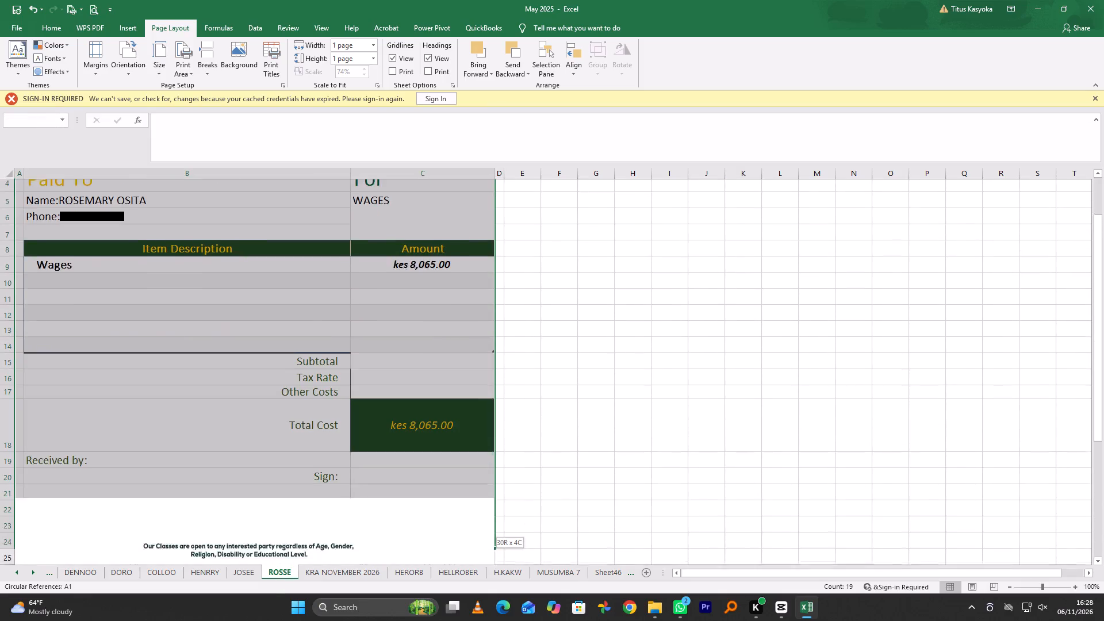
pyautogui.moveTo(412, 582); pyautogui.dragTo(501, 466)
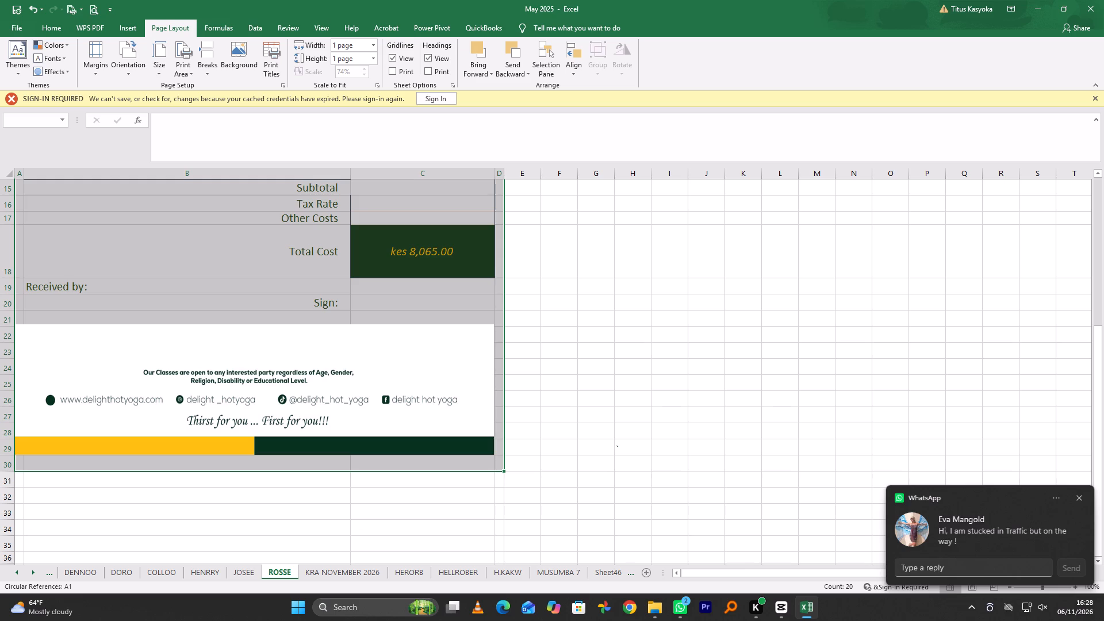
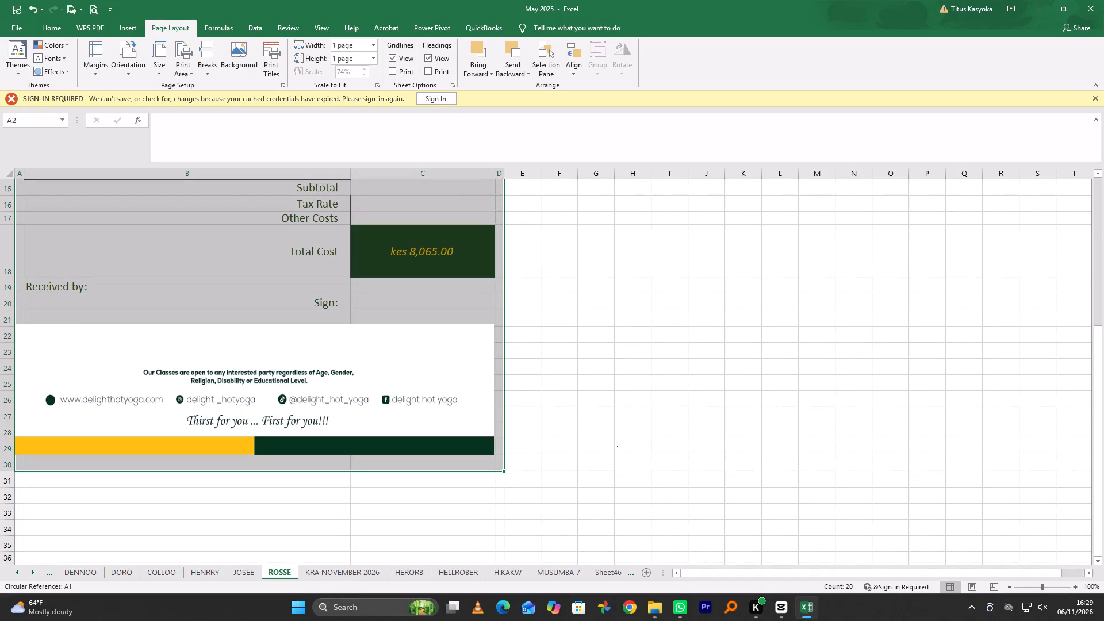
# Set the selected range A2:D30 on the ROSSE sheet as the print area for voucher 2469.
pyautogui.click(167, 25)
# Set the selected range A2:D30 on the ROSSE sheet as the print area for voucher 2469.
pyautogui.click(183, 64)
pyautogui.click(195, 86)
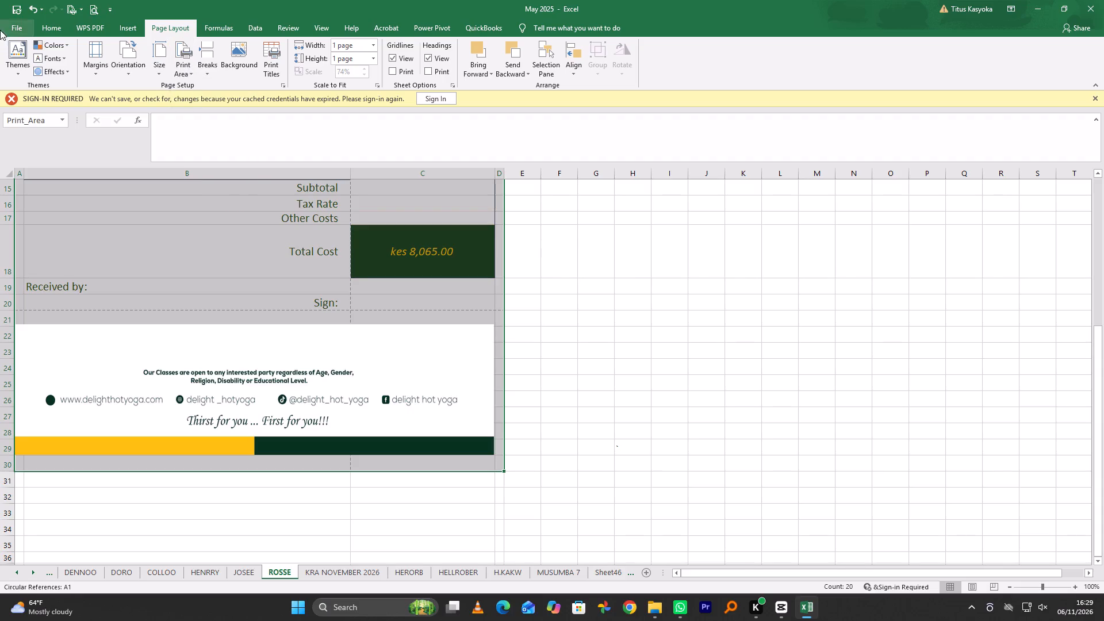
# Set the print scaling for voucher 2469 on the ROSSE sheet to fit 1 page wide by 1 tall.
pyautogui.click(17, 25)
pyautogui.click(40, 251)
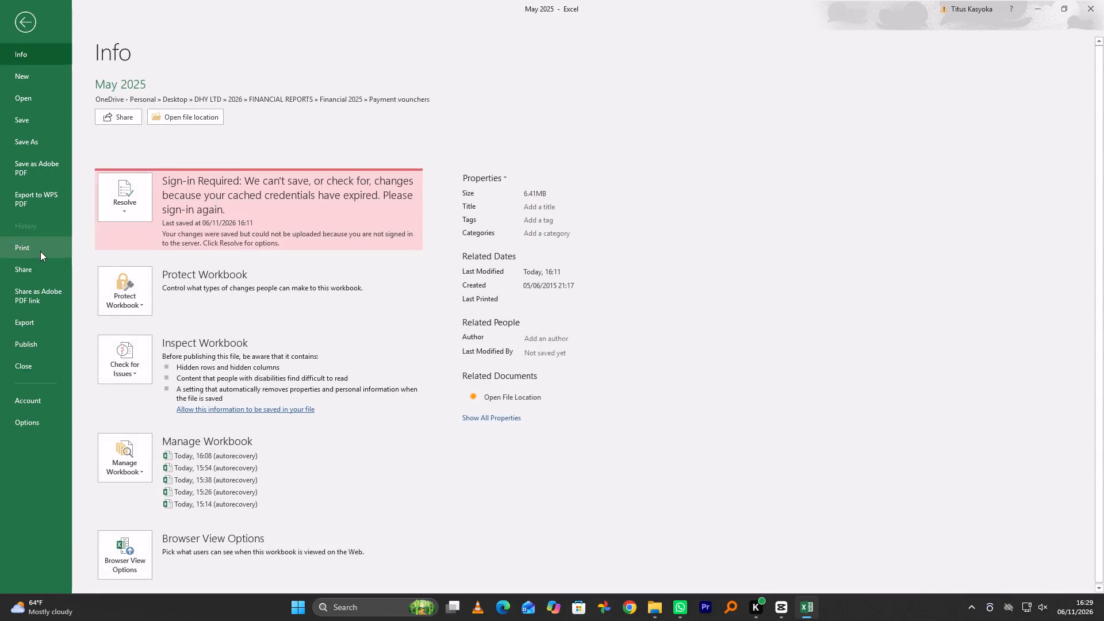
pyautogui.click(213, 392)
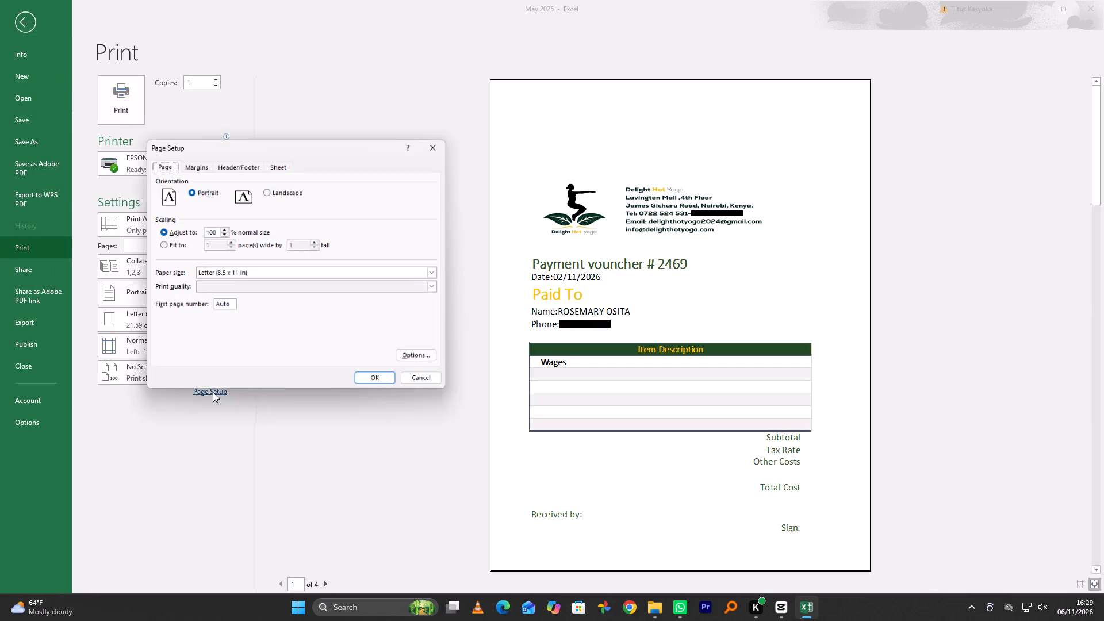
pyautogui.click(159, 245)
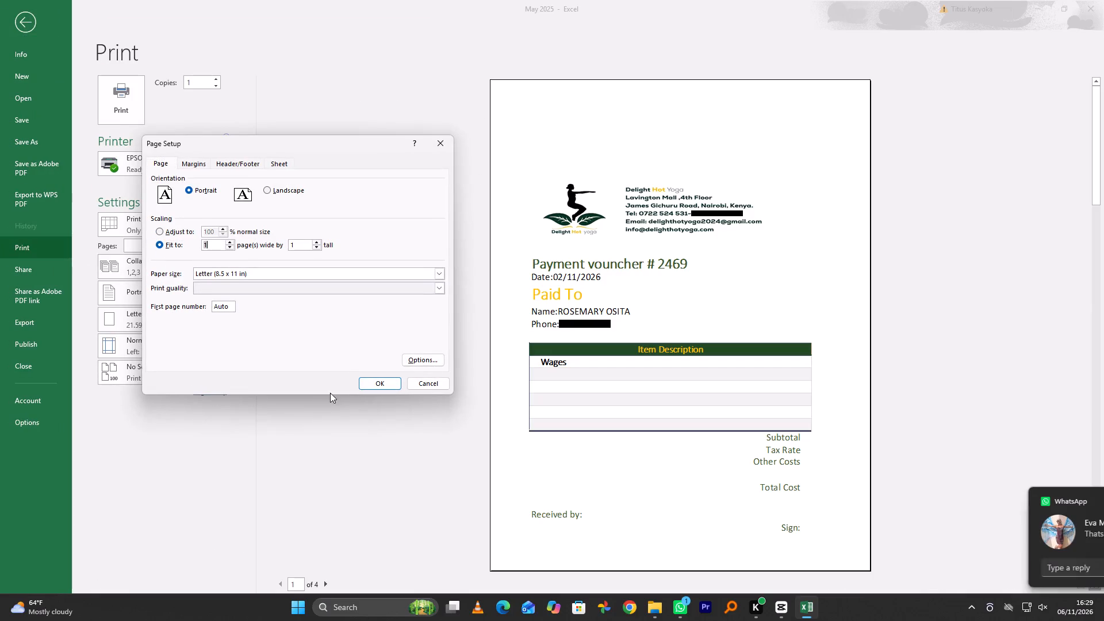
pyautogui.click(384, 380)
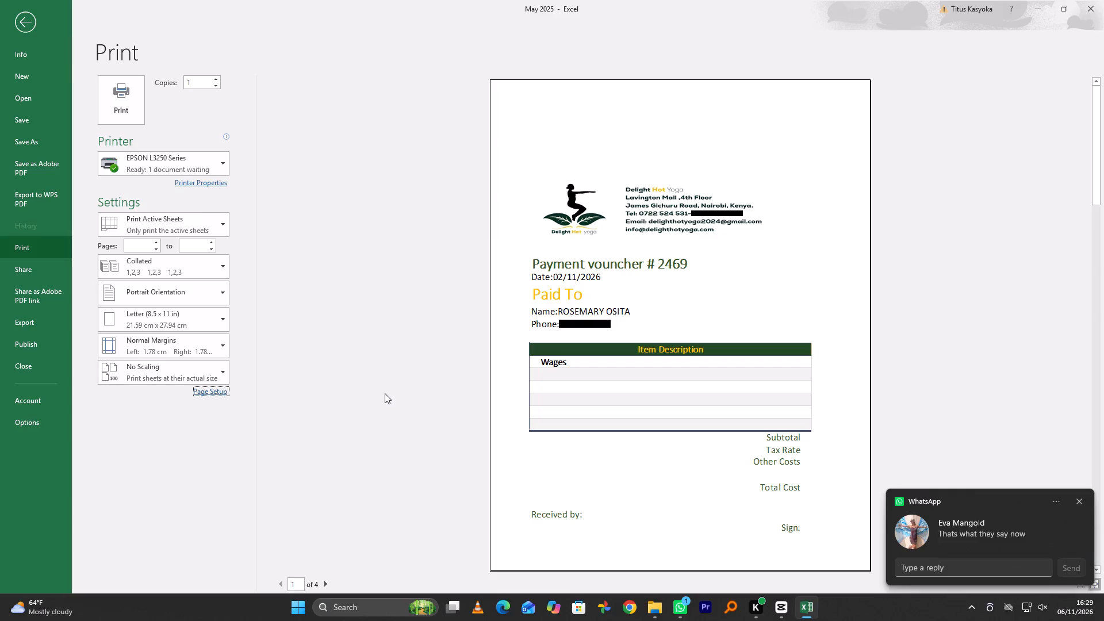
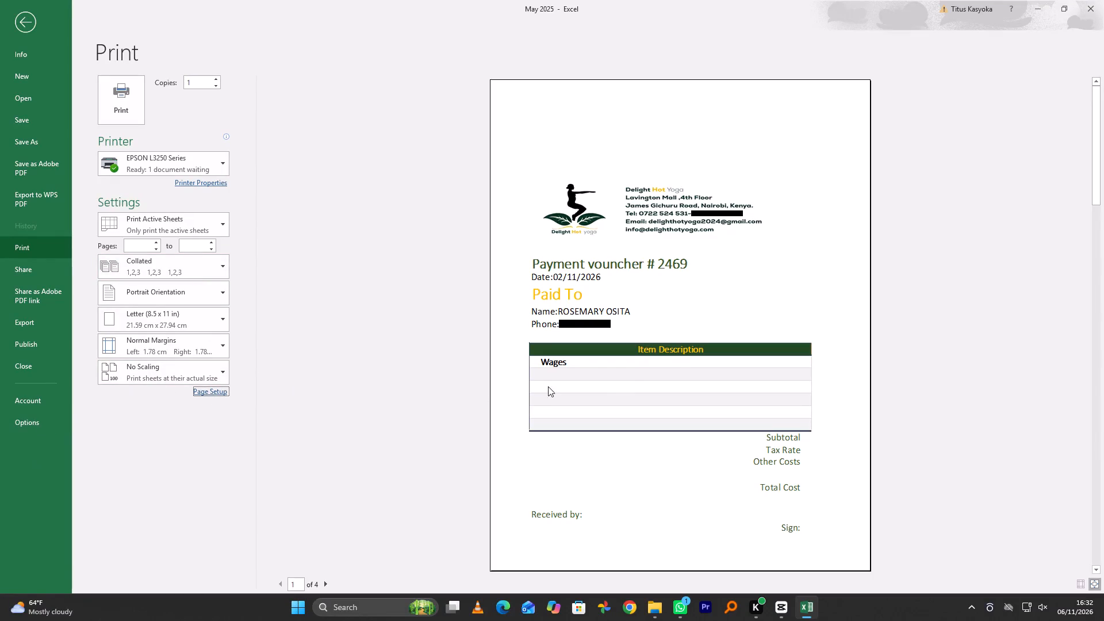
# Check that voucher 2469 is scaled to fit 1 page wide by 1 tall, and print it.
pyautogui.click(218, 393)
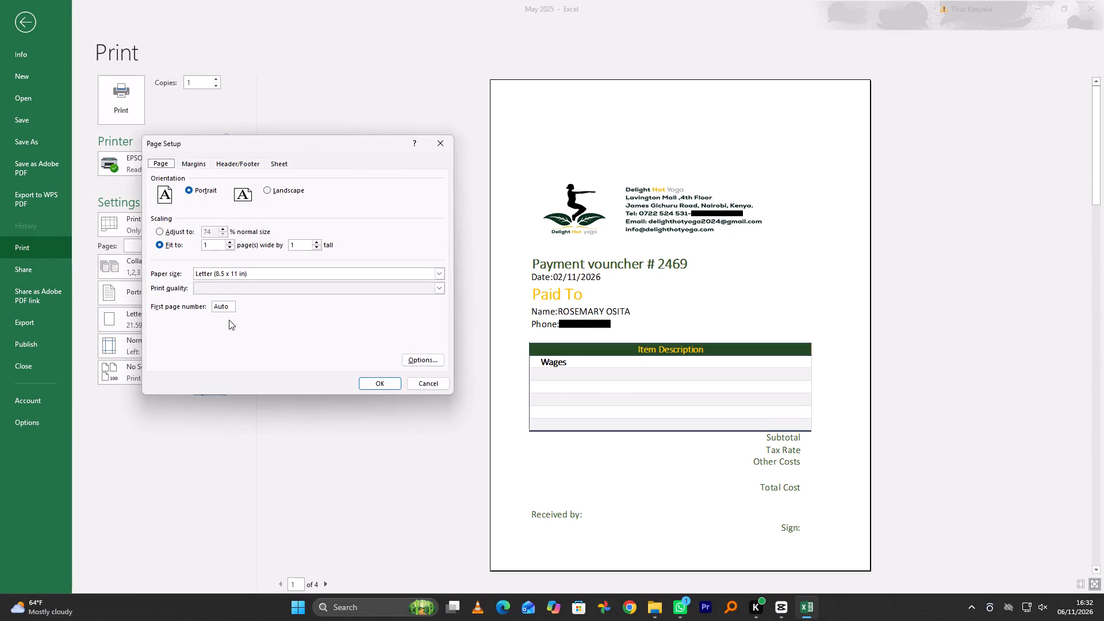
pyautogui.click(382, 383)
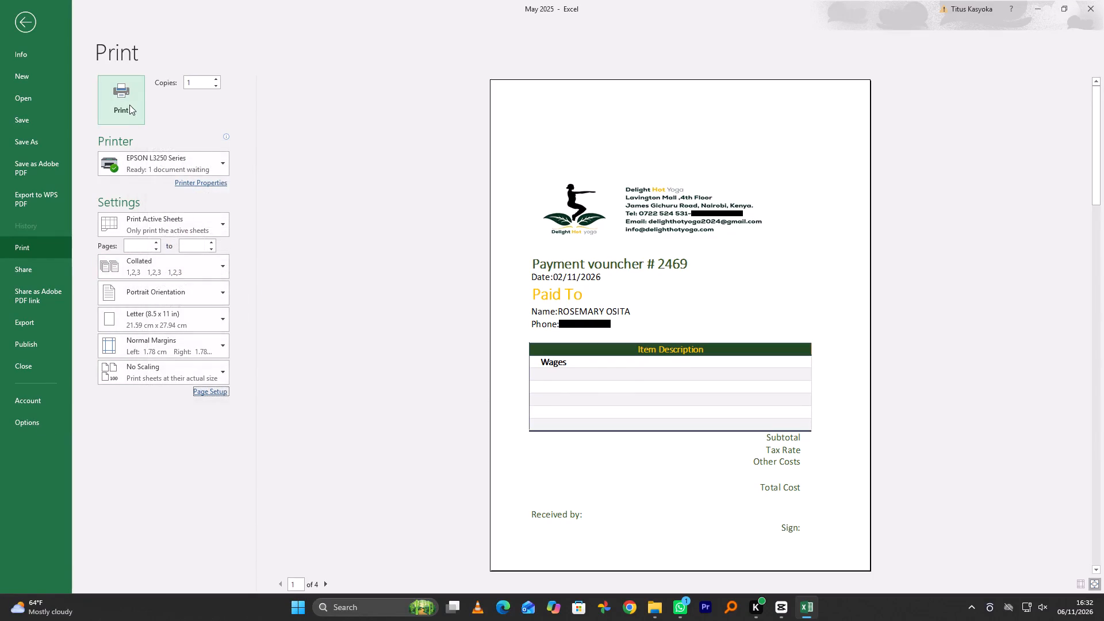
pyautogui.click(129, 105)
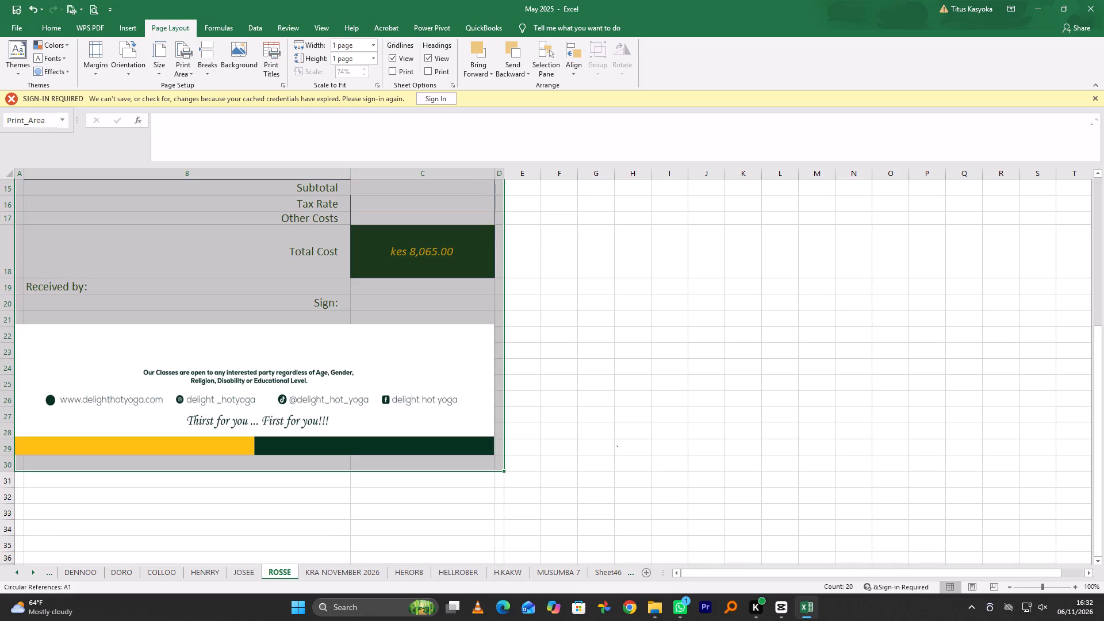
# On the KRA NOVEMBER 2026 sheet, select cells A2:D29, covering voucher 2470 down to its footer.
pyautogui.click(336, 573)
pyautogui.click(718, 471)
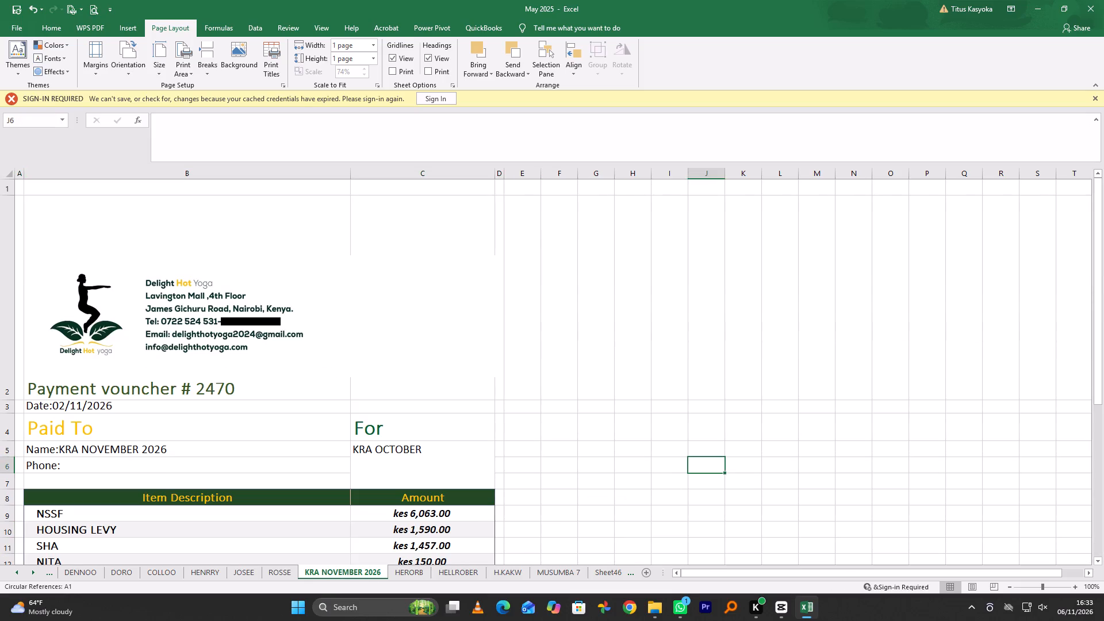
pyautogui.moveTo(16, 231); pyautogui.dragTo(401, 570)
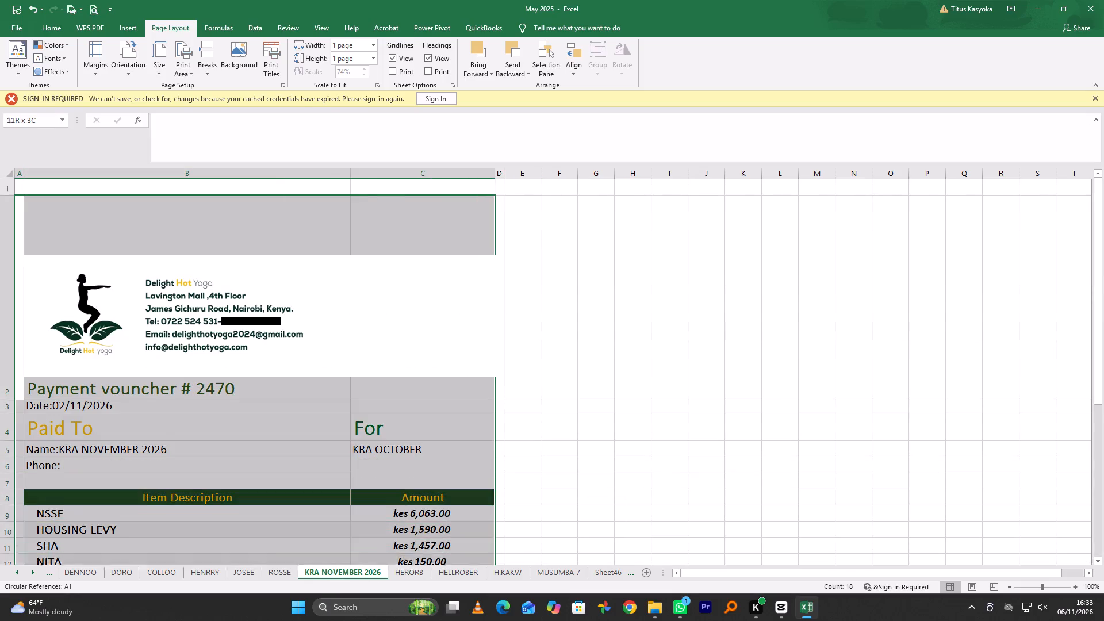
pyautogui.moveTo(401, 570); pyautogui.dragTo(495, 501)
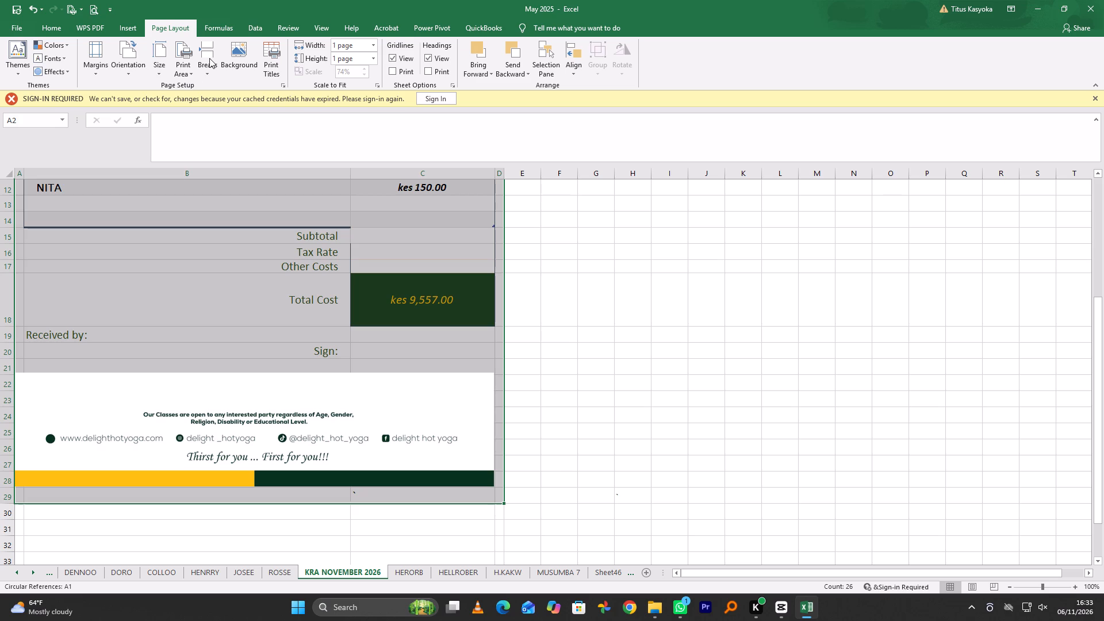
# Set the selected range A2:D29 on the KRA NOVEMBER 2026 sheet as the print area for voucher 2470.
pyautogui.click(167, 25)
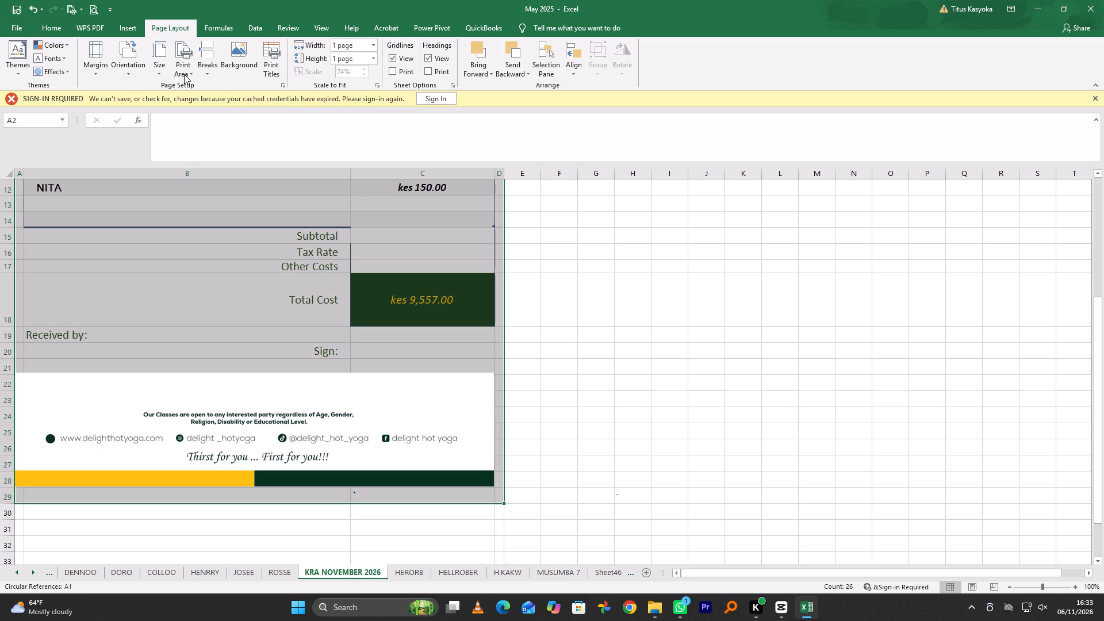
pyautogui.click(186, 70)
pyautogui.click(197, 84)
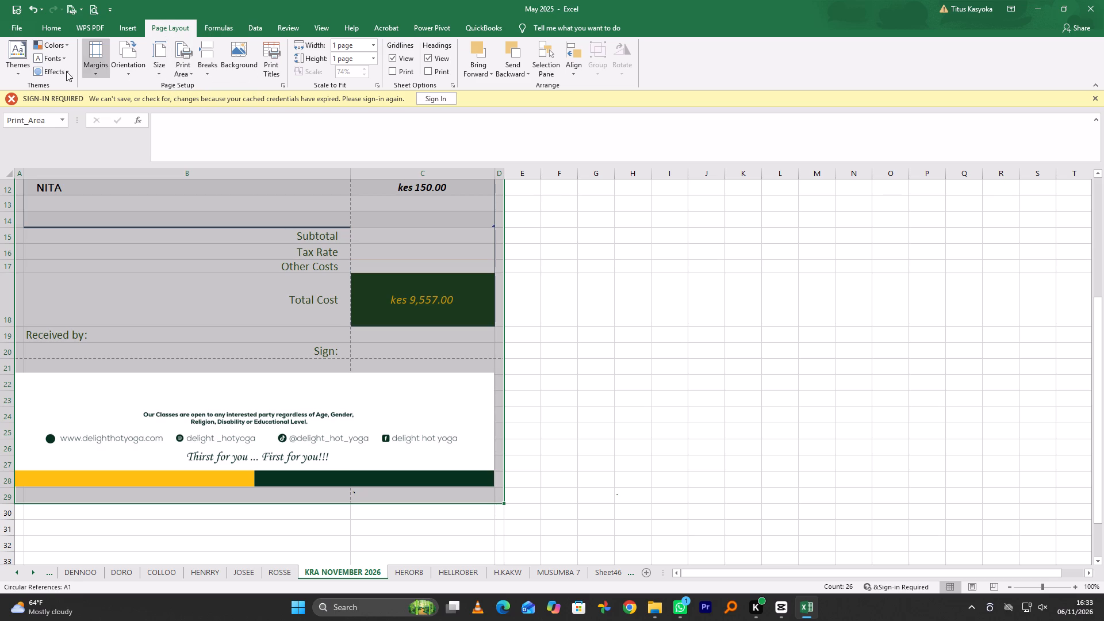
# Scale voucher 2470 to fit 1 page wide by 1 tall and print one copy on the EPSON L3250 Series.
pyautogui.click(20, 26)
pyautogui.click(47, 249)
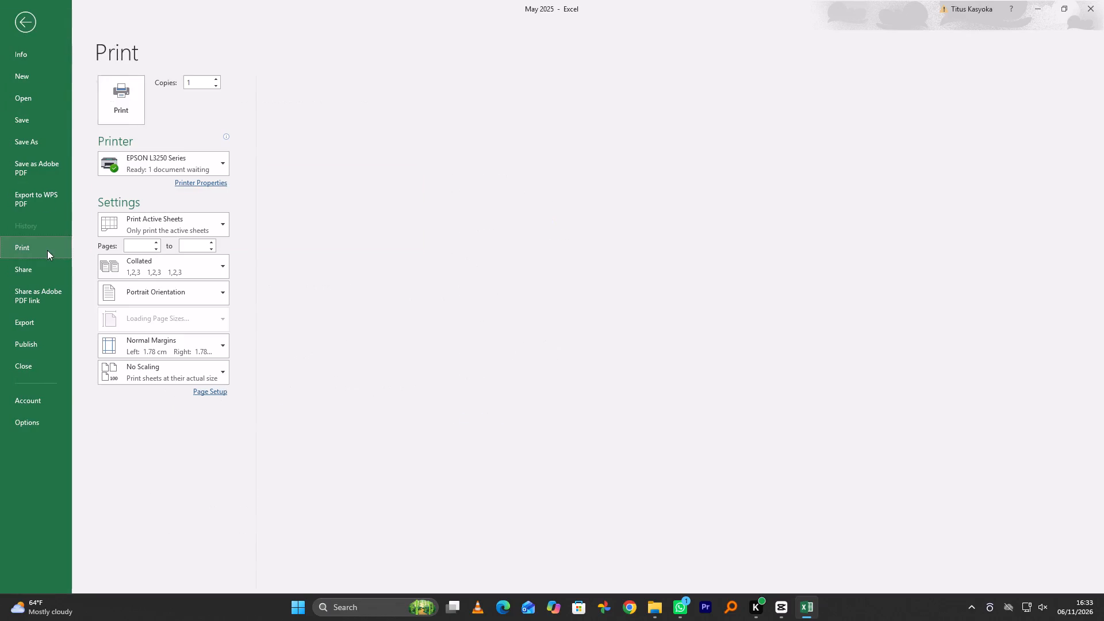
pyautogui.click(213, 392)
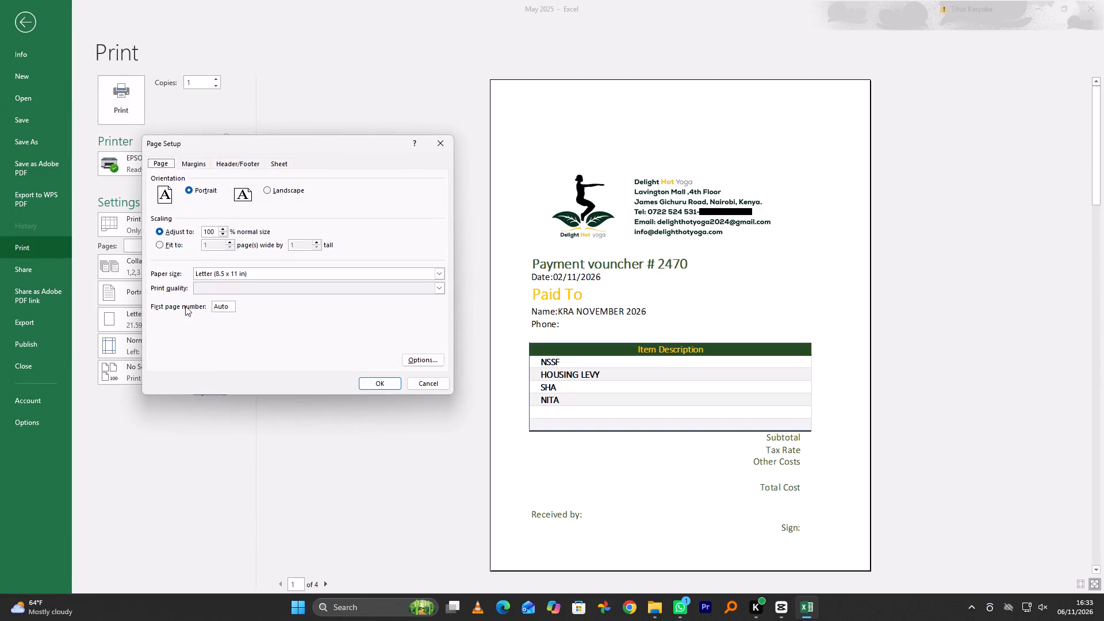
pyautogui.click(160, 244)
pyautogui.click(384, 385)
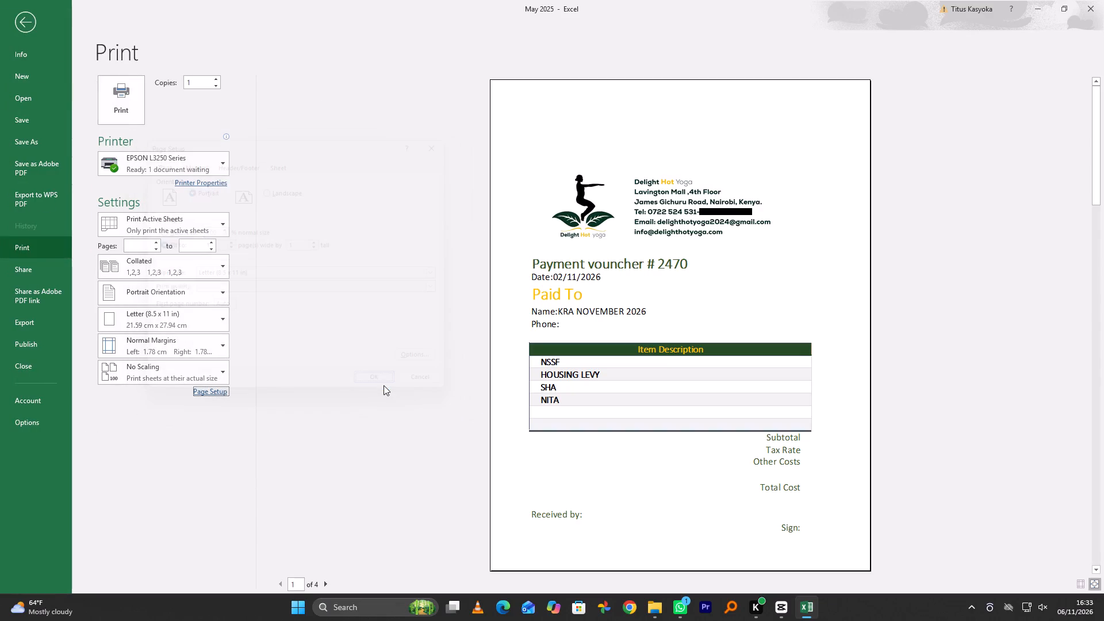
pyautogui.click(208, 392)
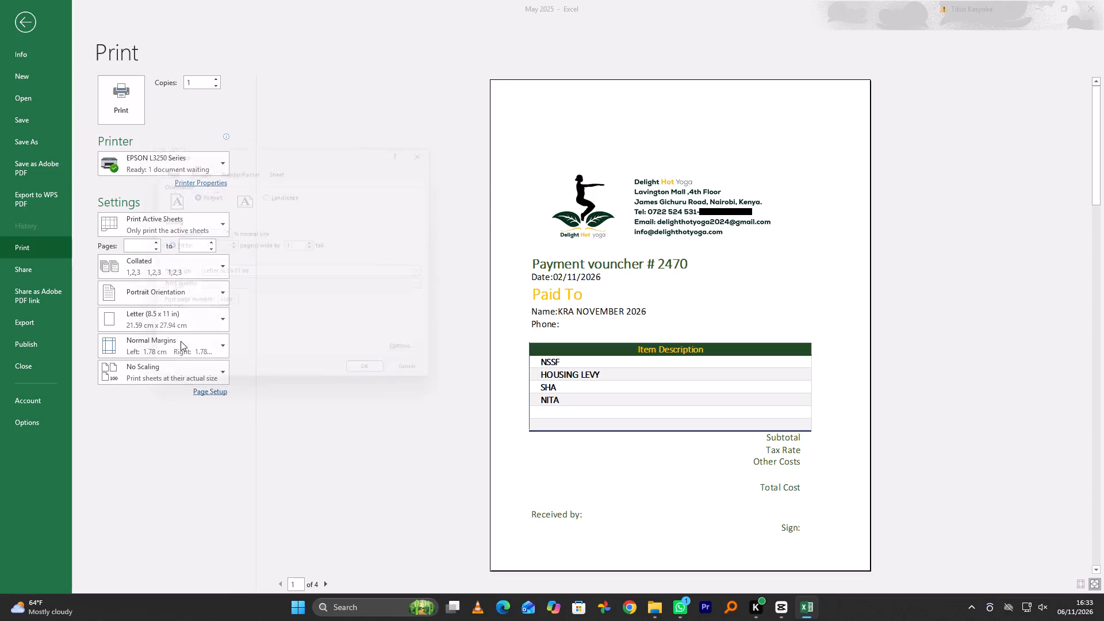
pyautogui.click(386, 389)
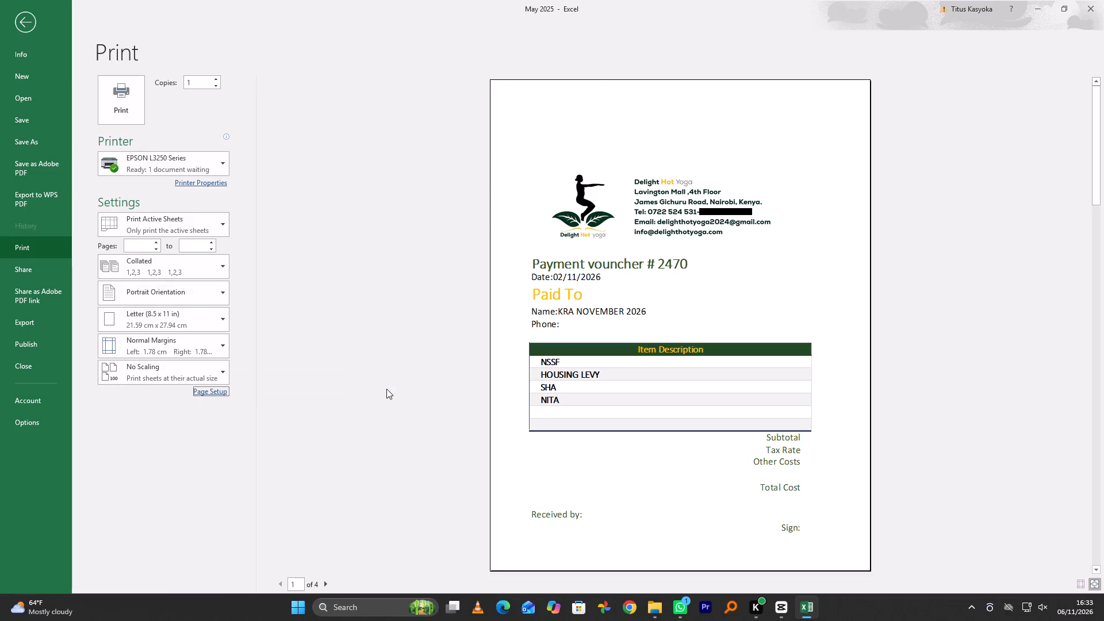
pyautogui.click(120, 105)
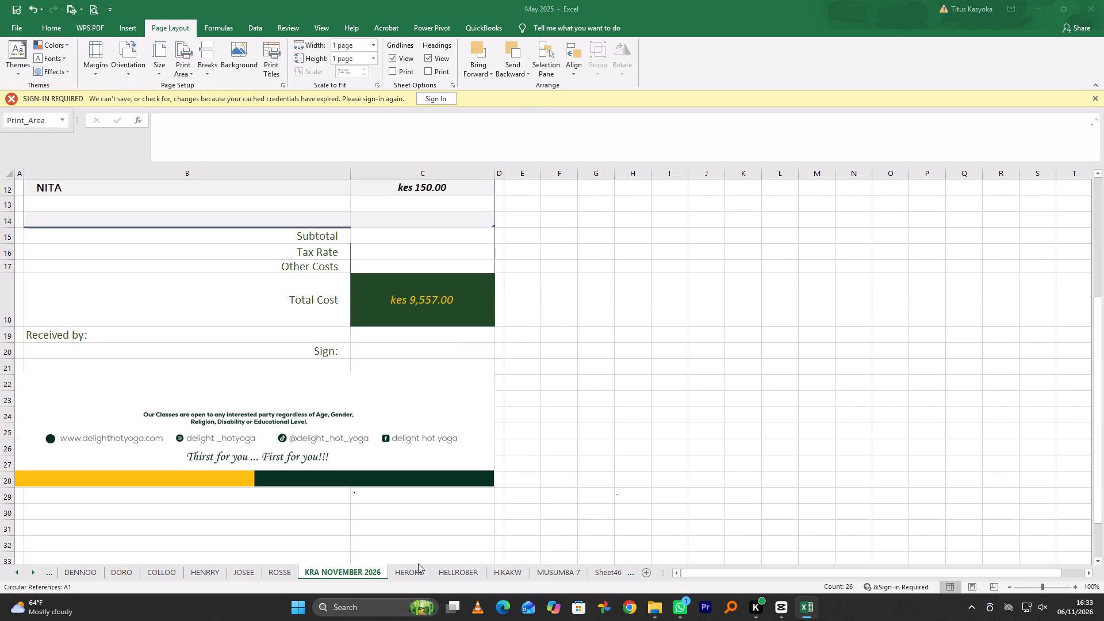
# On the HERORB sheet, set the range A2:D29 as the print area for voucher 2471.
pyautogui.click(413, 578)
pyautogui.click(413, 578)
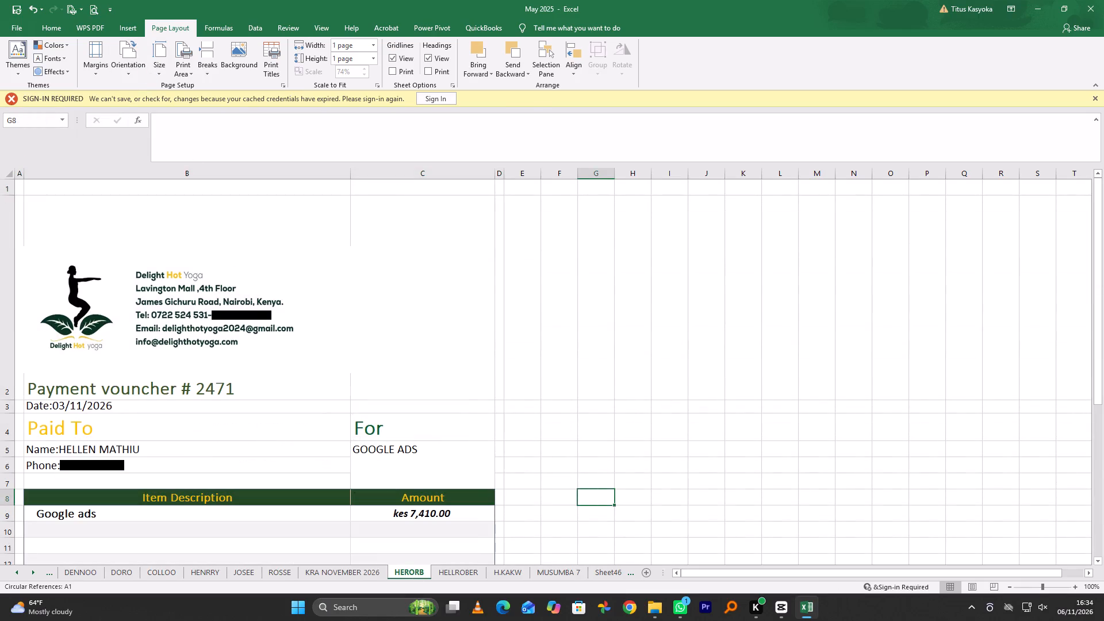
pyautogui.click(528, 452)
pyautogui.moveTo(17, 216); pyautogui.dragTo(435, 421)
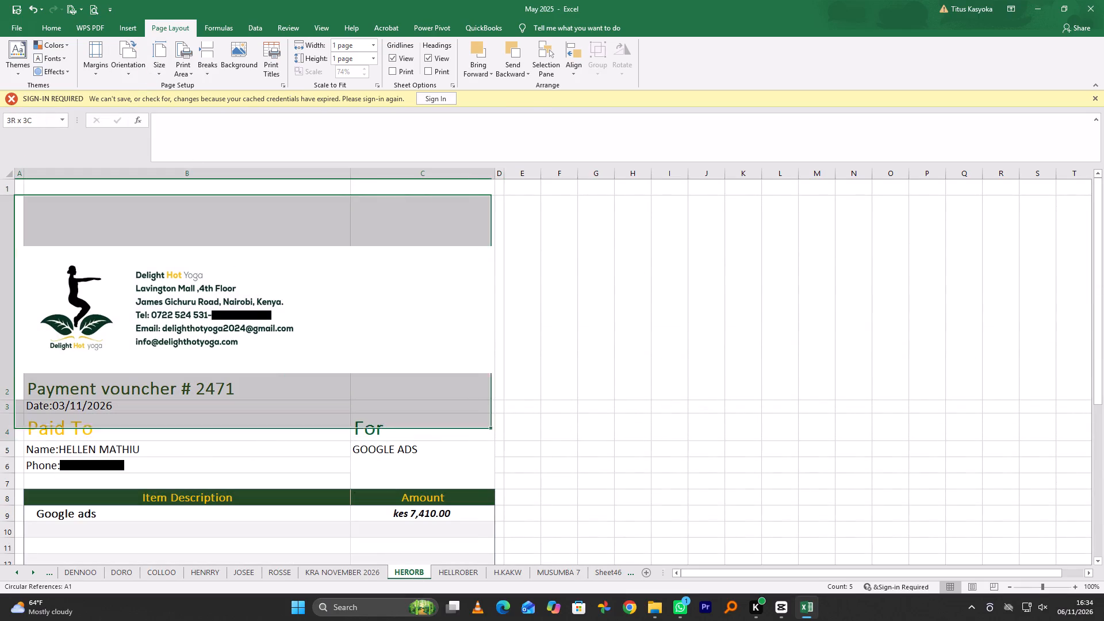
pyautogui.moveTo(435, 421); pyautogui.dragTo(424, 584)
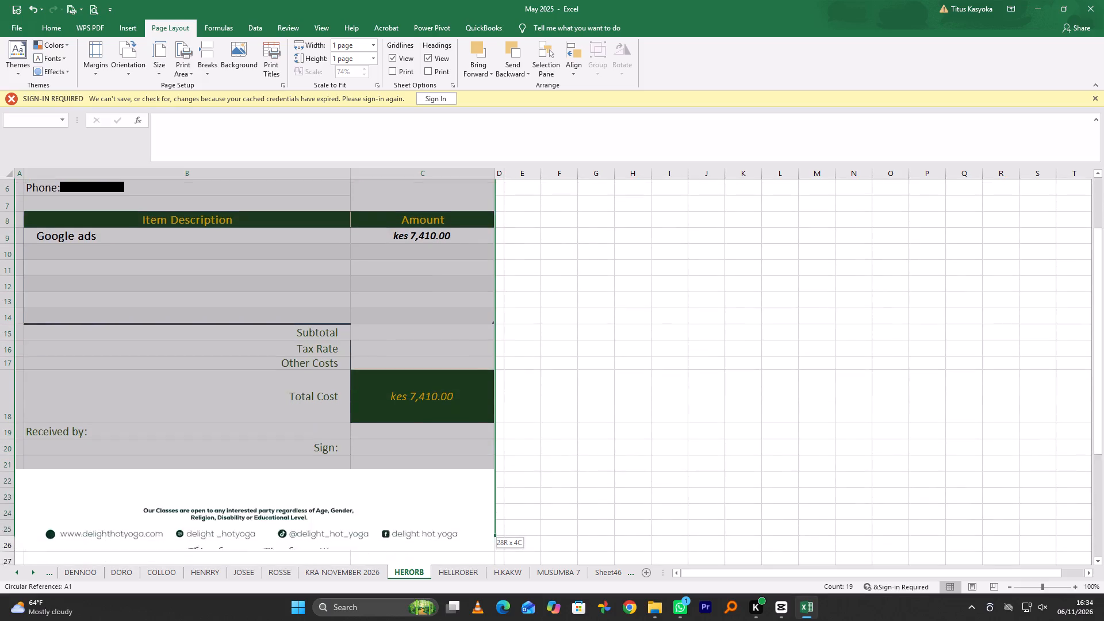
pyautogui.moveTo(424, 584); pyautogui.dragTo(503, 451)
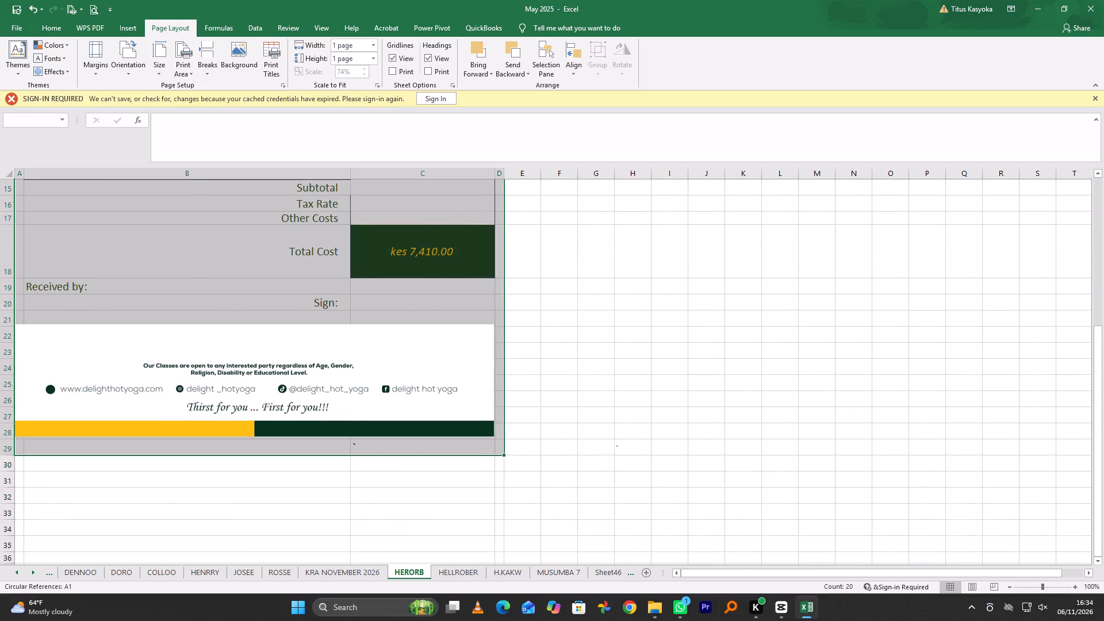
pyautogui.click(174, 28)
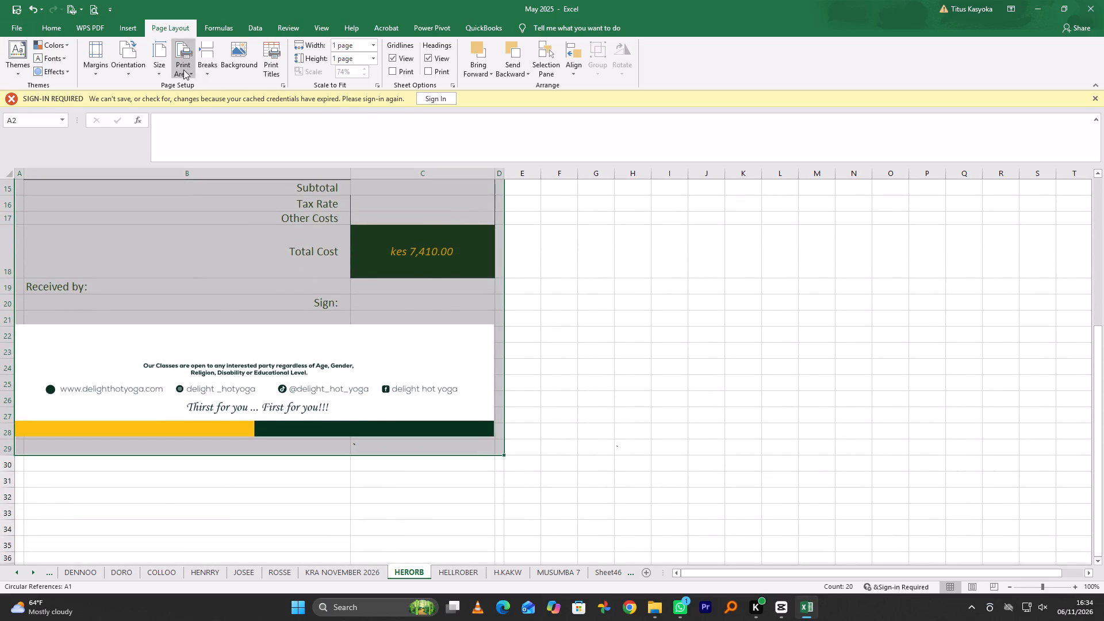
pyautogui.click(183, 70)
pyautogui.click(210, 84)
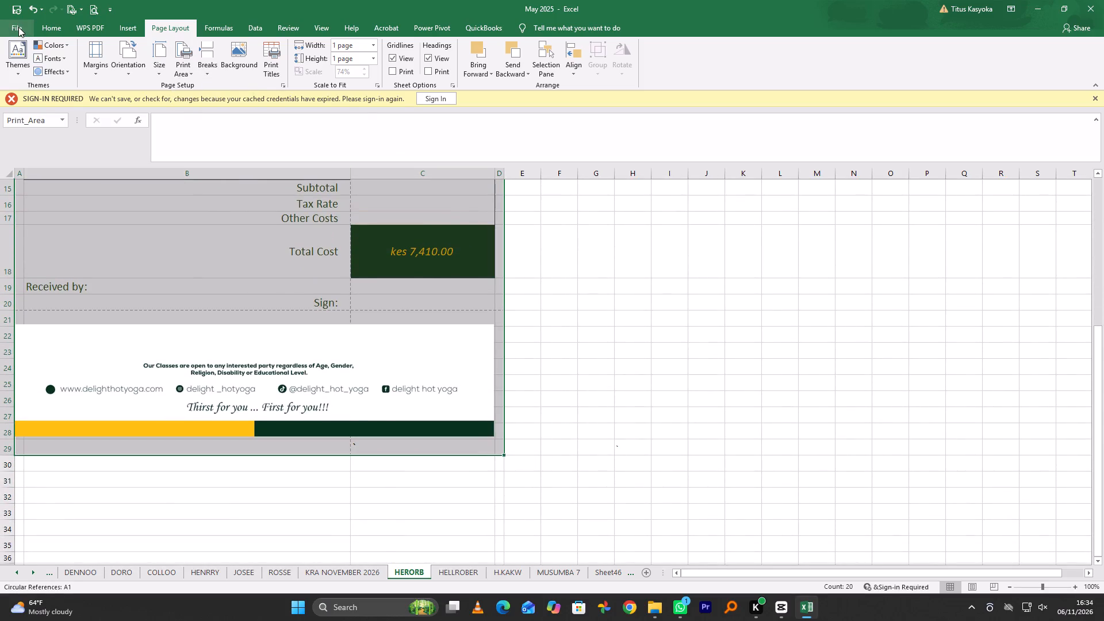
# Scale voucher 2471 to fit 1 page wide by 1 tall and print one copy on the EPSON L3250 Series.
pyautogui.click(18, 27)
pyautogui.click(59, 248)
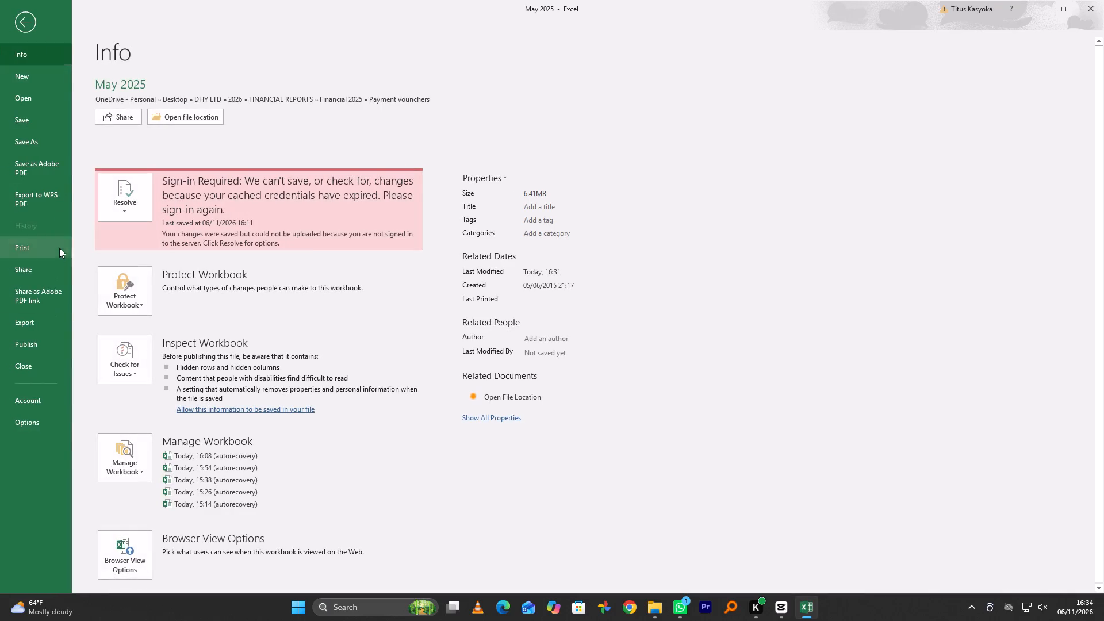
pyautogui.click(215, 392)
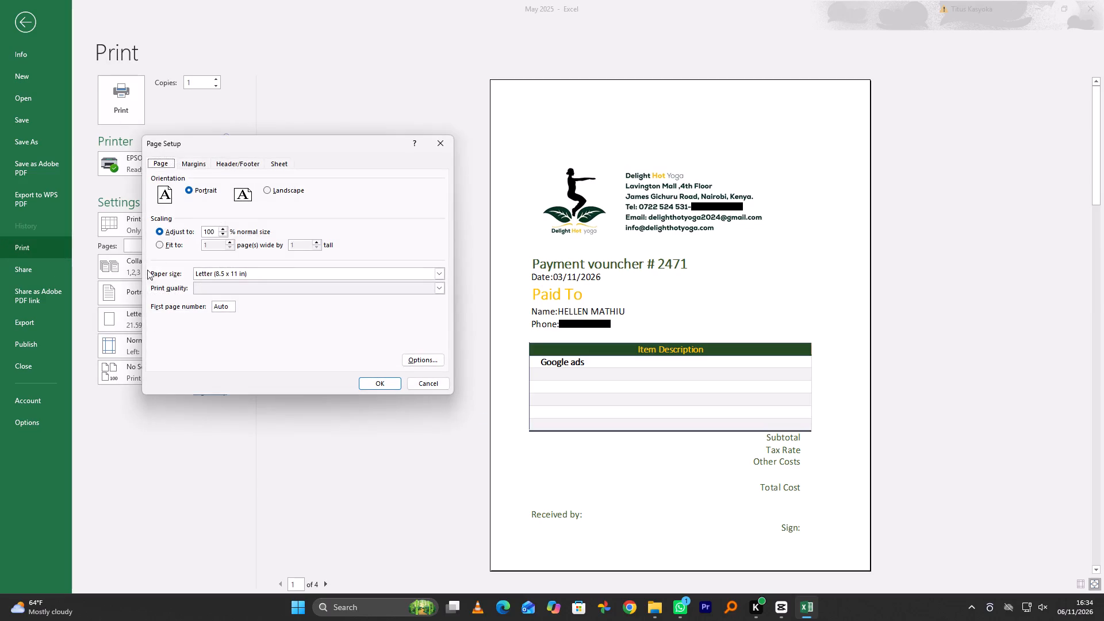
pyautogui.click(158, 243)
pyautogui.click(378, 384)
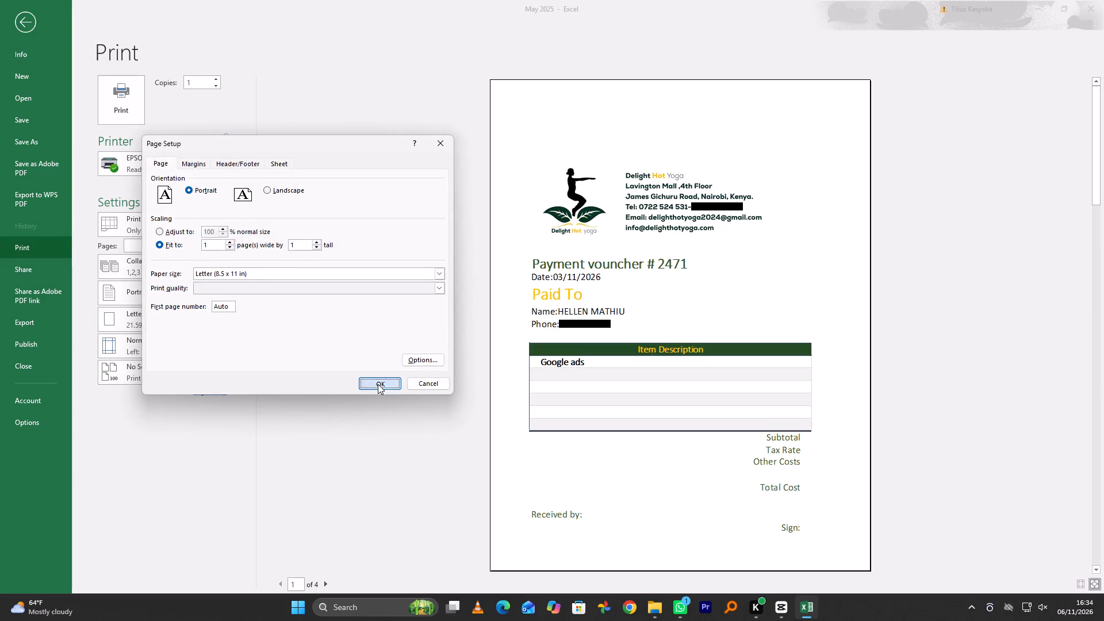
pyautogui.click(211, 393)
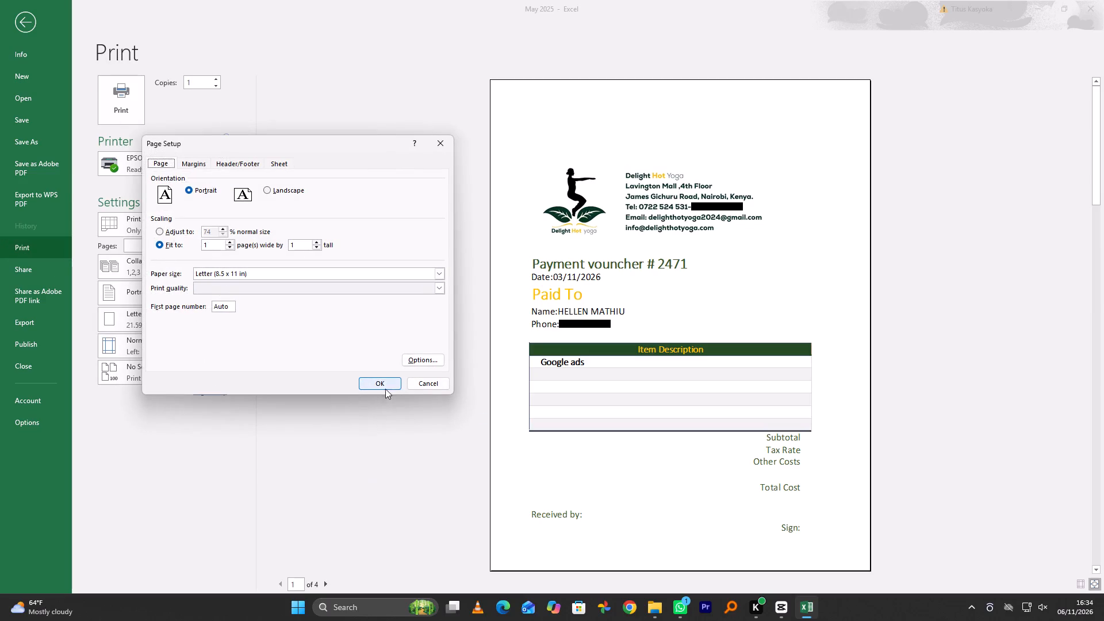
pyautogui.click(386, 385)
pyautogui.click(118, 104)
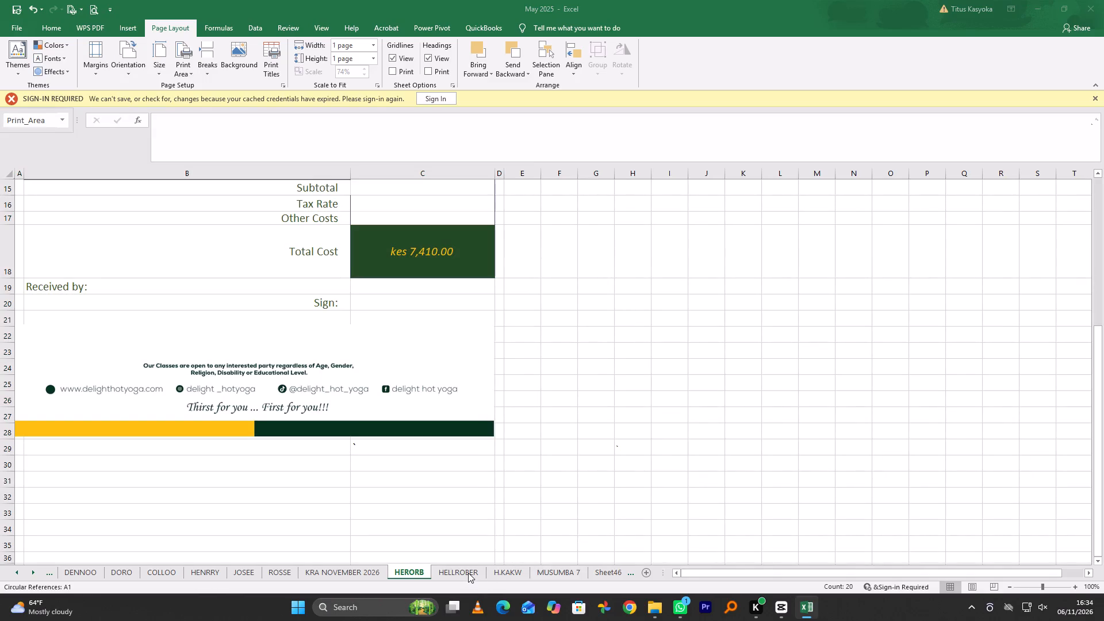
# On the HELLROBER sheet, set the range A2:D30 as the print area for voucher 2472.
pyautogui.click(468, 573)
pyautogui.click(468, 573)
pyautogui.click(561, 513)
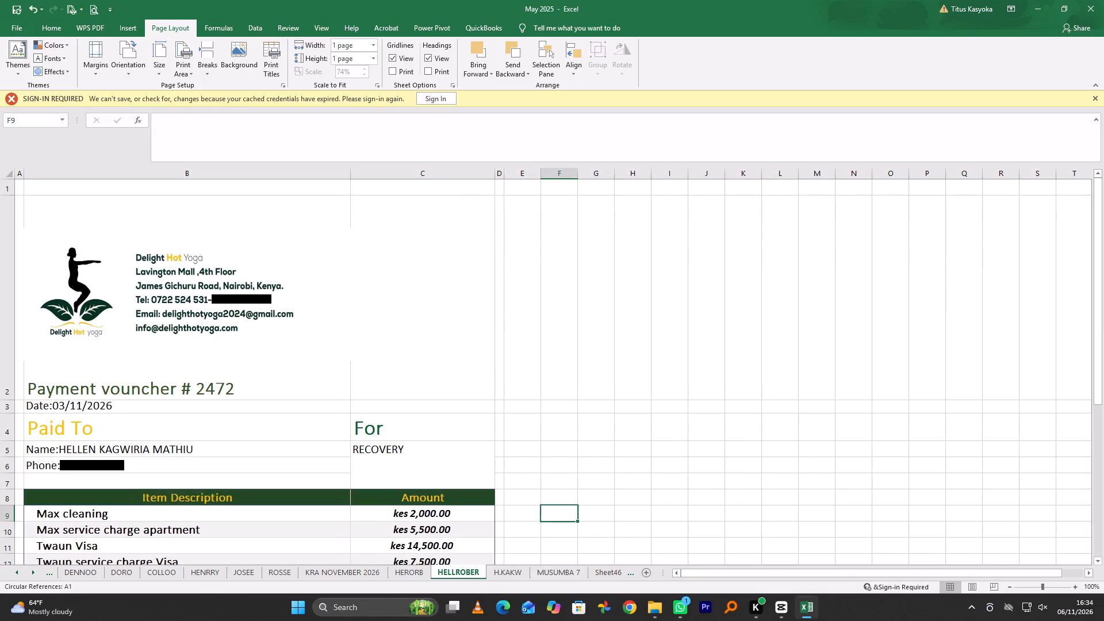
pyautogui.moveTo(20, 210); pyautogui.dragTo(454, 563)
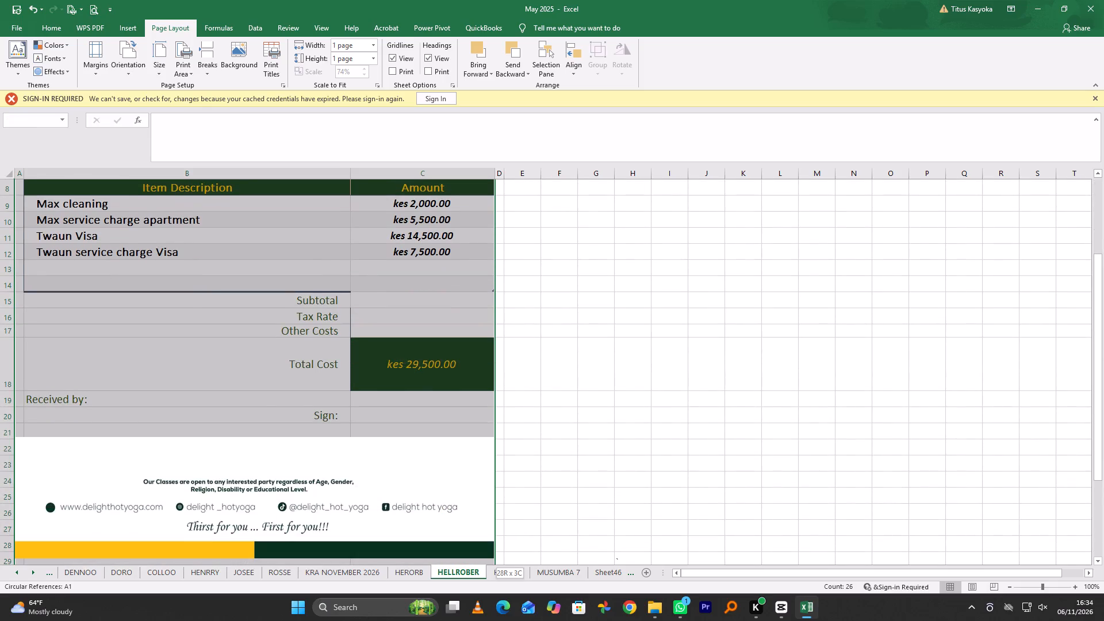
pyautogui.moveTo(454, 563); pyautogui.dragTo(499, 479)
pyautogui.click(170, 27)
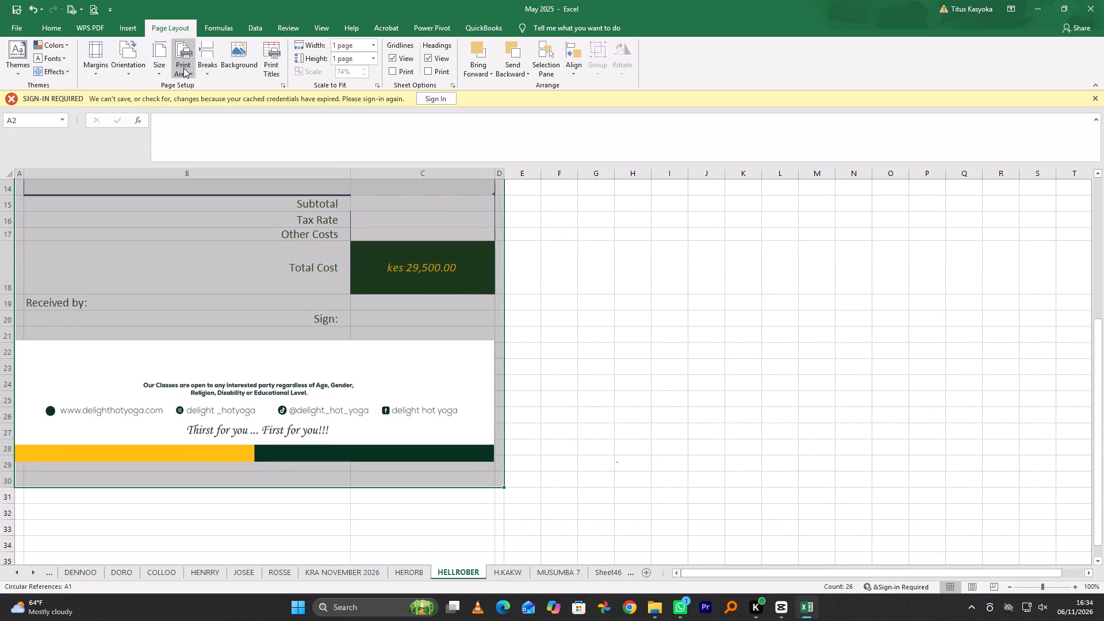
pyautogui.click(183, 68)
pyautogui.click(202, 83)
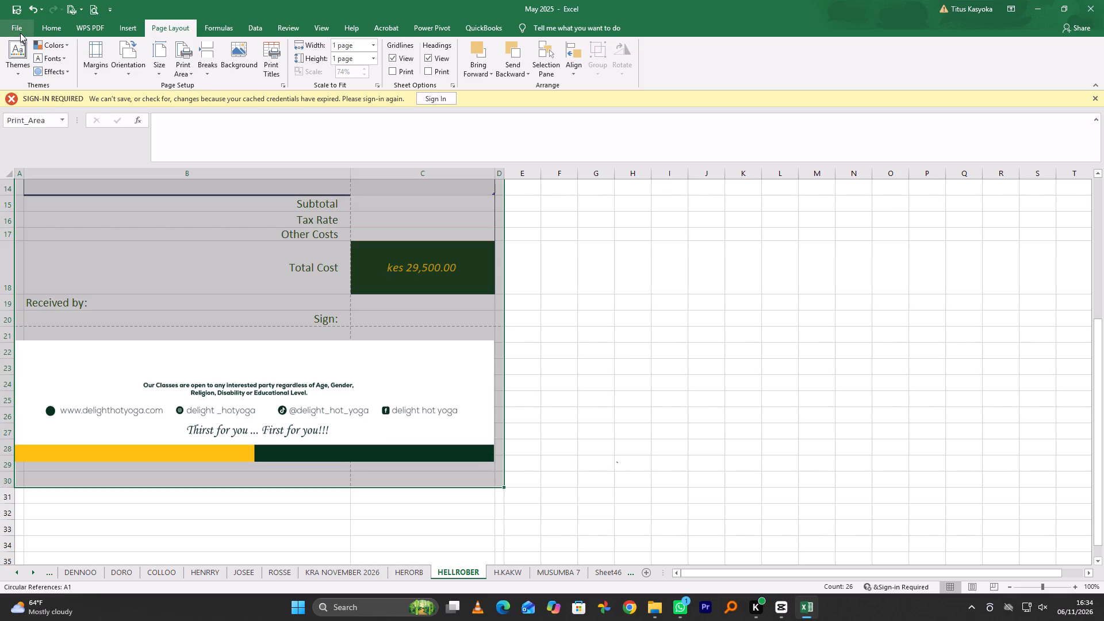
# Scale voucher 2472 to fit 1 page wide by 1 tall and print one copy on the EPSON L3250 Series.
pyautogui.click(17, 29)
pyautogui.click(39, 246)
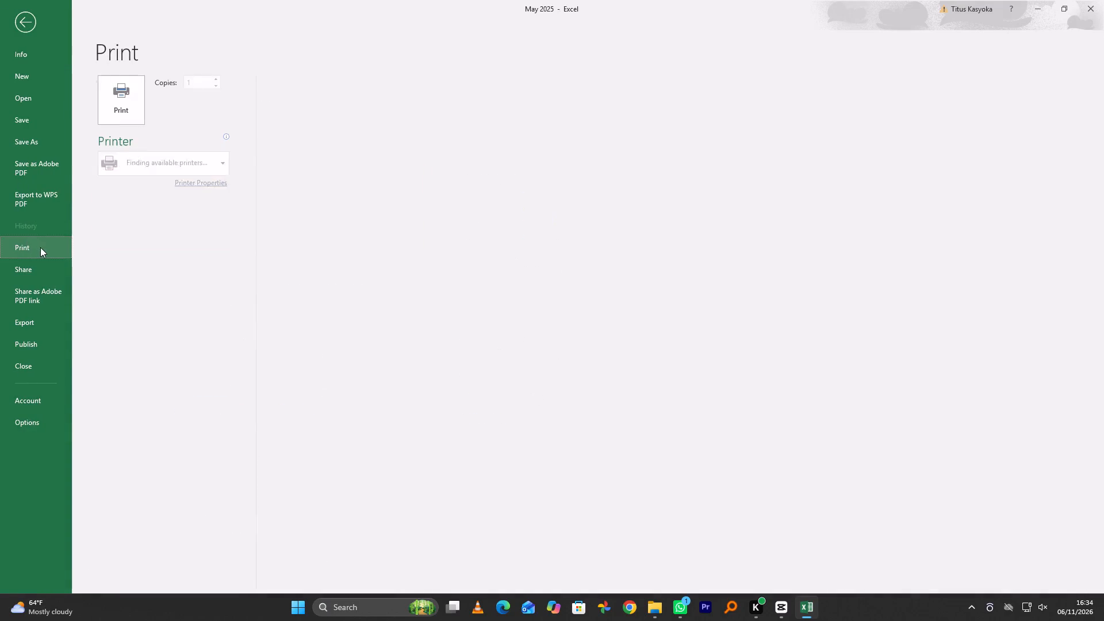
pyautogui.click(211, 392)
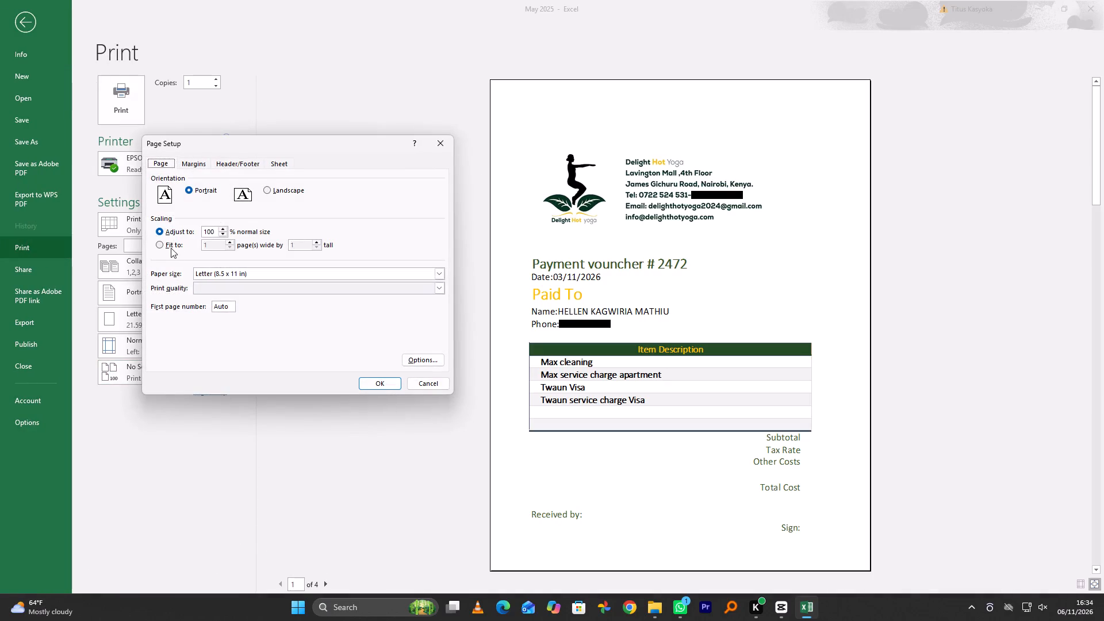
pyautogui.click(155, 241)
pyautogui.click(160, 246)
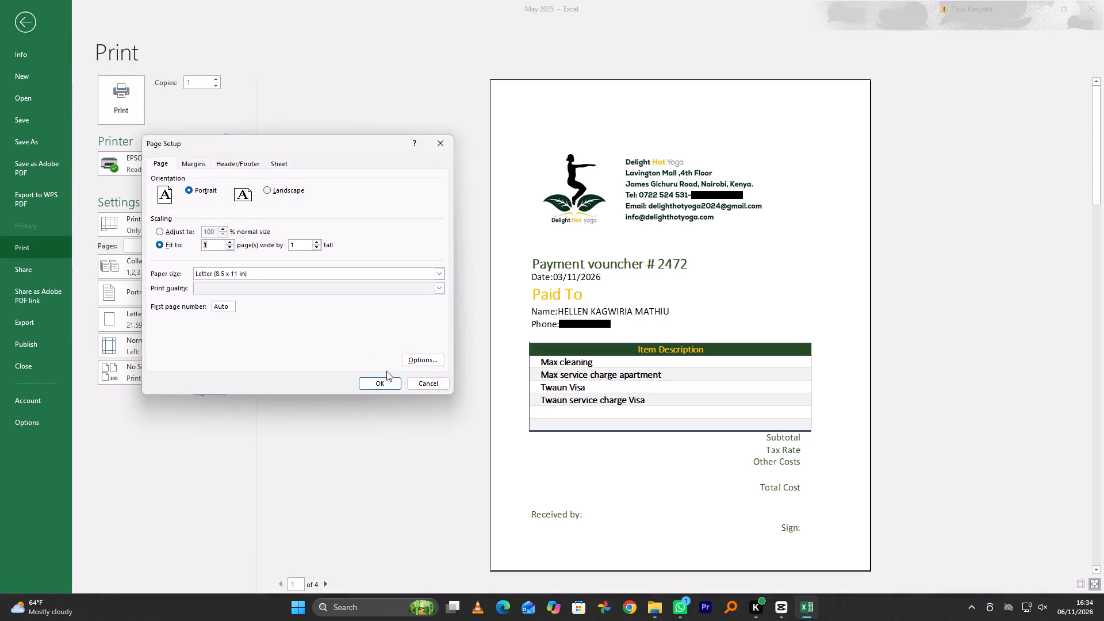
pyautogui.click(385, 382)
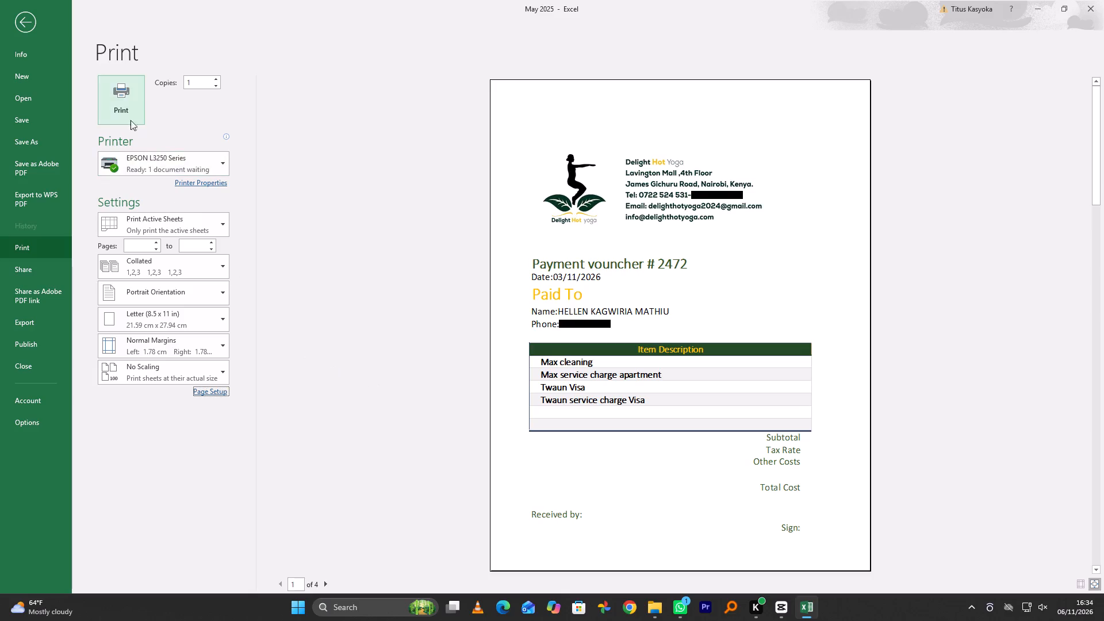
pyautogui.click(124, 112)
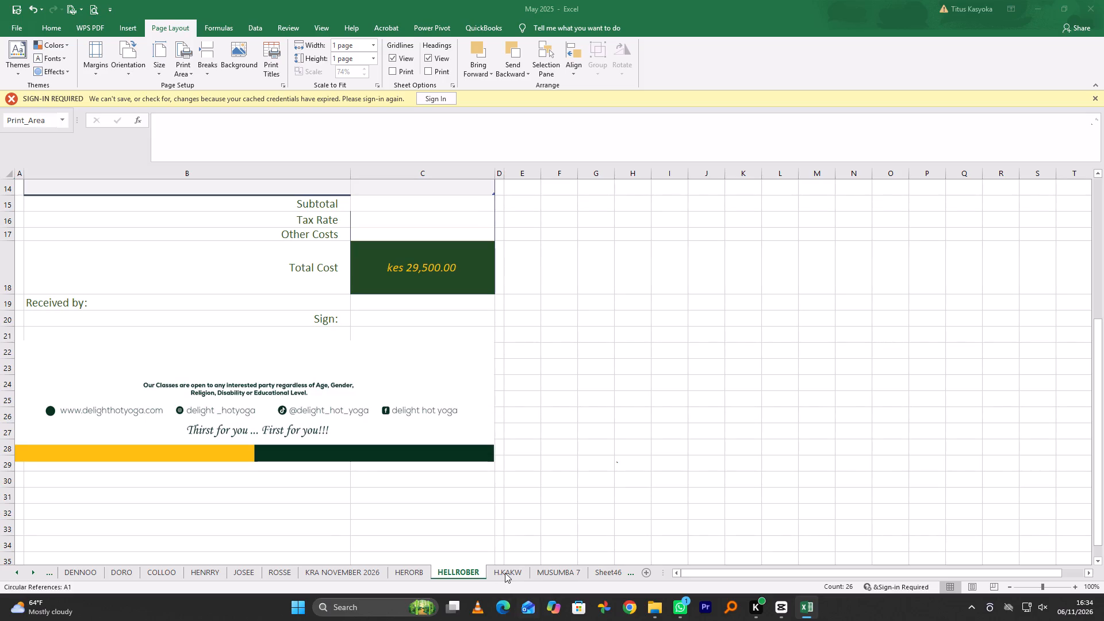
# Open the H.KAKW sheet with voucher 2473 and clear its whole-sheet selection.
pyautogui.click(505, 573)
pyautogui.click(505, 573)
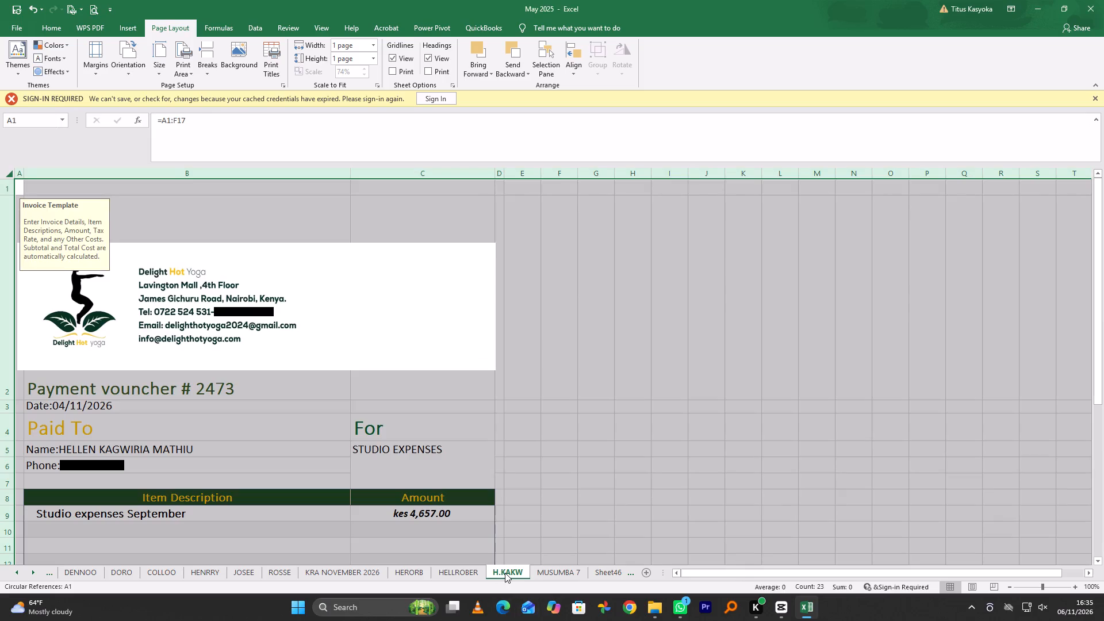
pyautogui.click(505, 573)
pyautogui.click(505, 572)
pyautogui.click(463, 566)
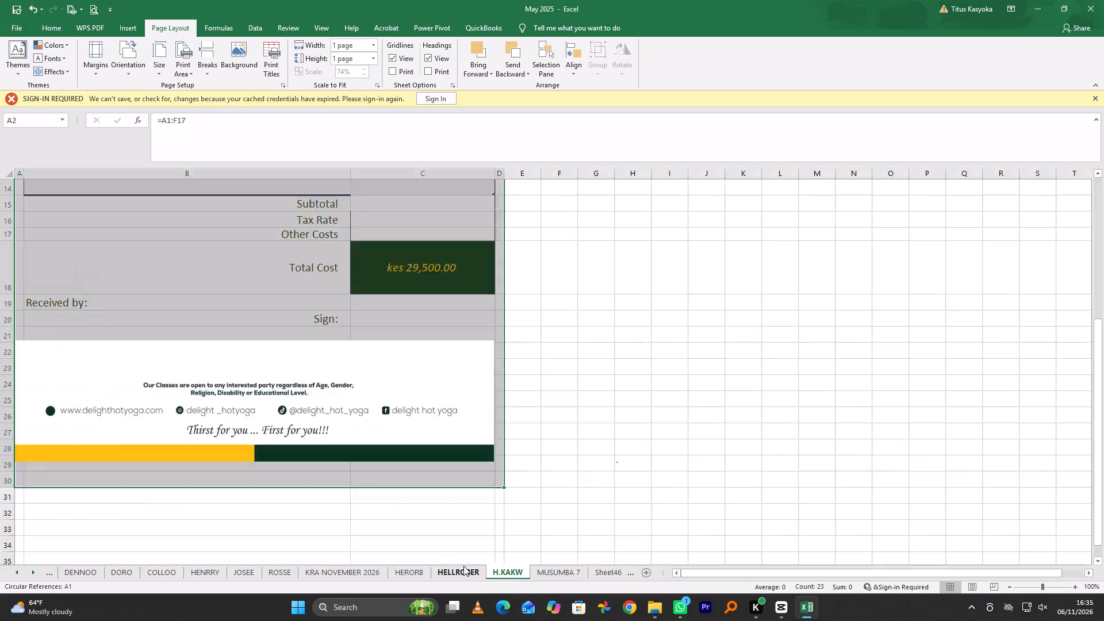
pyautogui.click(510, 569)
pyautogui.click(585, 483)
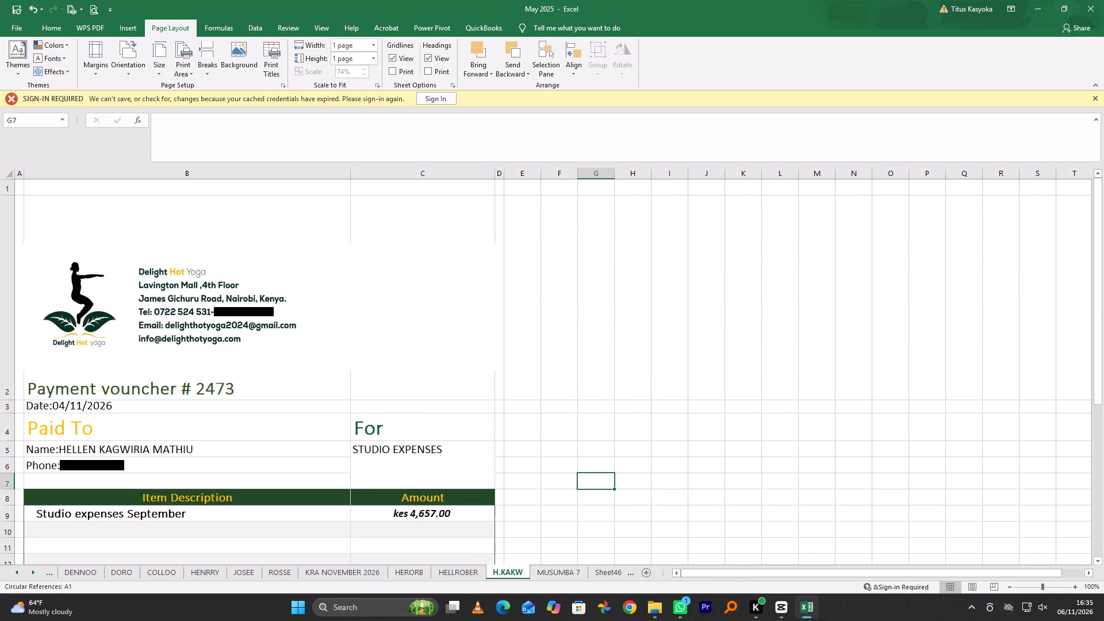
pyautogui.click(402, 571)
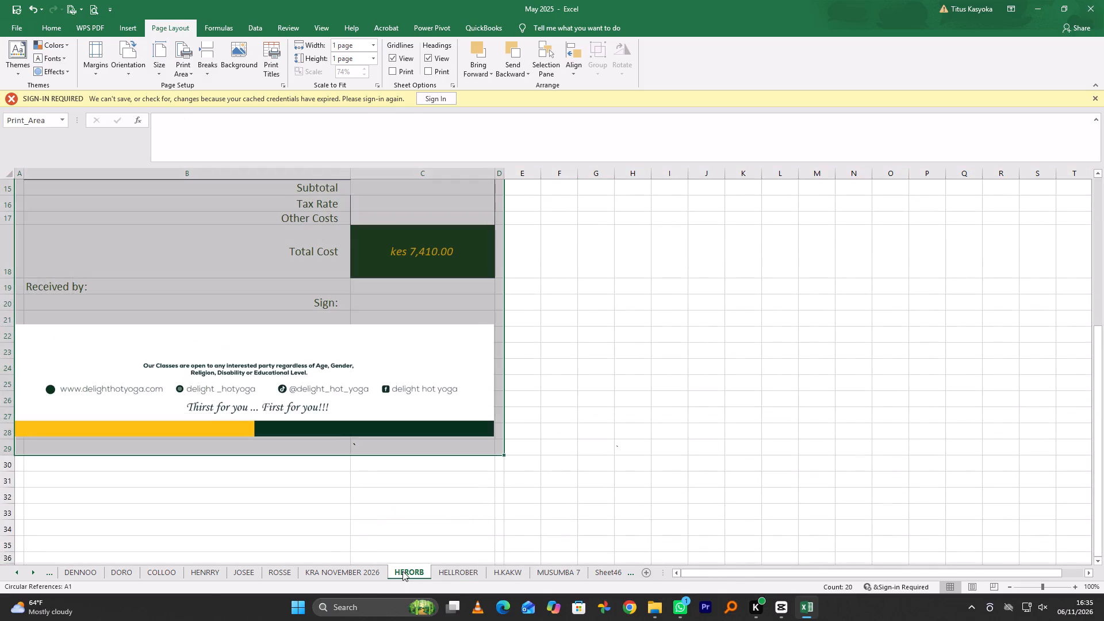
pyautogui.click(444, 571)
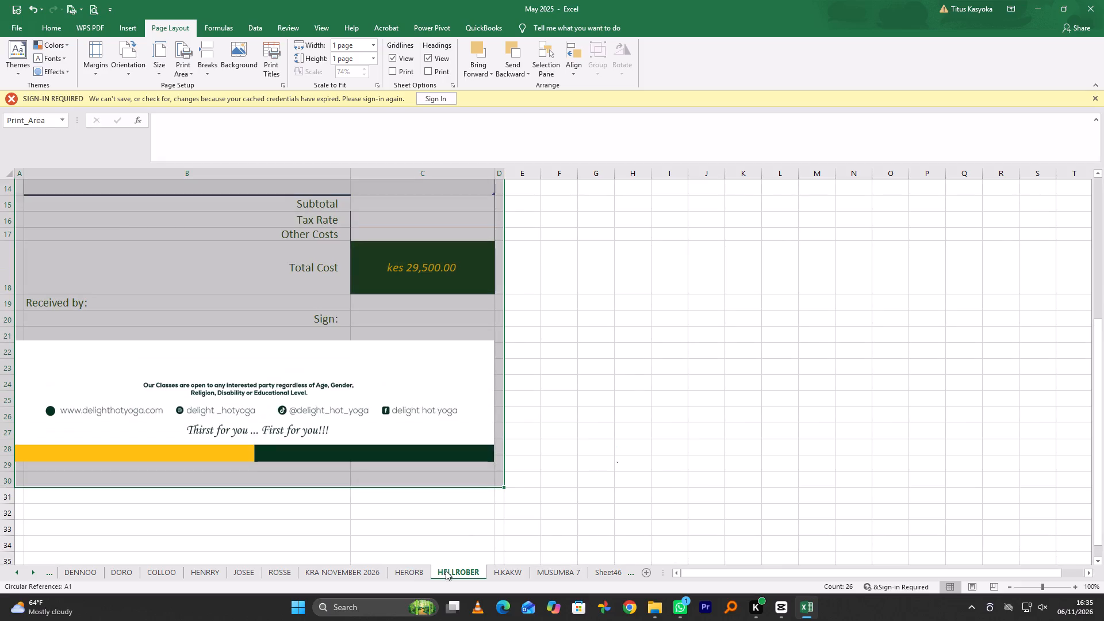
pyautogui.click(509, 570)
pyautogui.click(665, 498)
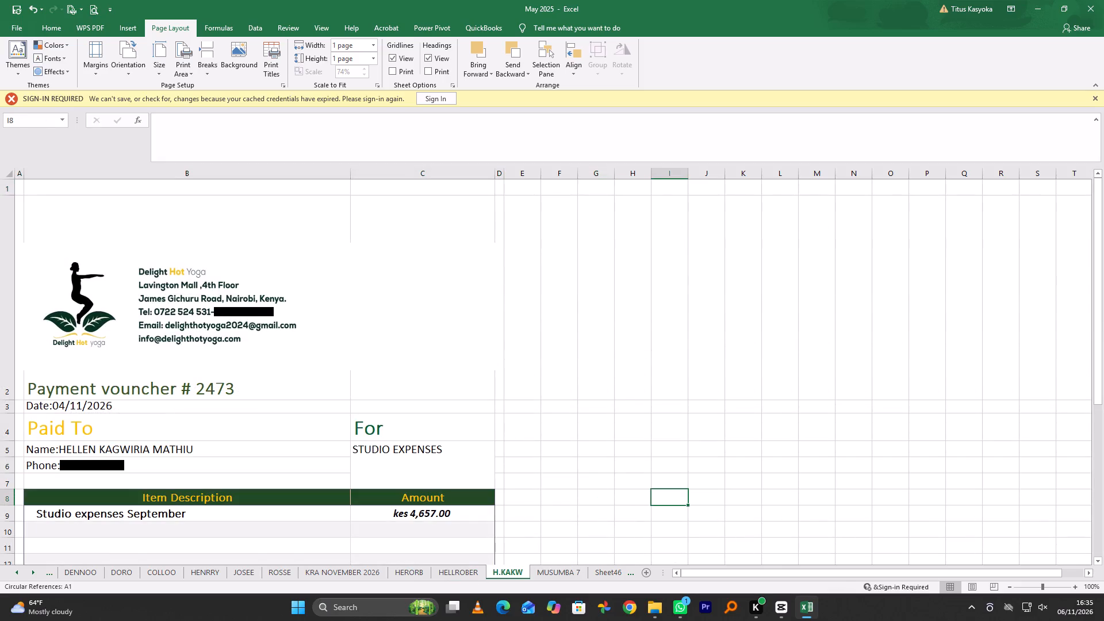
# On the H.KAKW sheet, set the range A2:D31 as the print area for voucher 2473.
pyautogui.moveTo(17, 216); pyautogui.dragTo(408, 542)
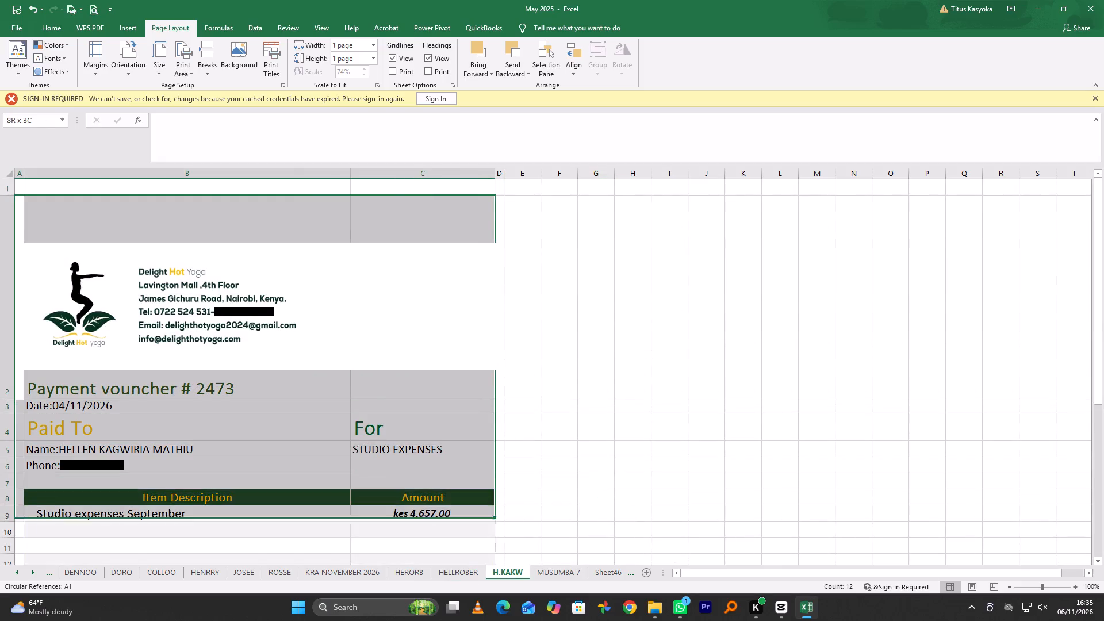
pyautogui.moveTo(408, 542); pyautogui.dragTo(481, 477)
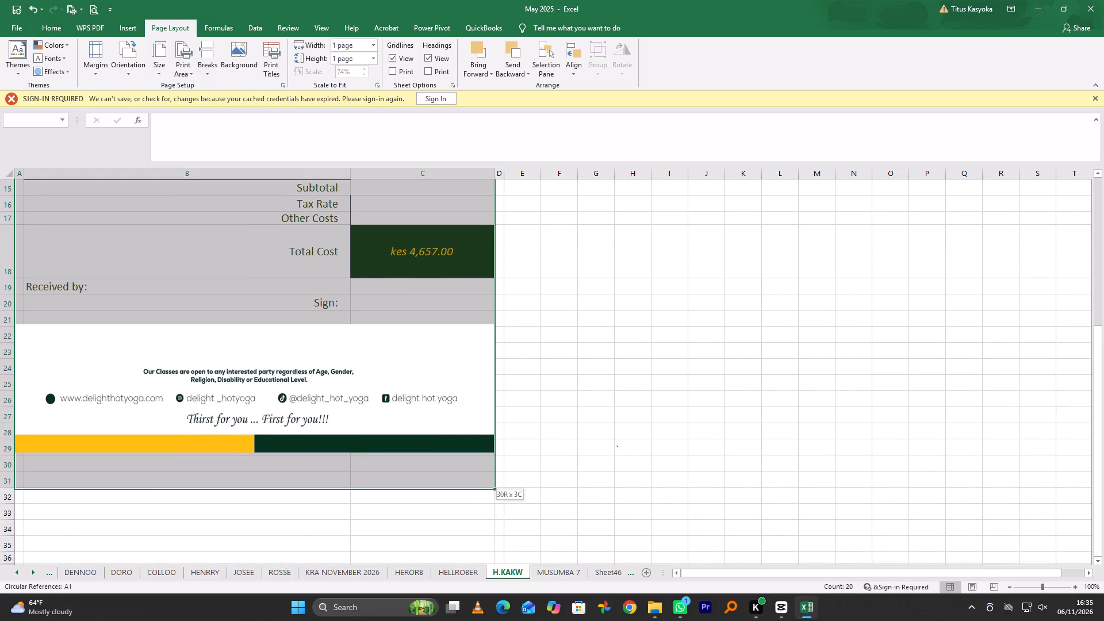
pyautogui.moveTo(481, 477); pyautogui.dragTo(499, 471)
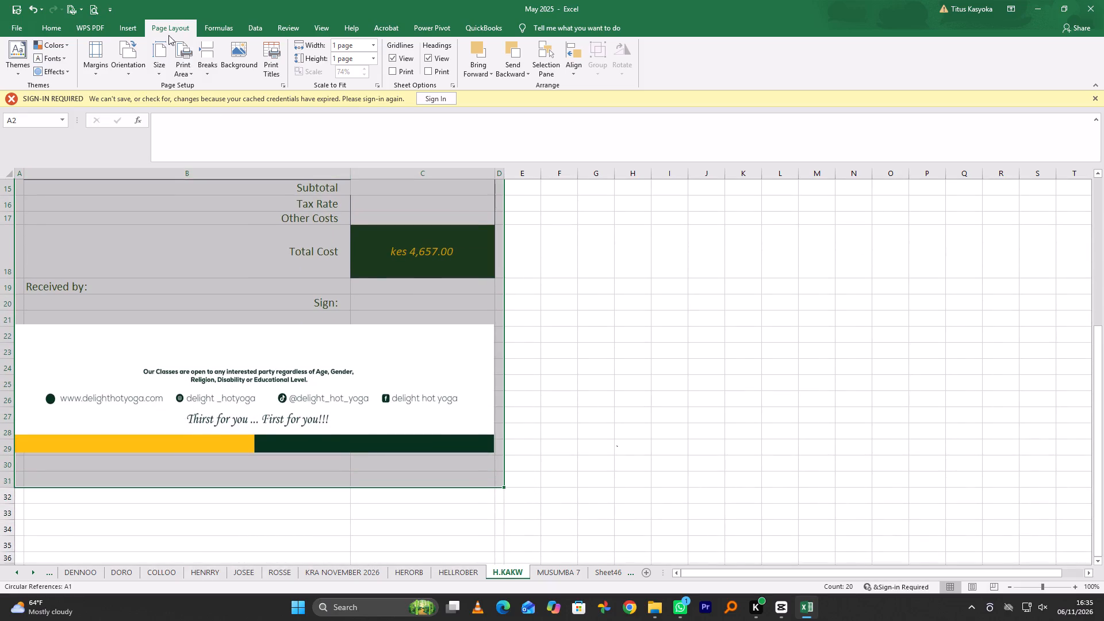
pyautogui.click(168, 25)
pyautogui.click(188, 67)
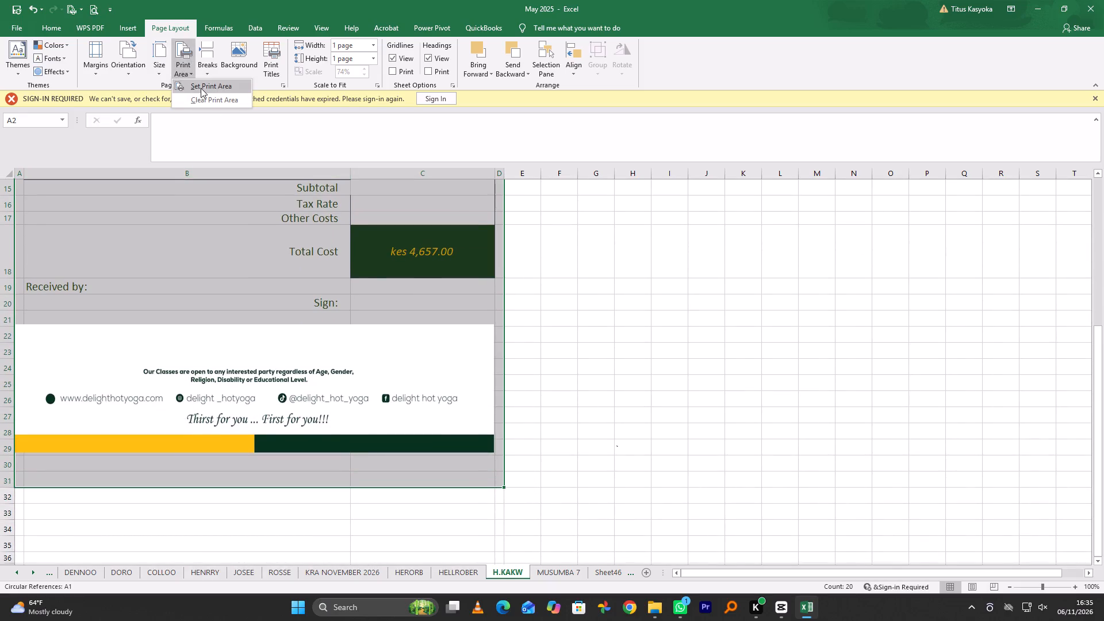
pyautogui.click(202, 87)
# Scale voucher 2473 to fit 1 page wide by 1 tall and print one copy on the EPSON L3250 Series.
pyautogui.click(14, 26)
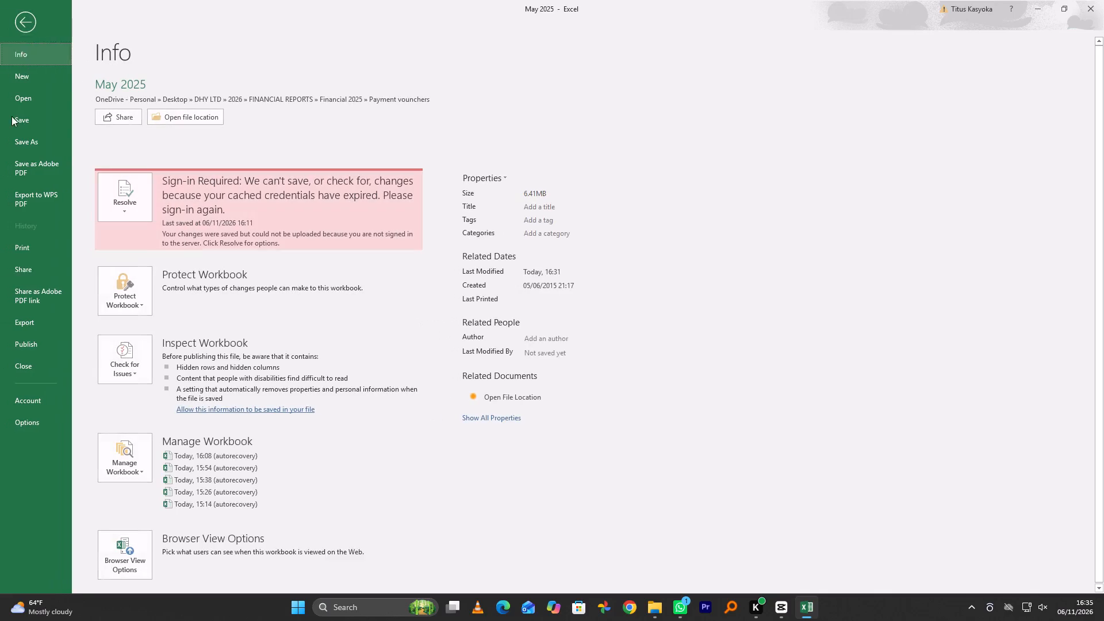
pyautogui.click(41, 246)
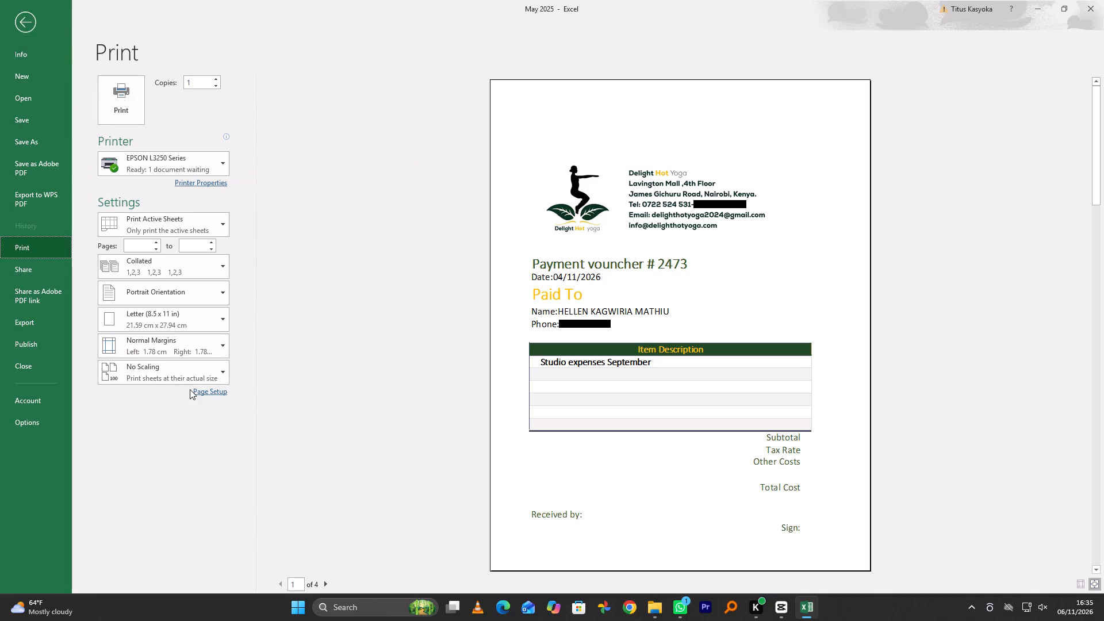
pyautogui.click(204, 392)
pyautogui.click(159, 243)
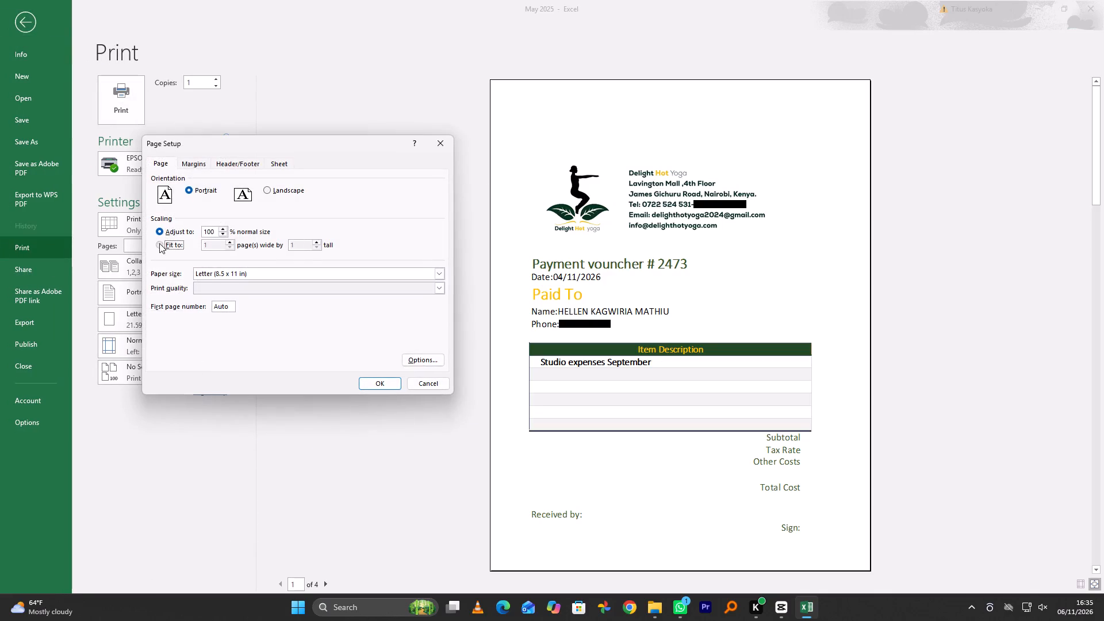
pyautogui.click(374, 380)
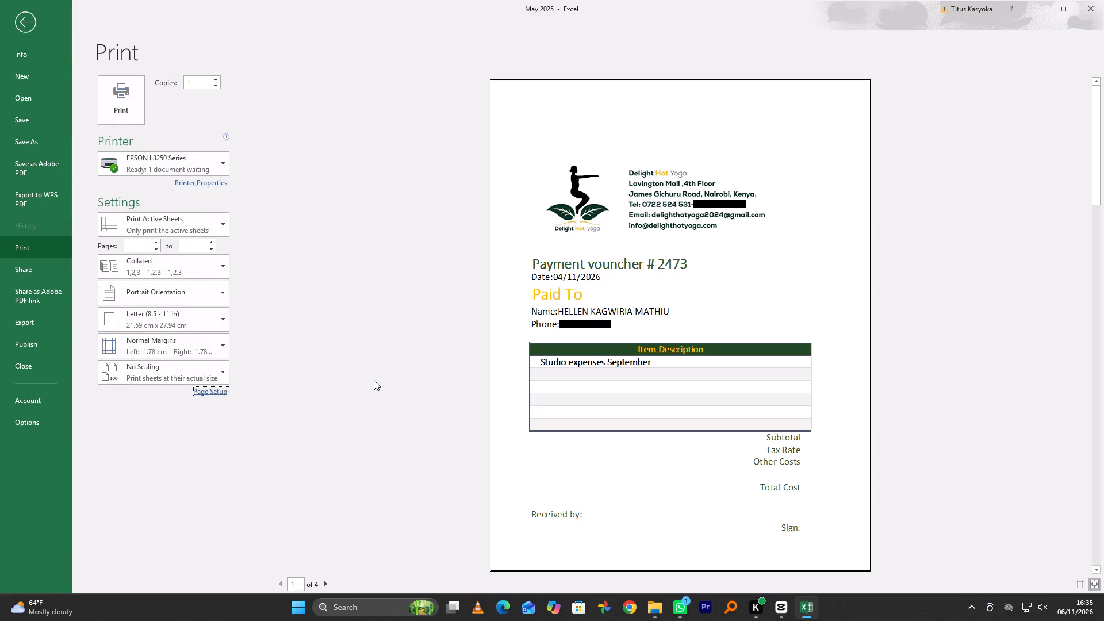
pyautogui.click(120, 109)
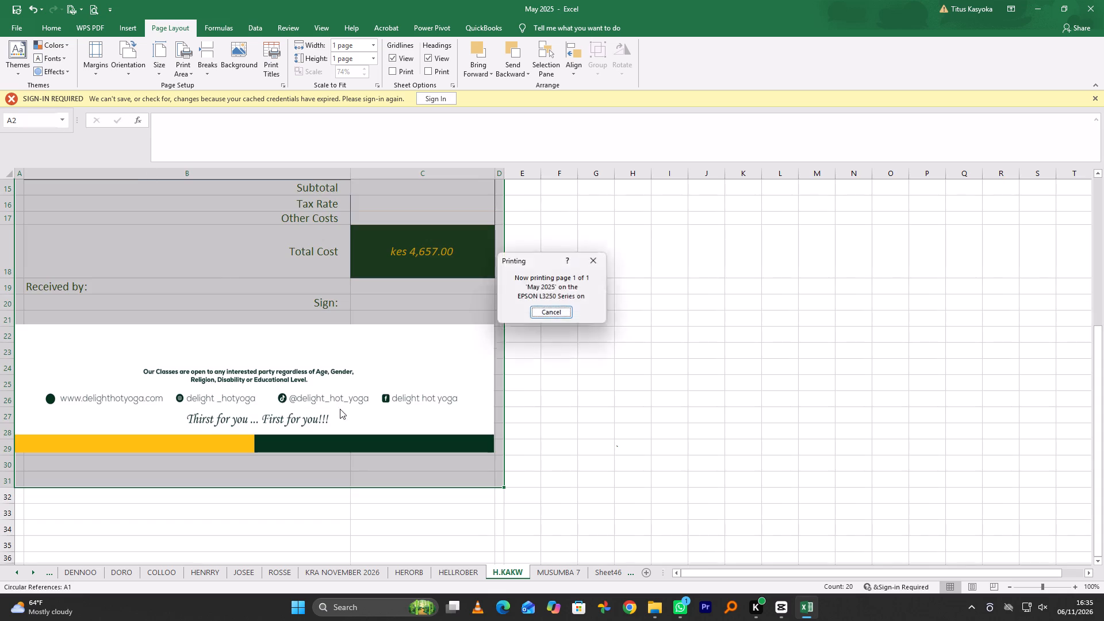
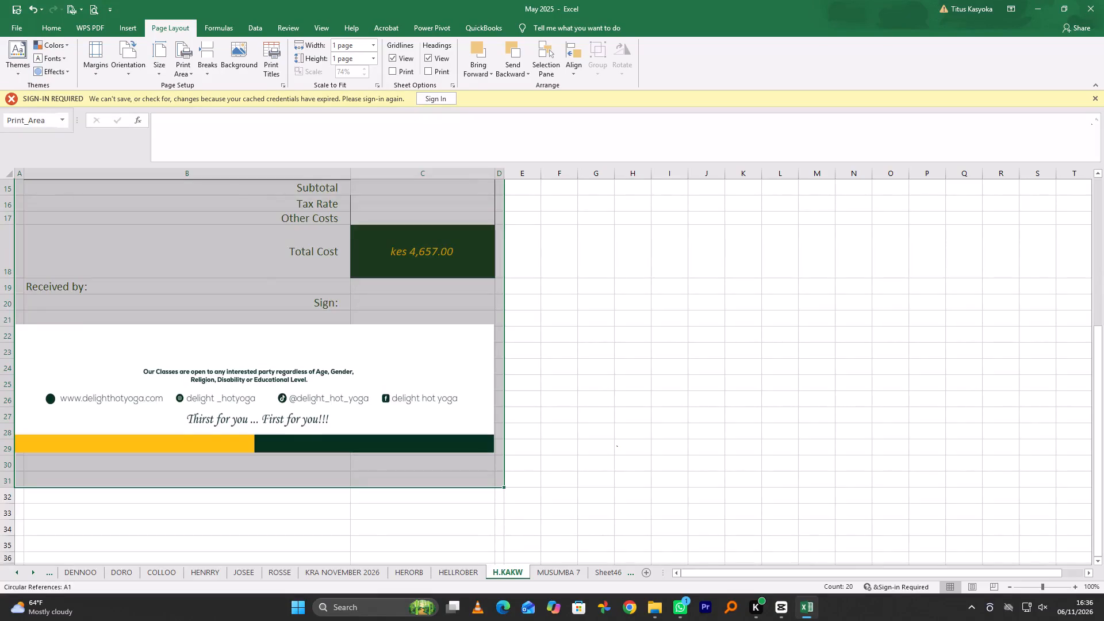
# Set the selected range A2:D31 on the H.KAKW sheet as the print area again.
pyautogui.scroll(3, 332, 456)
pyautogui.click(165, 25)
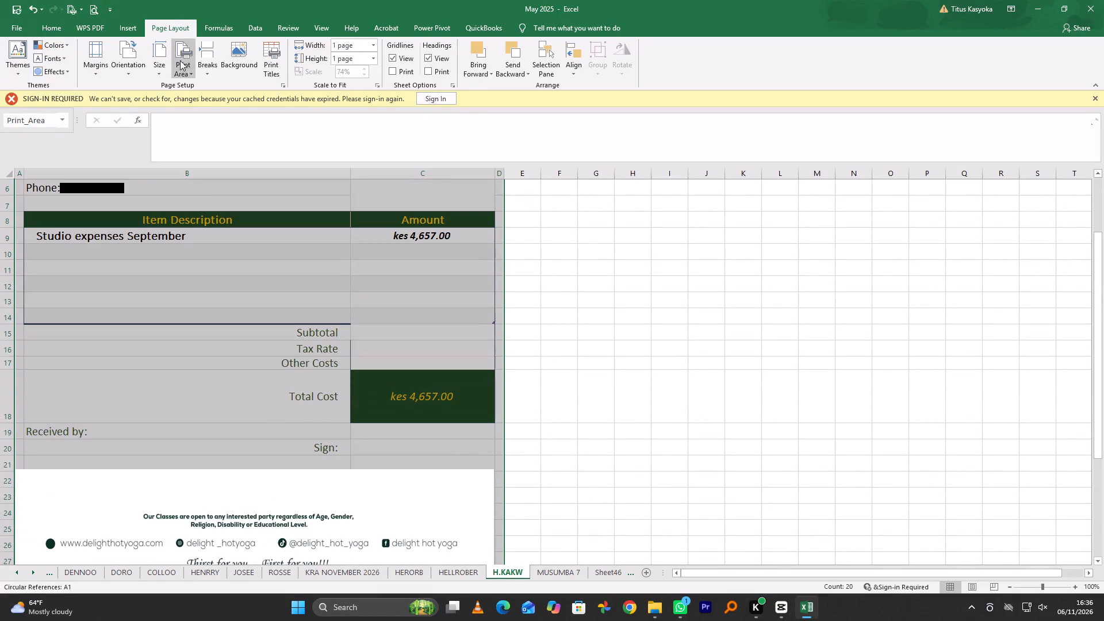
pyautogui.click(182, 69)
pyautogui.click(210, 86)
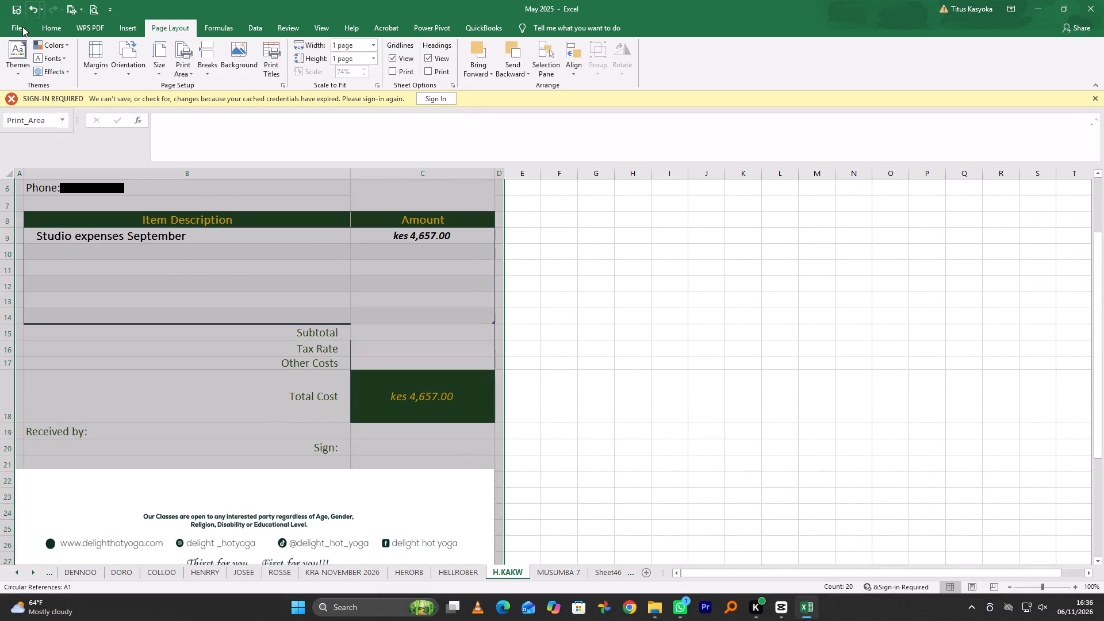
# Confirm the page setup at 1 page wide by 1 tall and print another copy of voucher 2473 on the EPSON L3250 Series.
pyautogui.click(22, 26)
pyautogui.click(41, 251)
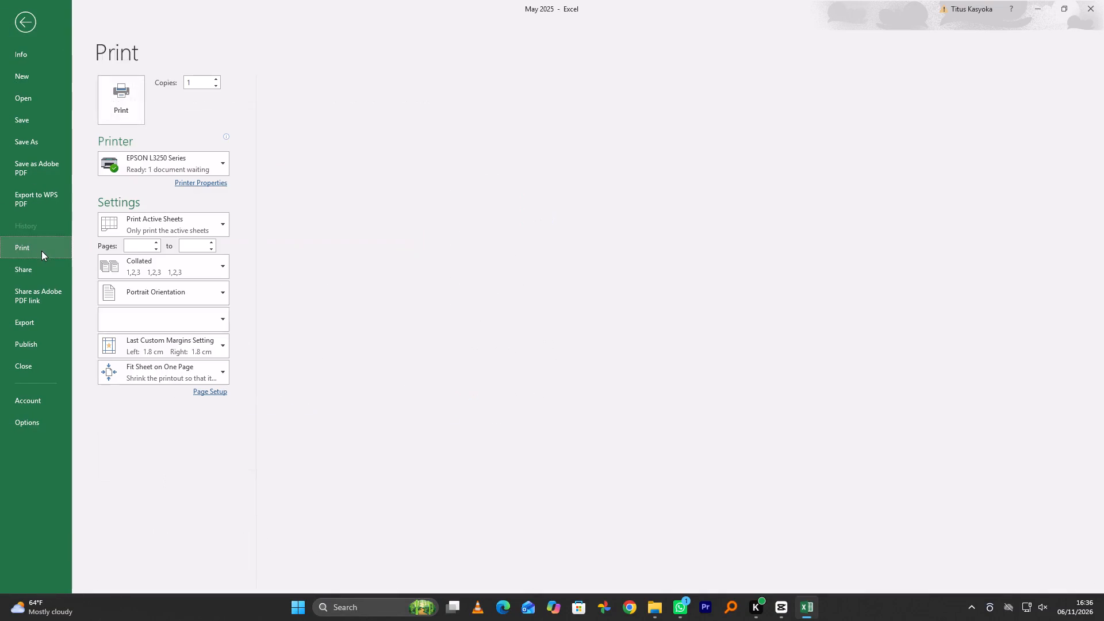
pyautogui.click(209, 392)
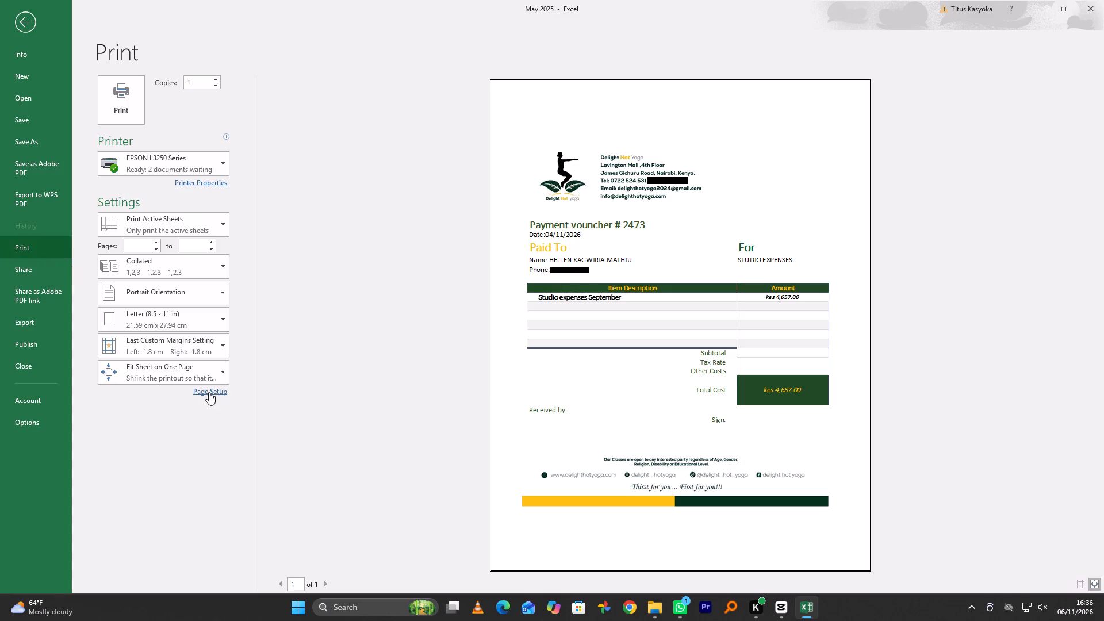
pyautogui.click(386, 377)
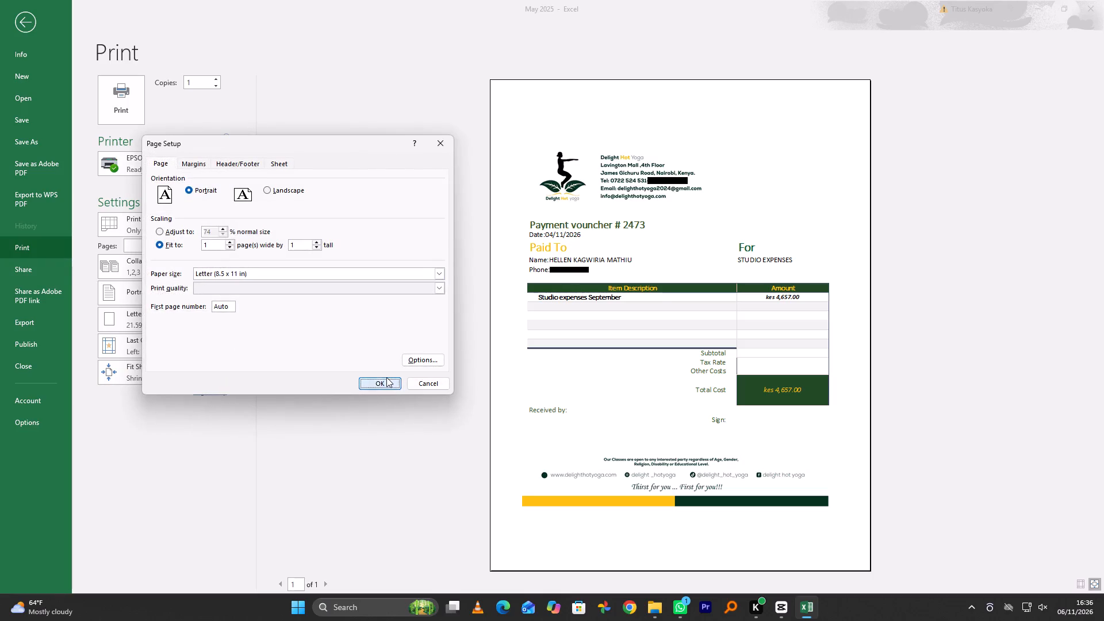
pyautogui.click(111, 95)
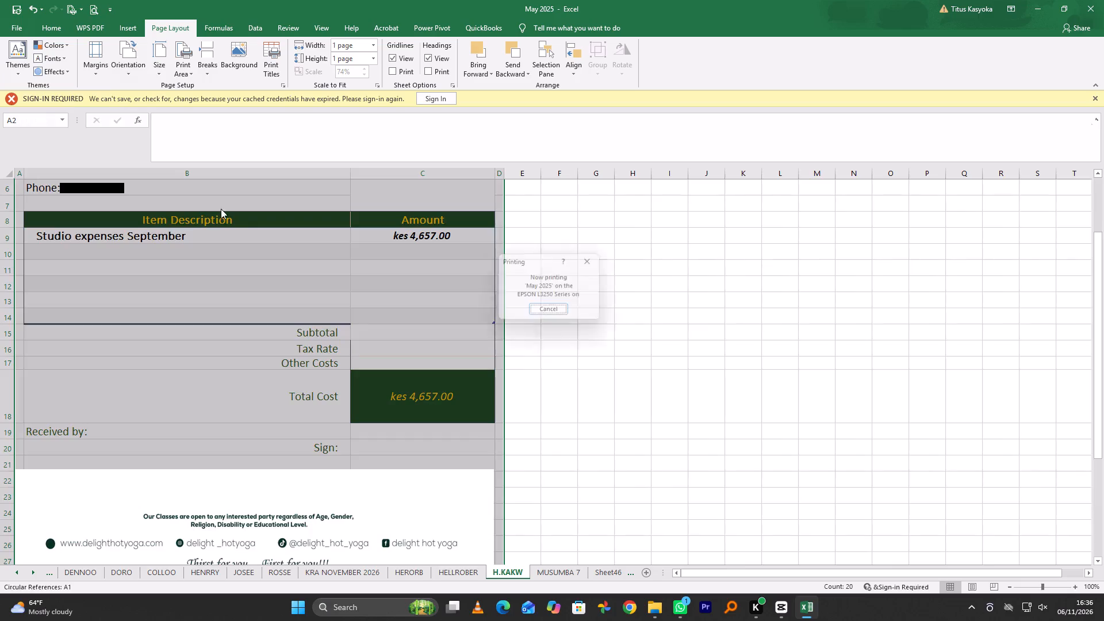
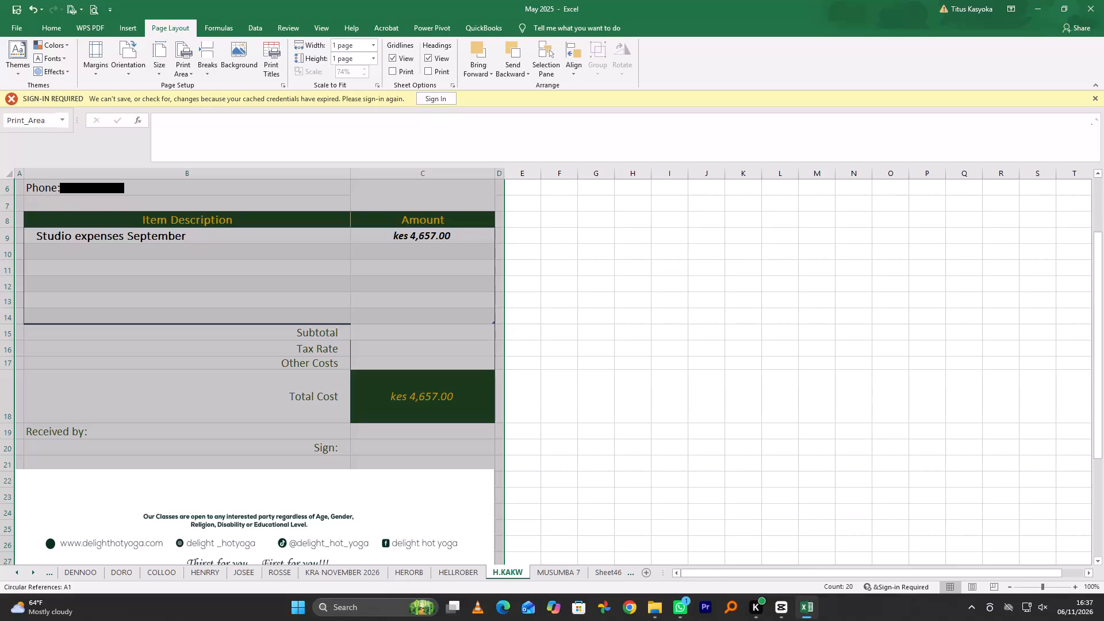
# Set the voucher range A2:D29 on the MUSUMBA 7 sheet as the print area.
pyautogui.click(564, 570)
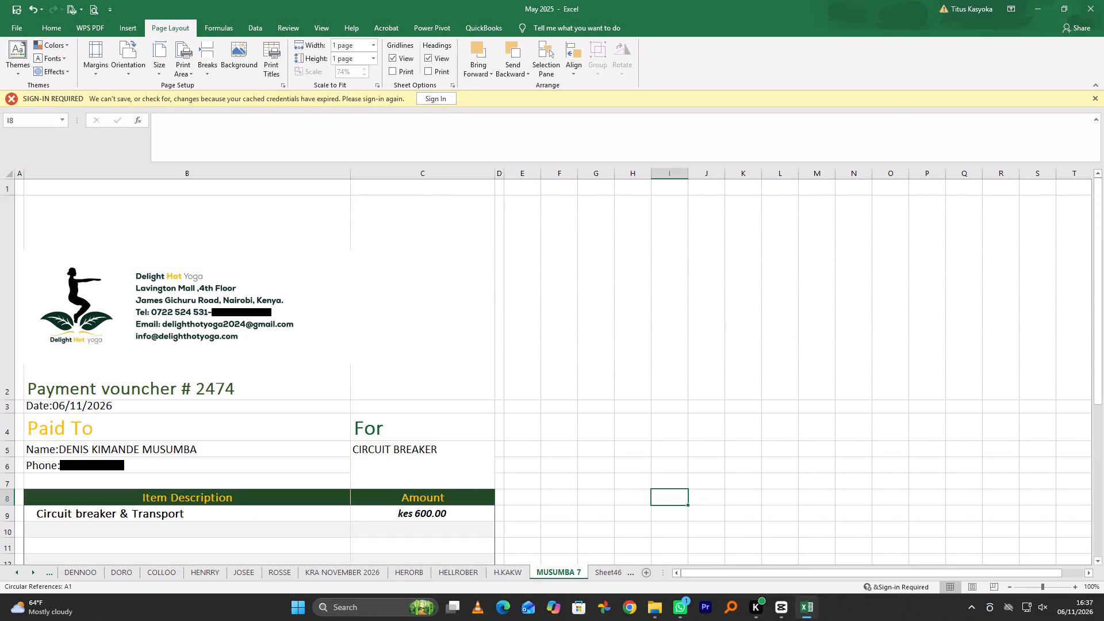
pyautogui.moveTo(20, 215); pyautogui.dragTo(497, 396)
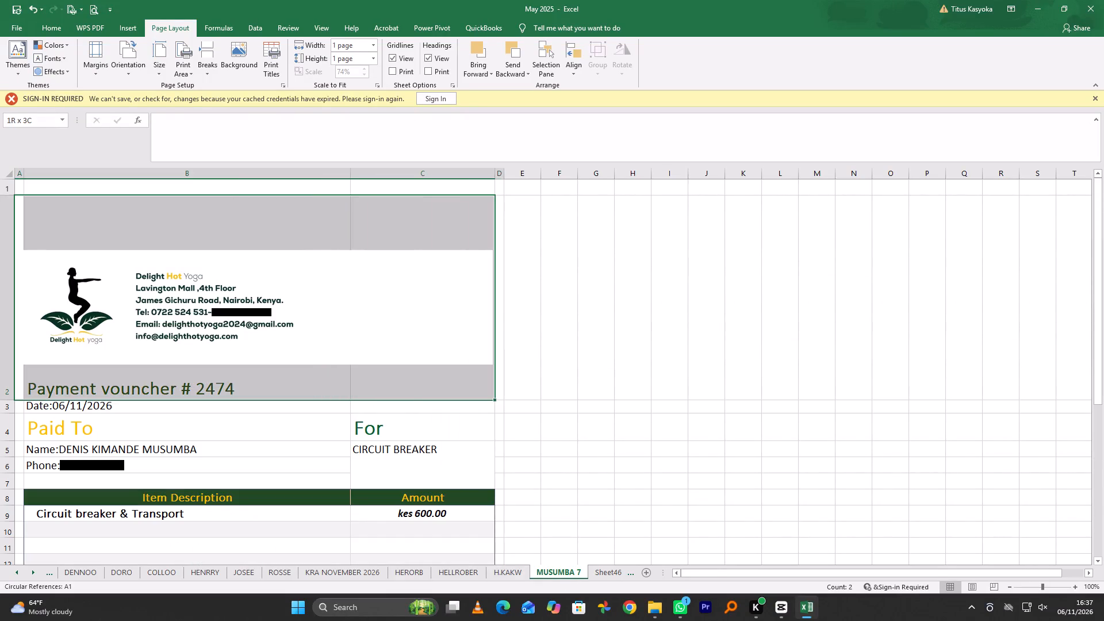
pyautogui.moveTo(497, 396); pyautogui.dragTo(466, 564)
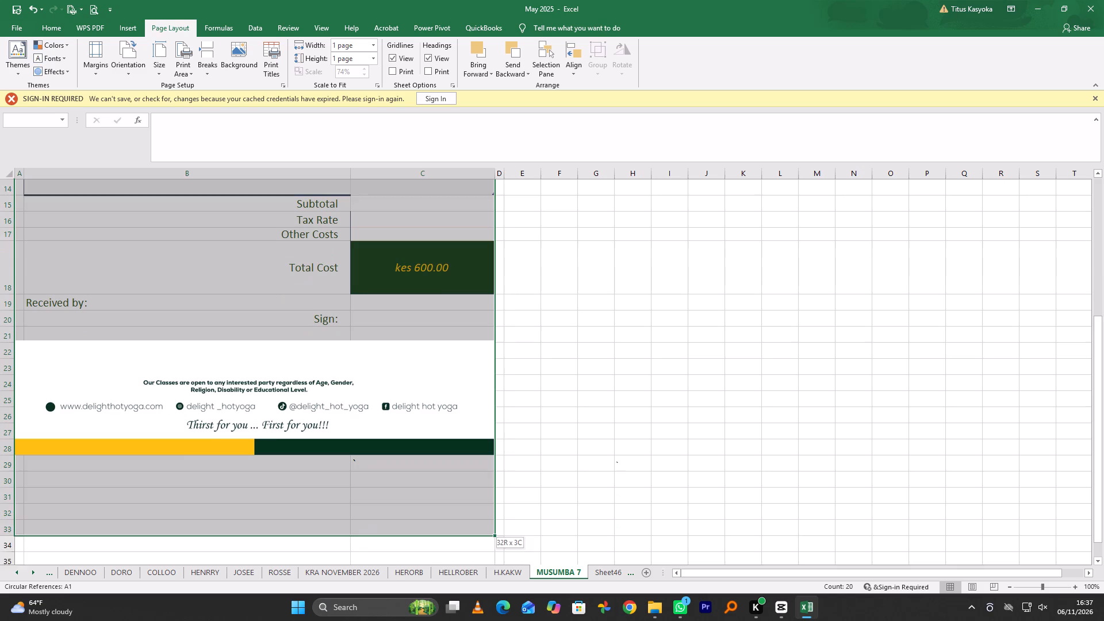
pyautogui.moveTo(466, 564); pyautogui.dragTo(500, 450)
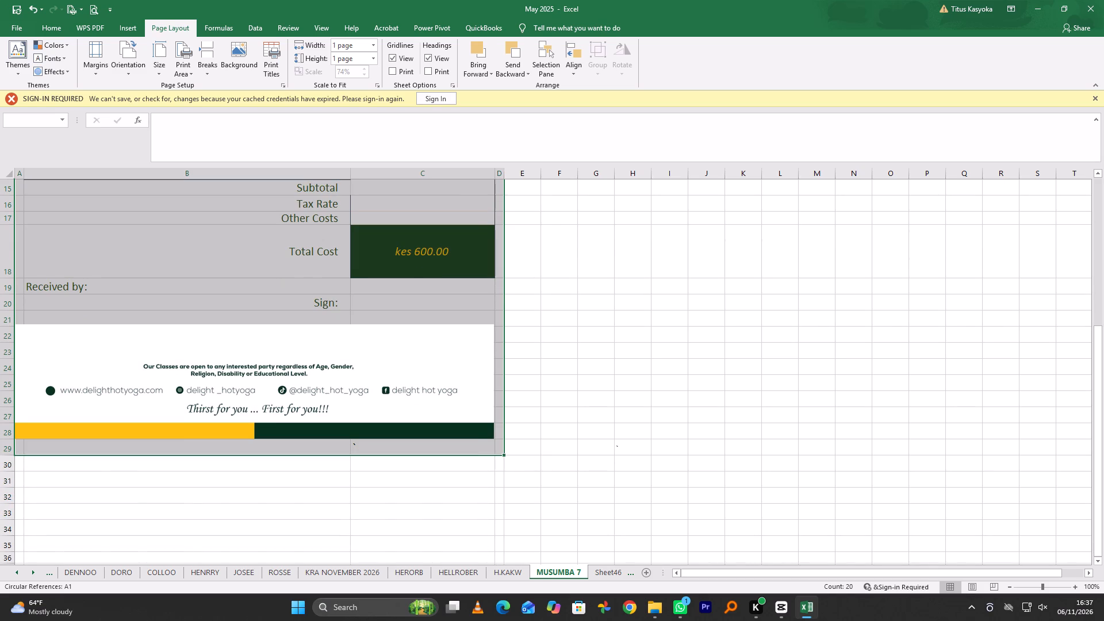
pyautogui.click(160, 25)
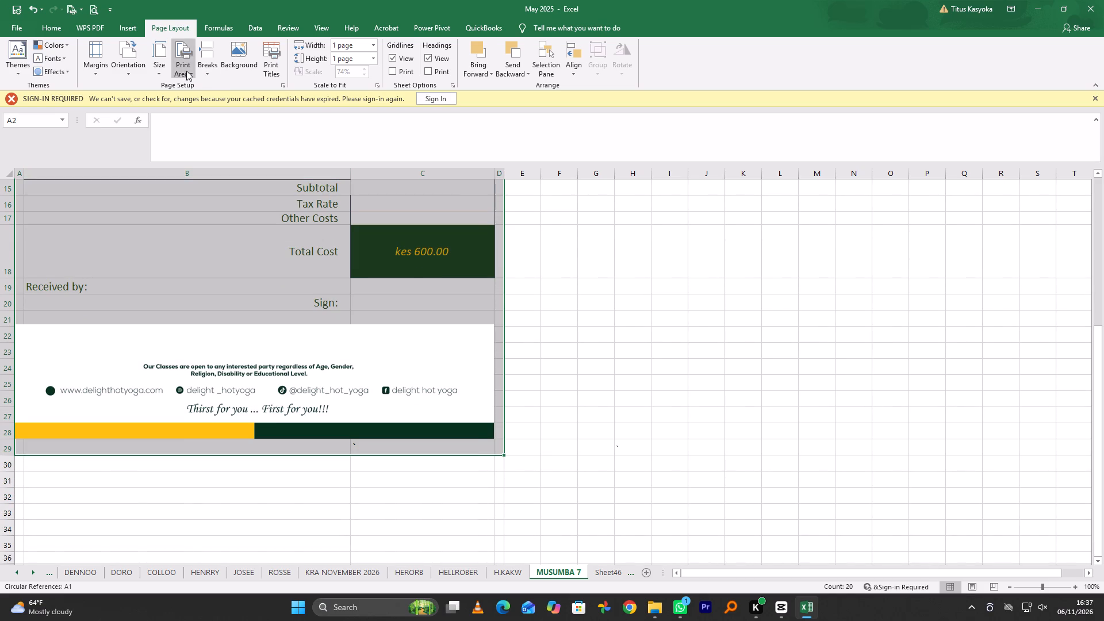
pyautogui.click(186, 71)
pyautogui.click(215, 86)
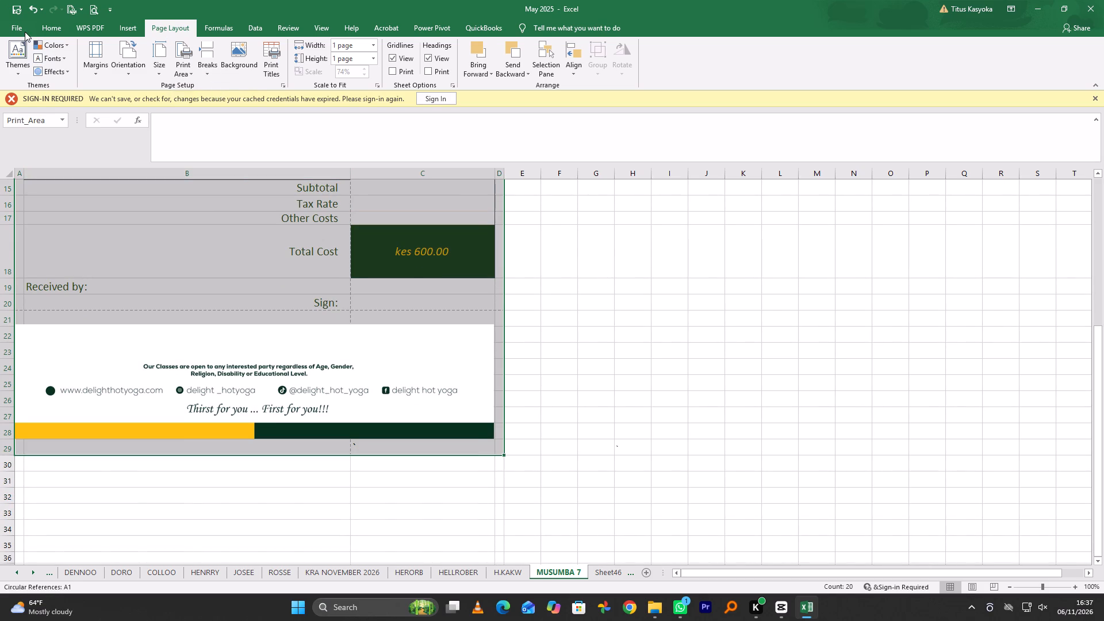
# Fit voucher 2474 to 1 page wide by 1 tall and print one copy on the EPSON L3250 Series.
pyautogui.click(16, 28)
pyautogui.click(38, 248)
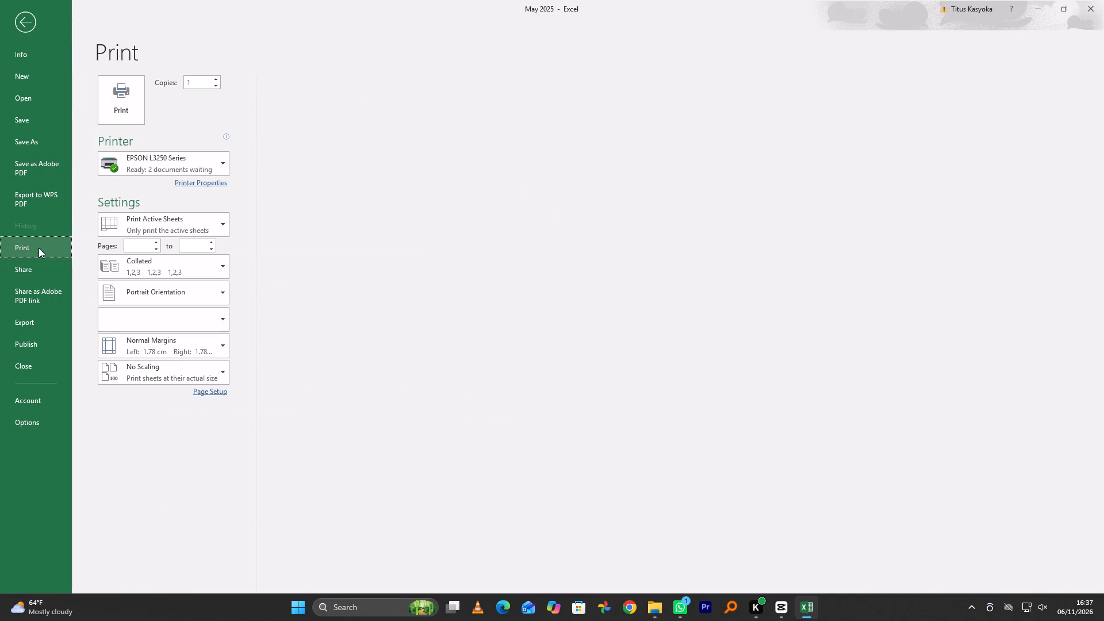
pyautogui.click(217, 392)
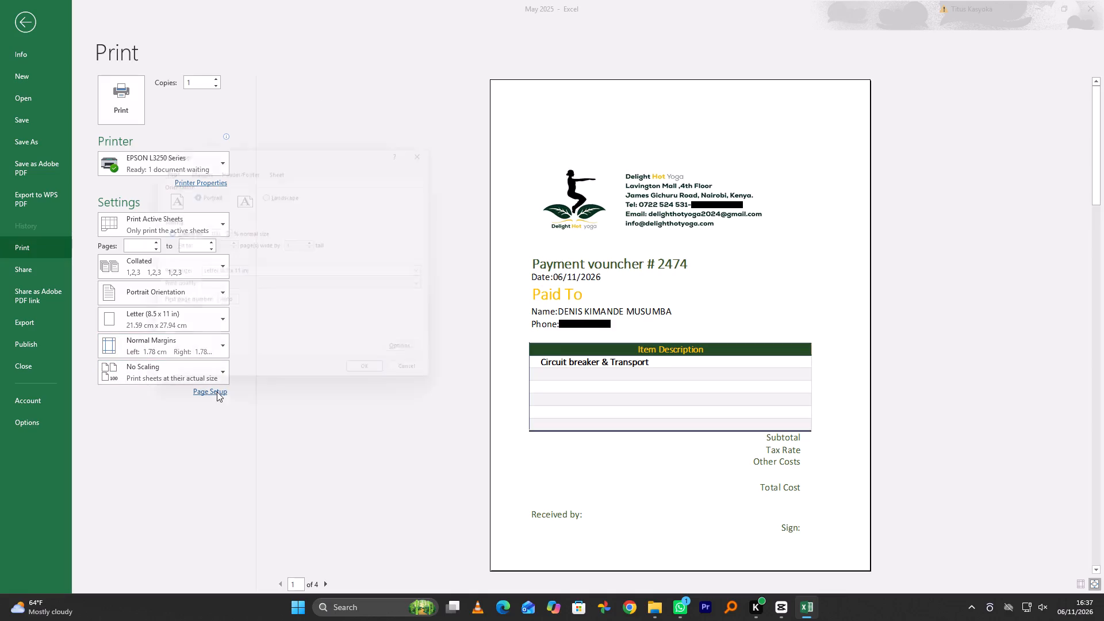
pyautogui.click(160, 243)
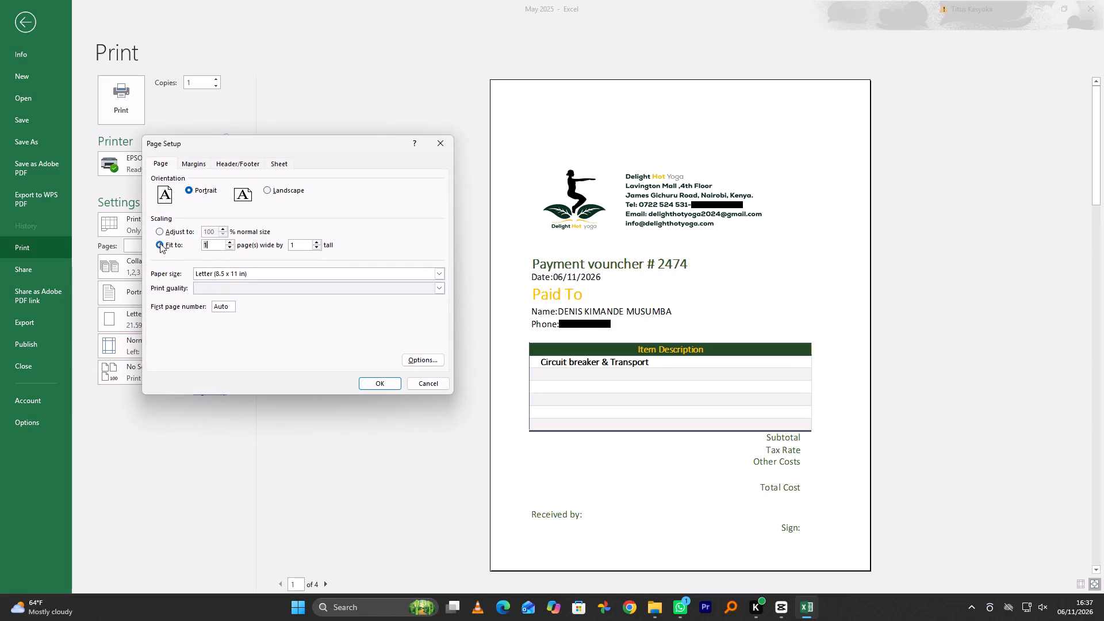
pyautogui.click(388, 385)
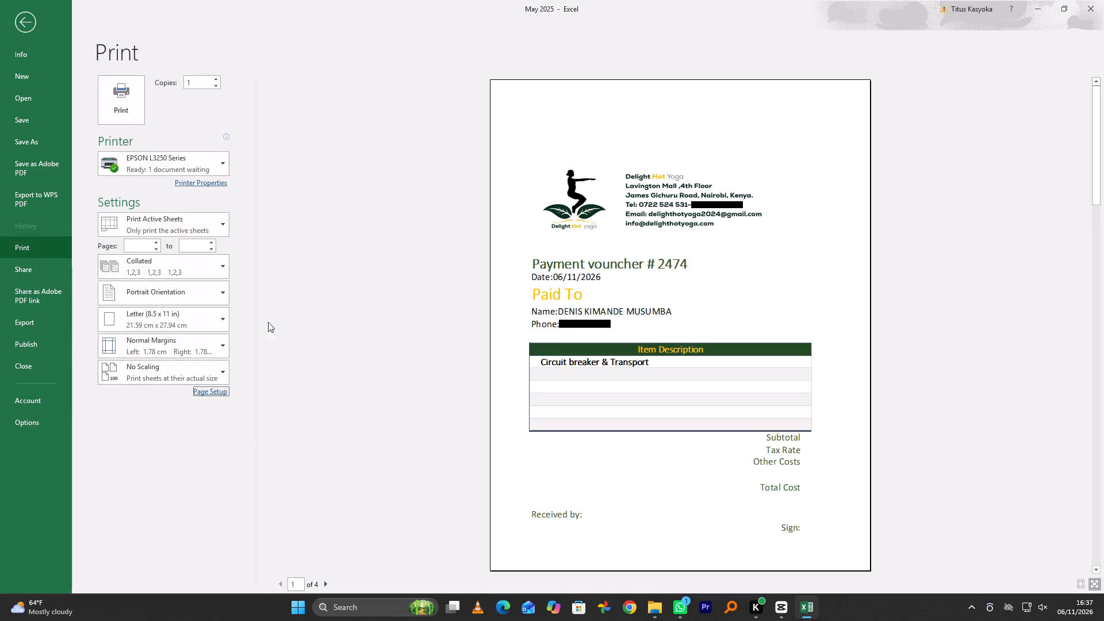
pyautogui.click(129, 108)
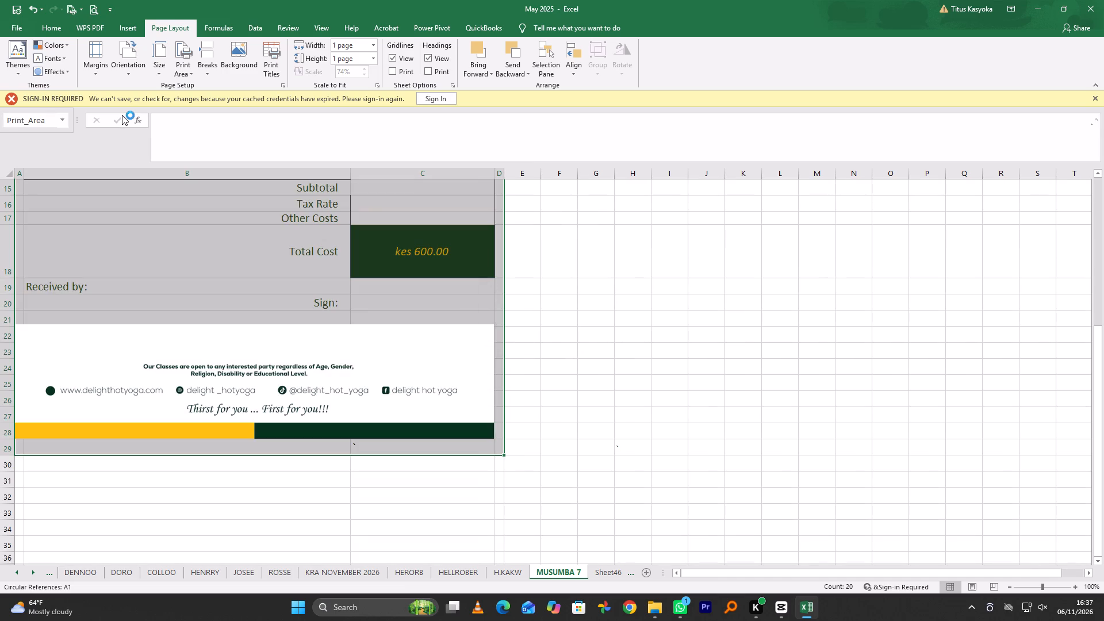
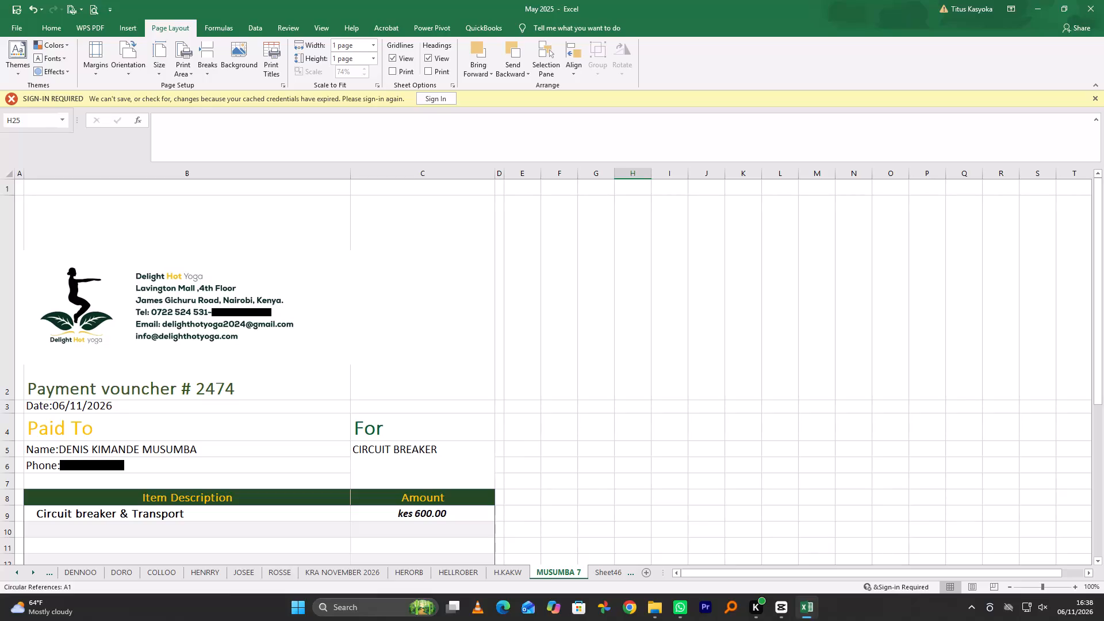
# Deselect the voucher range and show the top of the H.KAKW, HELLROBER and HERORB sheets, vouchers 2473 to 2471.
pyautogui.click(513, 573)
pyautogui.scroll(12, 637, 355)
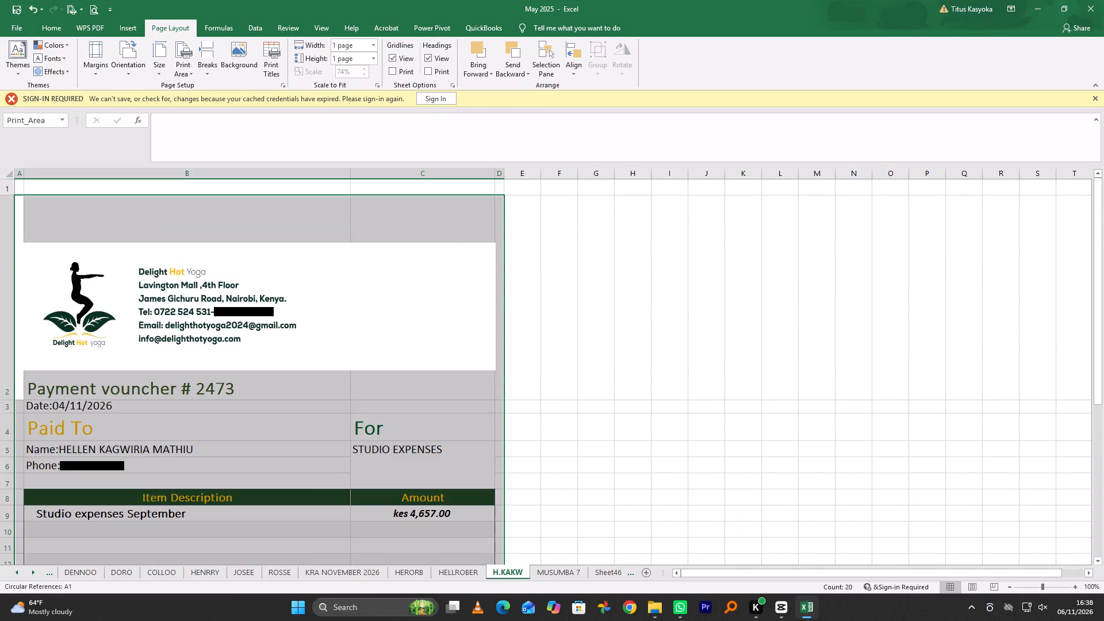
pyautogui.click(672, 413)
pyautogui.click(465, 576)
pyautogui.scroll(3, 540, 528)
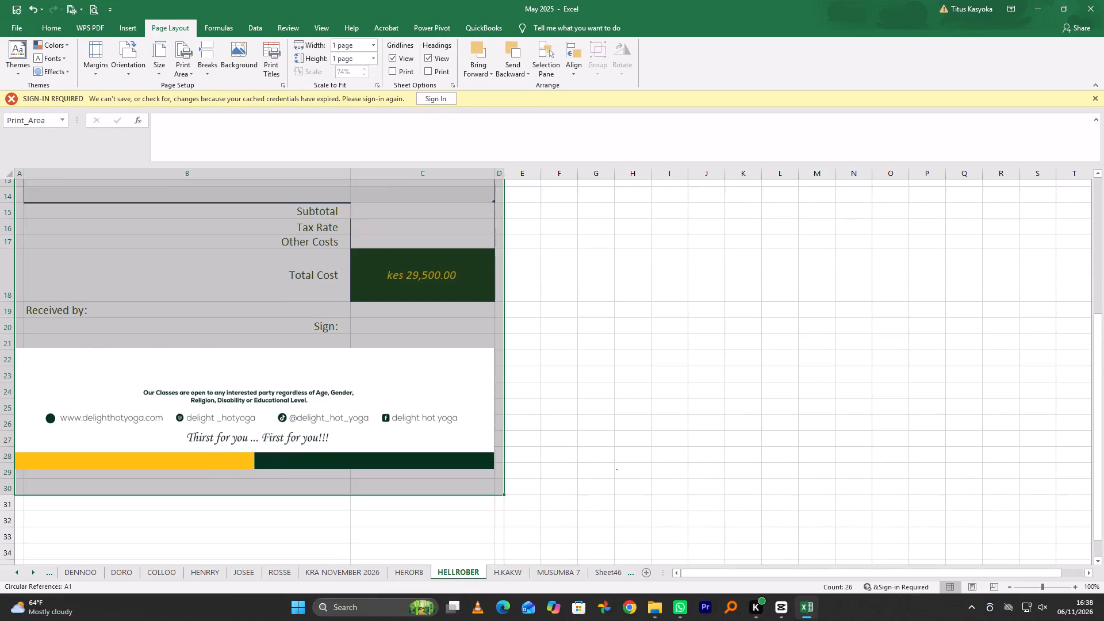
pyautogui.scroll(9, 540, 528)
pyautogui.click(640, 471)
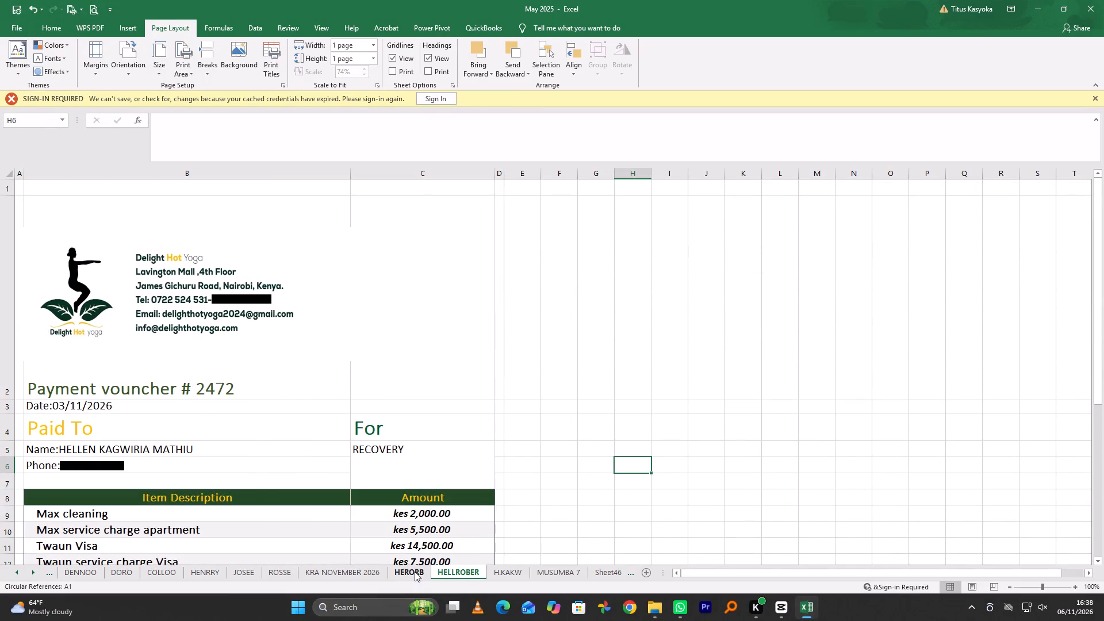
pyautogui.click(415, 572)
pyautogui.scroll(13, 531, 488)
pyautogui.click(660, 477)
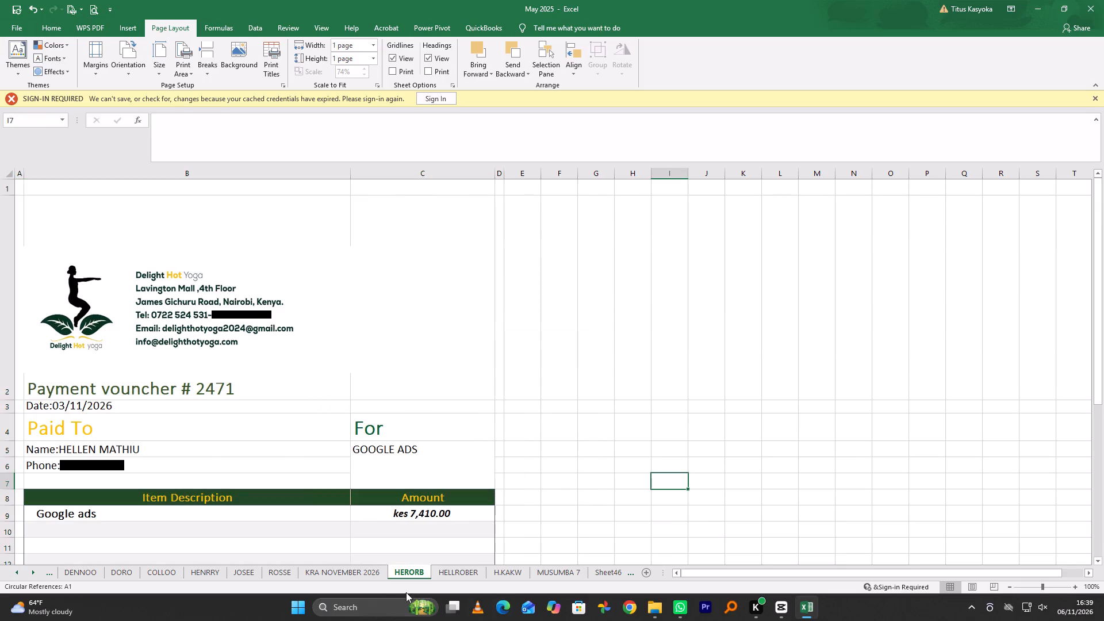
# Deselect the voucher range and show the top of the KRA NOVEMBER 2026, ROSSE and JOSEE sheets, vouchers 2470 to 2468.
pyautogui.click(368, 577)
pyautogui.scroll(15, 545, 458)
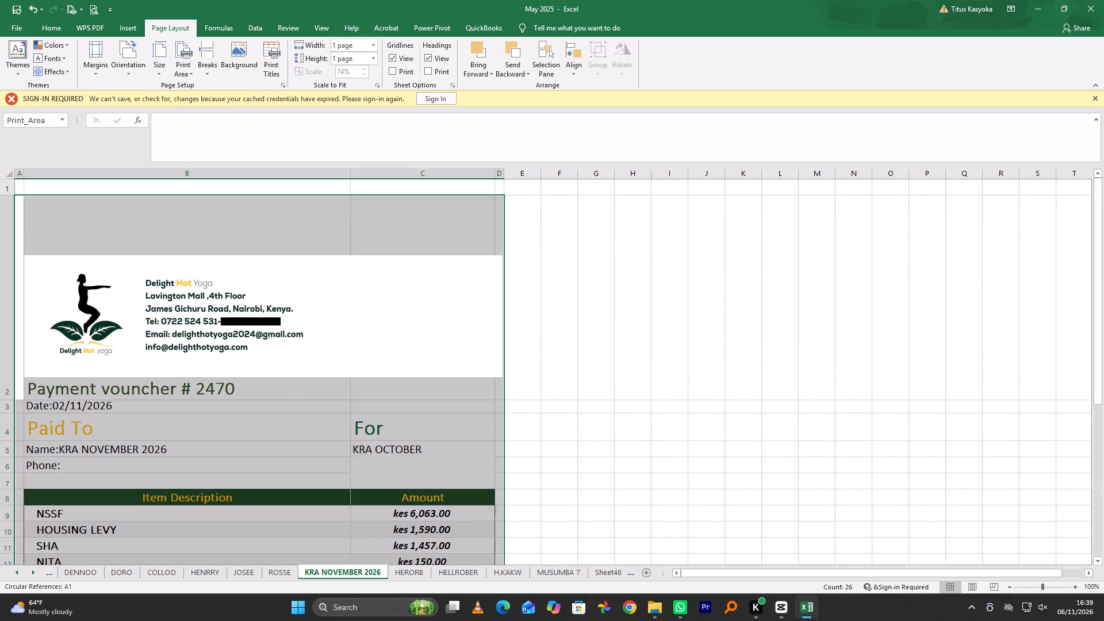
pyautogui.click(668, 436)
pyautogui.click(281, 575)
pyautogui.scroll(4, 706, 451)
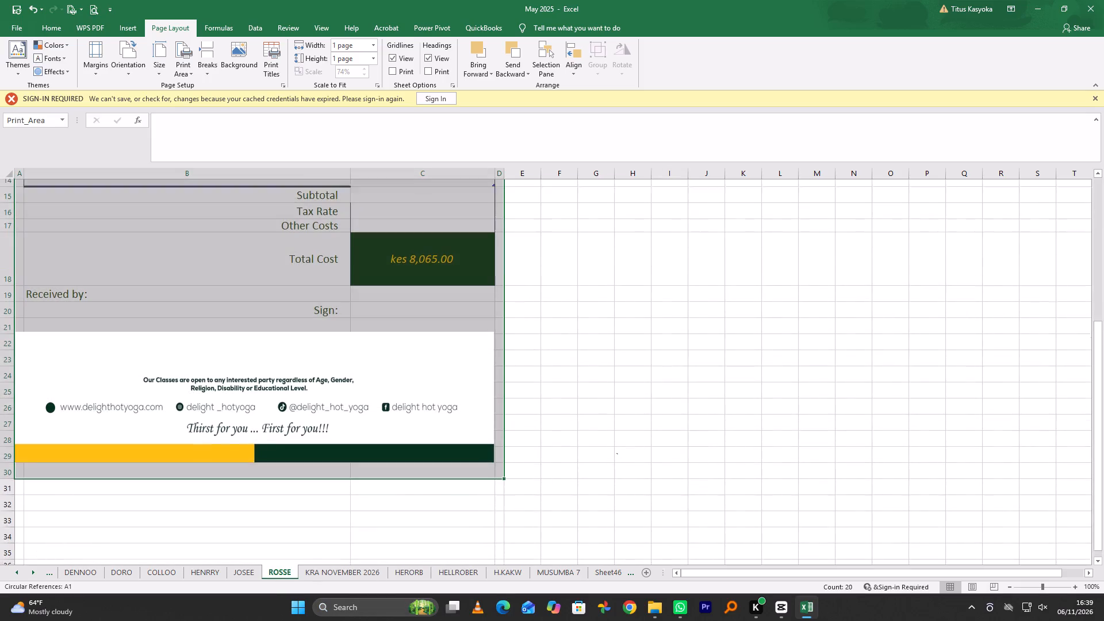
pyautogui.scroll(12, 707, 448)
pyautogui.click(704, 453)
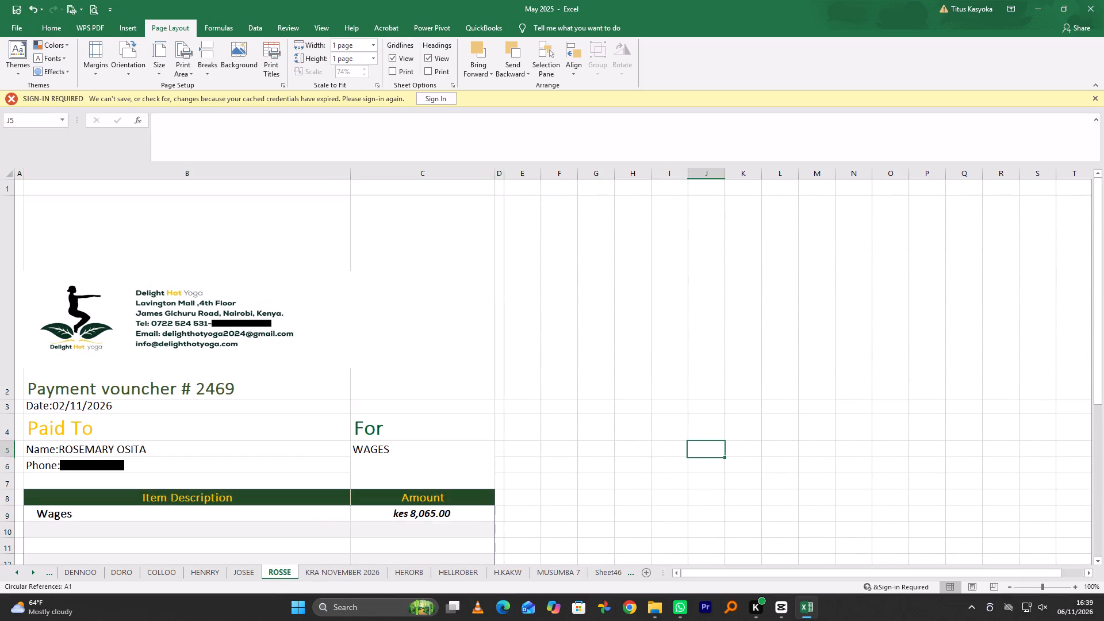
pyautogui.click(246, 573)
pyautogui.scroll(7, 549, 534)
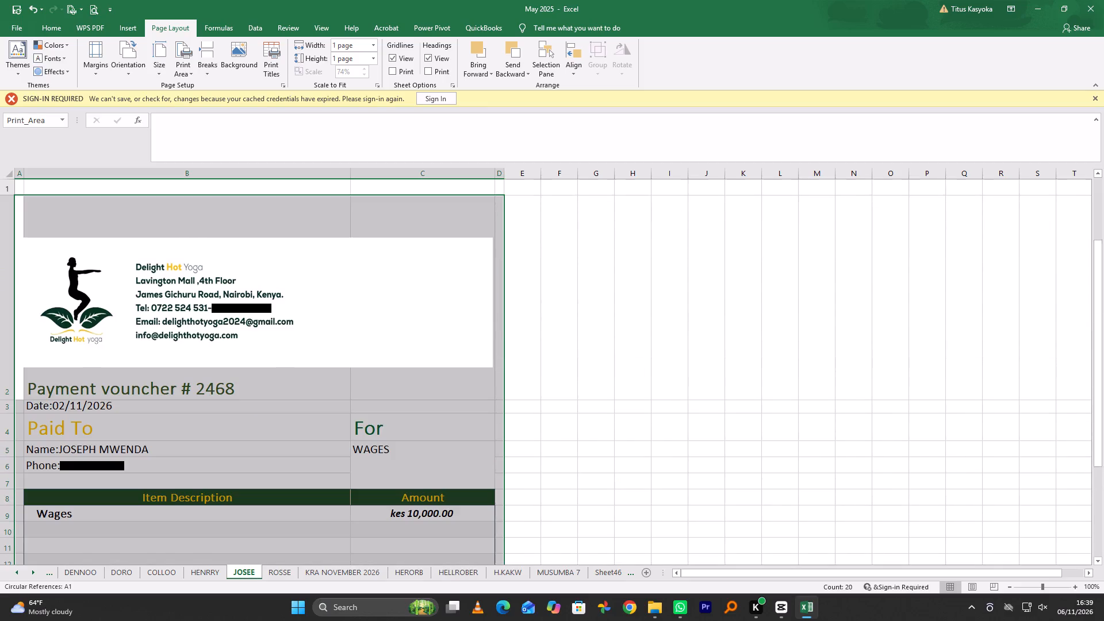
pyautogui.scroll(13, 554, 531)
pyautogui.click(601, 510)
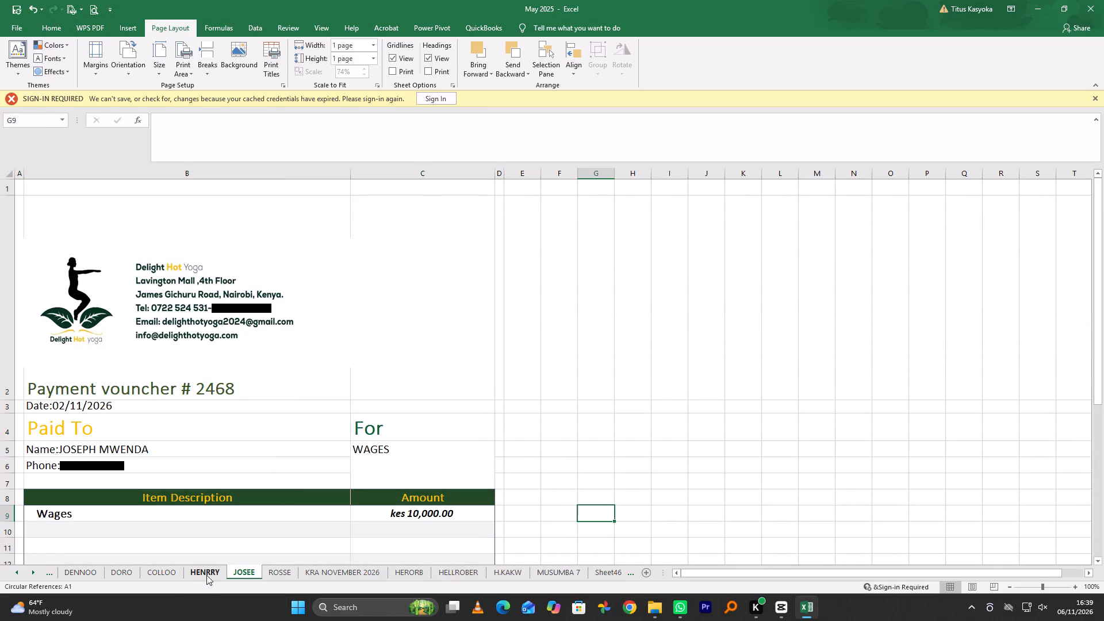
# Deselect the voucher range and show the top of the HENRRY, COLLOO, DORO and DENNOO sheets, vouchers 2467 to 2464.
pyautogui.click(207, 573)
pyautogui.scroll(19, 553, 519)
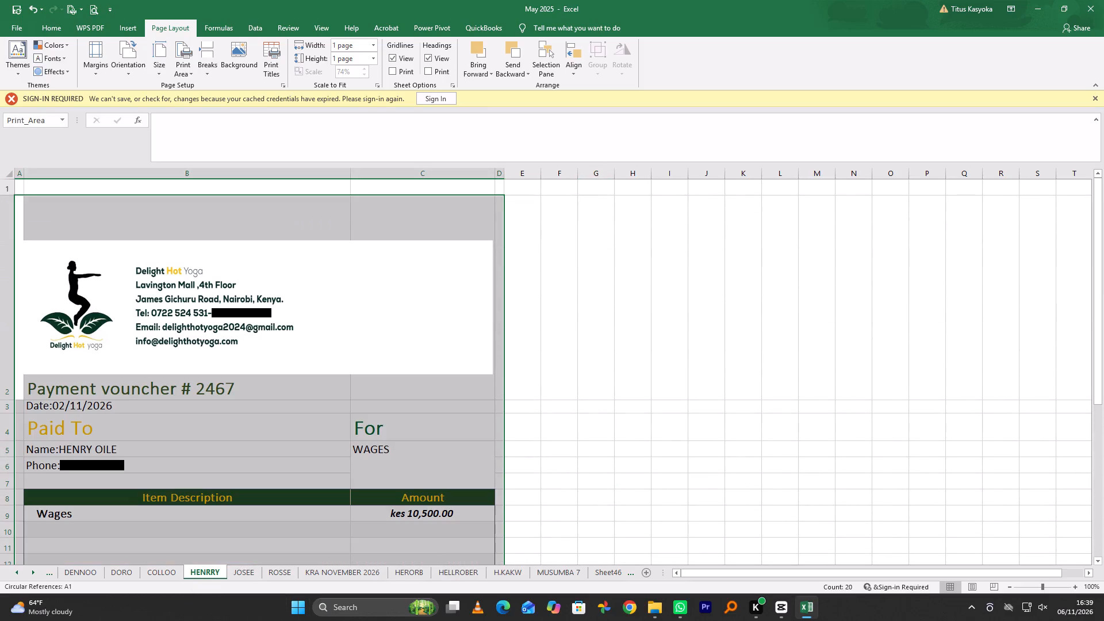
pyautogui.click(597, 504)
pyautogui.click(169, 570)
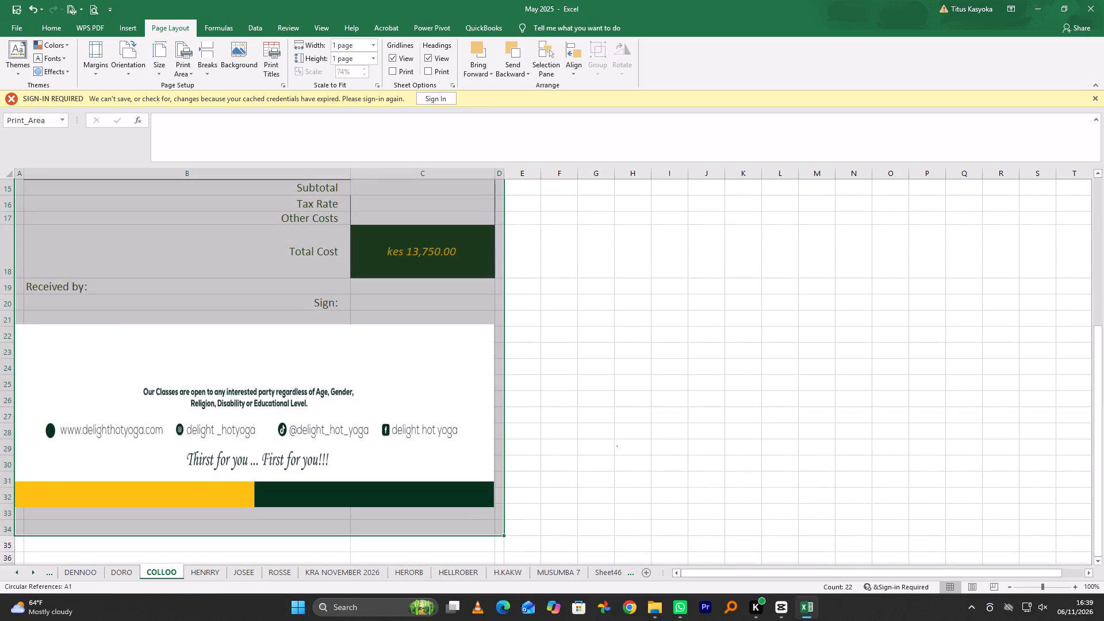
pyautogui.scroll(13, 588, 554)
pyautogui.click(596, 513)
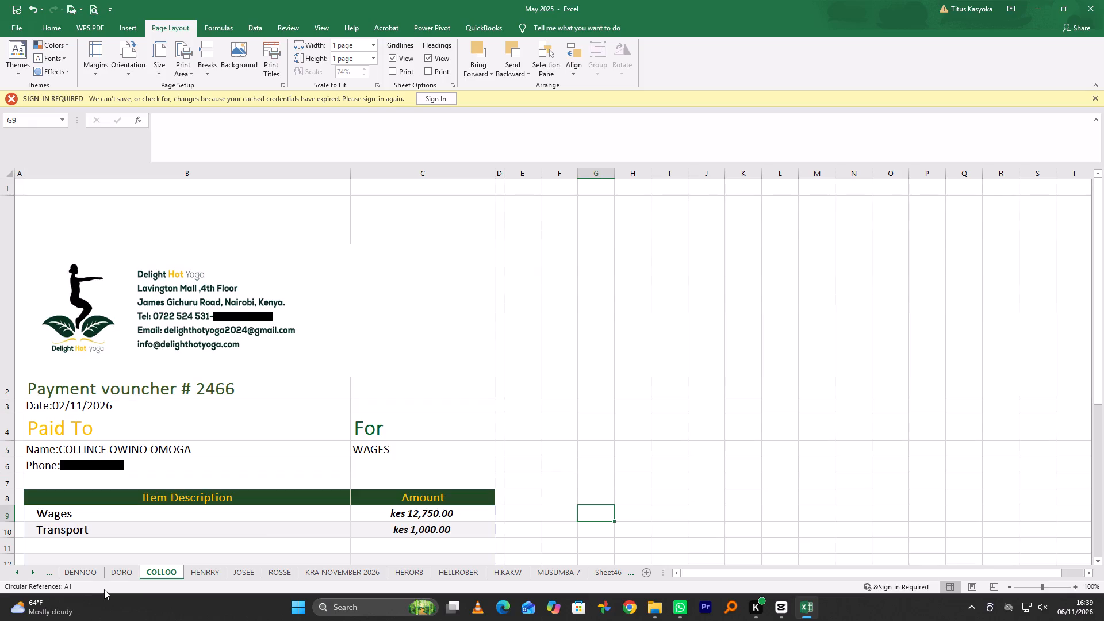
pyautogui.click(124, 573)
pyautogui.scroll(20, 380, 504)
pyautogui.scroll(1, 380, 504)
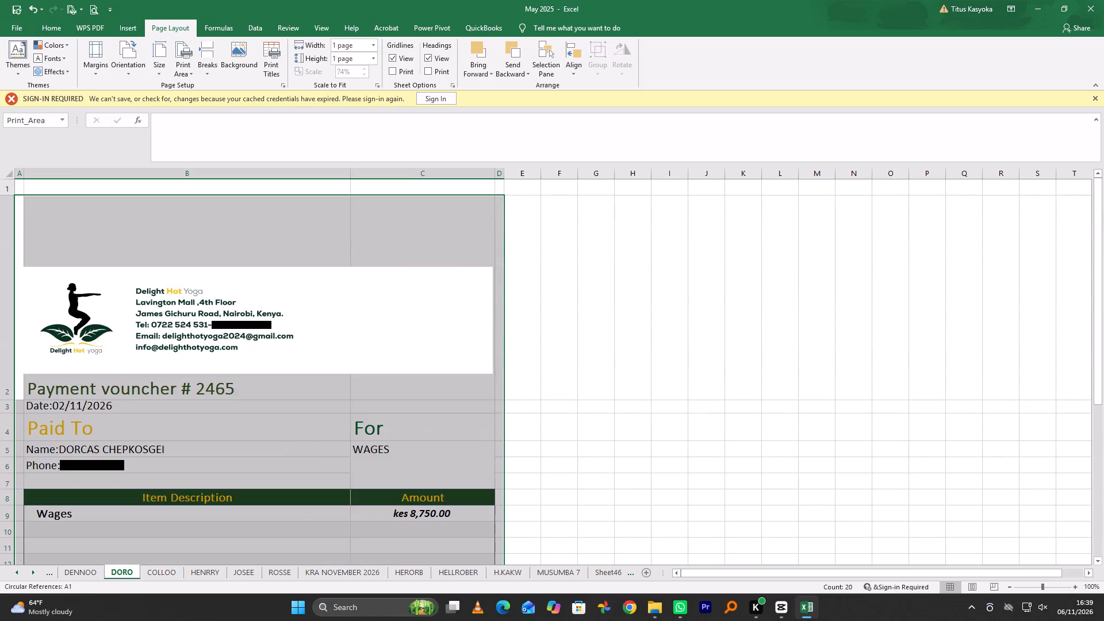
pyautogui.click(616, 528)
pyautogui.click(79, 572)
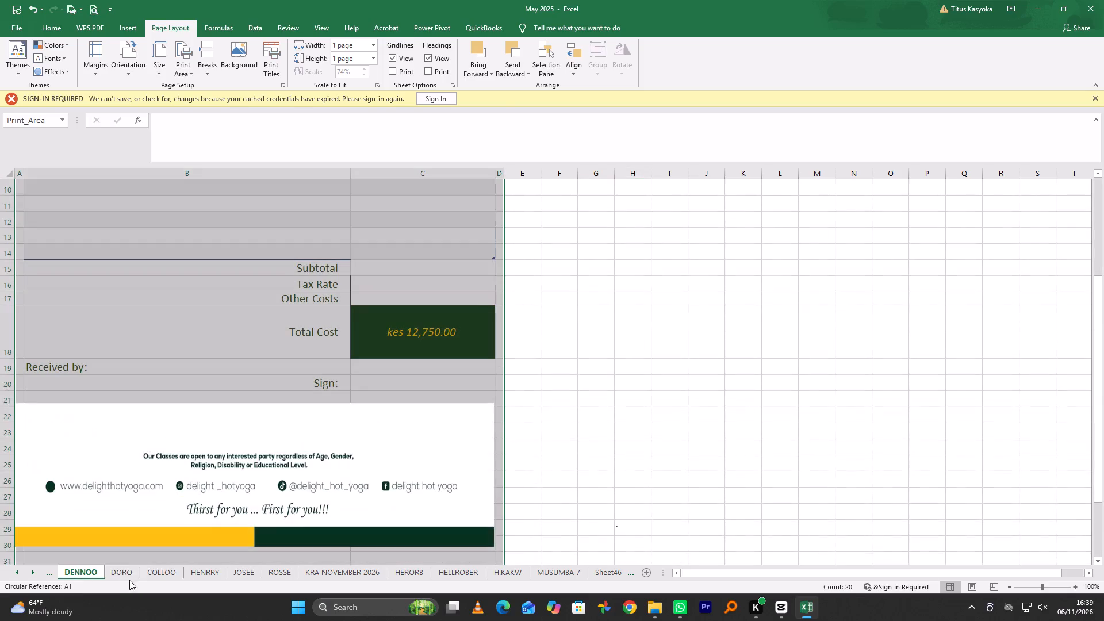
pyautogui.scroll(13, 545, 500)
pyautogui.click(620, 499)
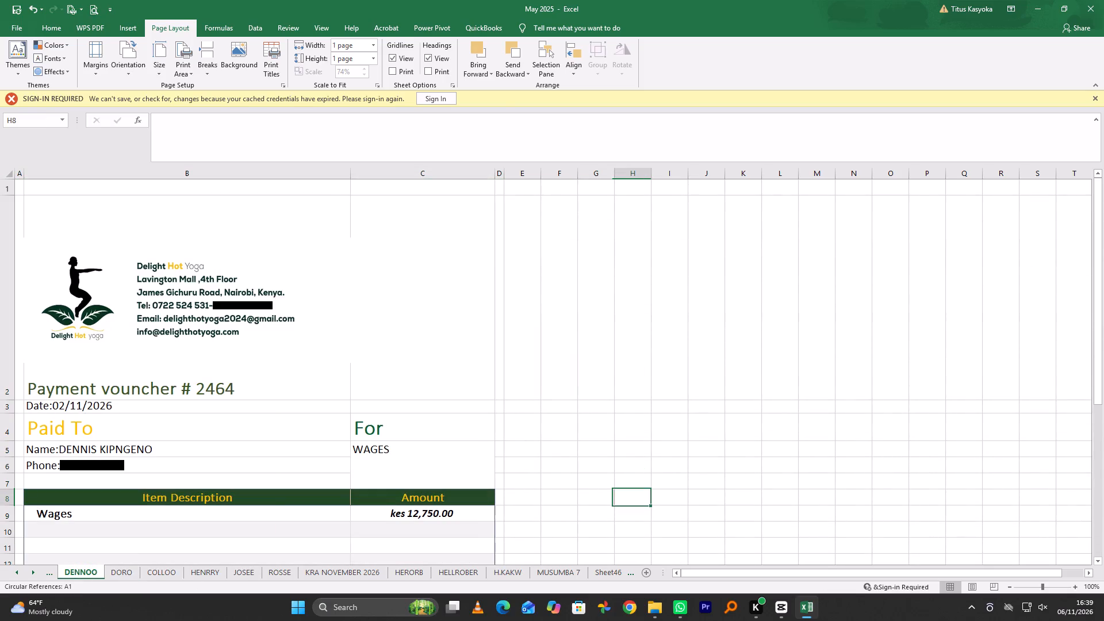
# Show the top of the SYLLY, RONGAI and SAMS M voucher sheets, deselecting the voucher range where it is selected.
pyautogui.tripleClick(18, 574)
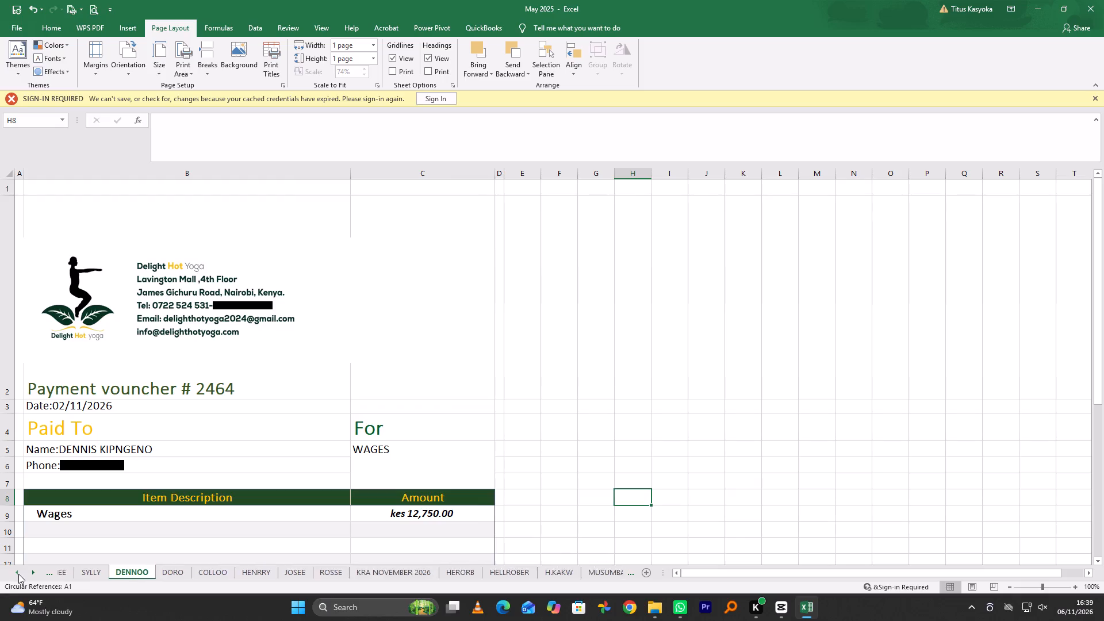
pyautogui.click(18, 573)
pyautogui.click(194, 573)
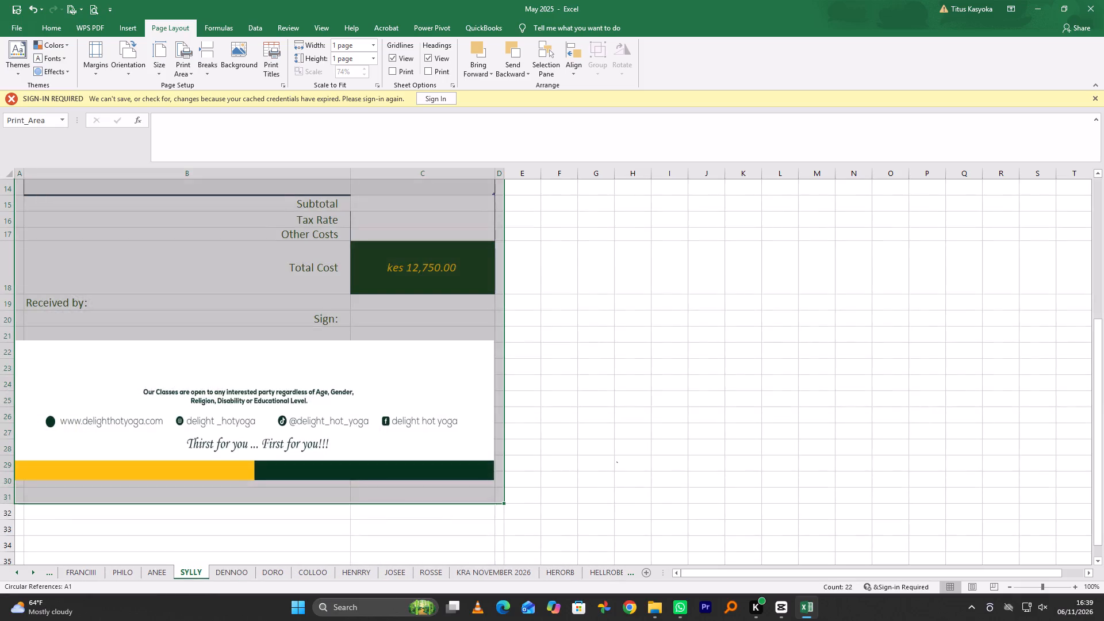
pyautogui.scroll(20, 321, 530)
pyautogui.click(591, 521)
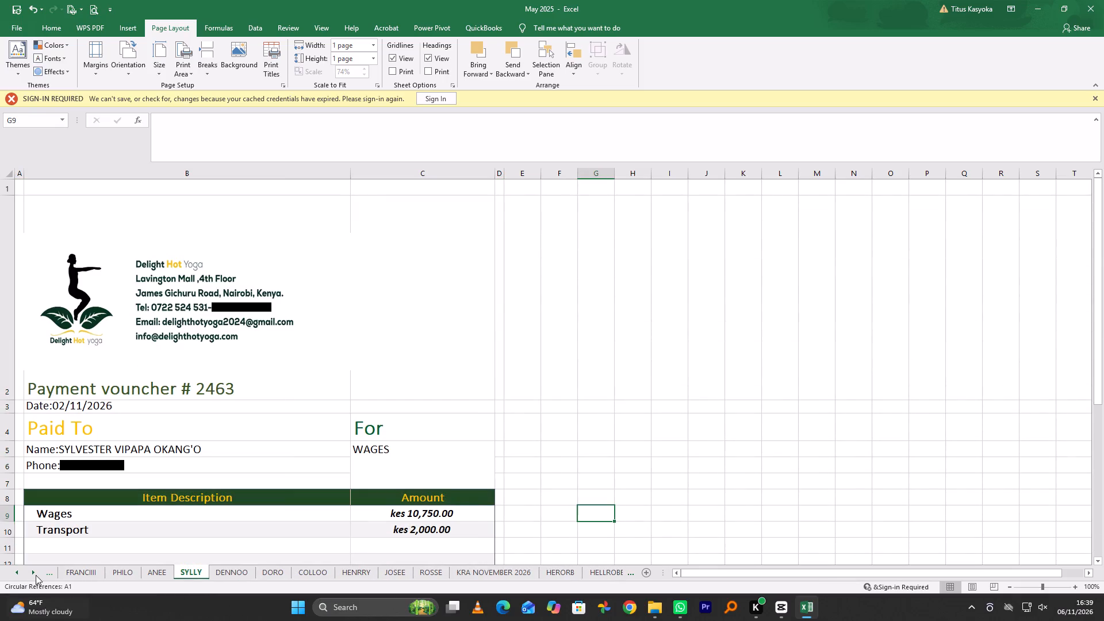
pyautogui.doubleClick(18, 573)
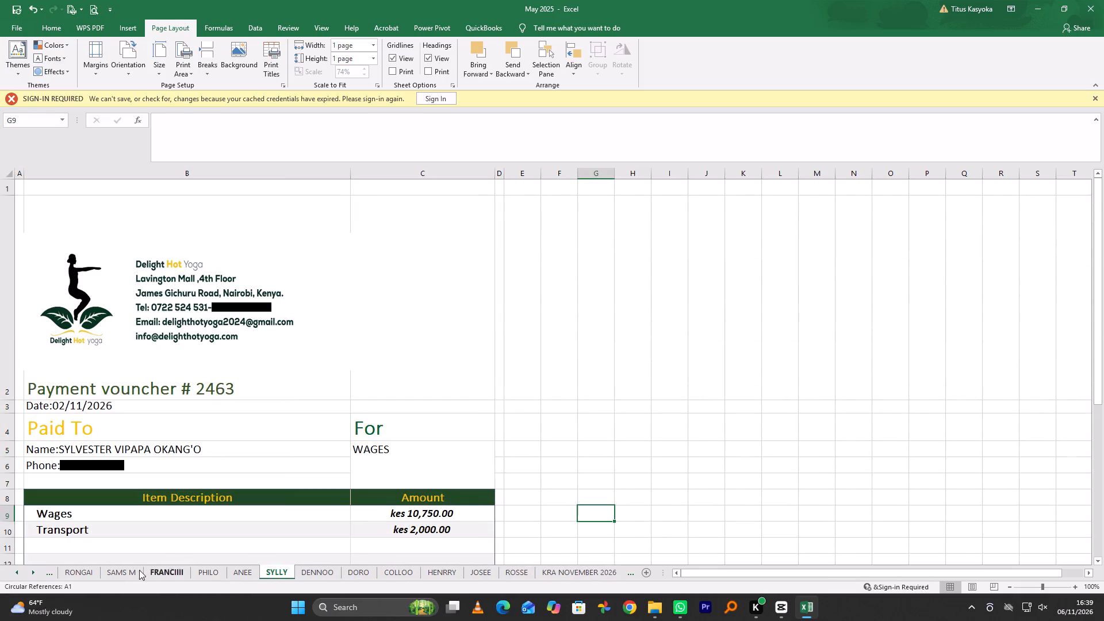
pyautogui.click(88, 571)
pyautogui.scroll(16, 299, 546)
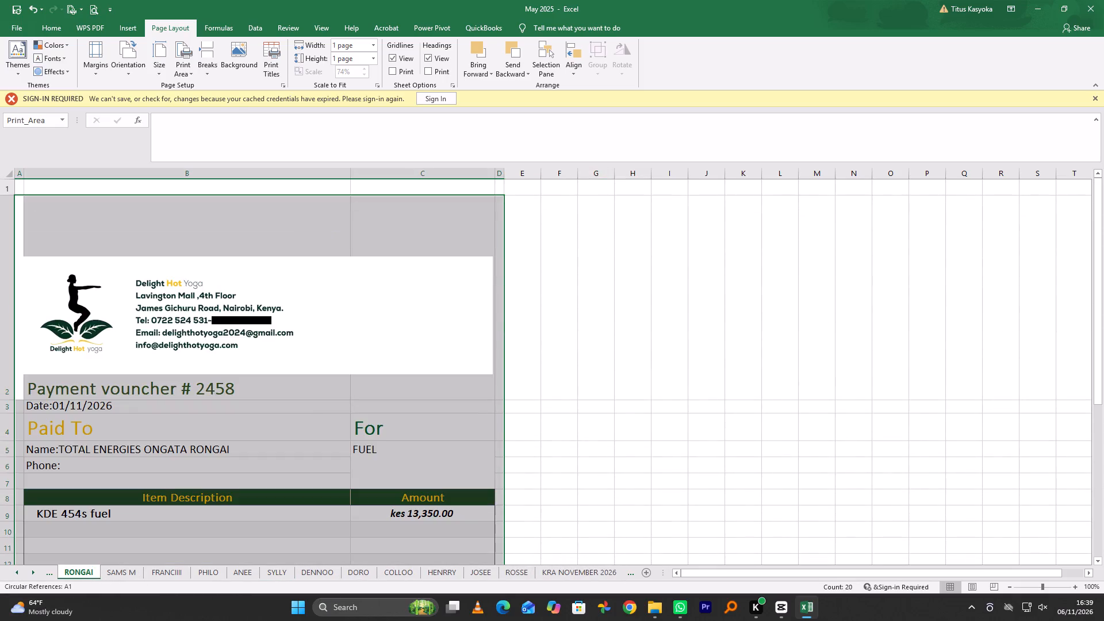
pyautogui.click(633, 528)
pyautogui.click(127, 572)
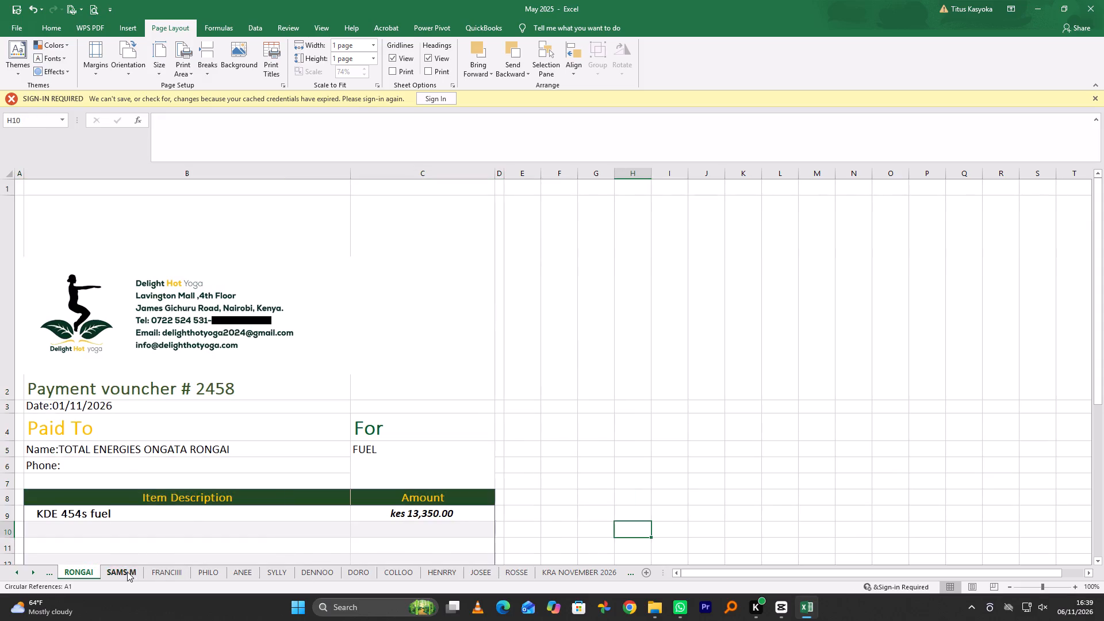
pyautogui.scroll(8, 404, 540)
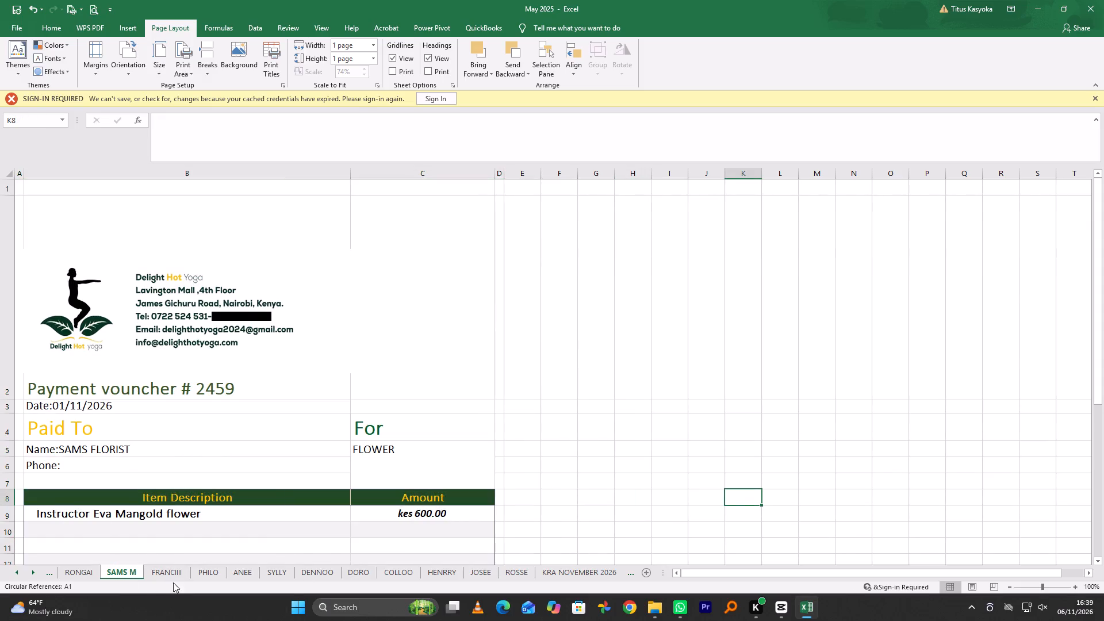
# Deselect the voucher range and show the top of the sheets holding vouchers 2460, 2461 and 2462.
pyautogui.click(164, 571)
pyautogui.scroll(17, 273, 537)
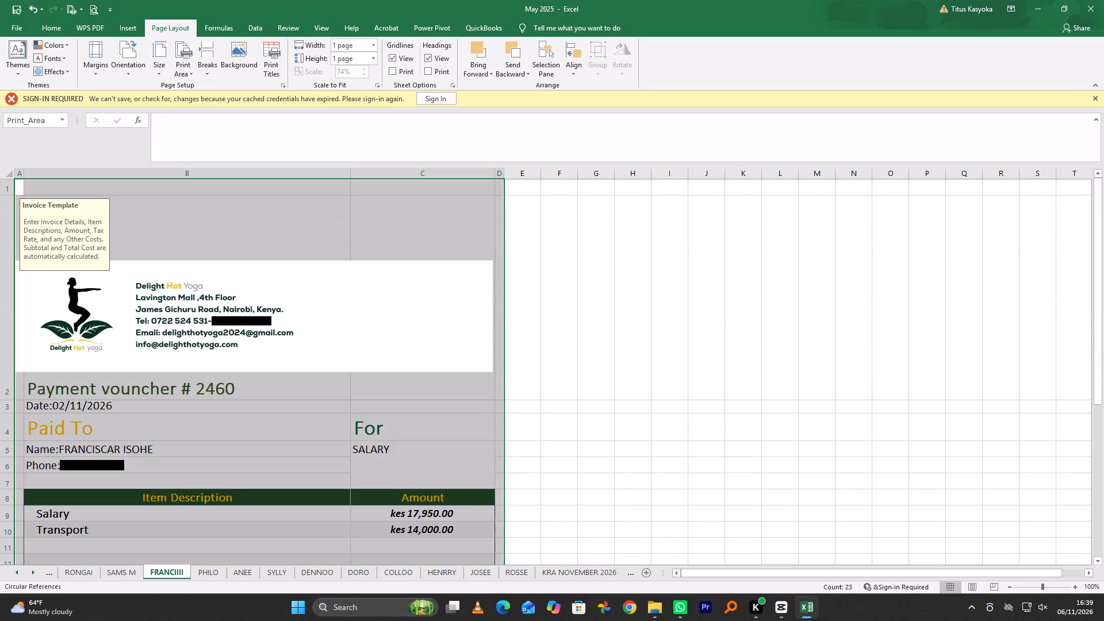
pyautogui.click(642, 520)
pyautogui.click(210, 574)
pyautogui.scroll(14, 405, 519)
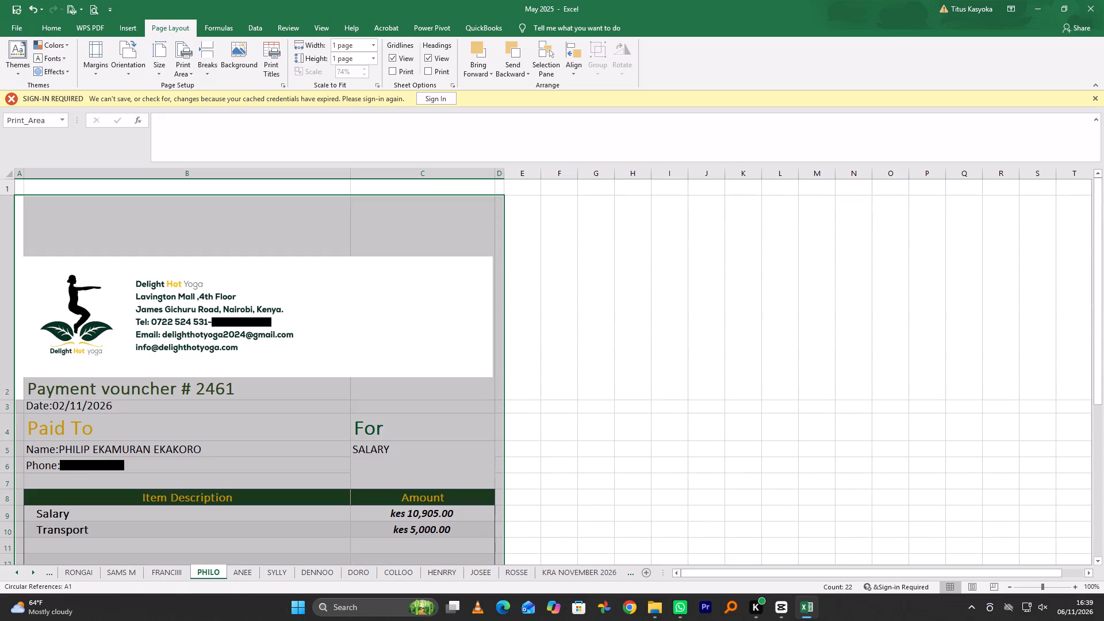
pyautogui.scroll(8, 408, 519)
pyautogui.click(653, 535)
pyautogui.click(243, 577)
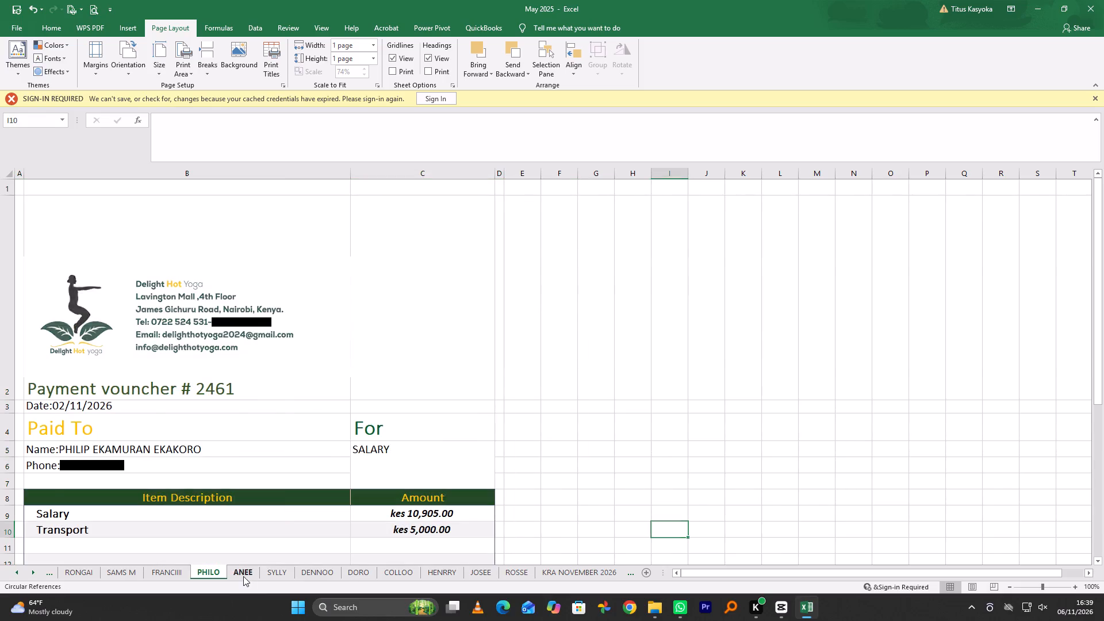
pyautogui.scroll(14, 364, 537)
pyautogui.click(642, 524)
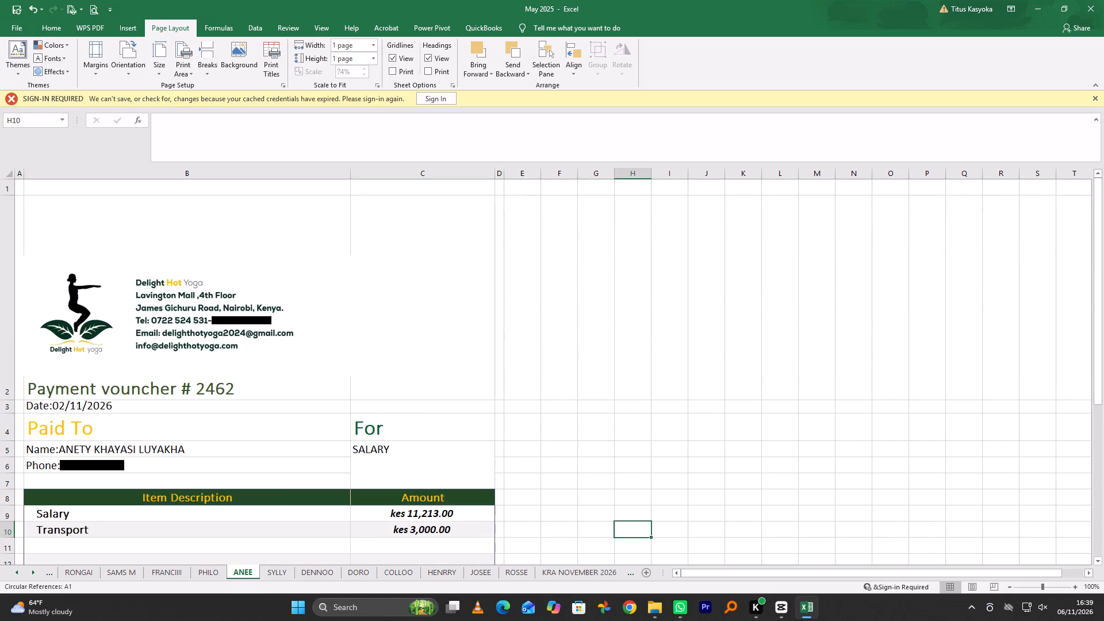
# Recheck voucher 2463 on the SYLLY sheet and return to the MUSUMBA 7 sheet with an empty cell beside the voucher selected.
pyautogui.click(279, 572)
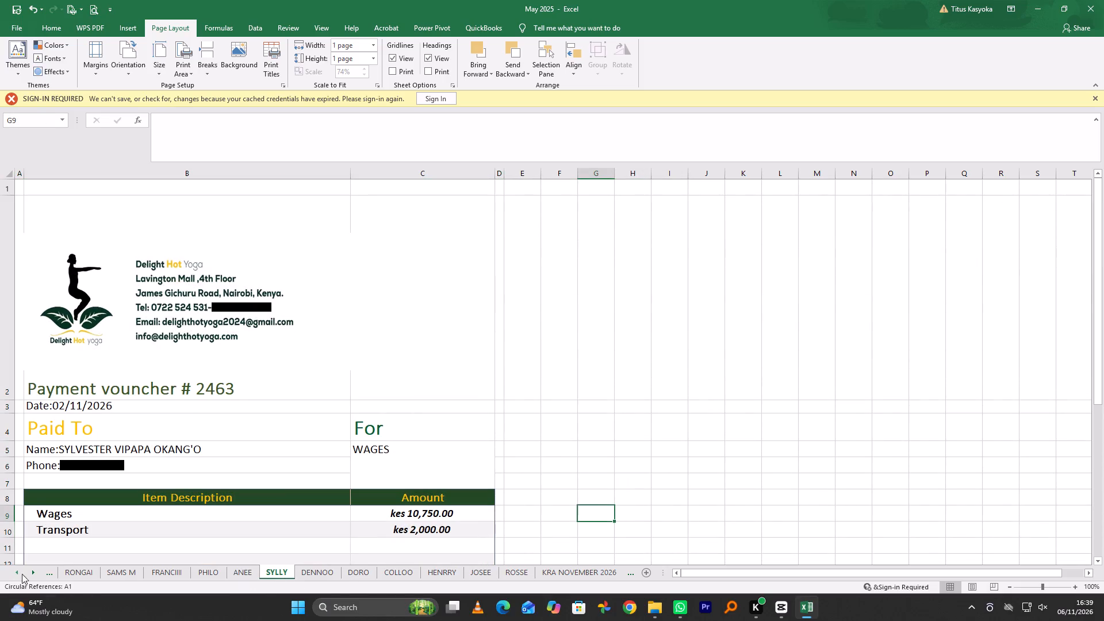
pyautogui.tripleClick(31, 572)
pyautogui.tripleClick(31, 572)
pyautogui.tripleClick(31, 572)
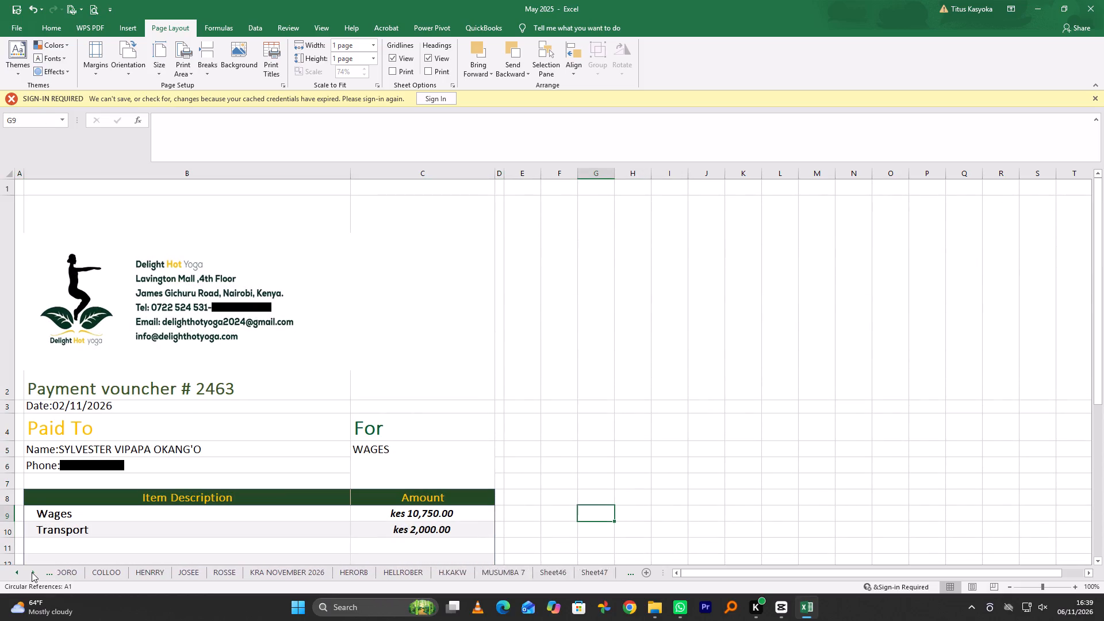
pyautogui.click(32, 572)
pyautogui.click(436, 575)
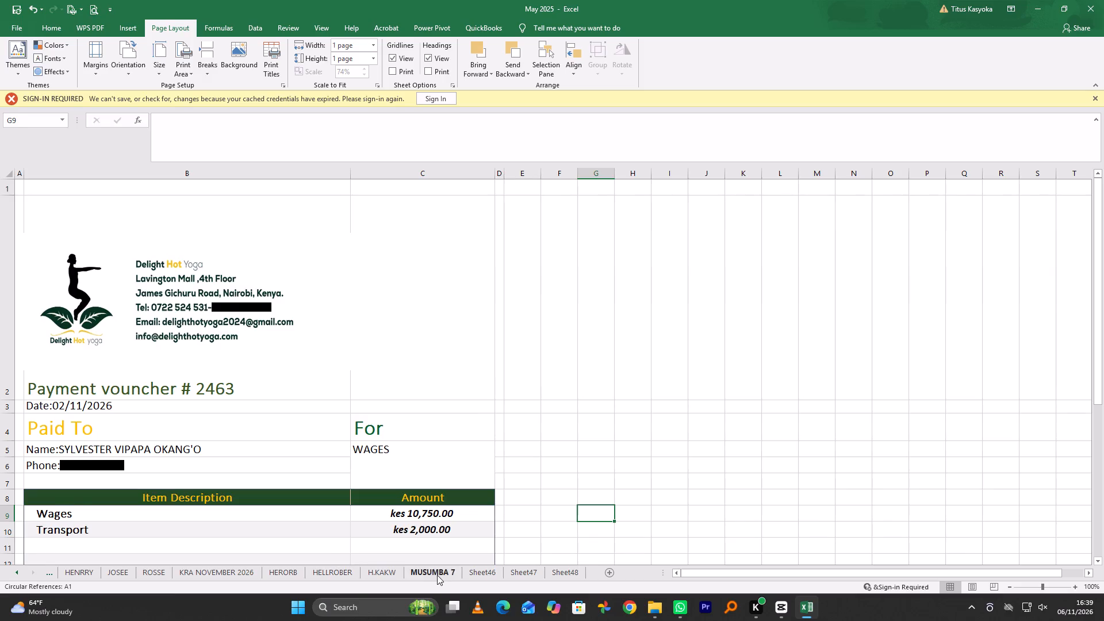
pyautogui.scroll(7, 482, 538)
pyautogui.click(685, 453)
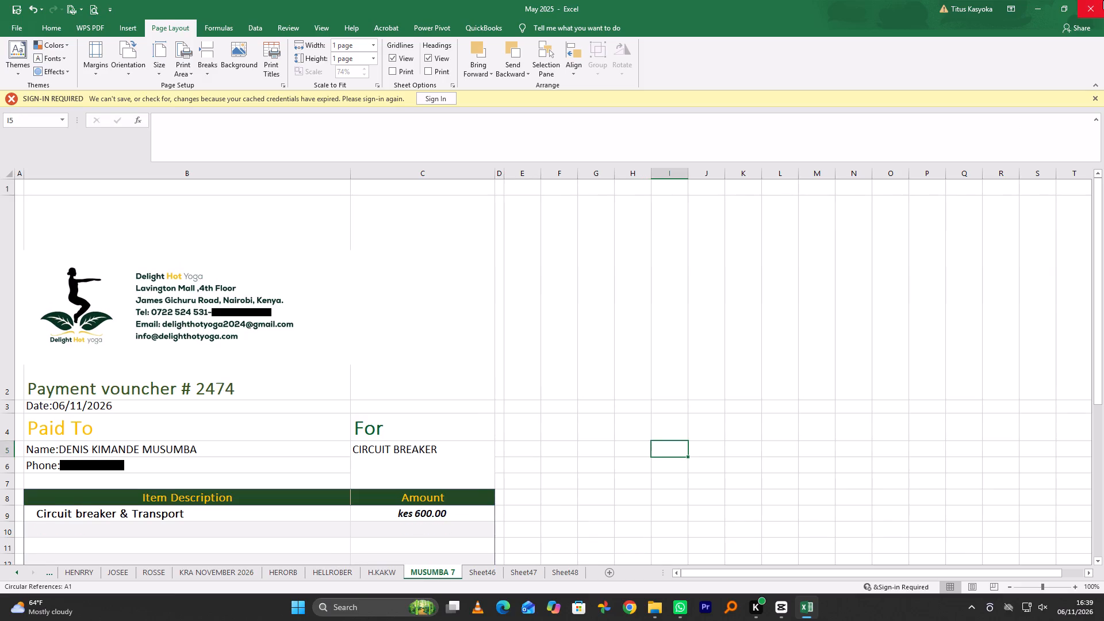
# Close the May 2025 workbook, saving its changes.
pyautogui.click(1090, 6)
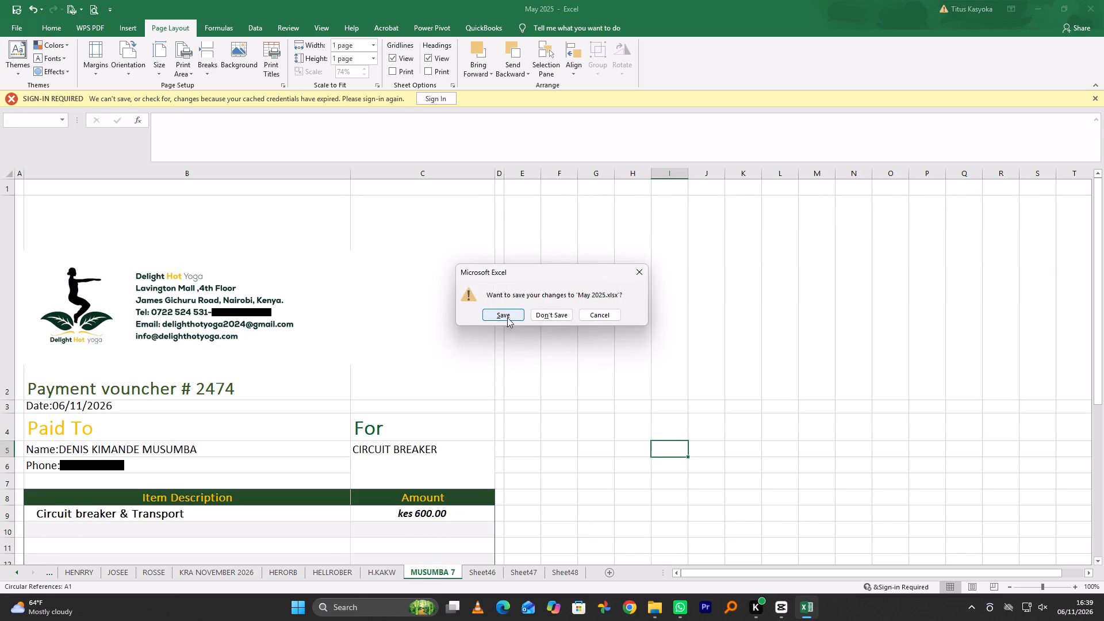
pyautogui.click(509, 314)
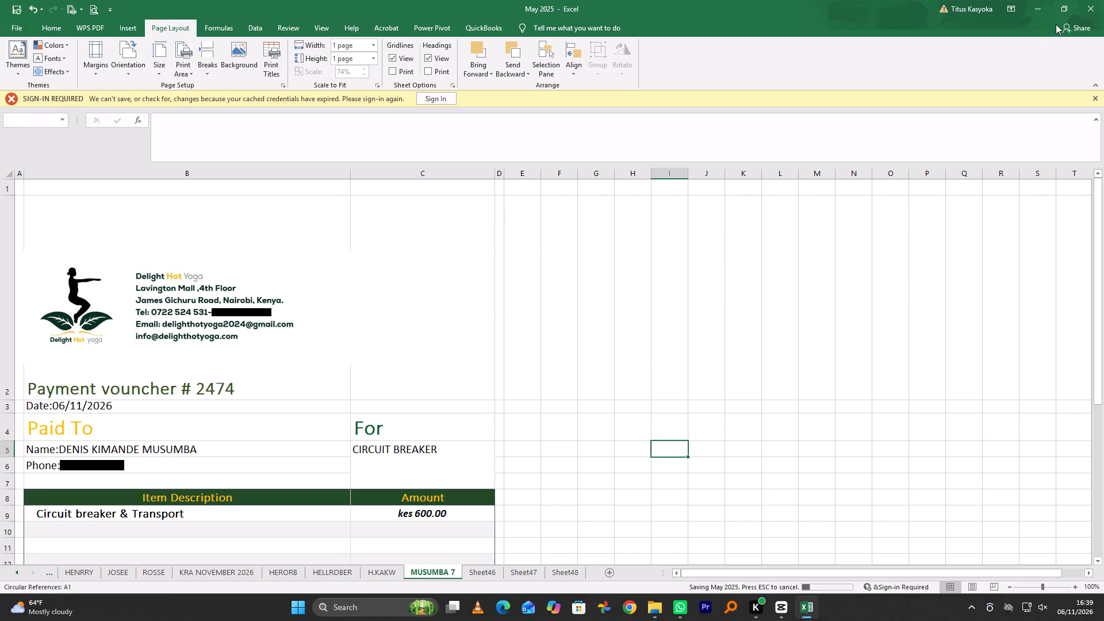
pyautogui.click(1089, 5)
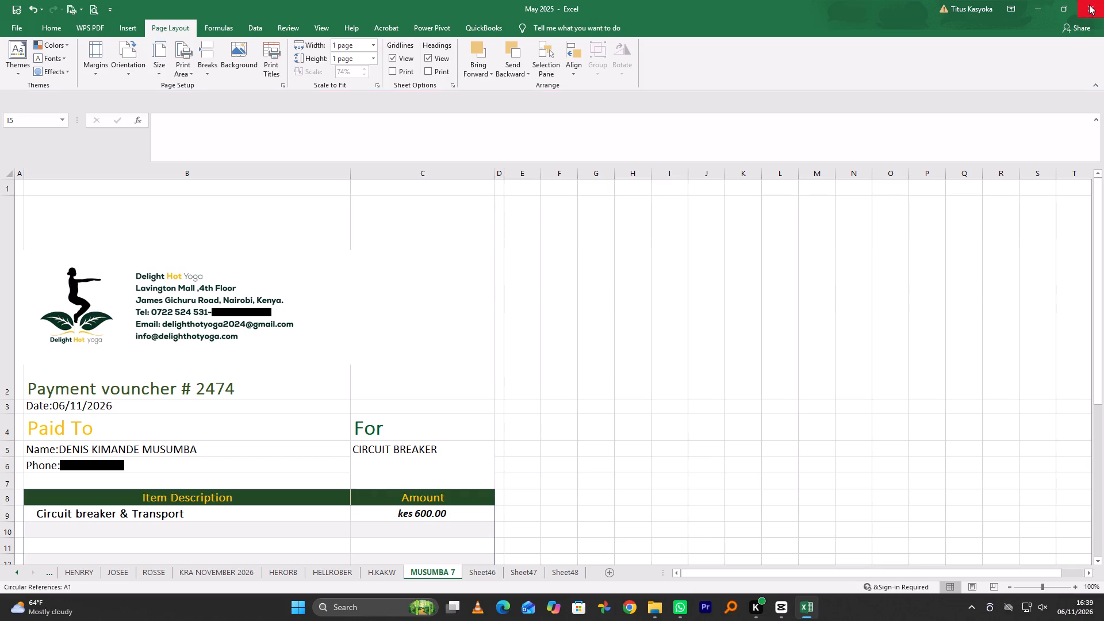
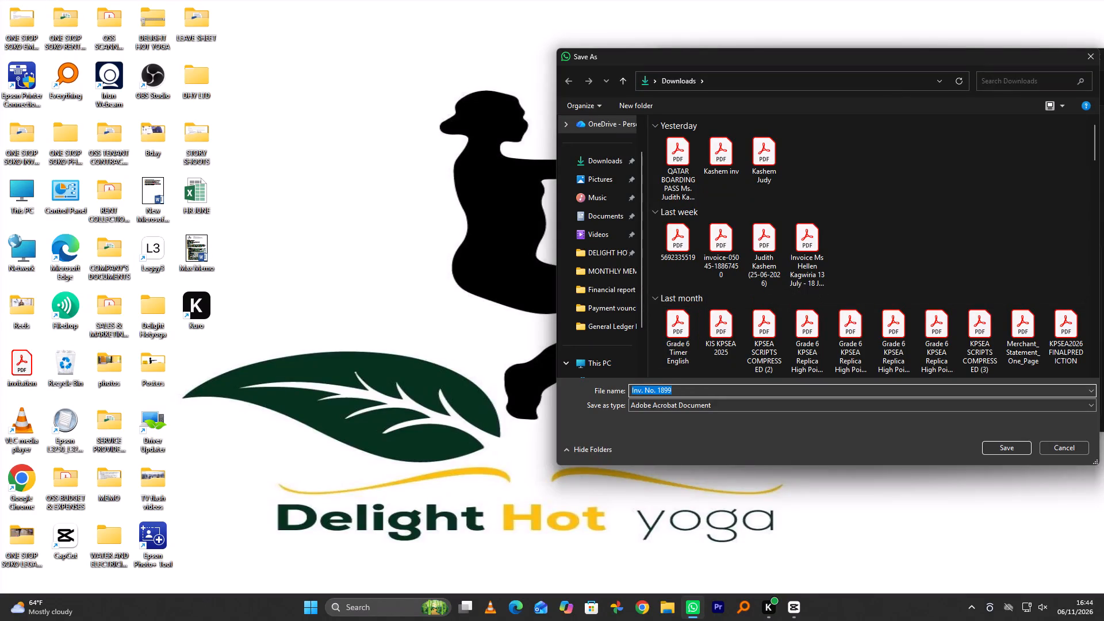
# Name the PDF being saved 456 and choose the Downloads folder as its location.
pyautogui.write('456')
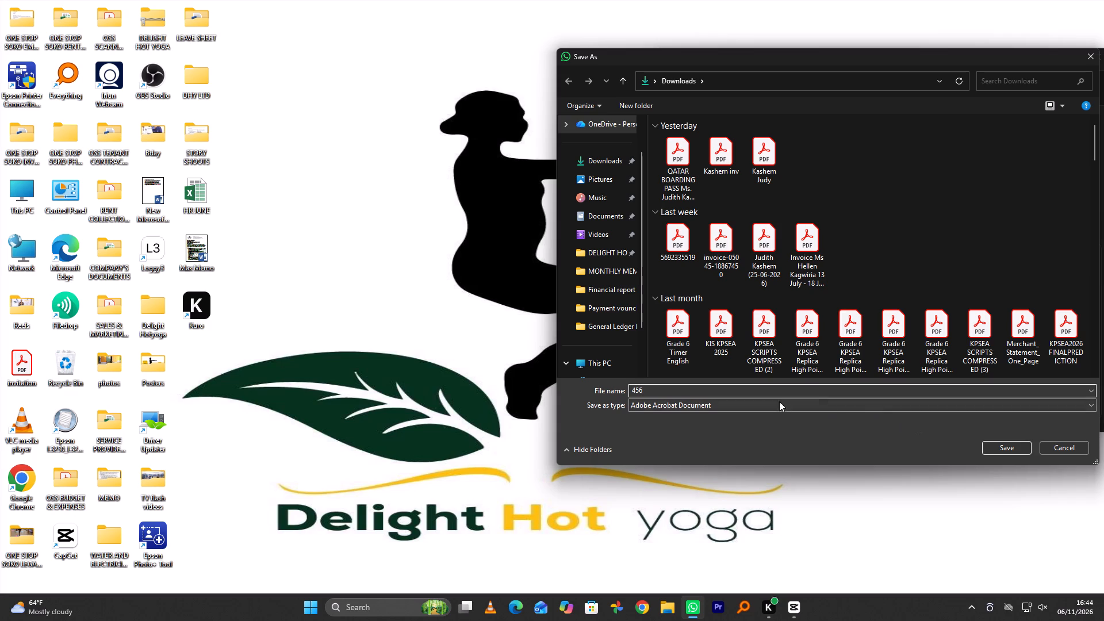
pyautogui.click(605, 159)
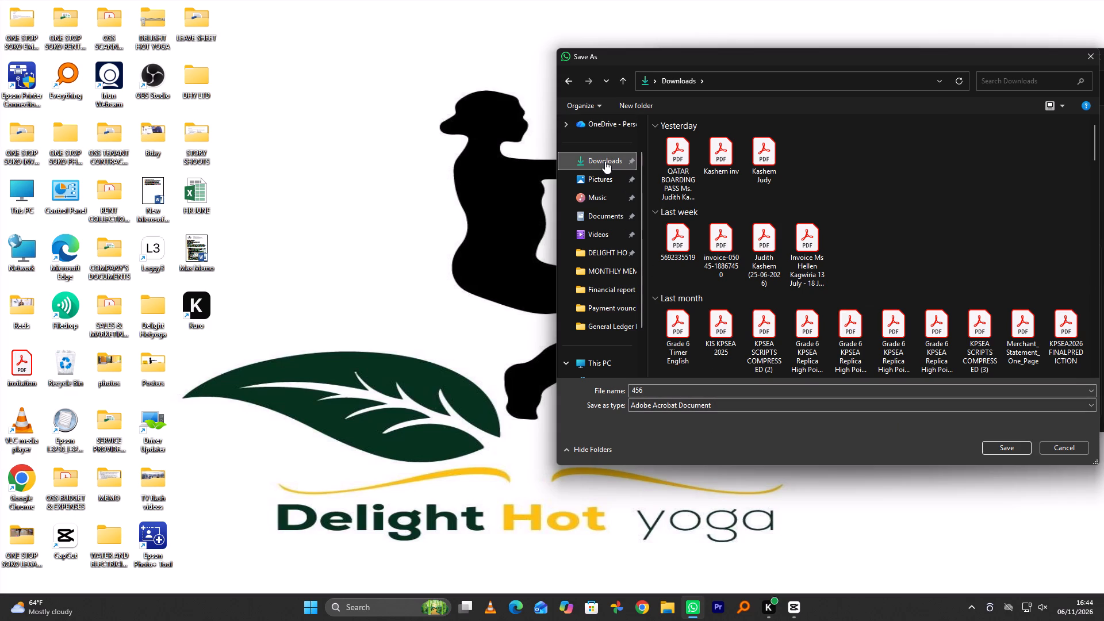
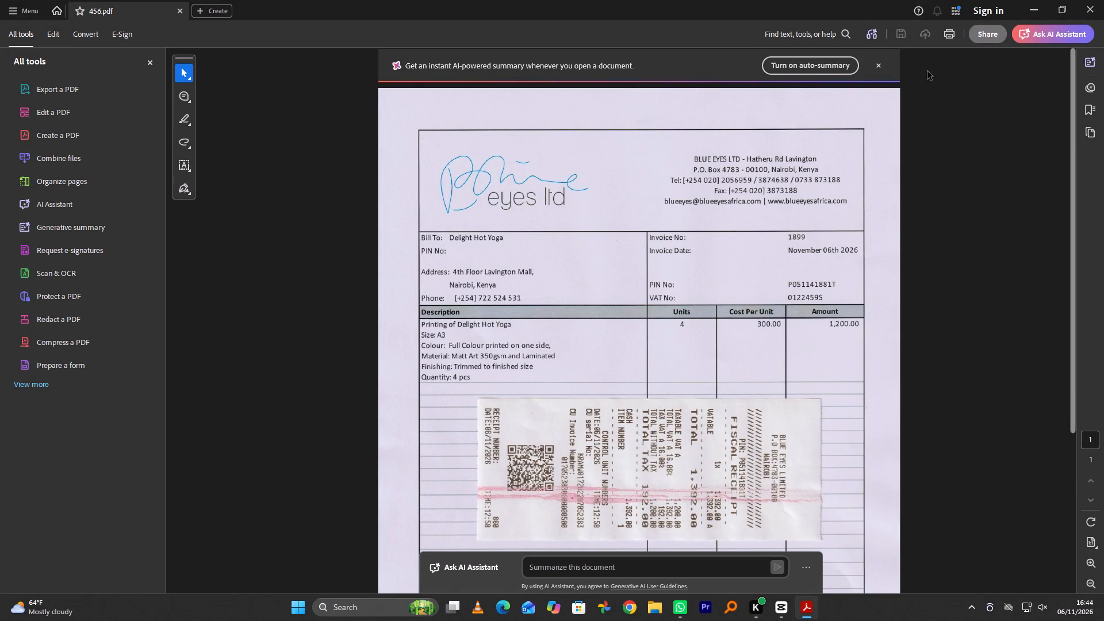
# Print one copy of the 456.pdf invoice on the EPSON L3250 Series printer, all pages, fitted in portrait.
pyautogui.click(949, 37)
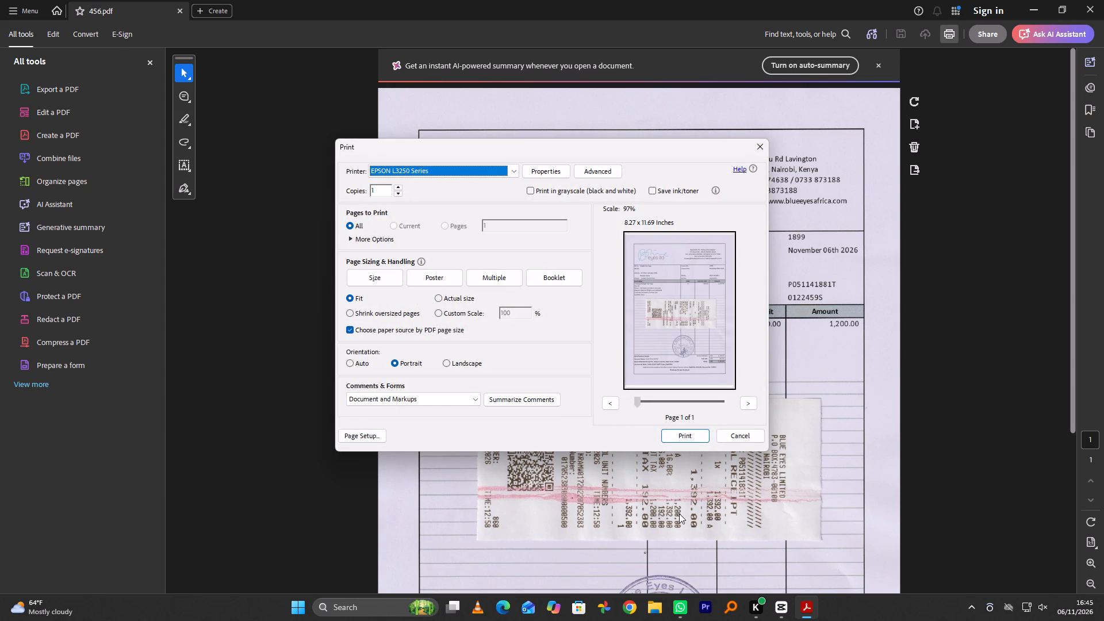
pyautogui.click(689, 434)
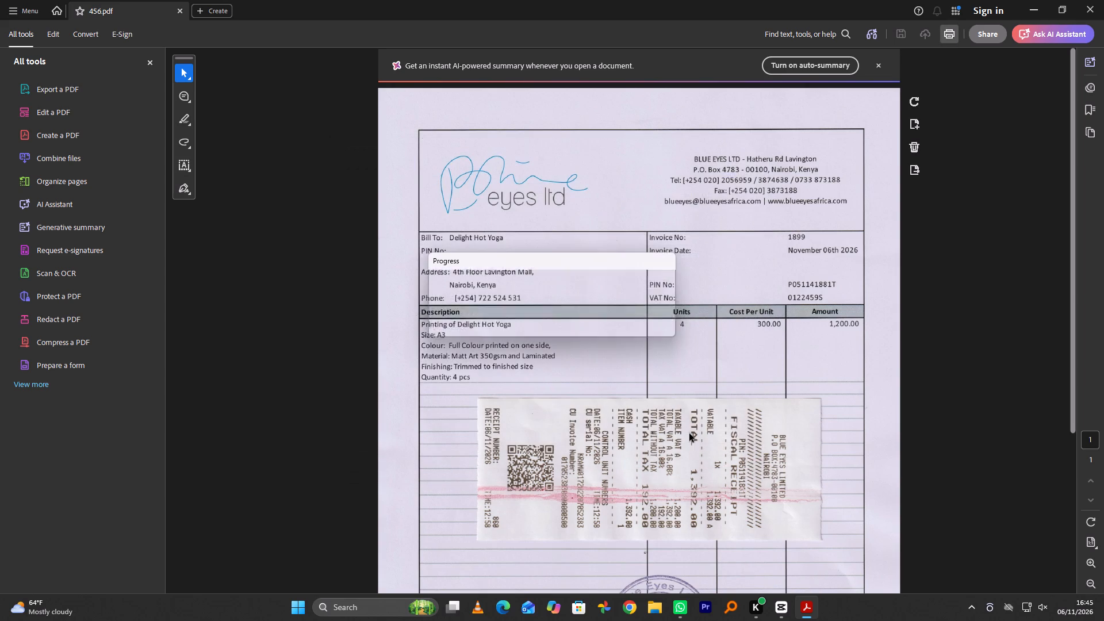
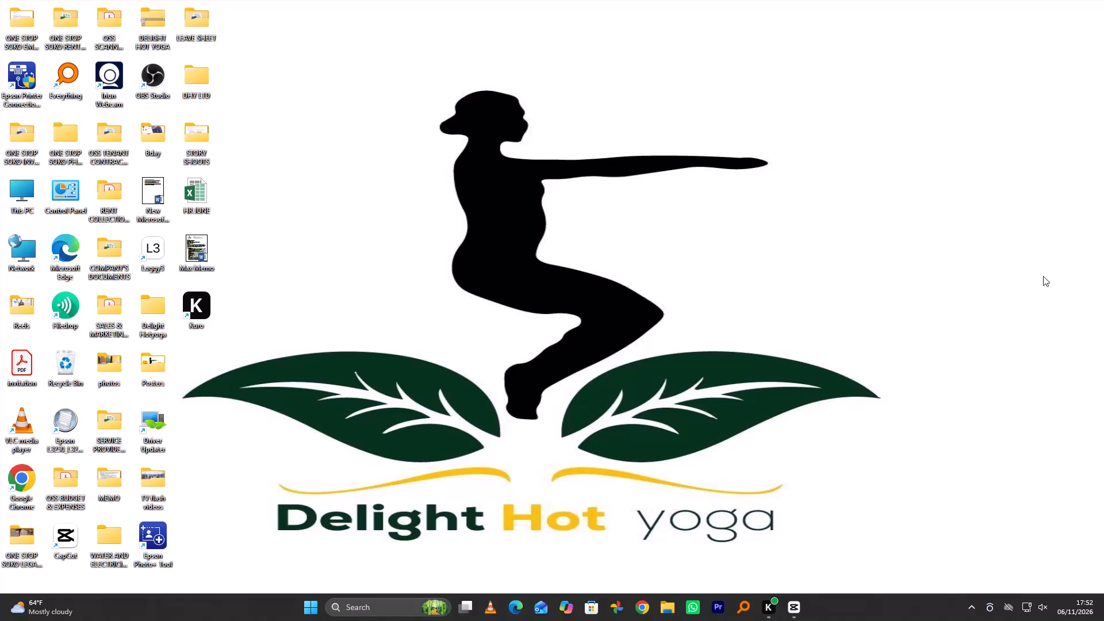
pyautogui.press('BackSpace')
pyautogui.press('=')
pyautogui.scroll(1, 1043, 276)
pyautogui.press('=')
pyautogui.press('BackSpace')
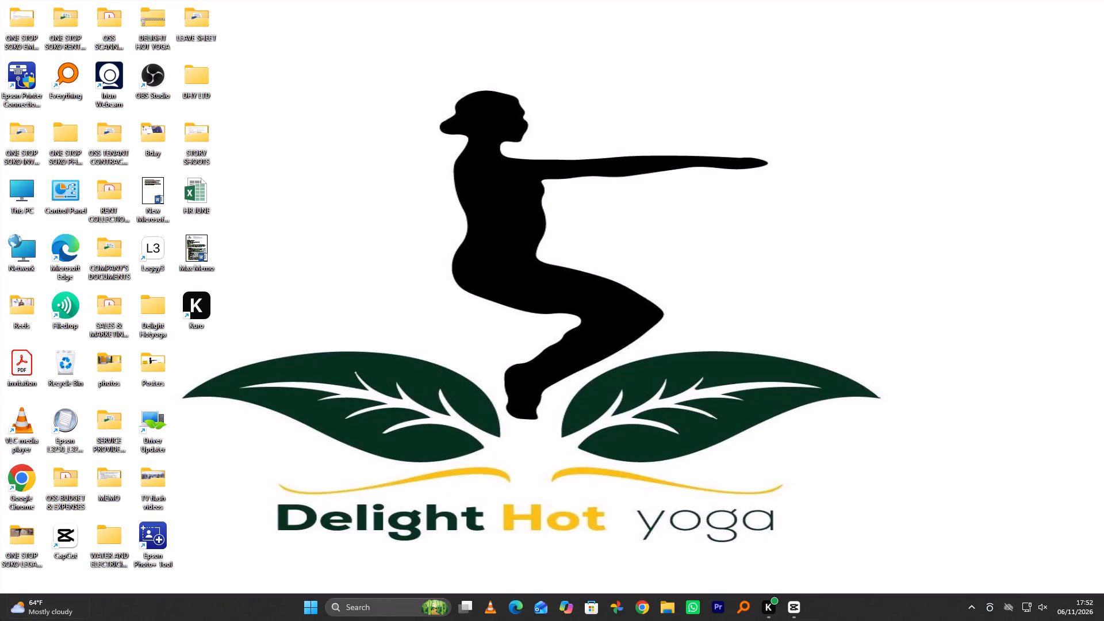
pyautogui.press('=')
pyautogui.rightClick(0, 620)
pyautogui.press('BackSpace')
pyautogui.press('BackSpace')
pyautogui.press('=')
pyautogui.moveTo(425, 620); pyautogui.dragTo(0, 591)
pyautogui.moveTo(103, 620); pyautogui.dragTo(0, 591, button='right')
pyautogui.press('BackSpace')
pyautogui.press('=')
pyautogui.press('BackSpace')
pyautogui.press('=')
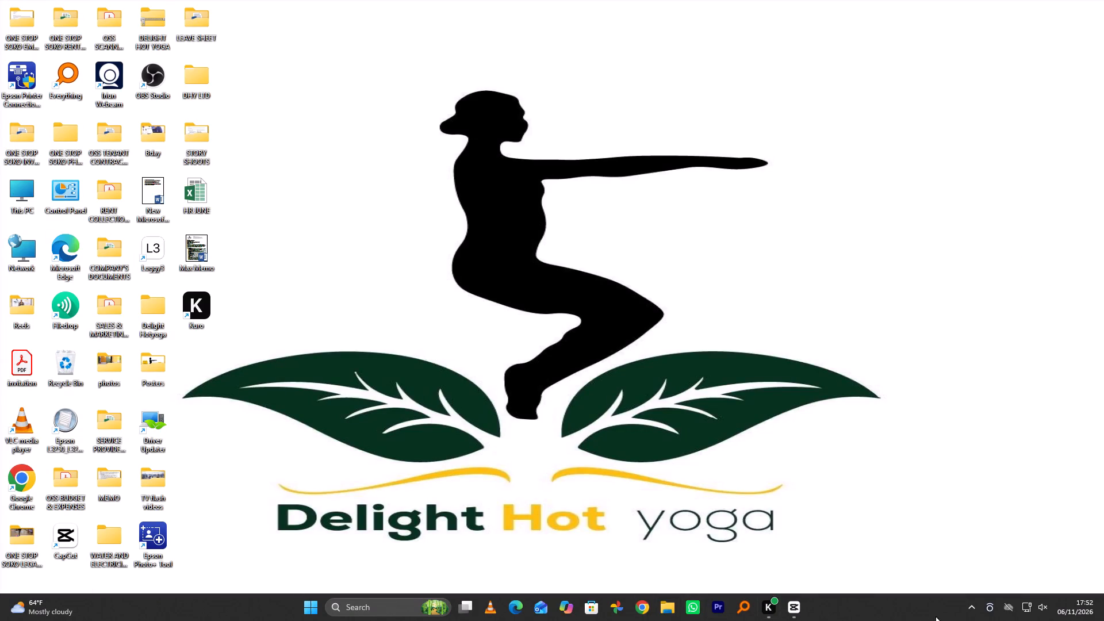
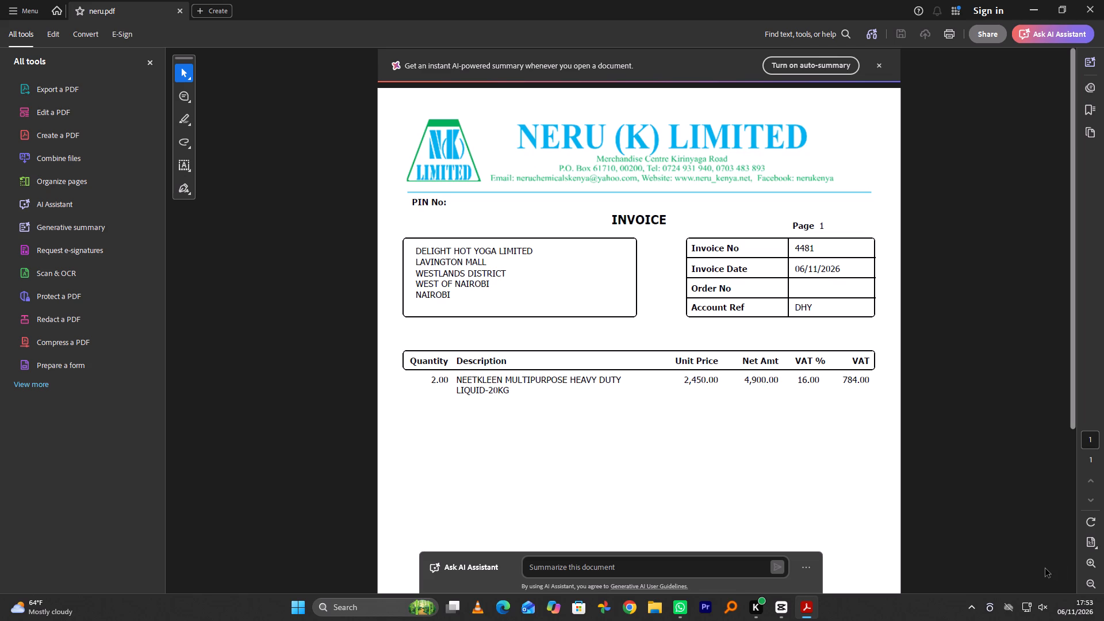
# Open the print settings for the neru.pdf invoice made out to Delight Hot Yoga Limited.
pyautogui.click(948, 34)
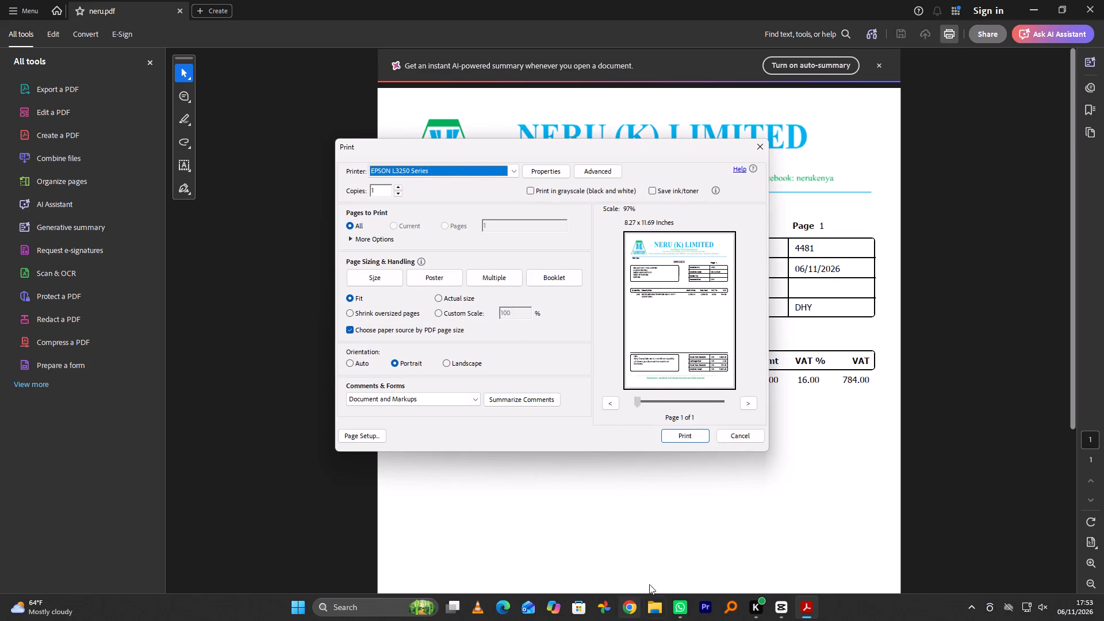
# Print one copy of the neru.pdf invoice on the EPSON L3250 Series printer, all pages, fitted in portrait.
pyautogui.click(680, 434)
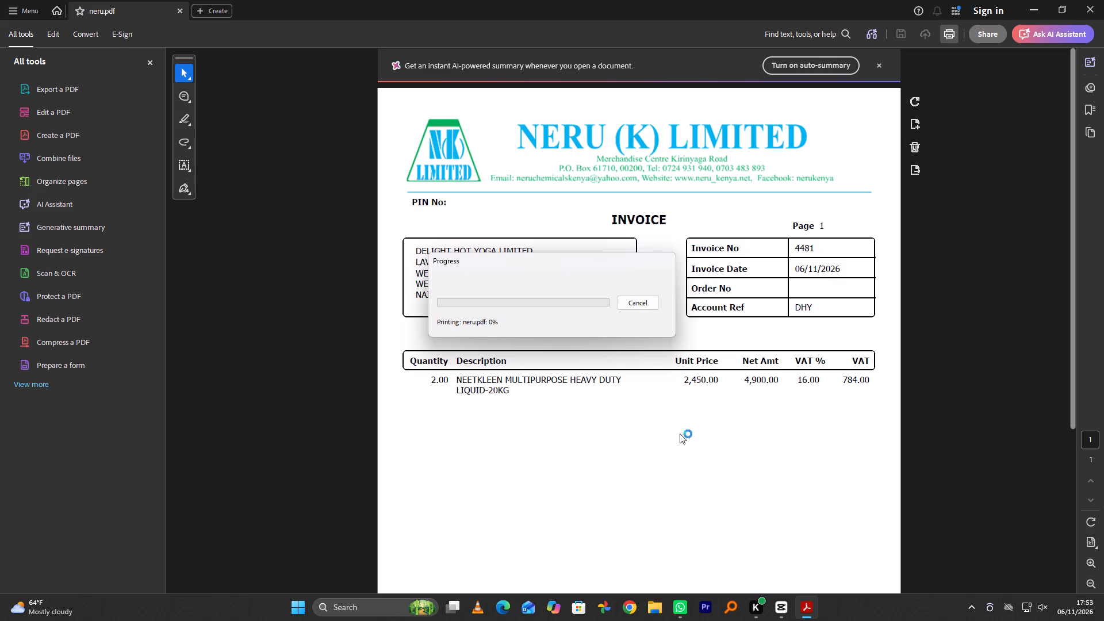
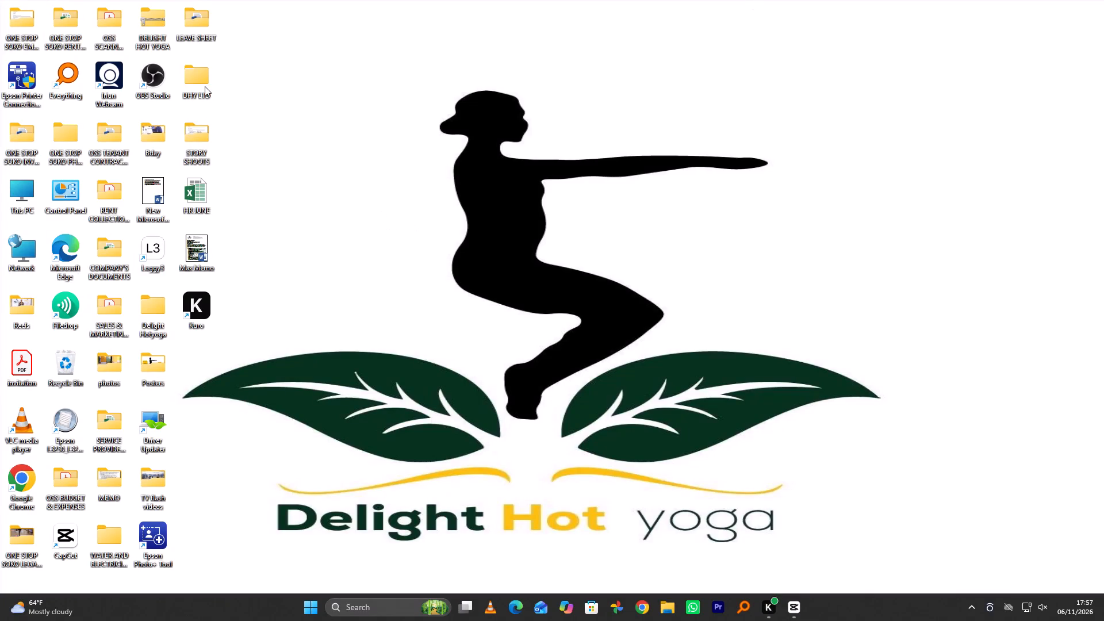
# Open the 2026 DELIGHT expenses workbook from the FINANCIAL REPORTS folder inside DHY LTD's 2026 folder.
pyautogui.doubleClick(191, 72)
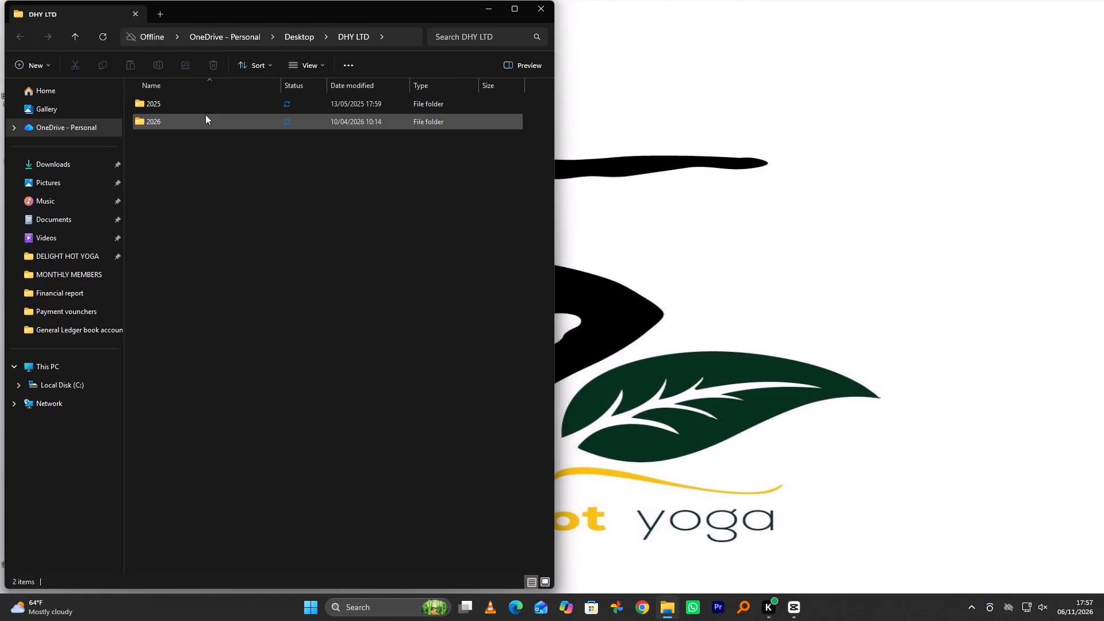
pyautogui.doubleClick(214, 117)
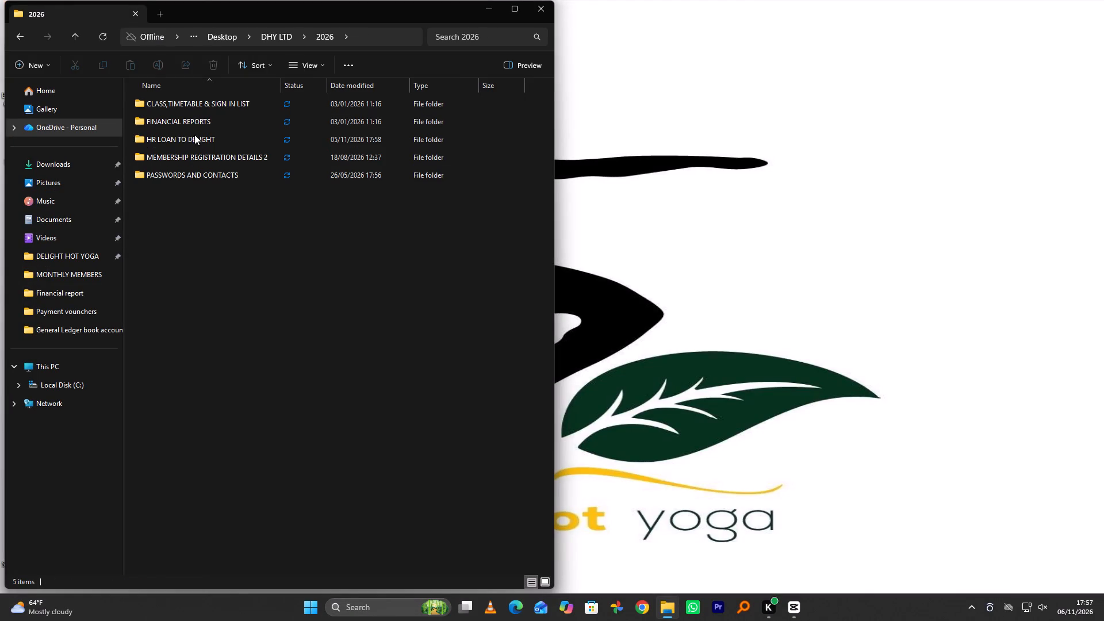
pyautogui.doubleClick(193, 118)
pyautogui.doubleClick(214, 176)
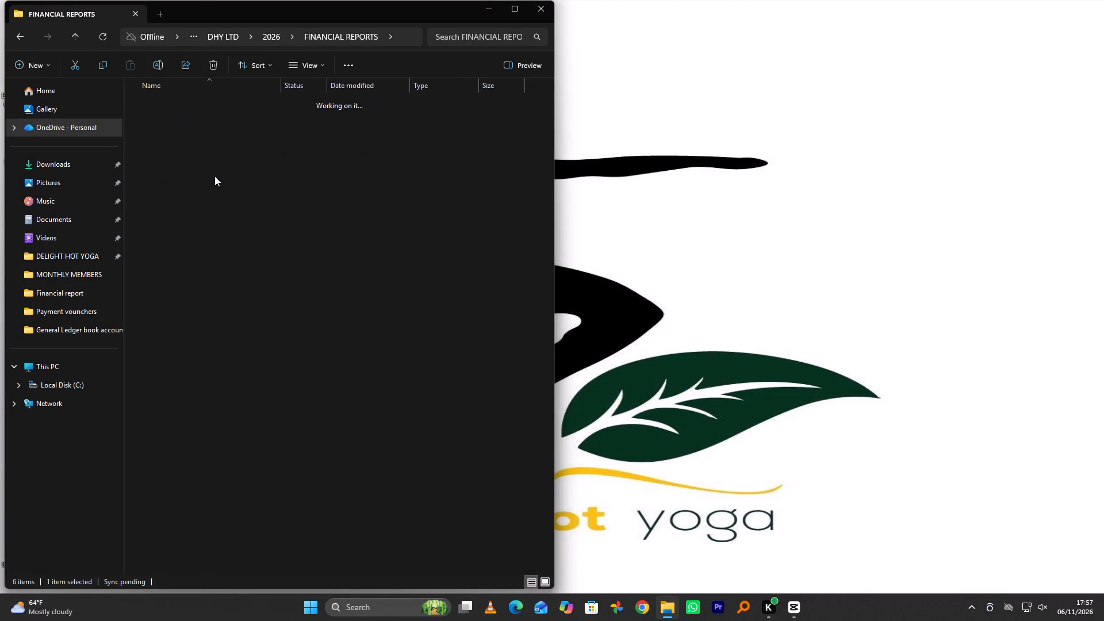
pyautogui.doubleClick(186, 102)
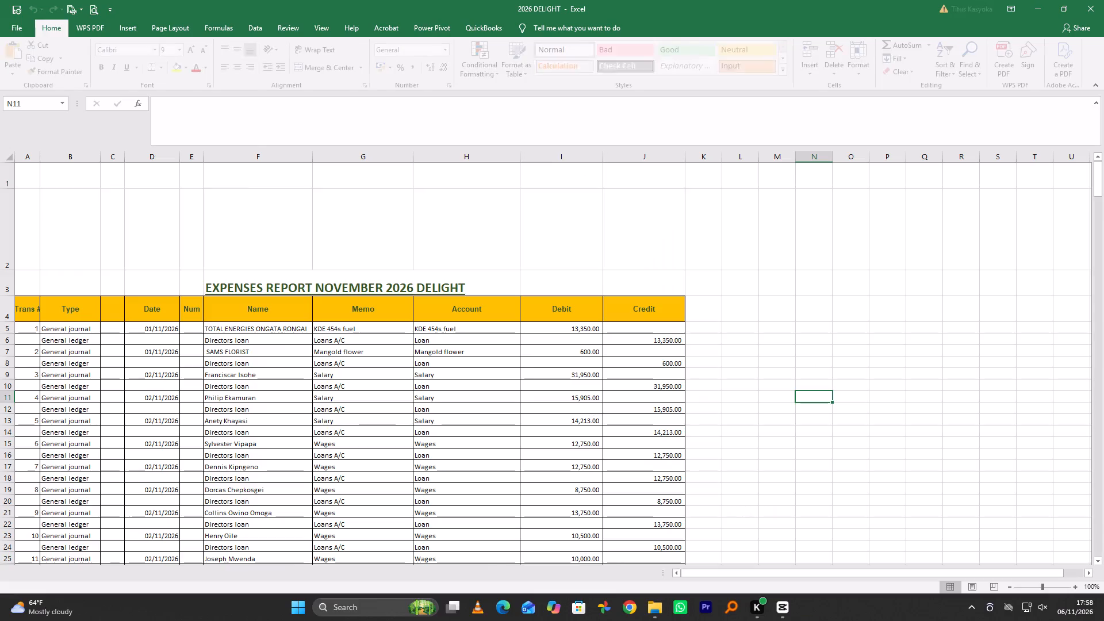
# Replace the Kawangware entry in the Name column of the circuit breaker row (row 45) with the payee's full name.
pyautogui.scroll(-8, 531, 418)
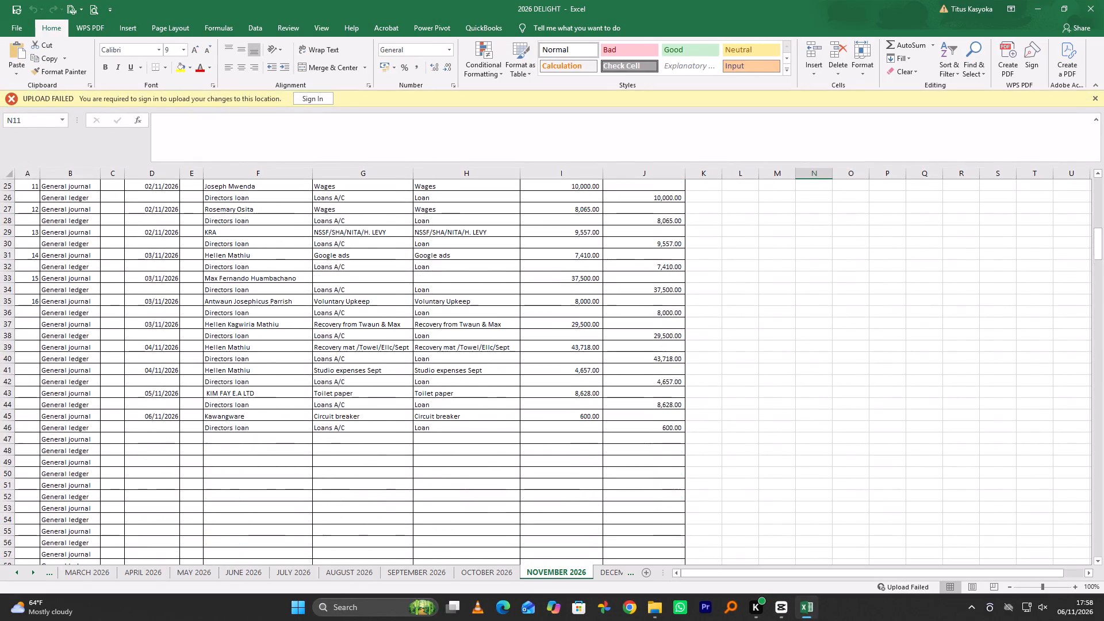
pyautogui.scroll(-1, 507, 425)
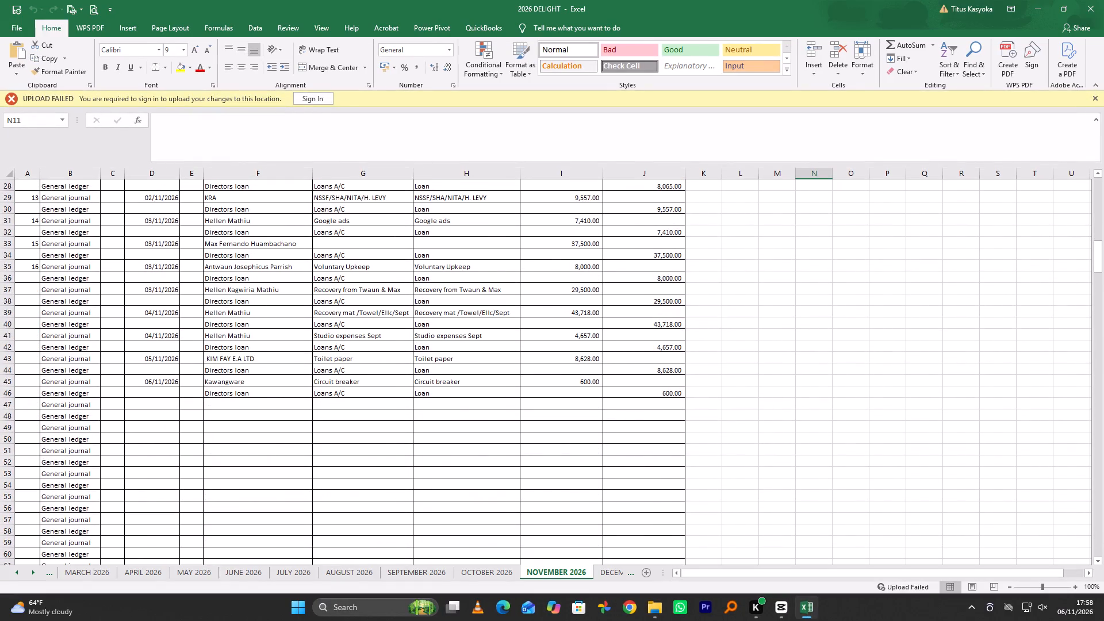
pyautogui.doubleClick(246, 384)
pyautogui.moveTo(251, 382); pyautogui.dragTo(204, 383)
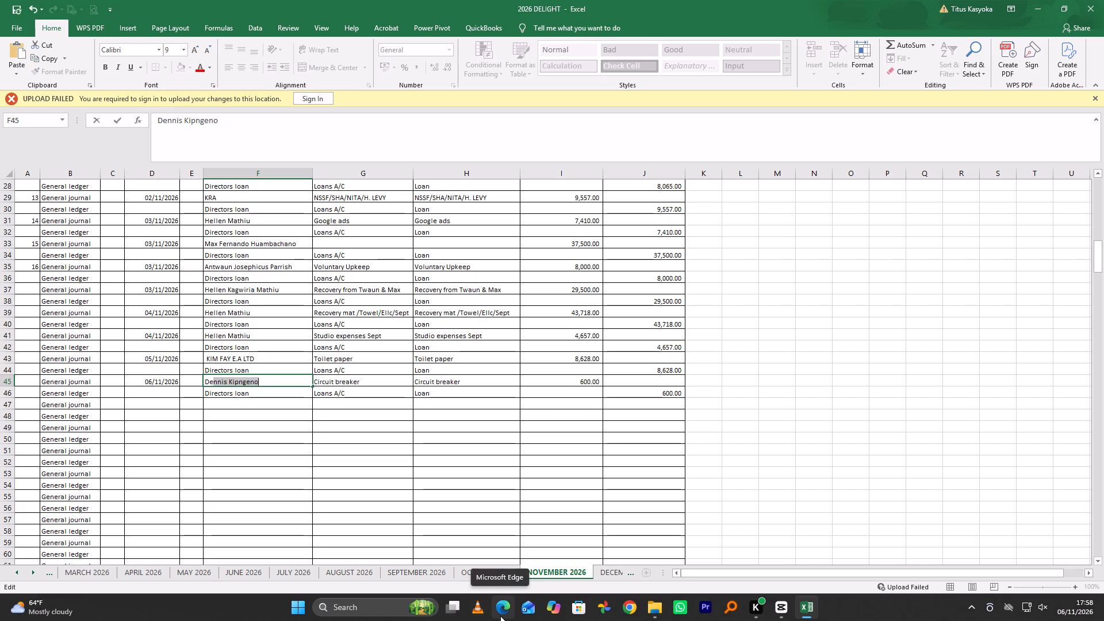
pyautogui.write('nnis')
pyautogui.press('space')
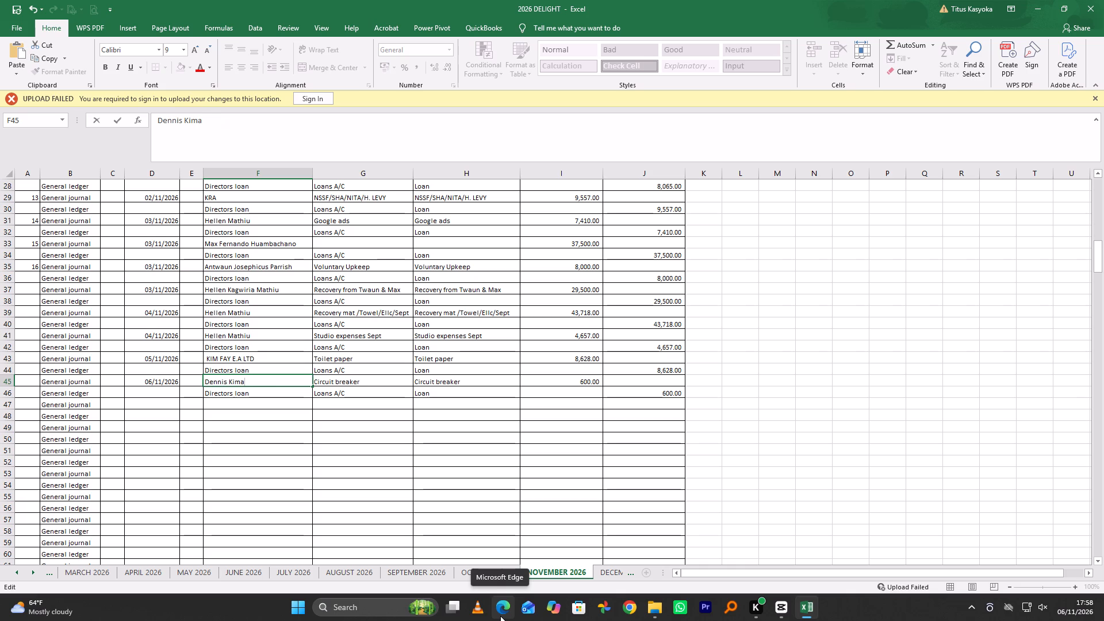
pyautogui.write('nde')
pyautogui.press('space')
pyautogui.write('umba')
pyautogui.click(590, 442)
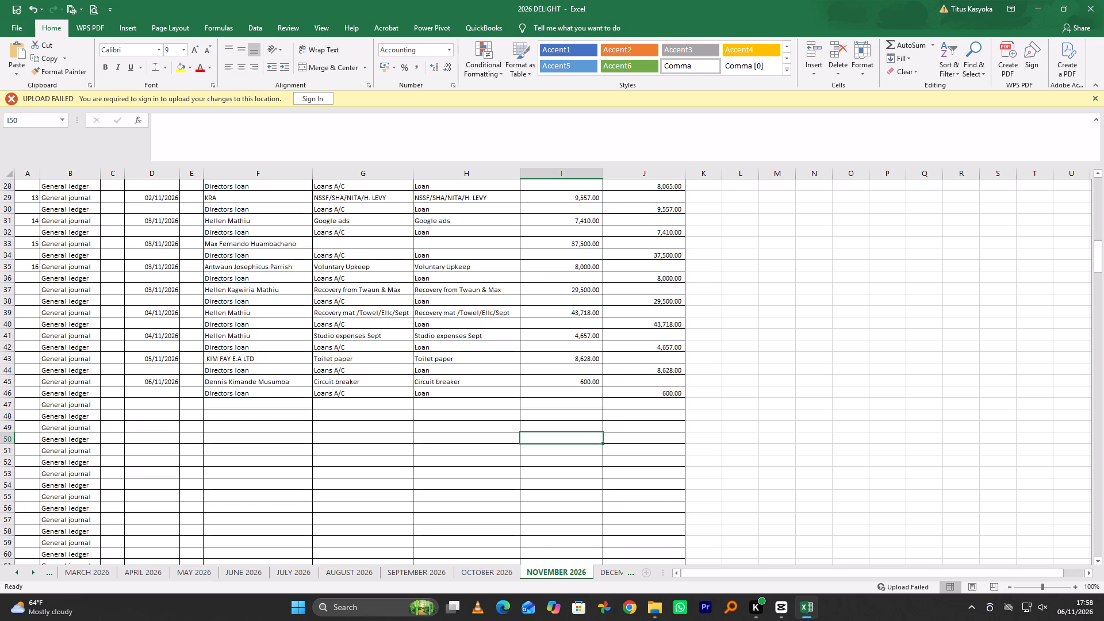
# Start a new expense entry in row 47 with the date 06/11/2026 and the name Eyes ltd printer.
pyautogui.click(143, 402)
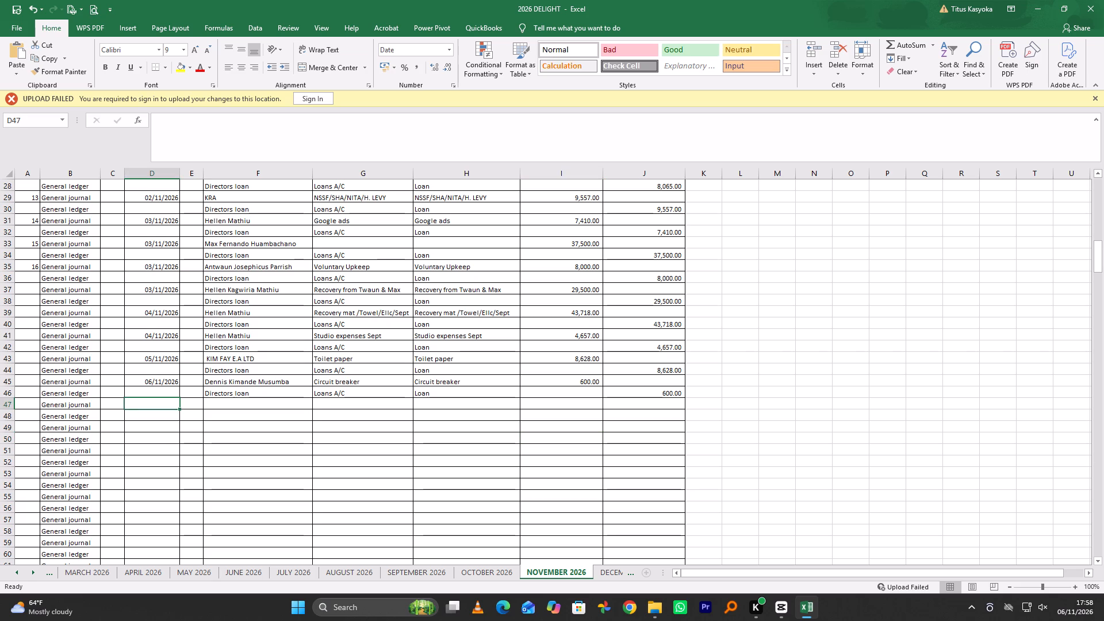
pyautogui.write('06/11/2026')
pyautogui.doubleClick(216, 407)
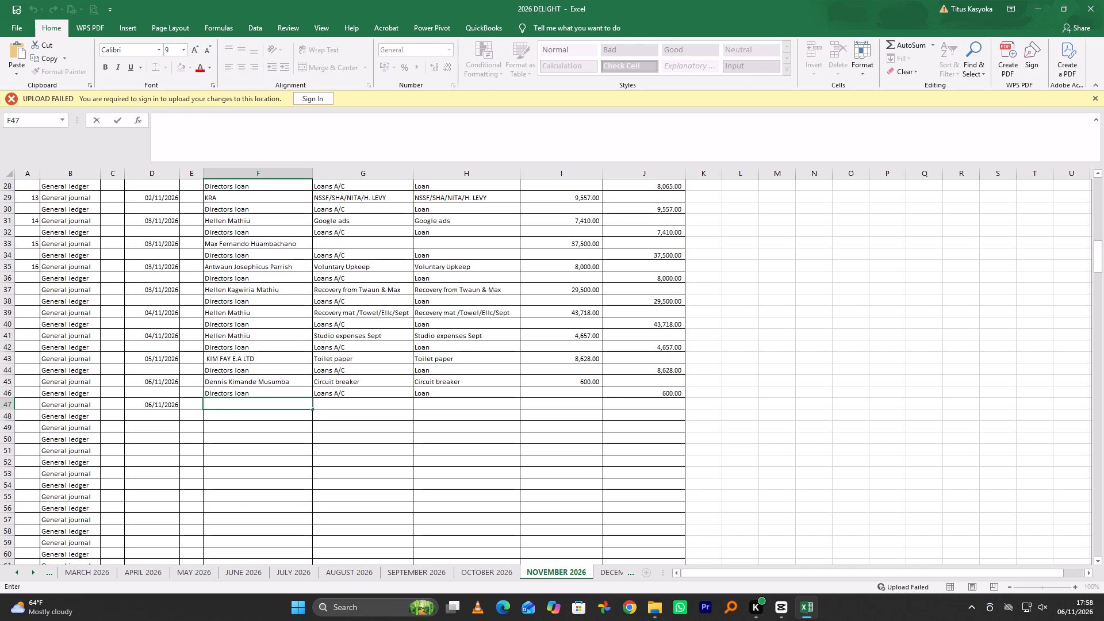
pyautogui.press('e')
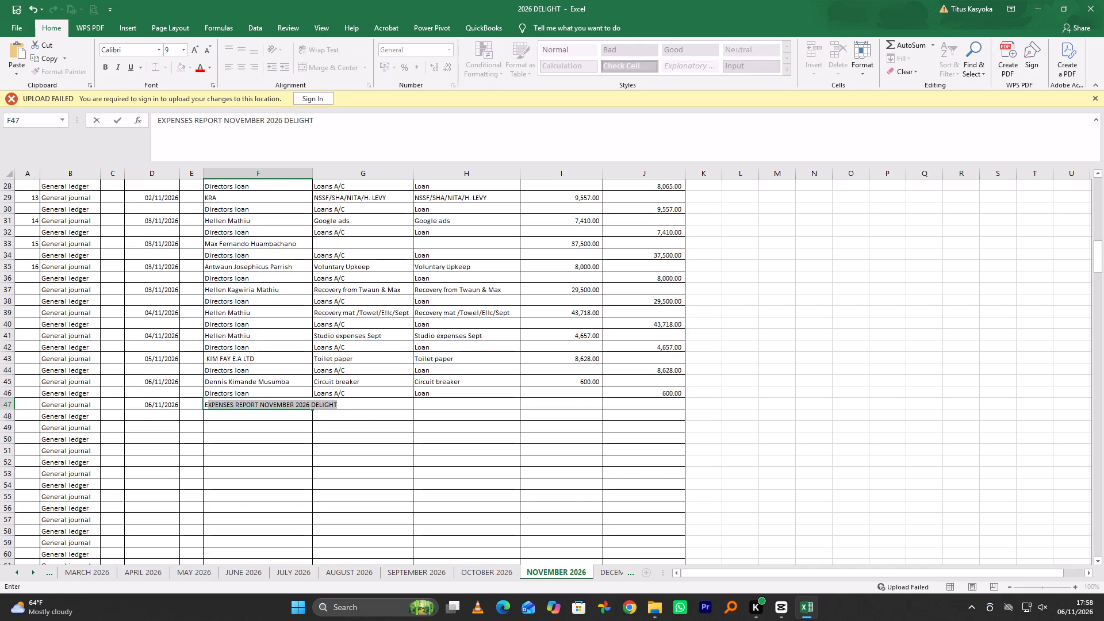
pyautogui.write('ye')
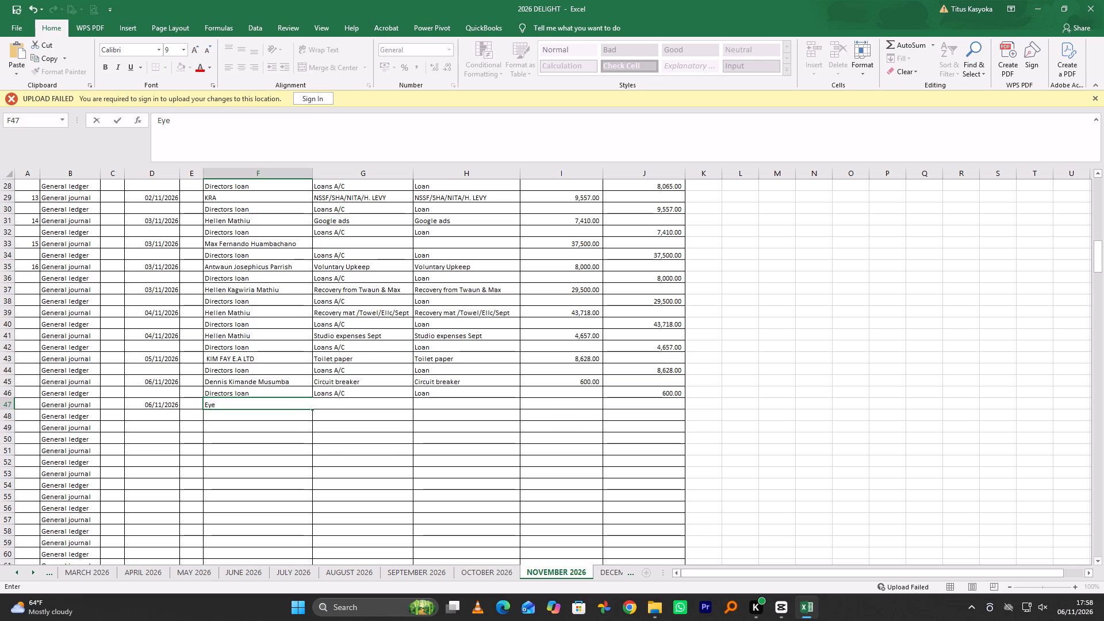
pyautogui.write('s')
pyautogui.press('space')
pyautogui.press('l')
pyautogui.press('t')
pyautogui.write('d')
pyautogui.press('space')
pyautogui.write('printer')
# Fill the Memo of row 47 with Big flyers and copy the same text into its Account cell.
pyautogui.click(335, 412)
pyautogui.doubleClick(338, 401)
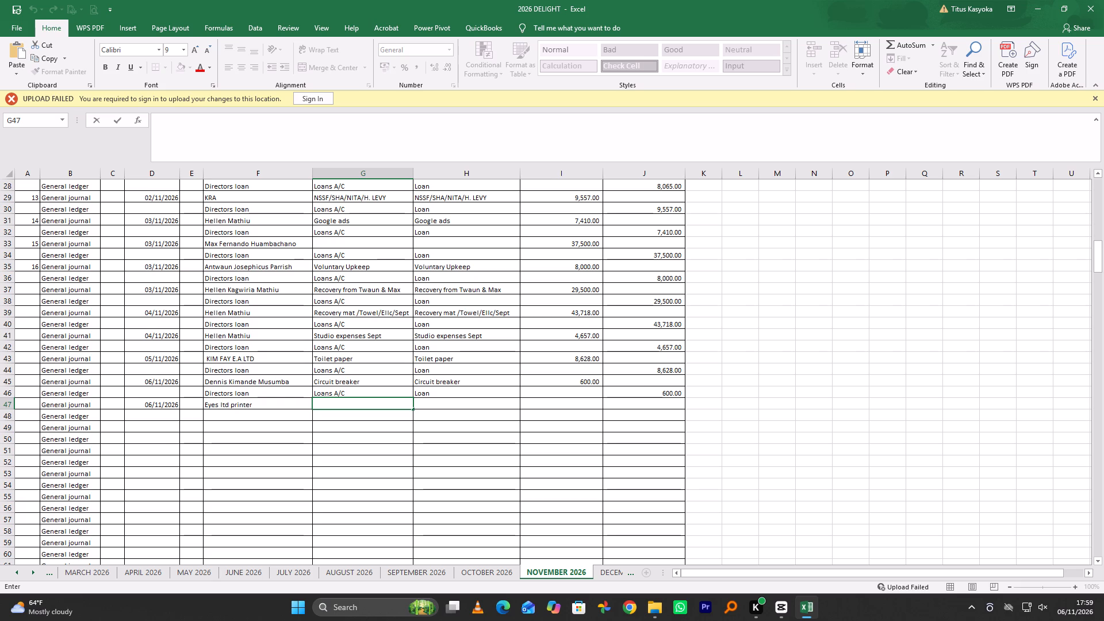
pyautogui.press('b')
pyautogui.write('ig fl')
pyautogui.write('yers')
pyautogui.moveTo(355, 404); pyautogui.dragTo(304, 409)
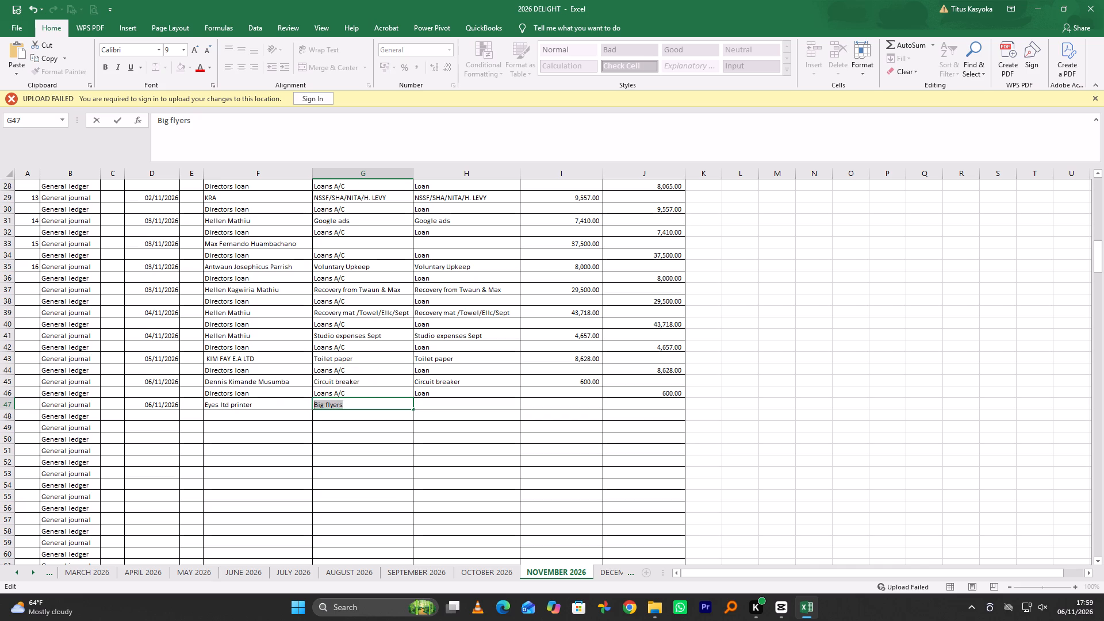
pyautogui.hotkey('ctrl', 'c')
pyautogui.click(436, 403)
pyautogui.hotkey('ctrl', 'v')
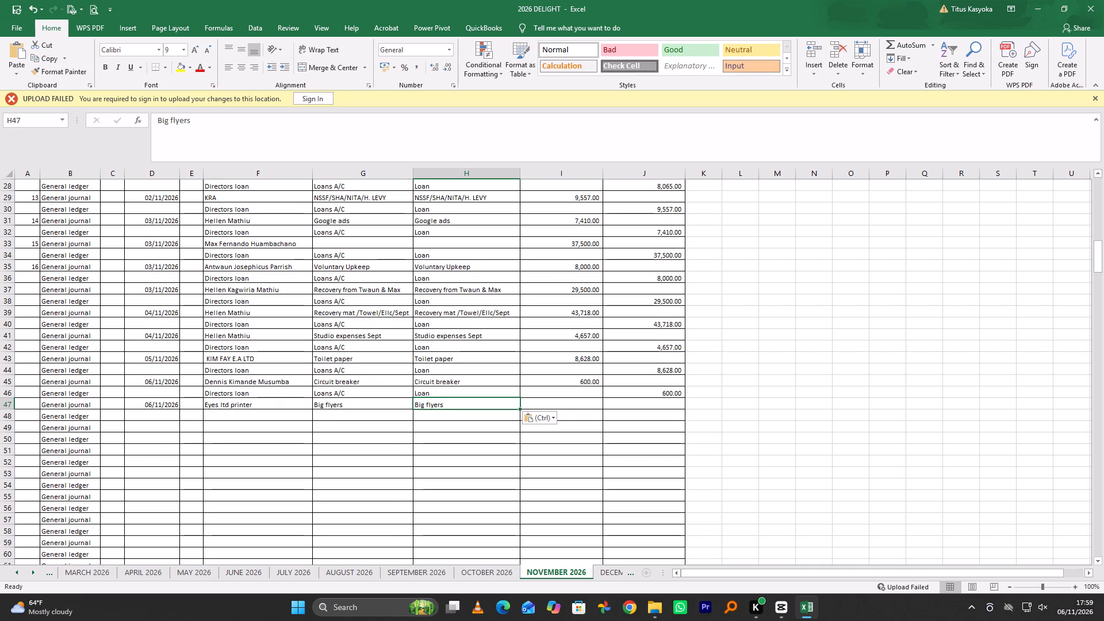
# Enter 1200 as the debit in row 47 and 1200 as the matching credit in row 48.
pyautogui.doubleClick(585, 405)
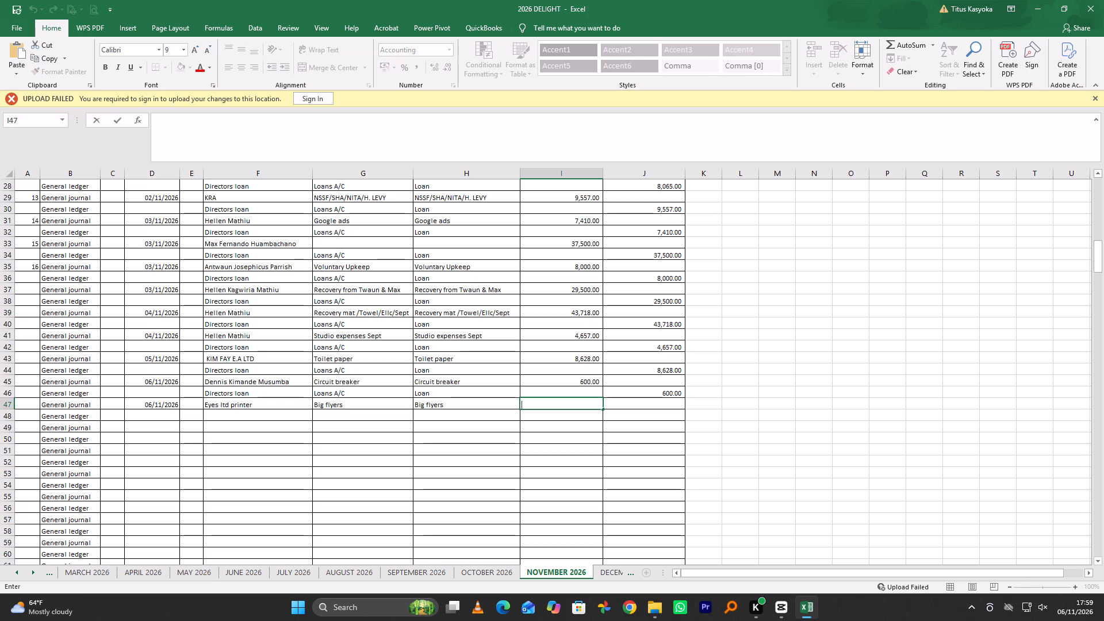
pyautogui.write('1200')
pyautogui.click(619, 413)
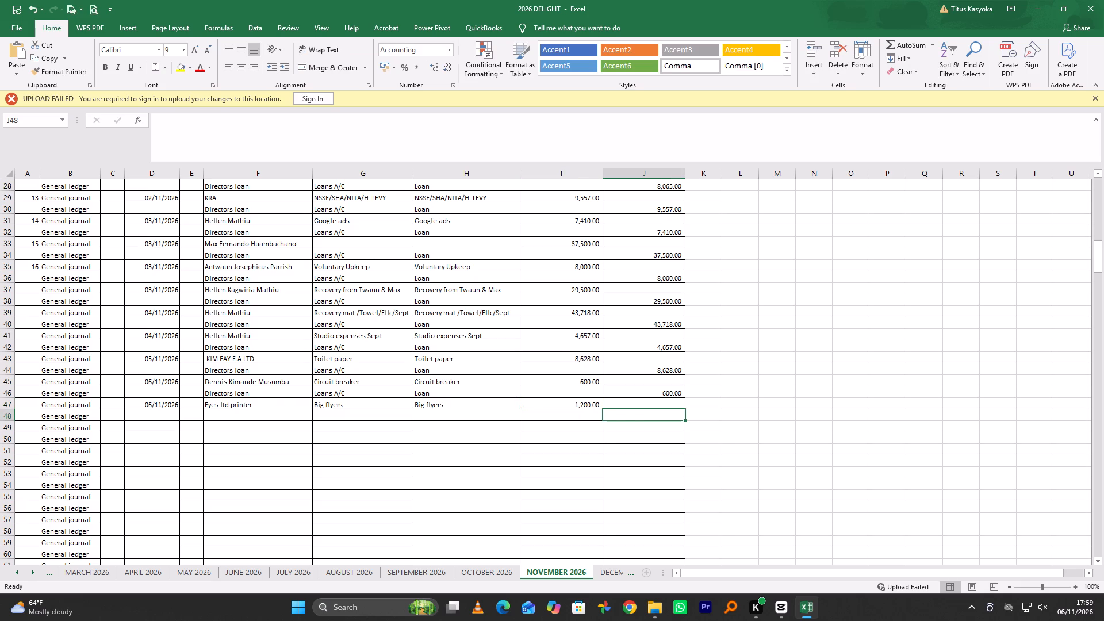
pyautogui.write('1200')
pyautogui.click(802, 412)
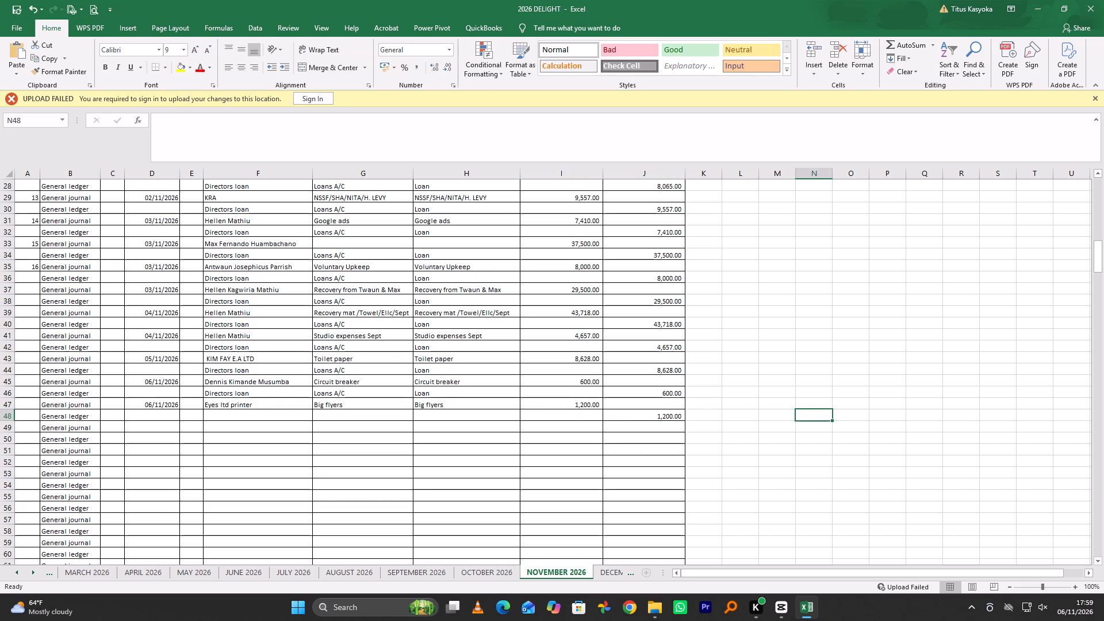
# Start a new expense entry in row 49 with the date 06/11/2026 and the employee name copied from row 17.
pyautogui.click(156, 427)
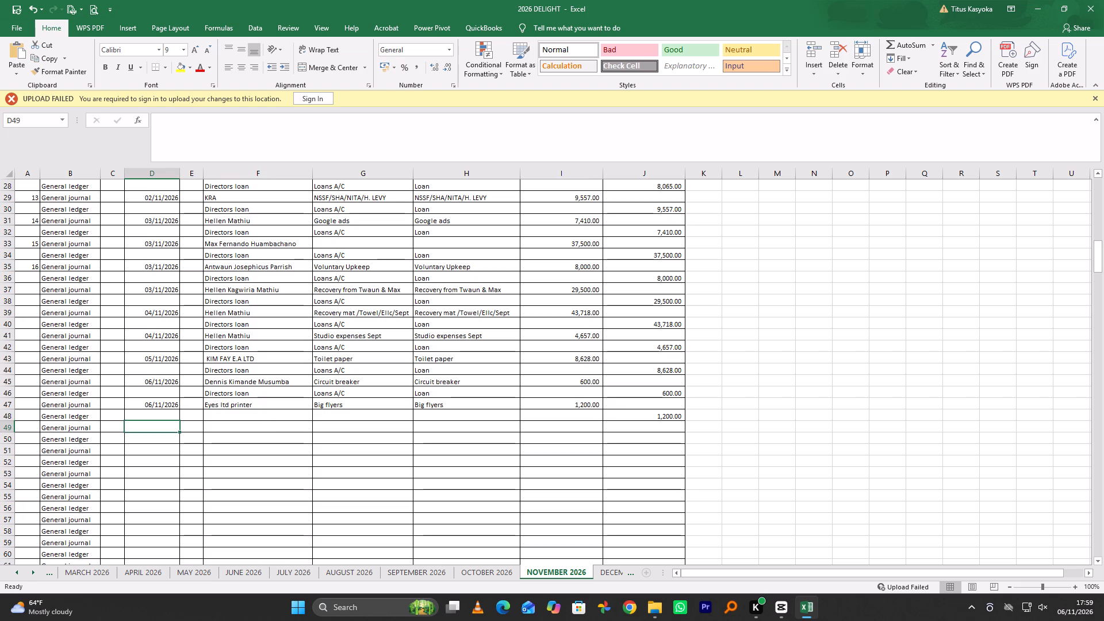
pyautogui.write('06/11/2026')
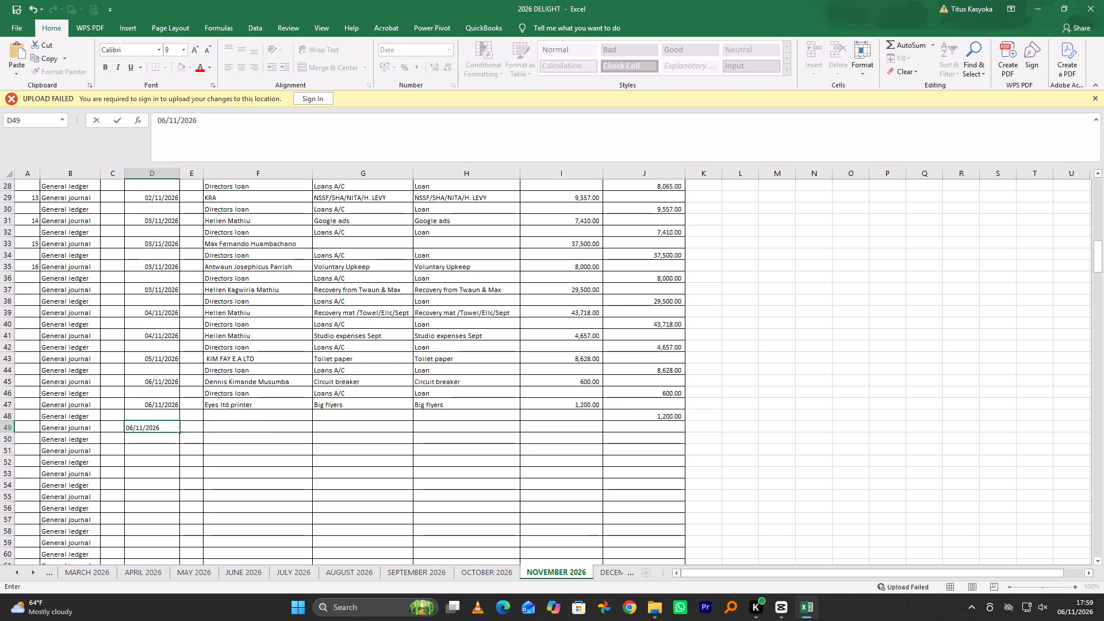
pyautogui.doubleClick(216, 427)
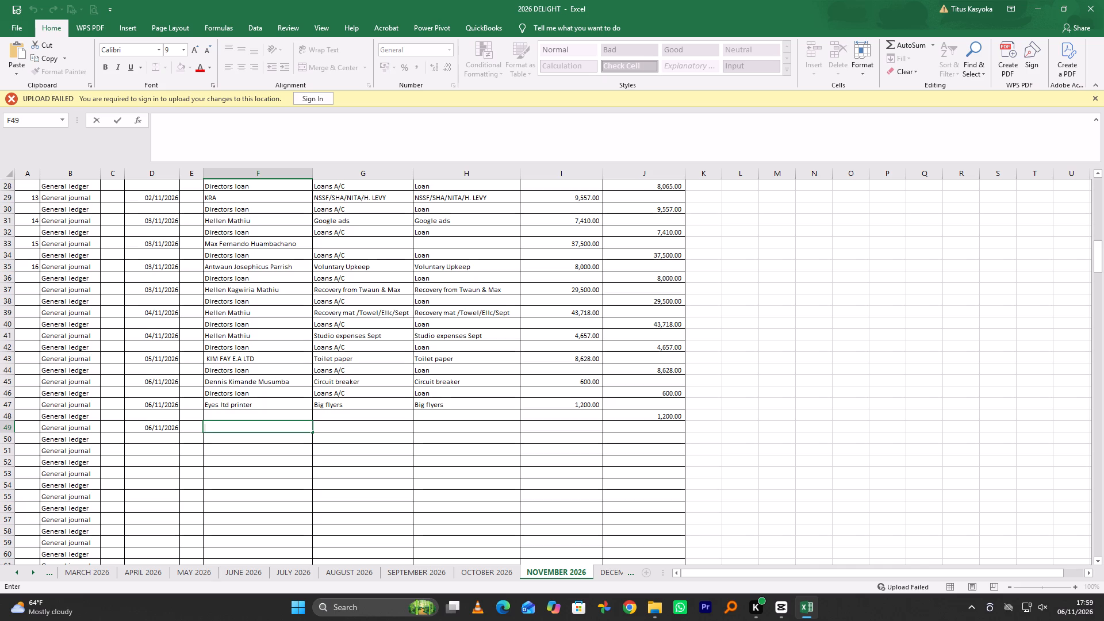
pyautogui.scroll(4, 231, 272)
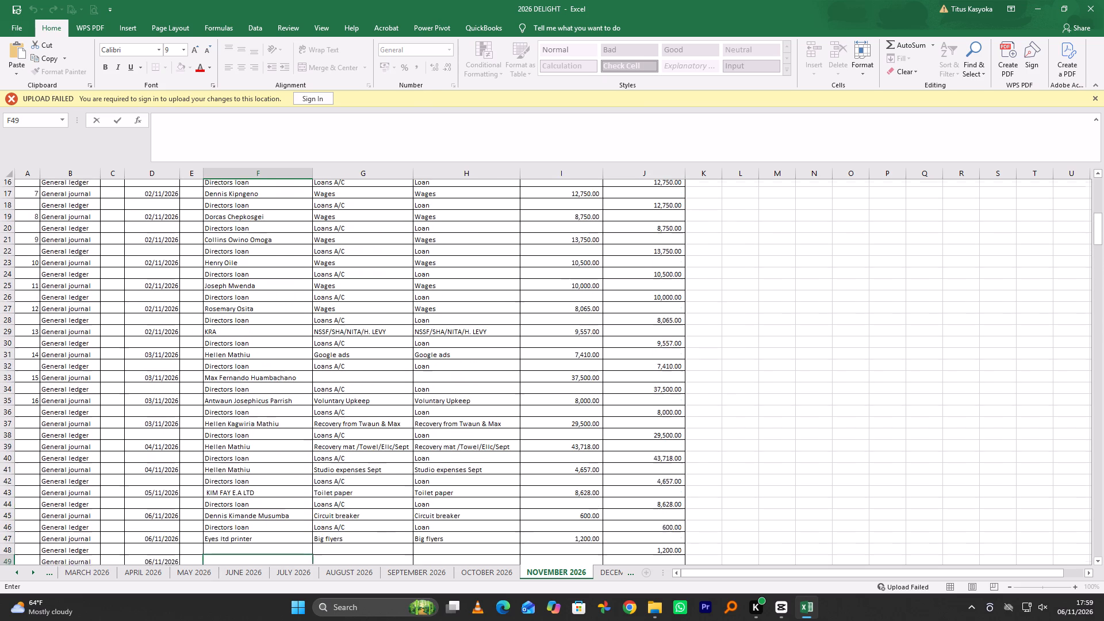
pyautogui.scroll(1, 231, 272)
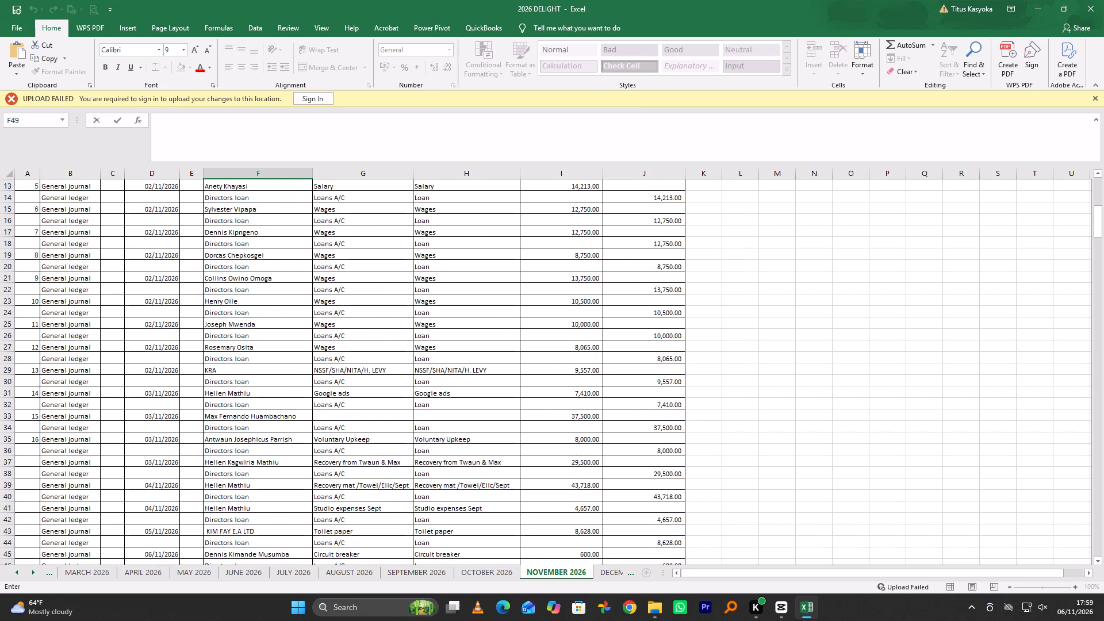
pyautogui.doubleClick(263, 232)
pyautogui.moveTo(263, 232); pyautogui.dragTo(202, 234)
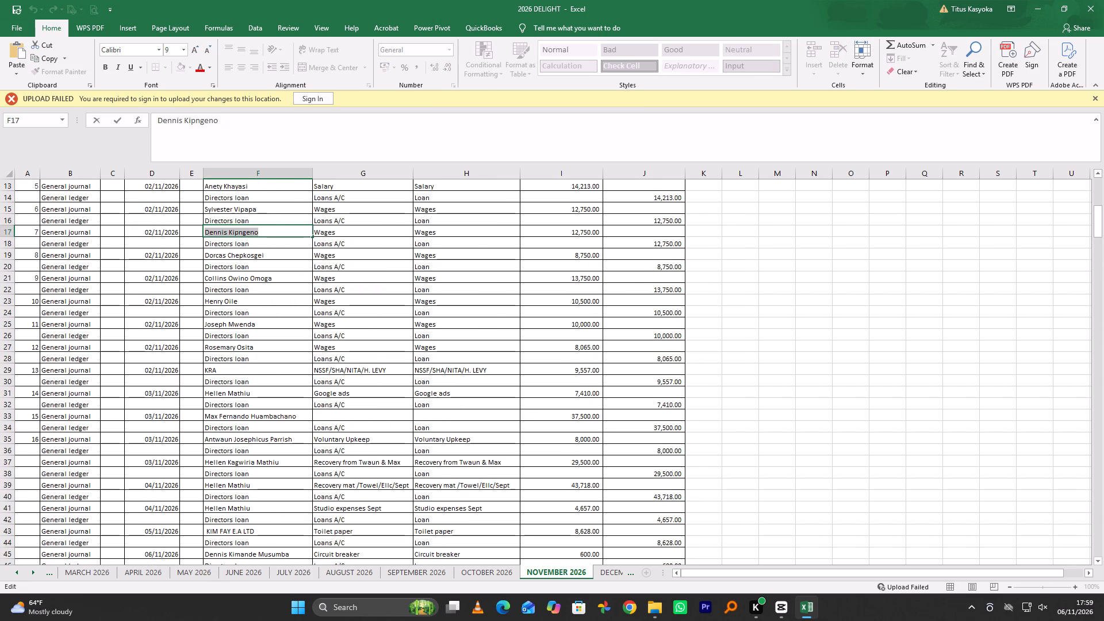
pyautogui.hotkey('ctrl', 'c')
pyautogui.scroll(-7, 259, 316)
pyautogui.click(221, 358)
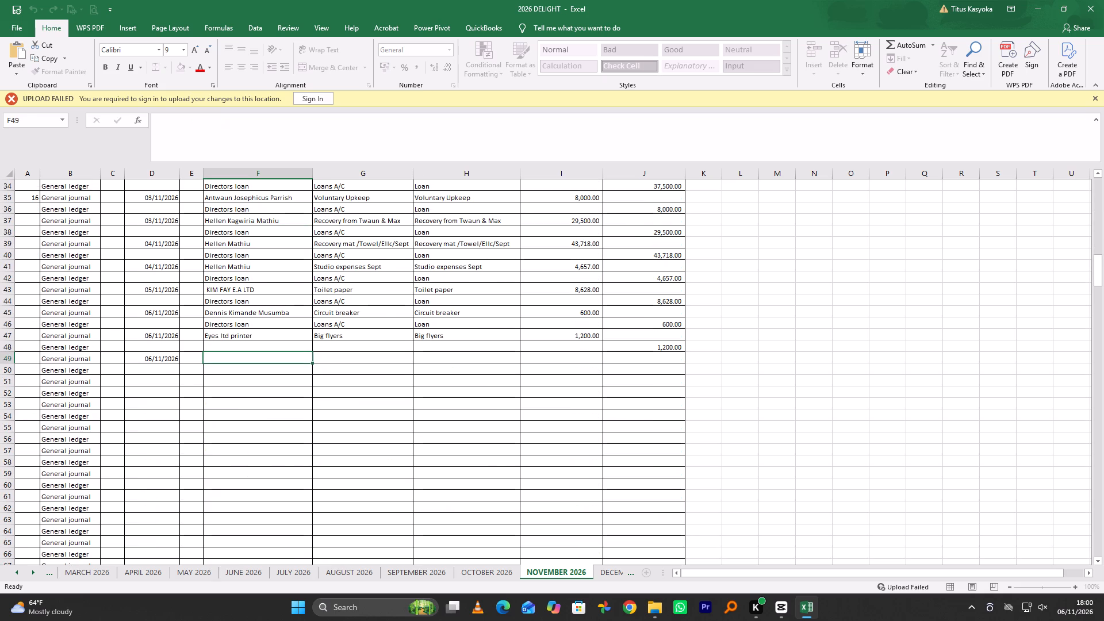
pyautogui.hotkey('ctrl', 'v')
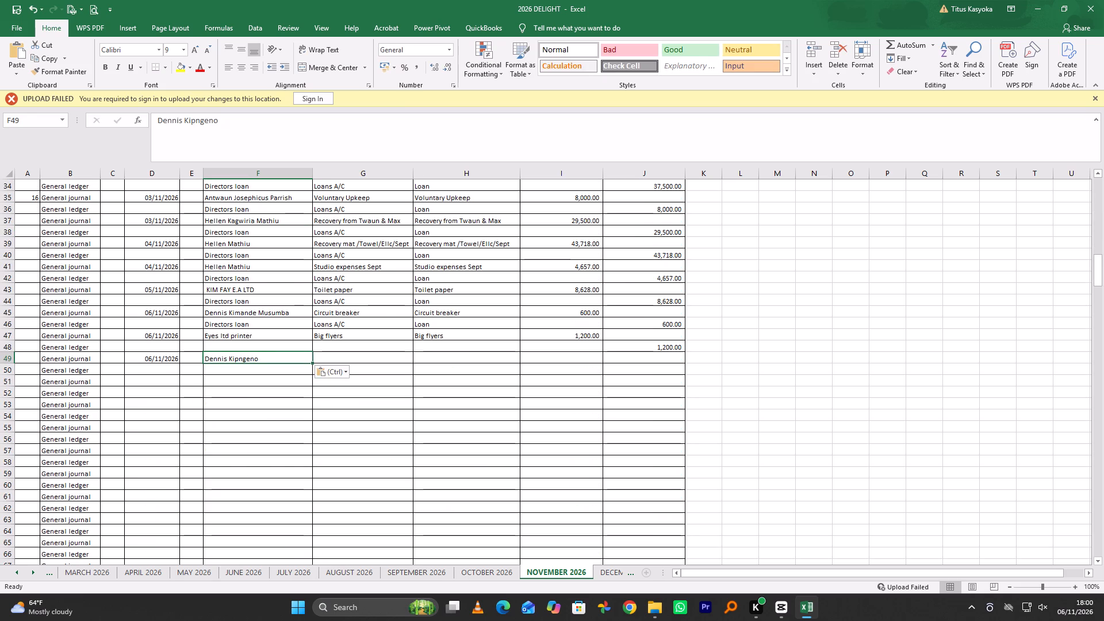
# Fill the Memo of row 49 with Salary advance and copy the same text into its Account cell.
pyautogui.click(344, 358)
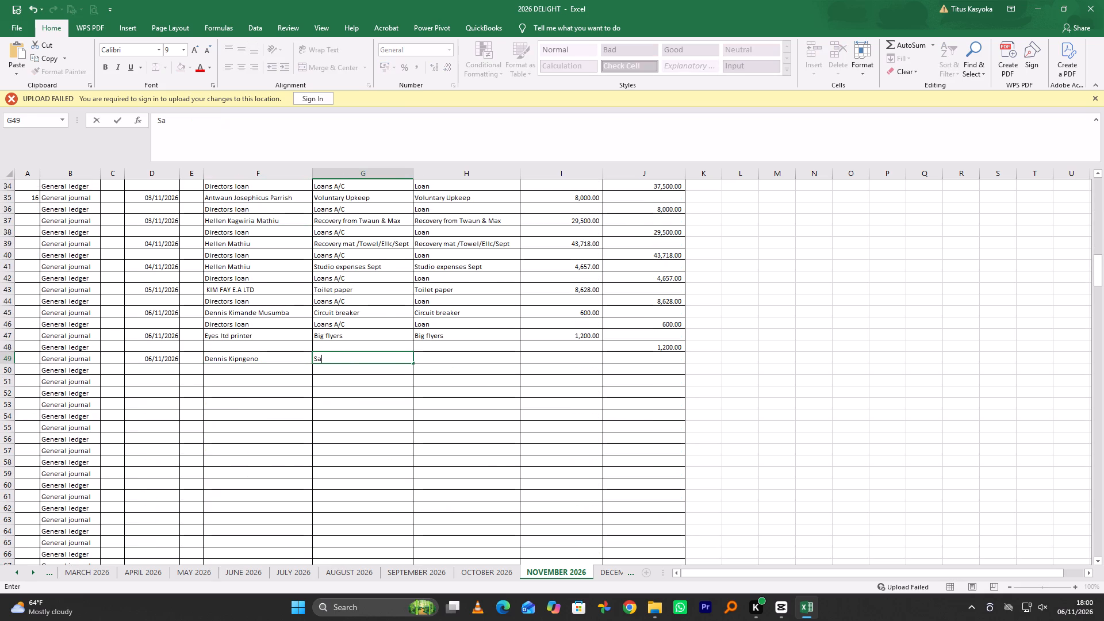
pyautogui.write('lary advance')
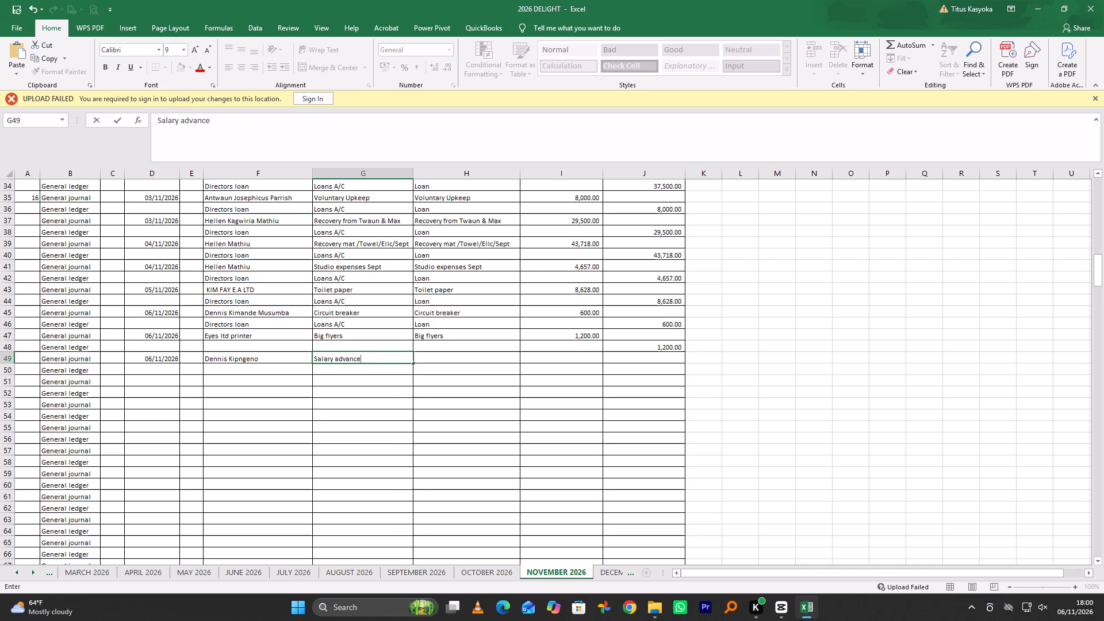
pyautogui.moveTo(371, 358); pyautogui.dragTo(306, 366)
pyautogui.hotkey('ctrl', 'c')
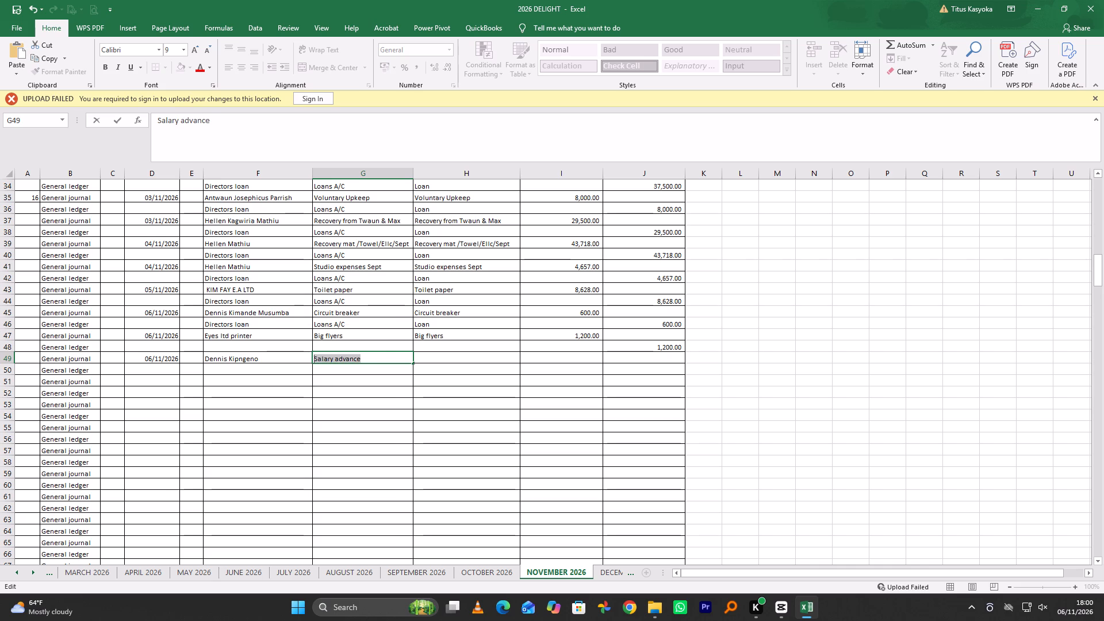
pyautogui.click(431, 357)
pyautogui.hotkey('ctrl', 'v')
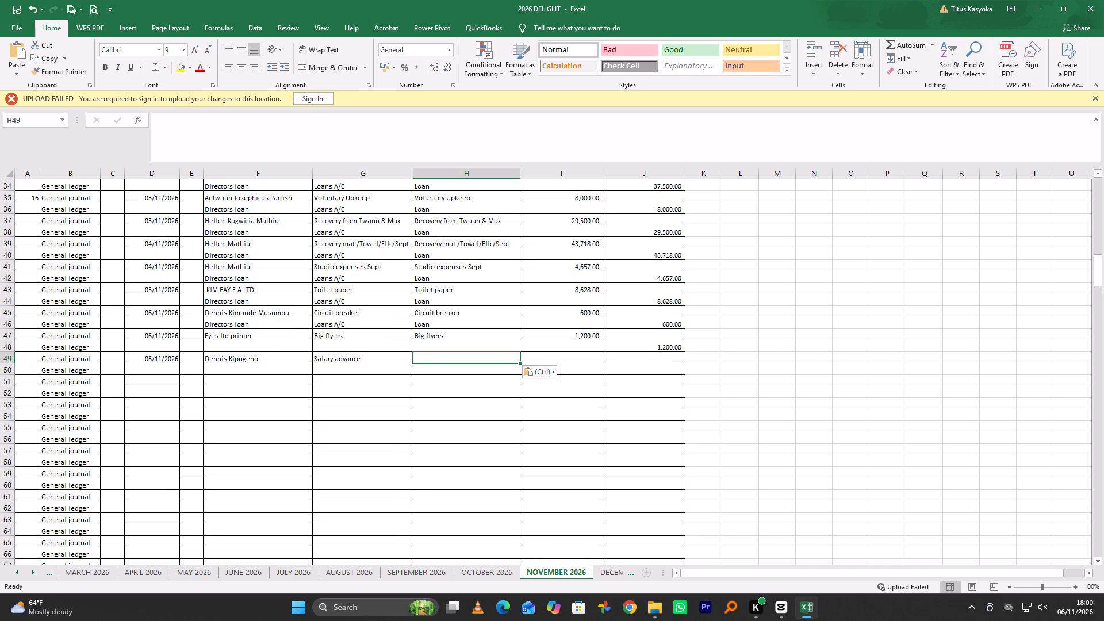
# Enter 2000 as the debit in row 49 and 2000 as the matching credit in row 50.
pyautogui.click(580, 357)
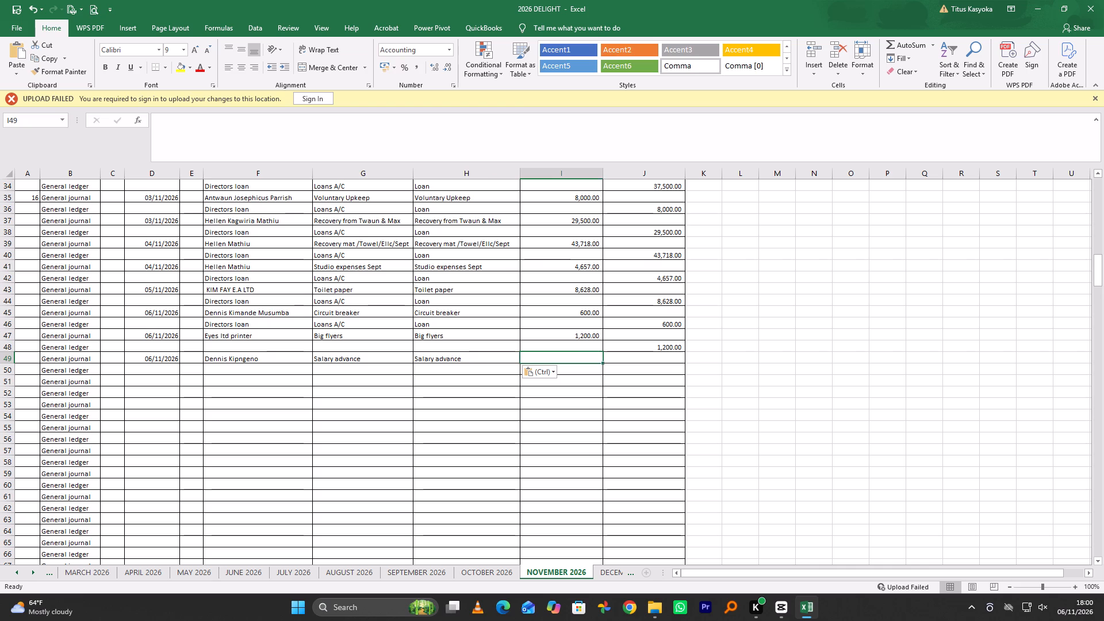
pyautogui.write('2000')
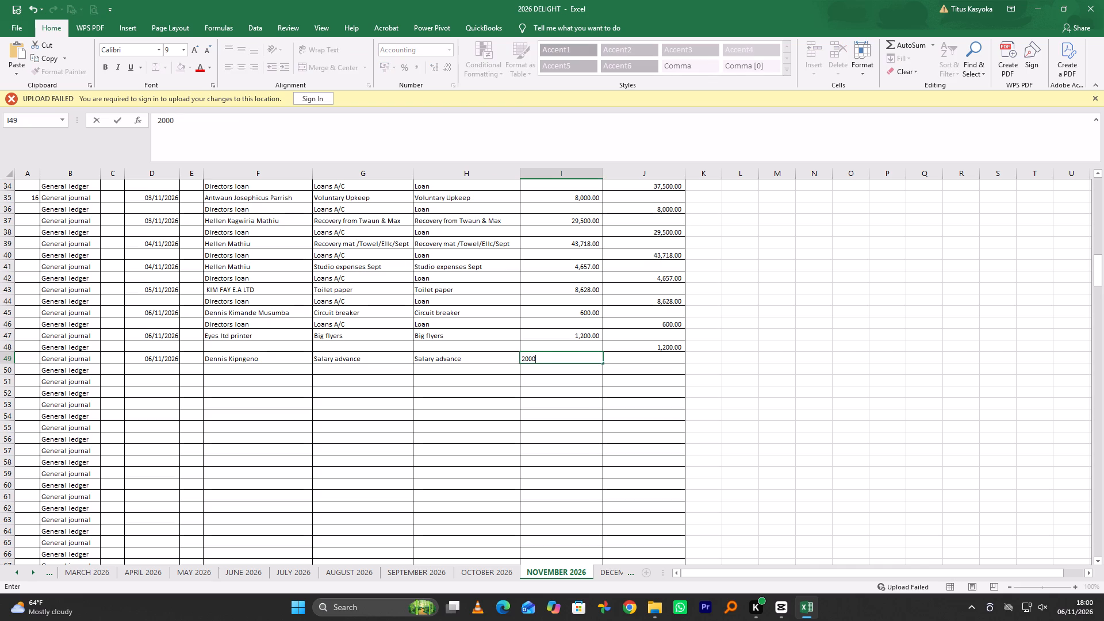
pyautogui.click(643, 366)
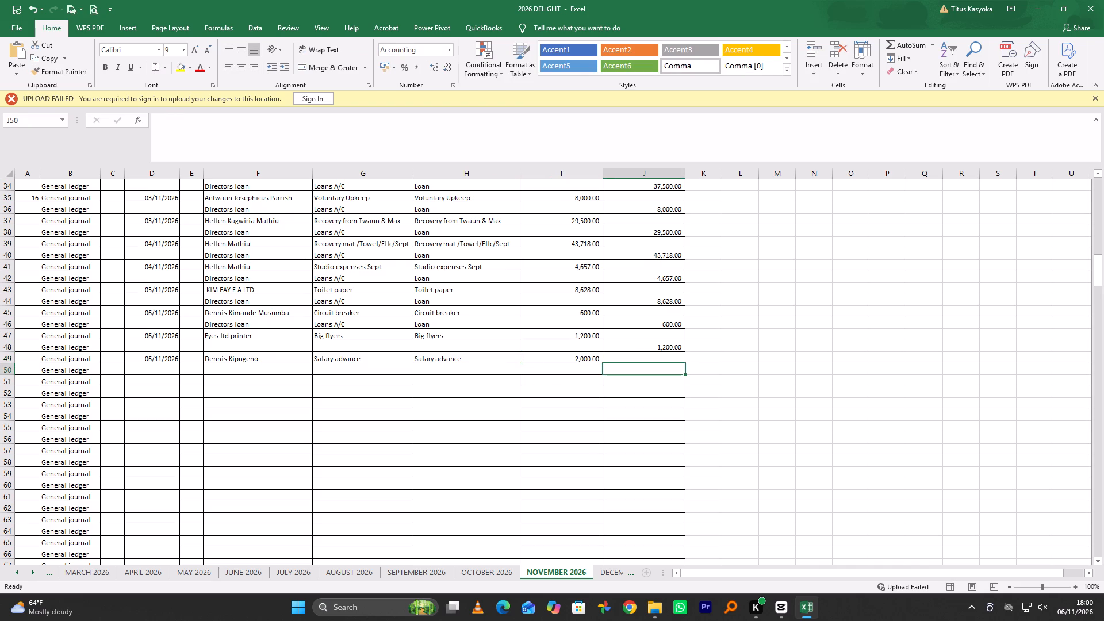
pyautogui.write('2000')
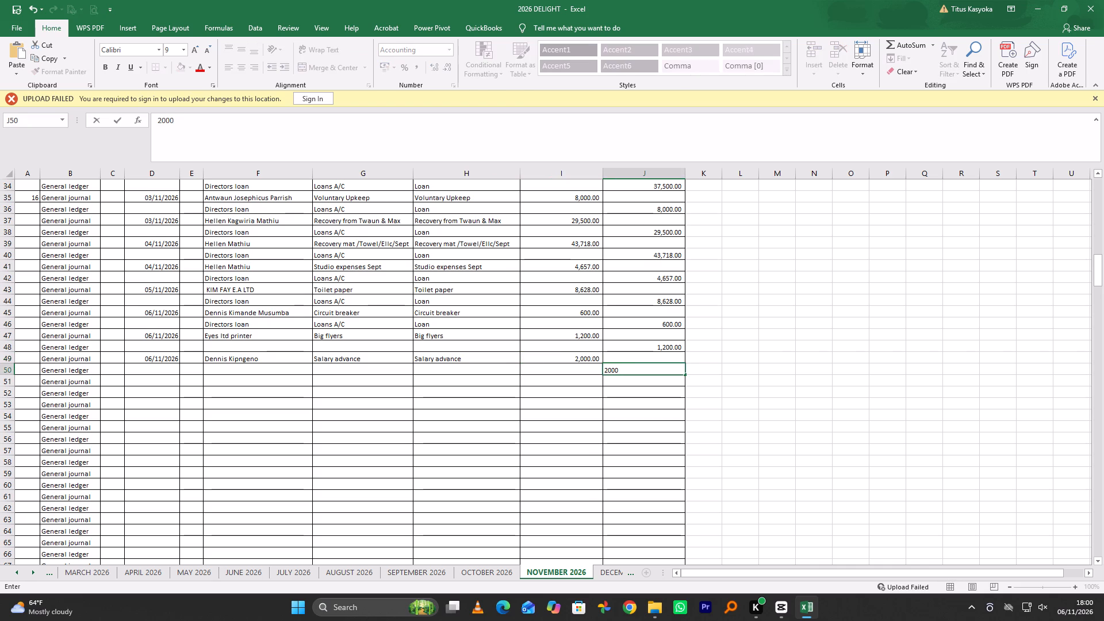
pyautogui.click(781, 407)
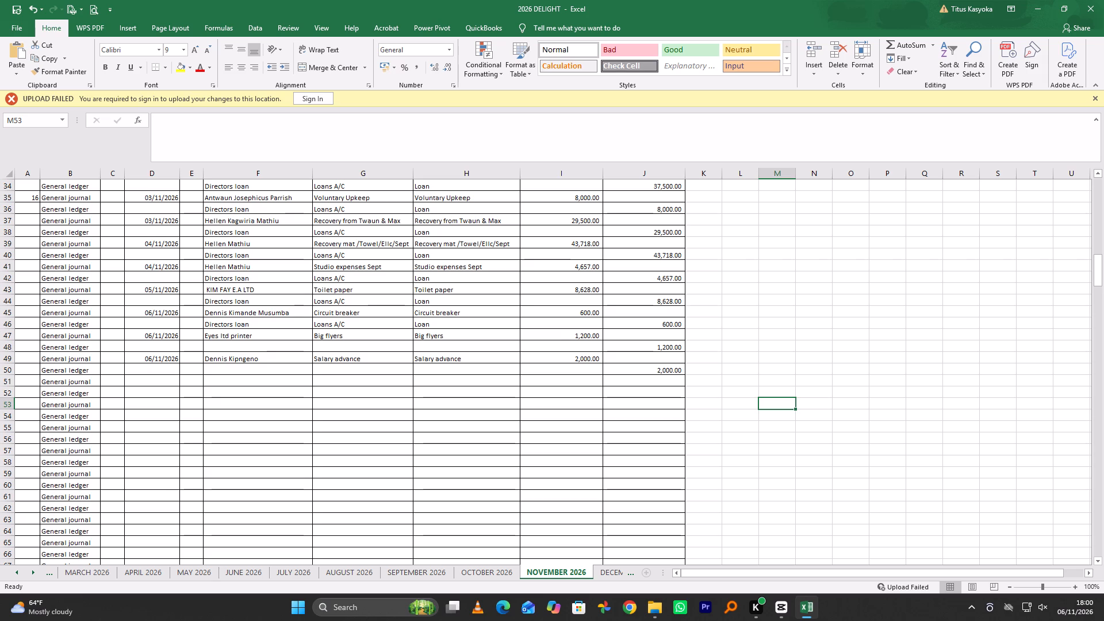
# Start a new expense entry in row 51 with the date 06/11/2026 and the name Neru K Ltd.
pyautogui.click(159, 381)
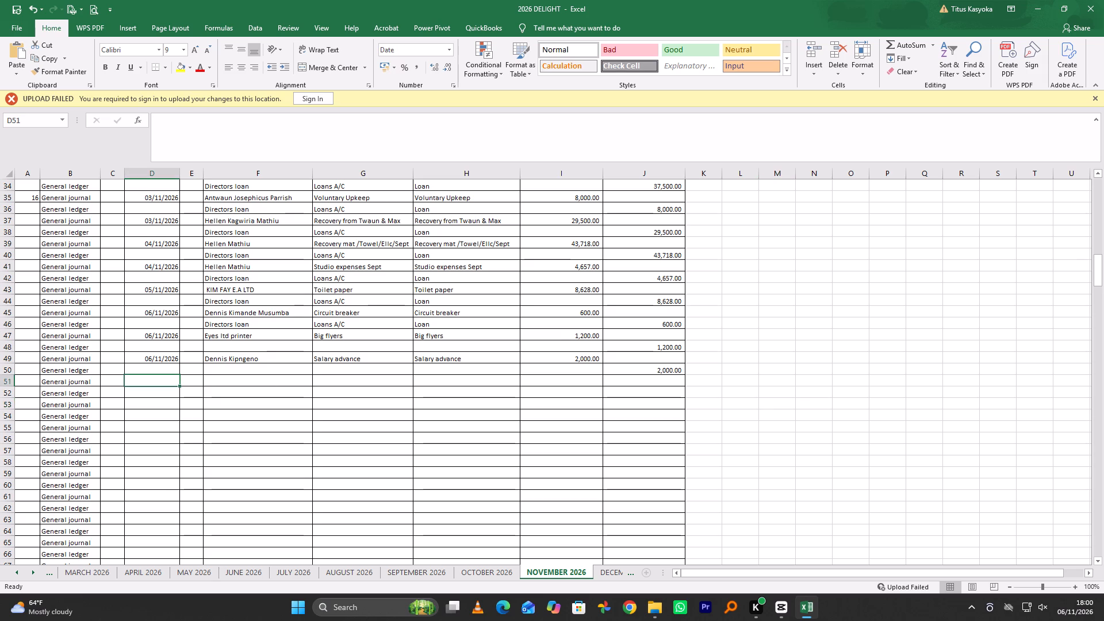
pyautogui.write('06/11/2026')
pyautogui.doubleClick(220, 382)
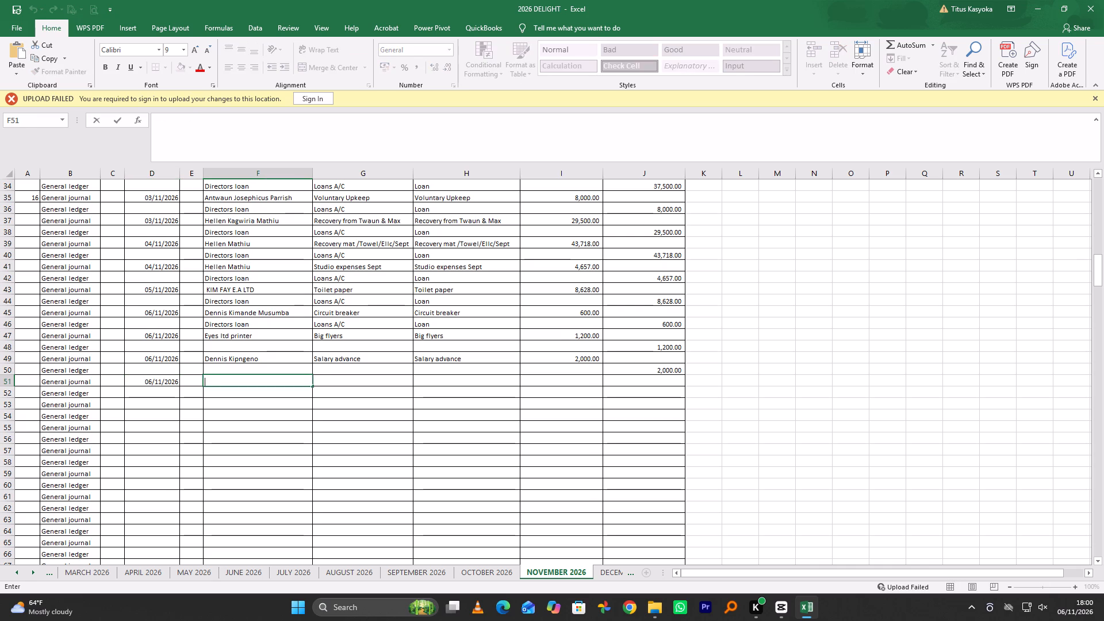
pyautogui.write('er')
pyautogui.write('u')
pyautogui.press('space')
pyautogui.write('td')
# Fill the Memo of row 51 with Shower gel and copy the same text into its Account cell.
pyautogui.doubleClick(333, 382)
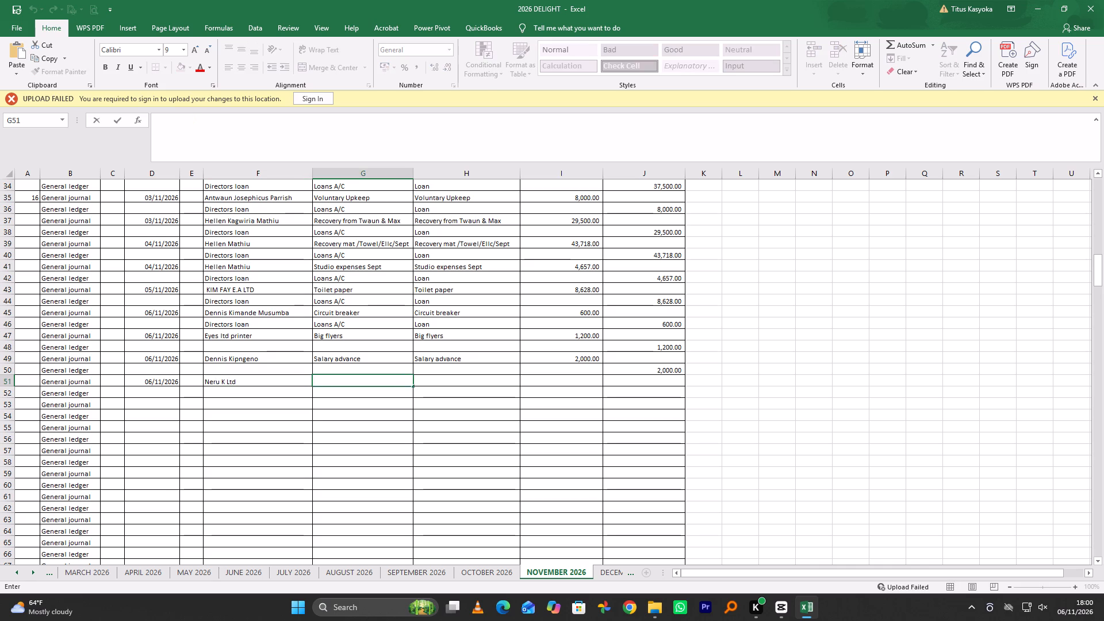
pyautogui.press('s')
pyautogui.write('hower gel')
pyautogui.moveTo(362, 382); pyautogui.dragTo(294, 386)
pyautogui.hotkey('ctrl', 'c')
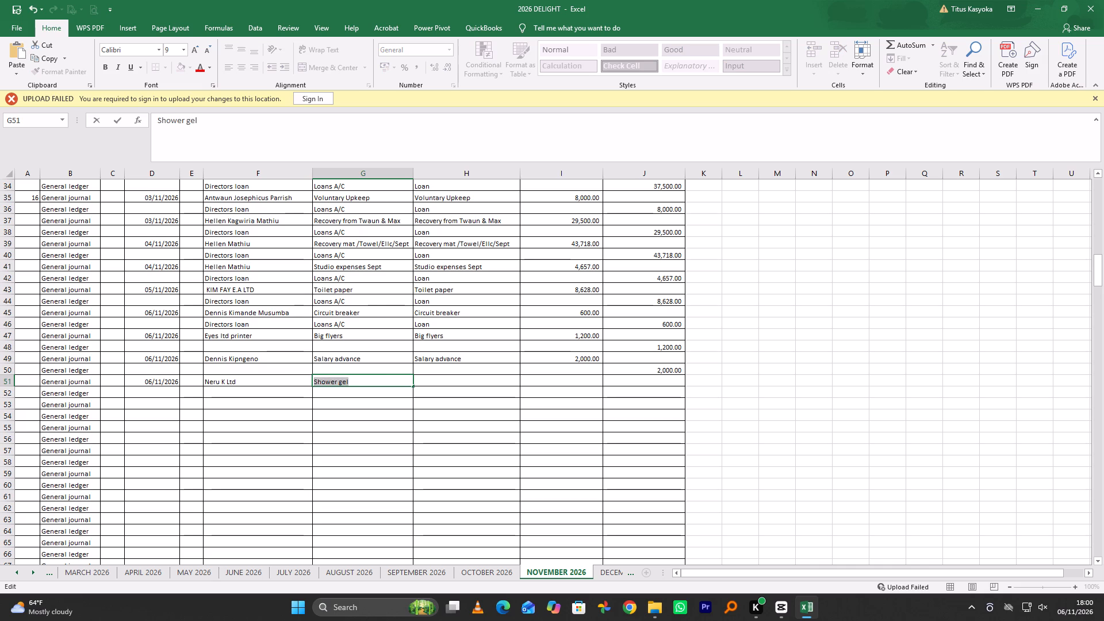
pyautogui.click(428, 379)
pyautogui.hotkey('ctrl', 'v')
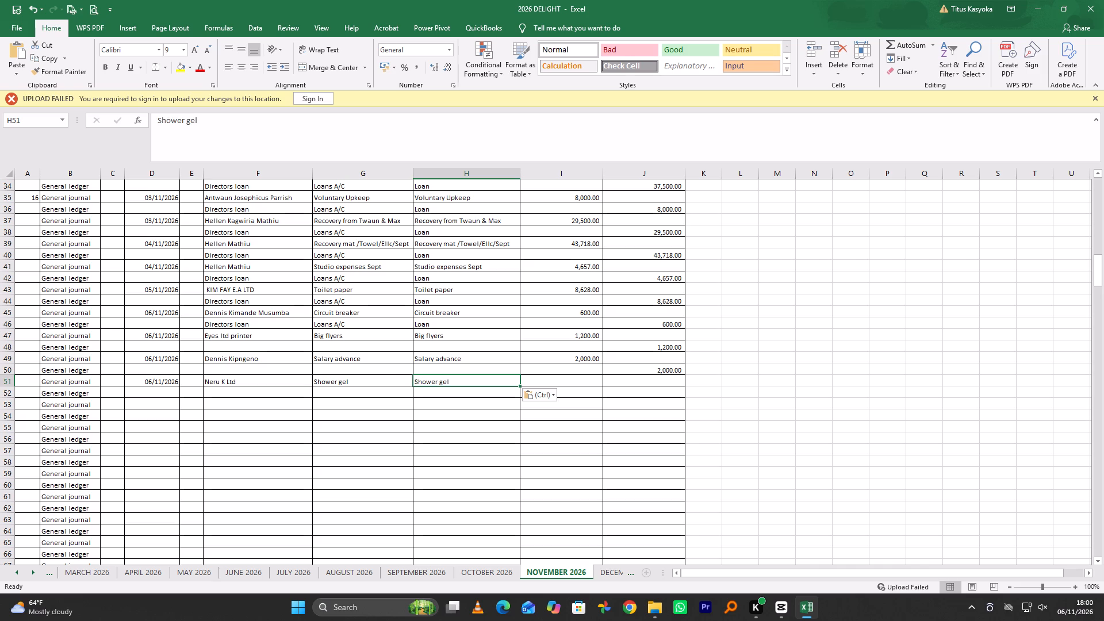
# Enter 5684 as the debit in row 51 and 5684 as the matching credit in row 52.
pyautogui.doubleClick(581, 379)
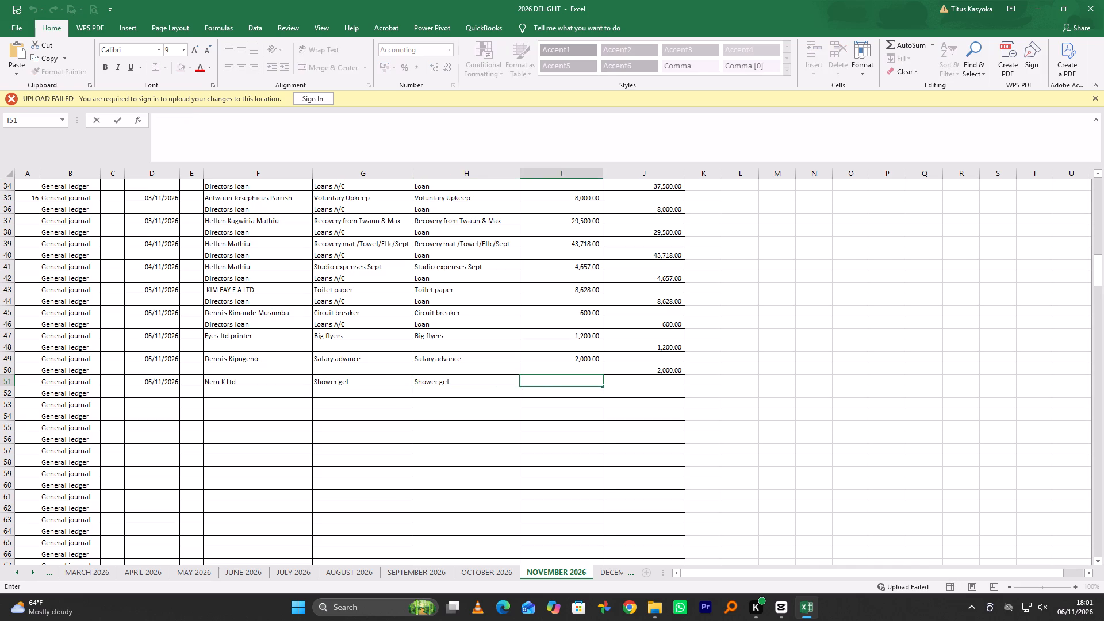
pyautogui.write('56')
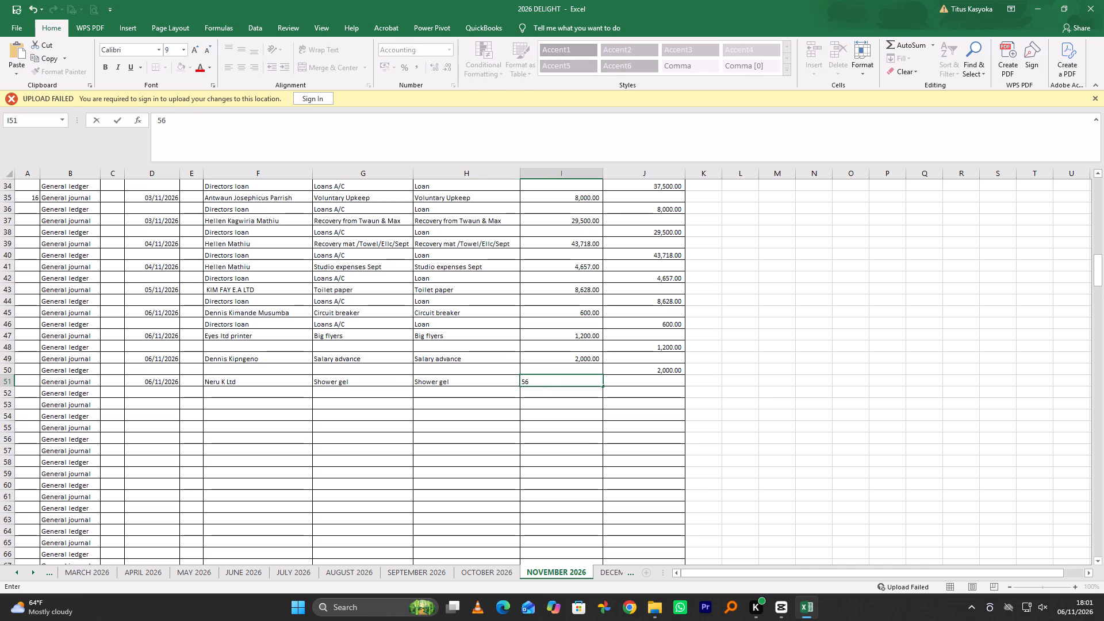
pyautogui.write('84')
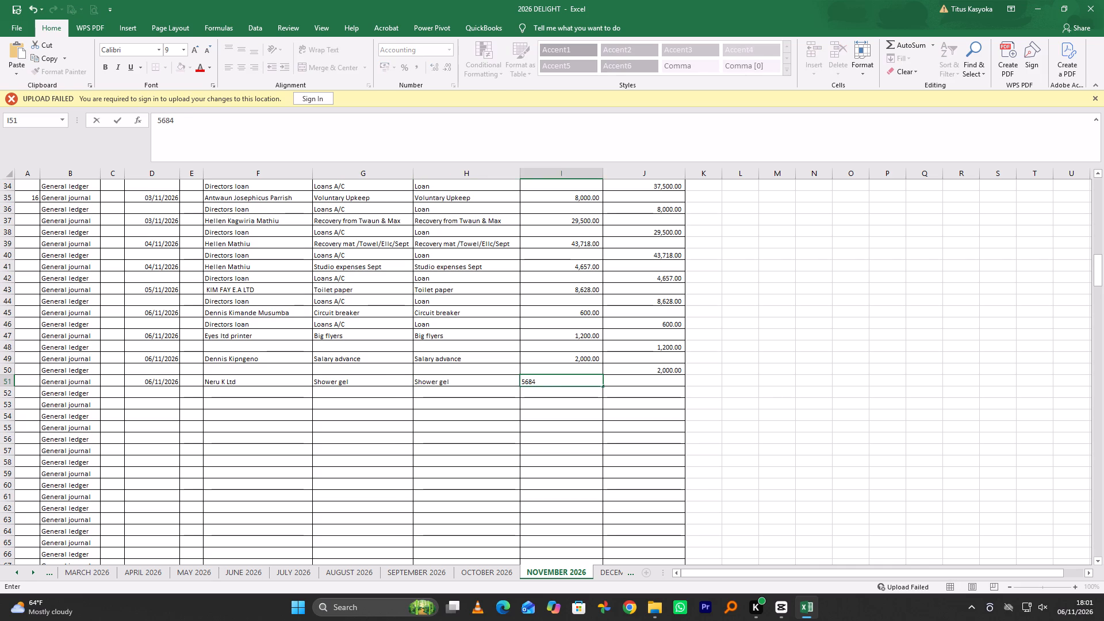
pyautogui.click(633, 392)
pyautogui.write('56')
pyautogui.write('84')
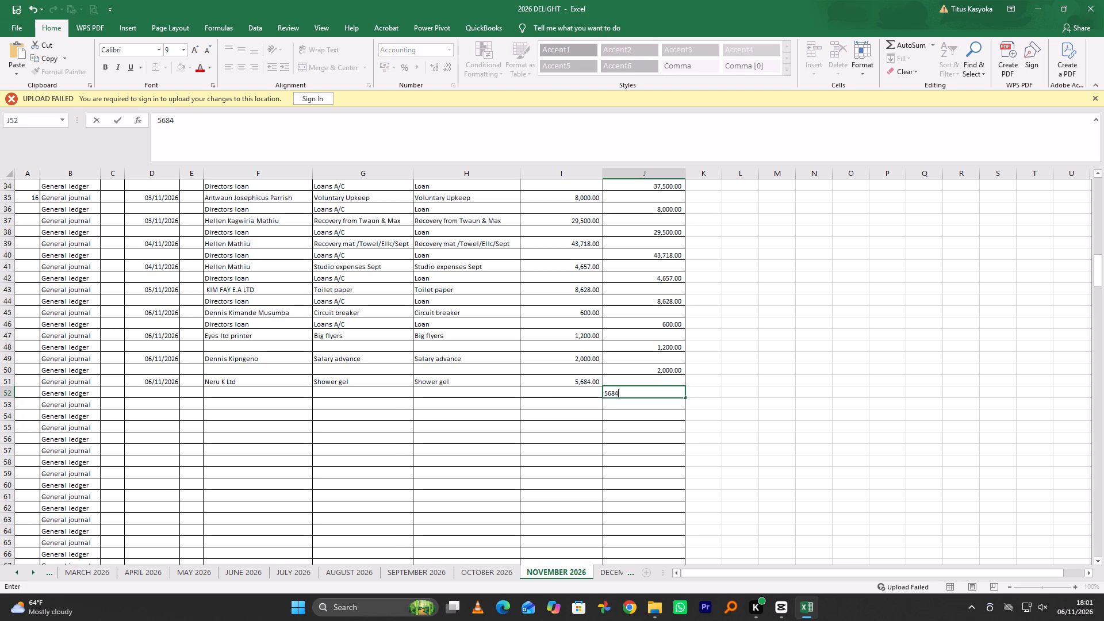
pyautogui.click(785, 399)
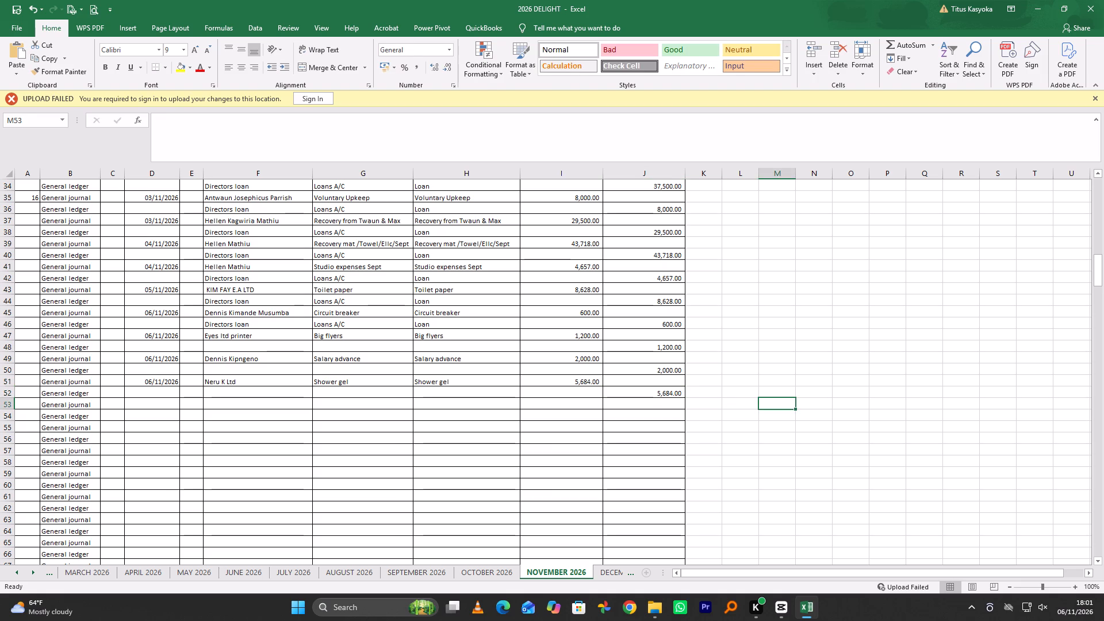
# Copy the Directors loan, Loans A/C and Loan cells from row 46 into the General ledger rows 48 and 50.
pyautogui.moveTo(218, 327); pyautogui.dragTo(434, 324)
pyautogui.hotkey('ctrl', 'c')
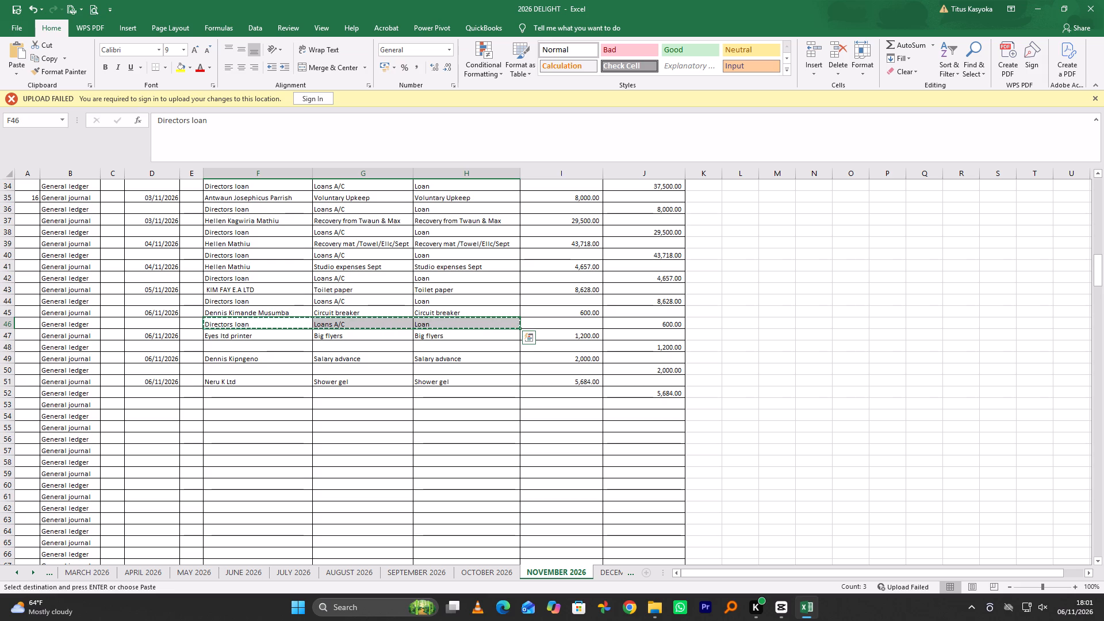
pyautogui.moveTo(247, 347); pyautogui.dragTo(466, 351)
pyautogui.hotkey('ctrl', 'v')
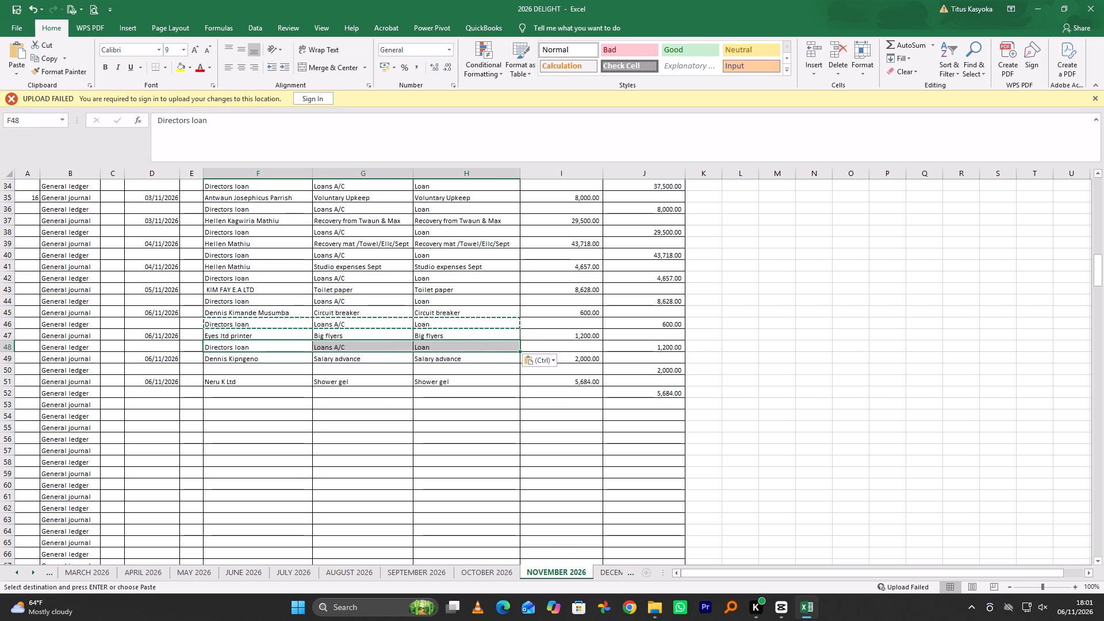
pyautogui.moveTo(240, 375); pyautogui.dragTo(470, 364)
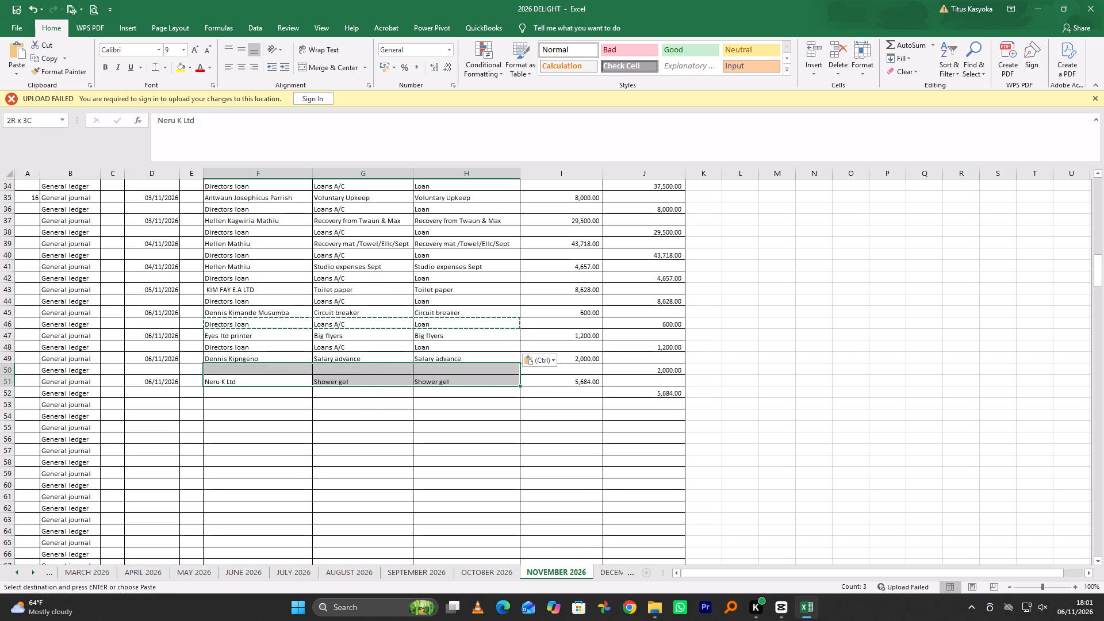
pyautogui.moveTo(470, 364); pyautogui.dragTo(478, 368)
pyautogui.click(470, 434)
pyautogui.moveTo(238, 370); pyautogui.dragTo(238, 369)
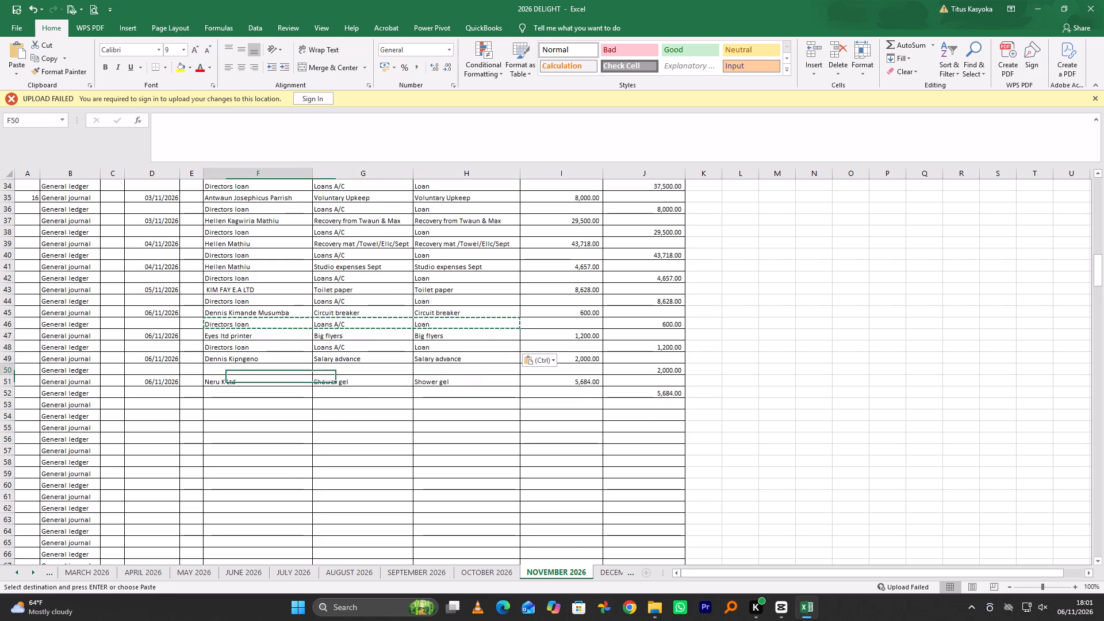
pyautogui.moveTo(238, 369); pyautogui.dragTo(470, 366)
pyautogui.hotkey('ctrl', 'v')
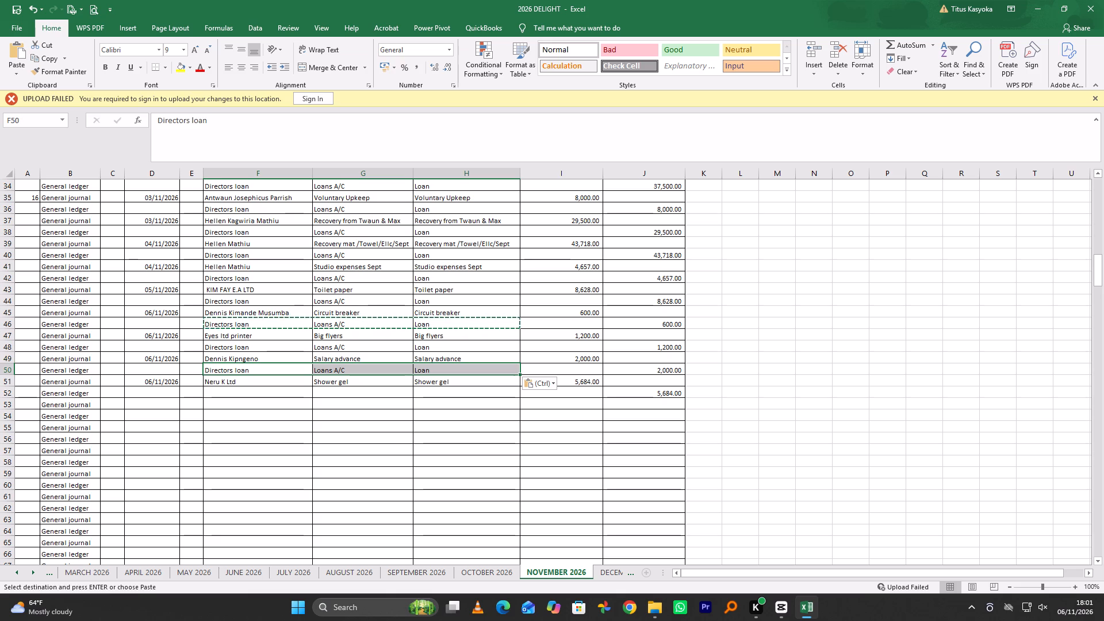
# Paste the copied Directors loan, Loans A/C and Loan cells into the General ledger row 52.
pyautogui.moveTo(225, 392); pyautogui.dragTo(444, 394)
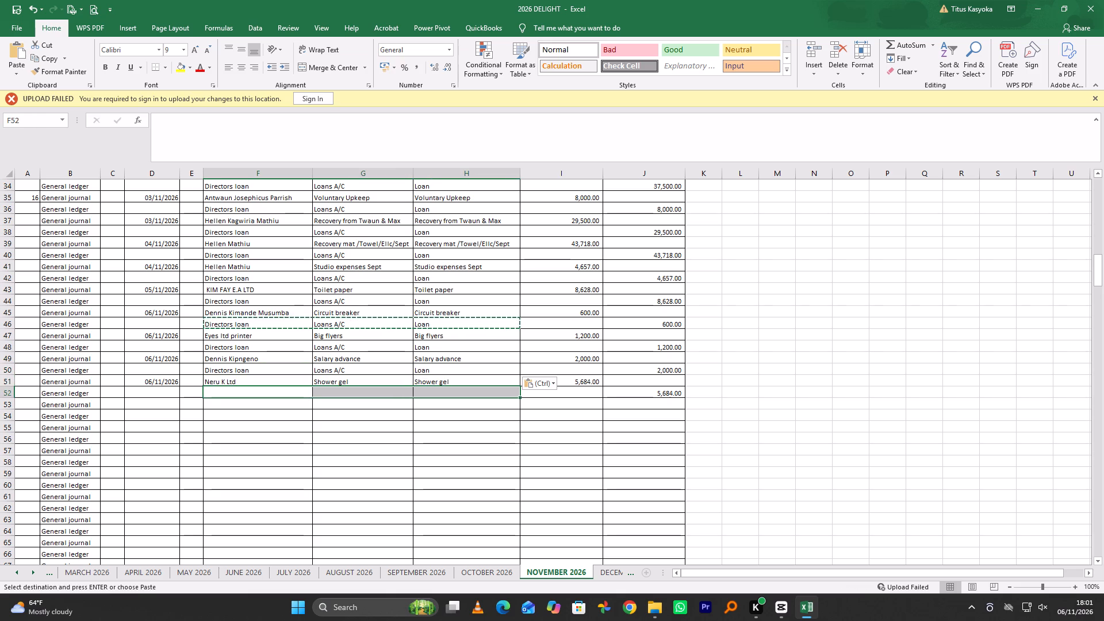
pyautogui.hotkey('ctrl', 'v')
pyautogui.click(461, 434)
pyautogui.doubleClick(466, 321)
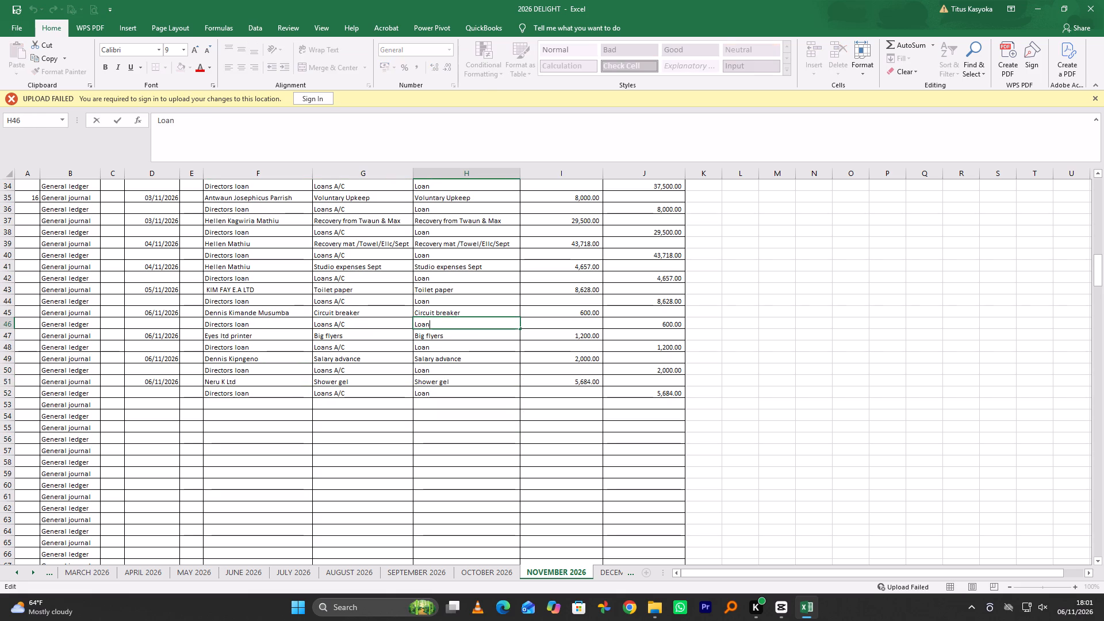
pyautogui.click(472, 439)
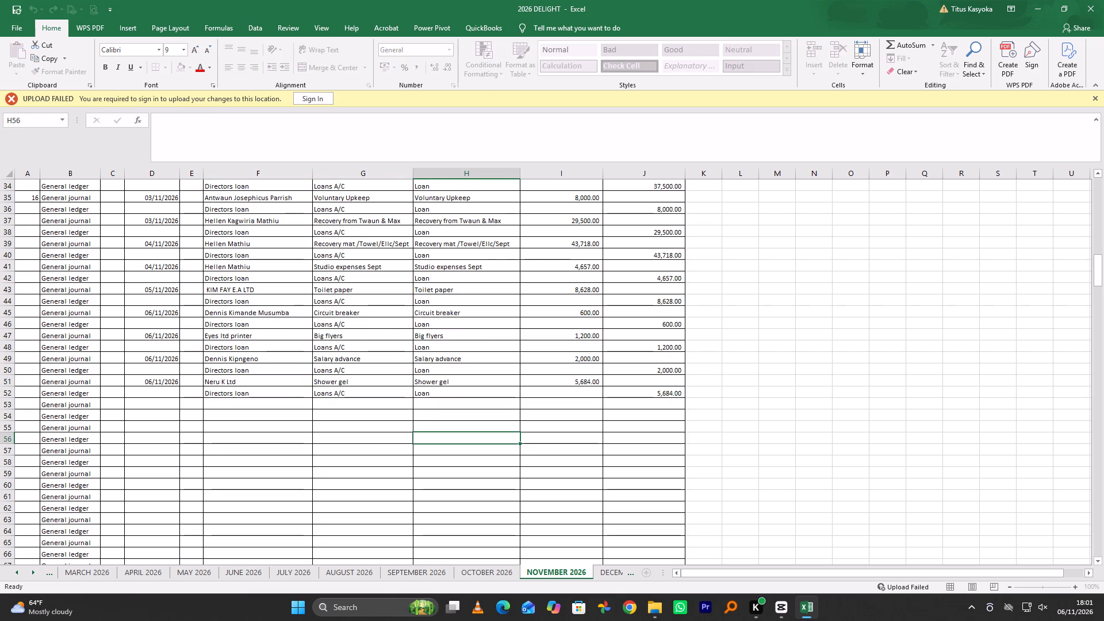
# Review the November 2026 expenses report from the new entries to the TOTAL row and back to the header.
pyautogui.scroll(-4, 532, 413)
pyautogui.scroll(4, 533, 413)
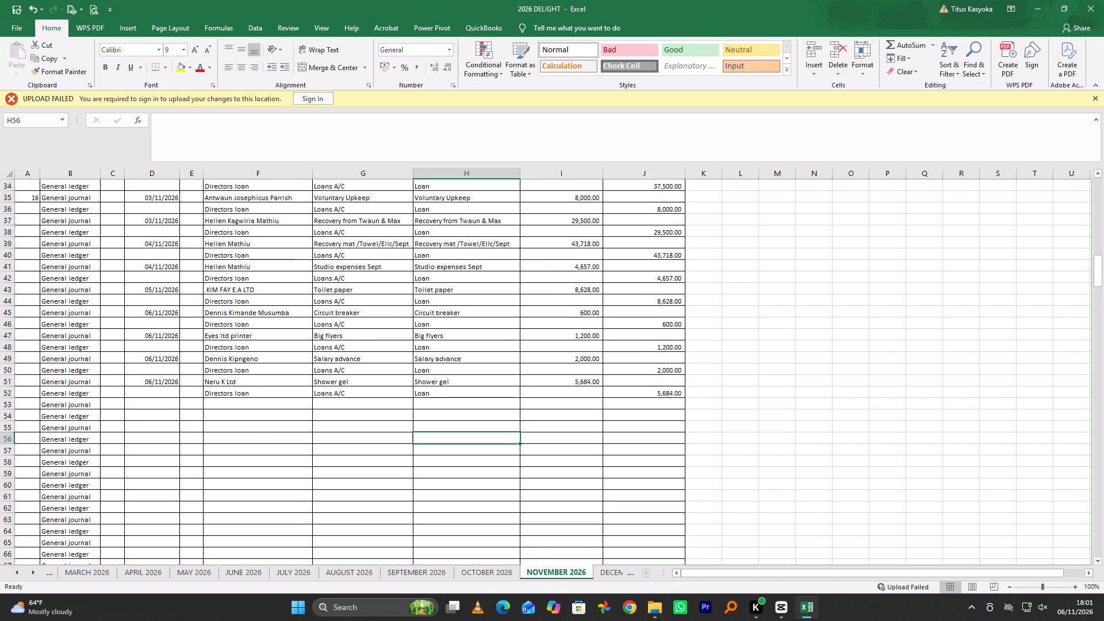
pyautogui.scroll(-19, 535, 420)
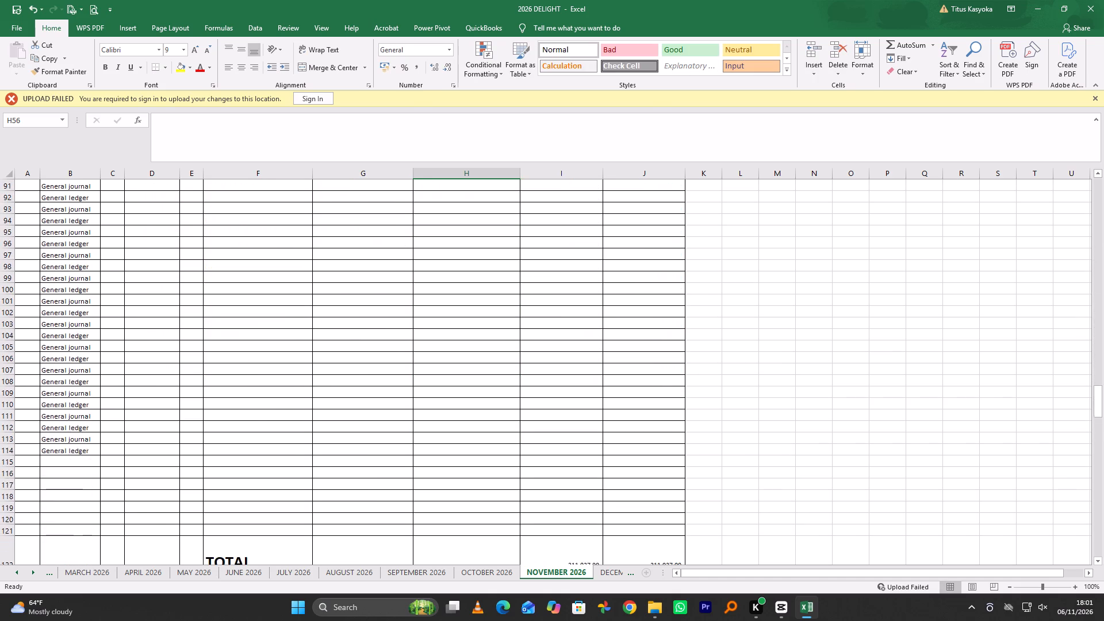
pyautogui.scroll(-2, 538, 420)
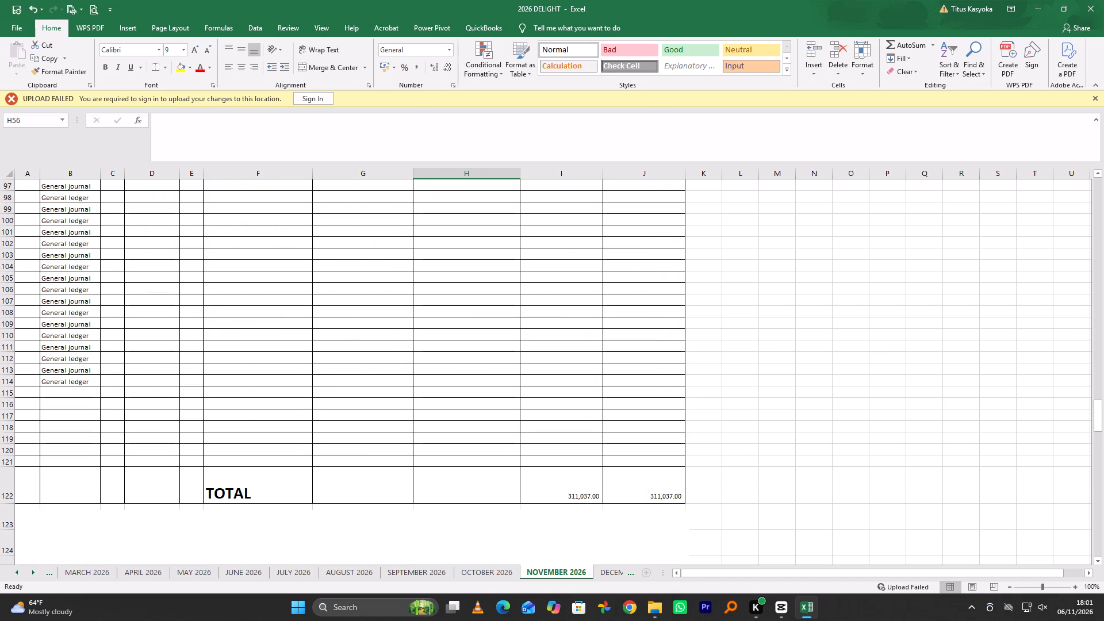
pyautogui.scroll(6, 501, 421)
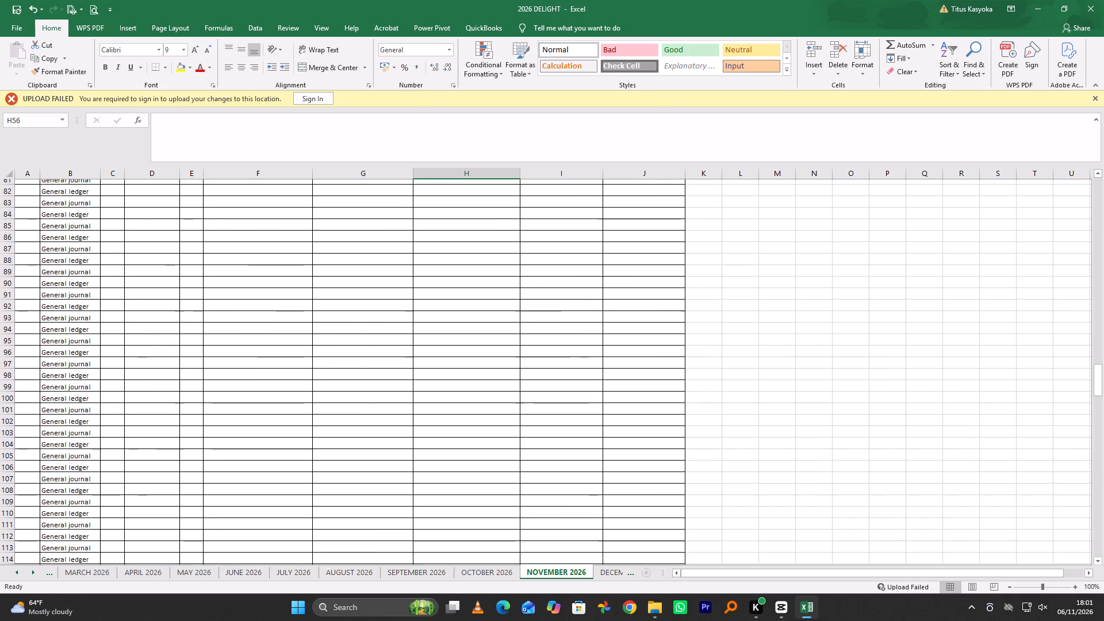
pyautogui.scroll(11, 501, 421)
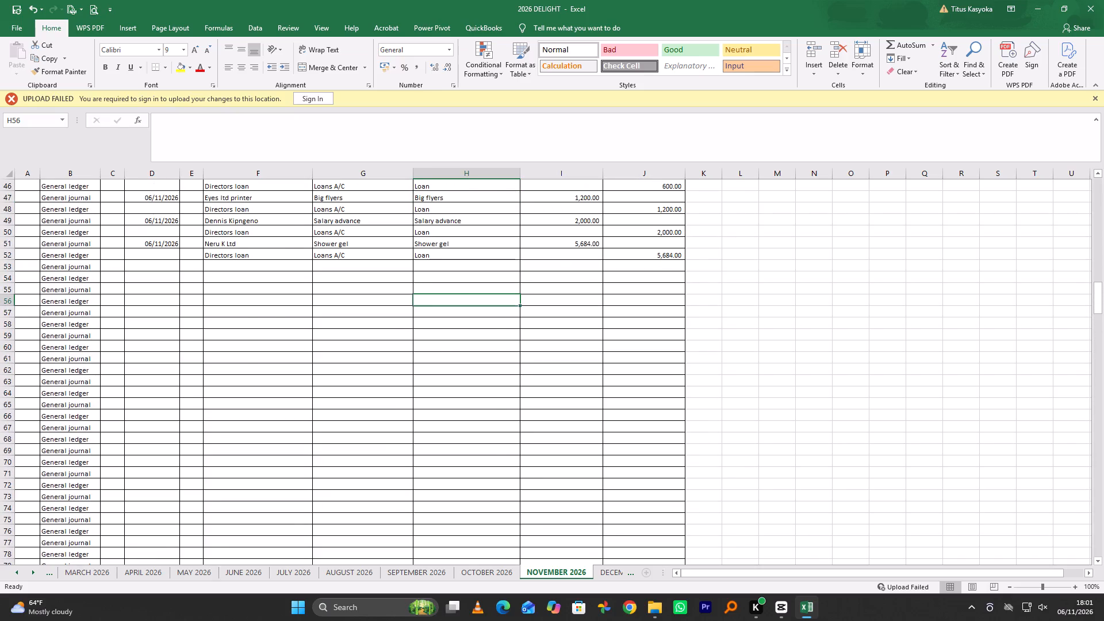
pyautogui.scroll(17, 501, 421)
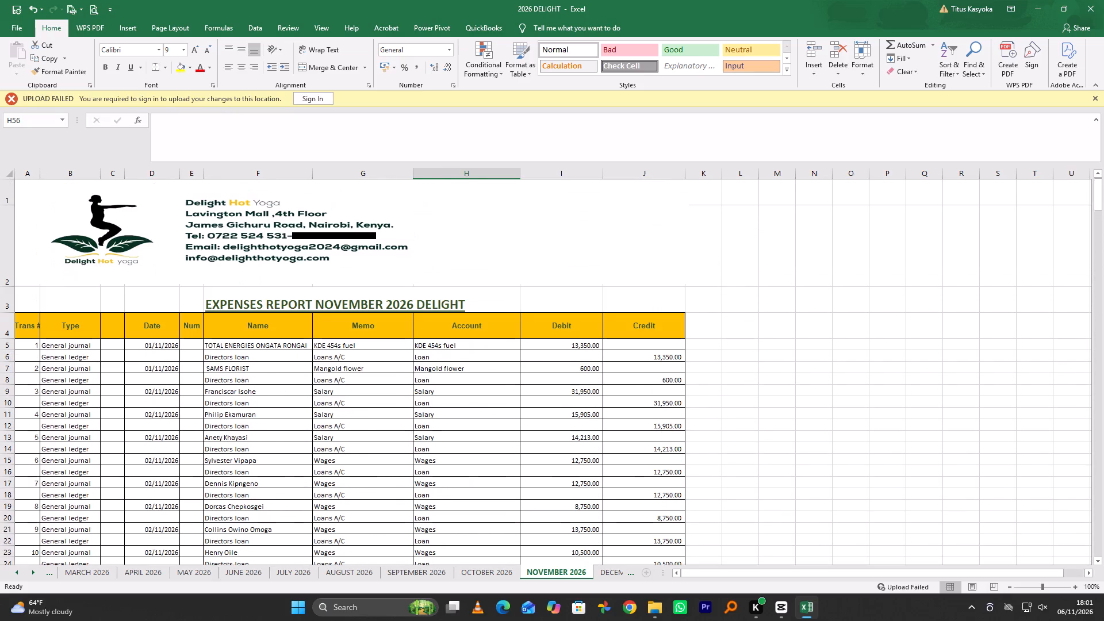
pyautogui.scroll(-3, 501, 421)
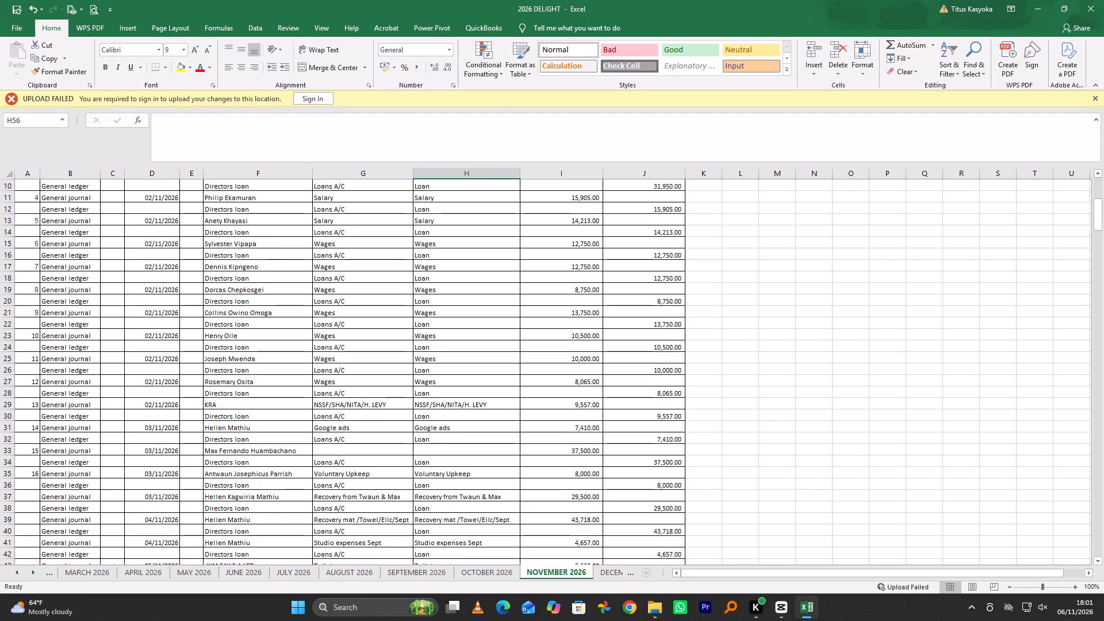
pyautogui.scroll(7, 702, 363)
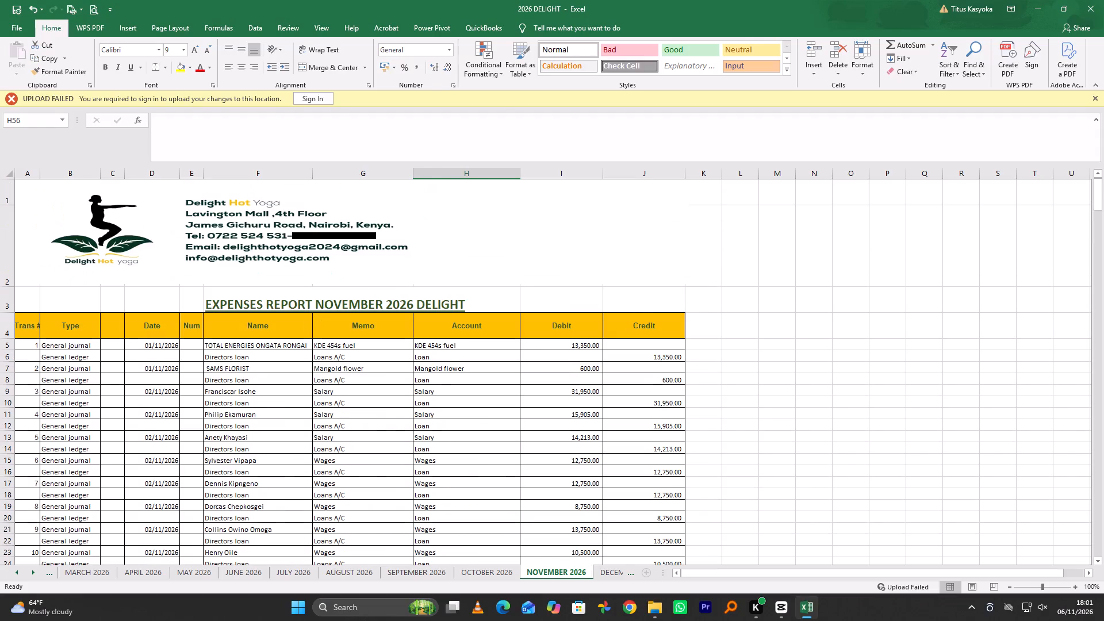
pyautogui.scroll(3, 701, 358)
# Close the 2026 DELIGHT workbook, saving its changes.
pyautogui.click(1090, 7)
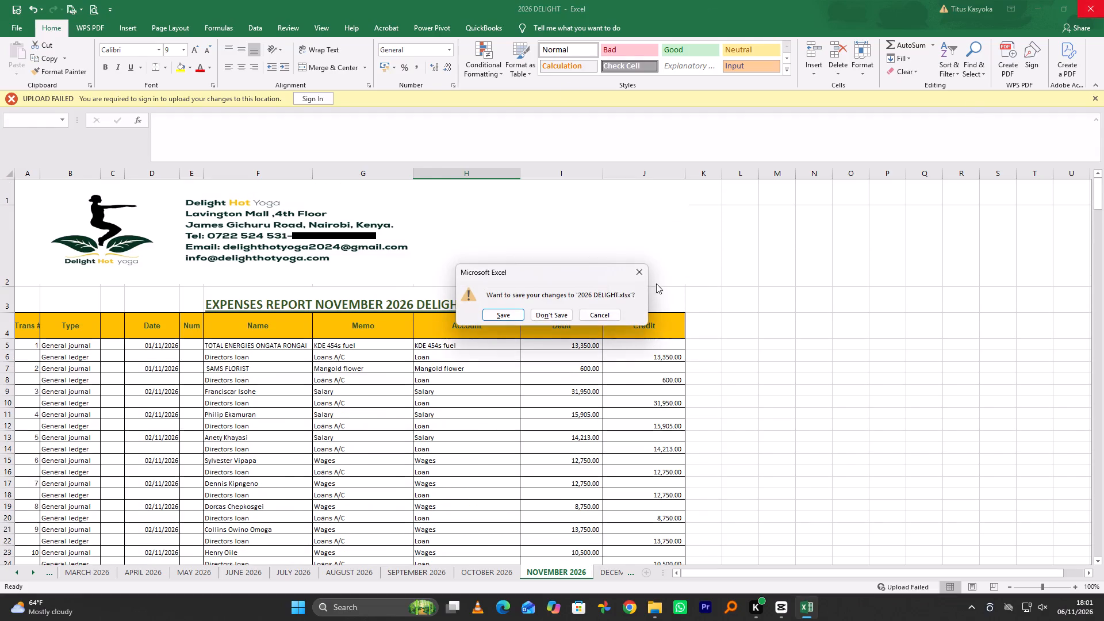
pyautogui.click(508, 313)
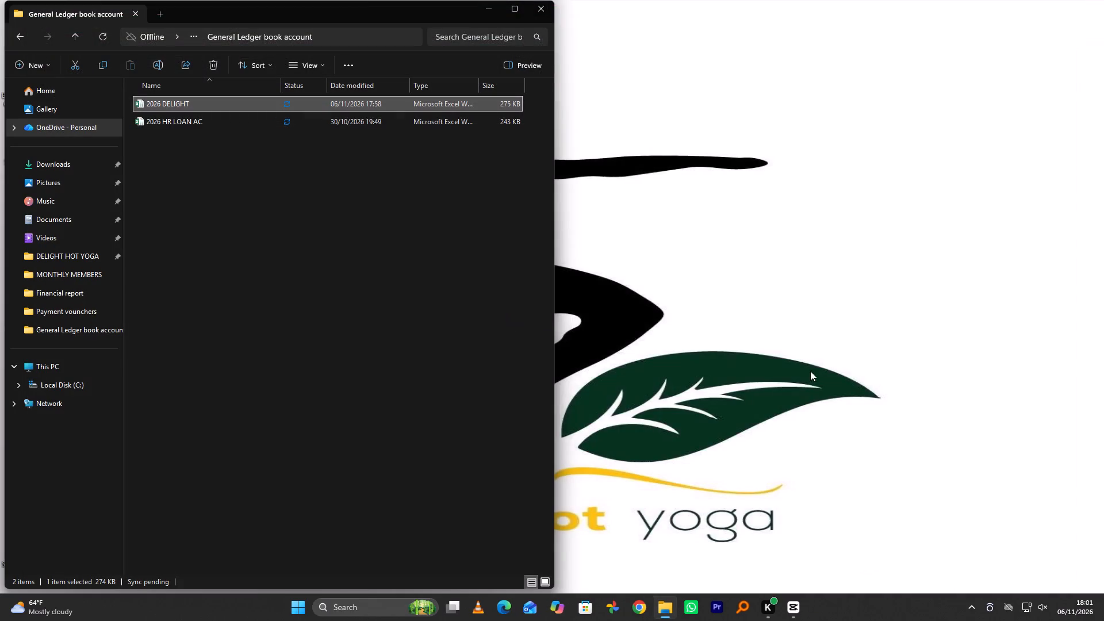
pyautogui.click(913, 376)
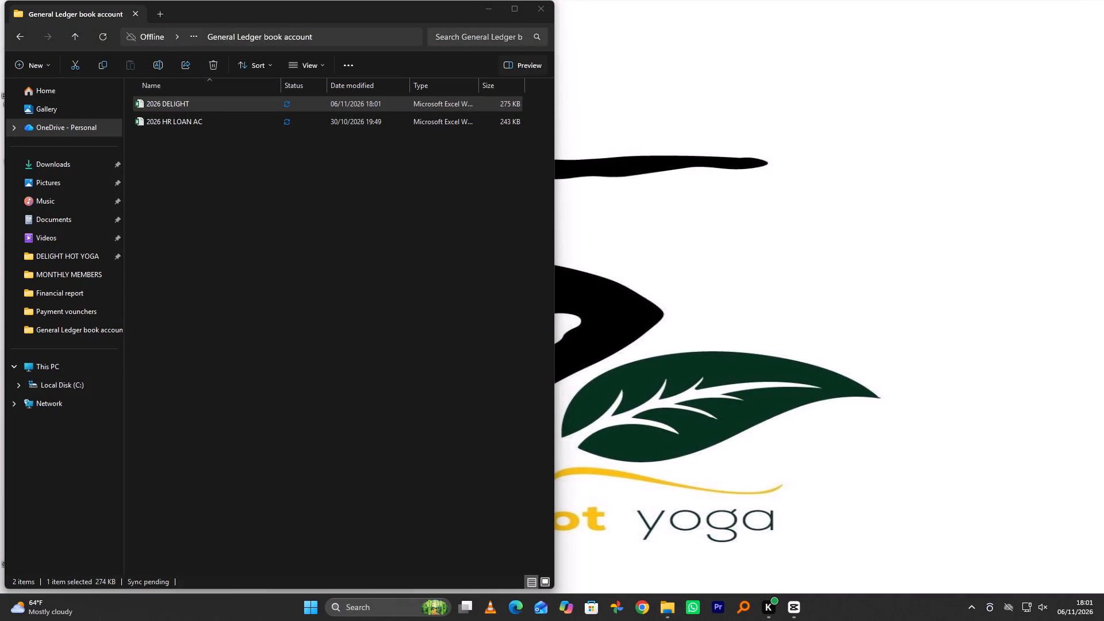